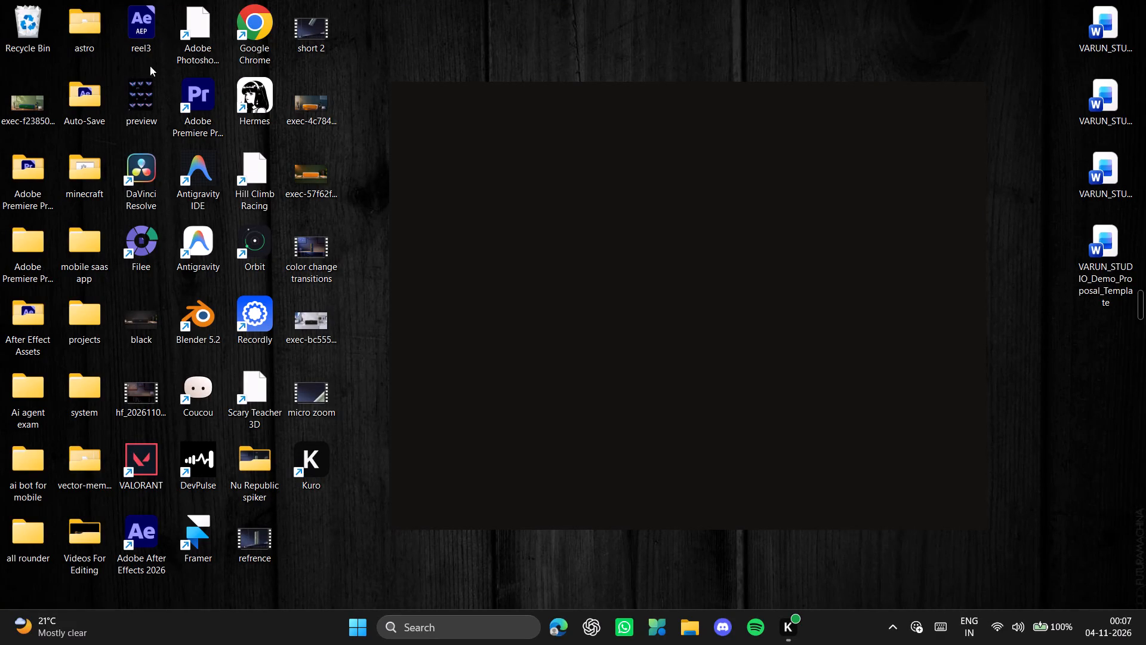
# Launch Adobe Premiere and reopen the projects that were open when it quit unexpectedly.
pyautogui.doubleClick(202, 96)
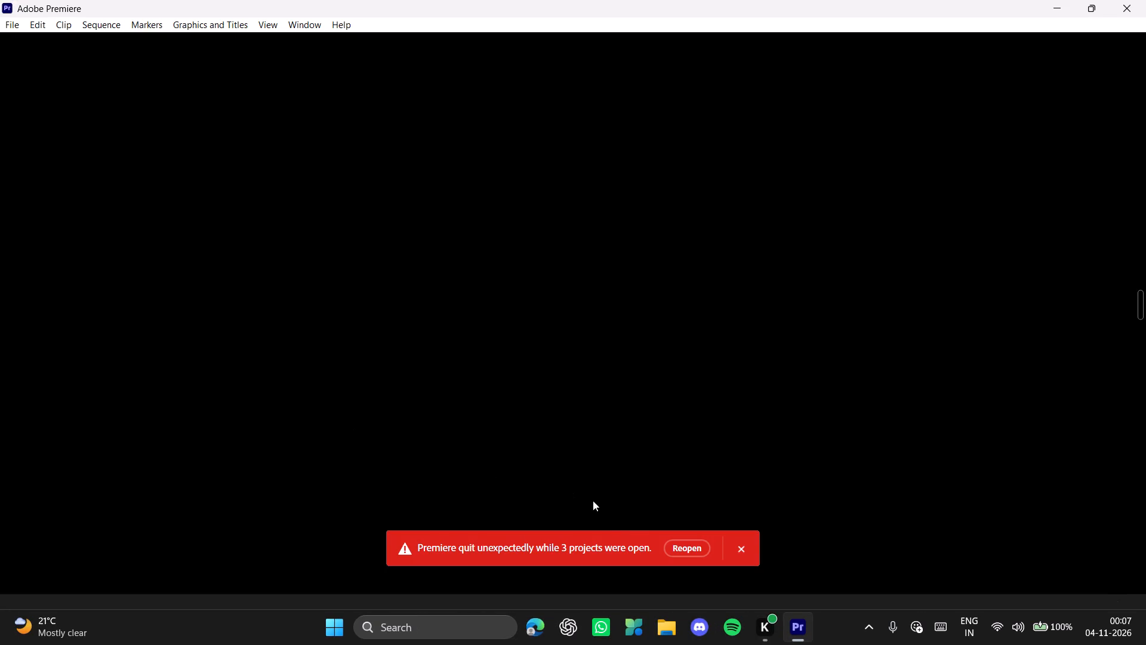
pyautogui.click(668, 549)
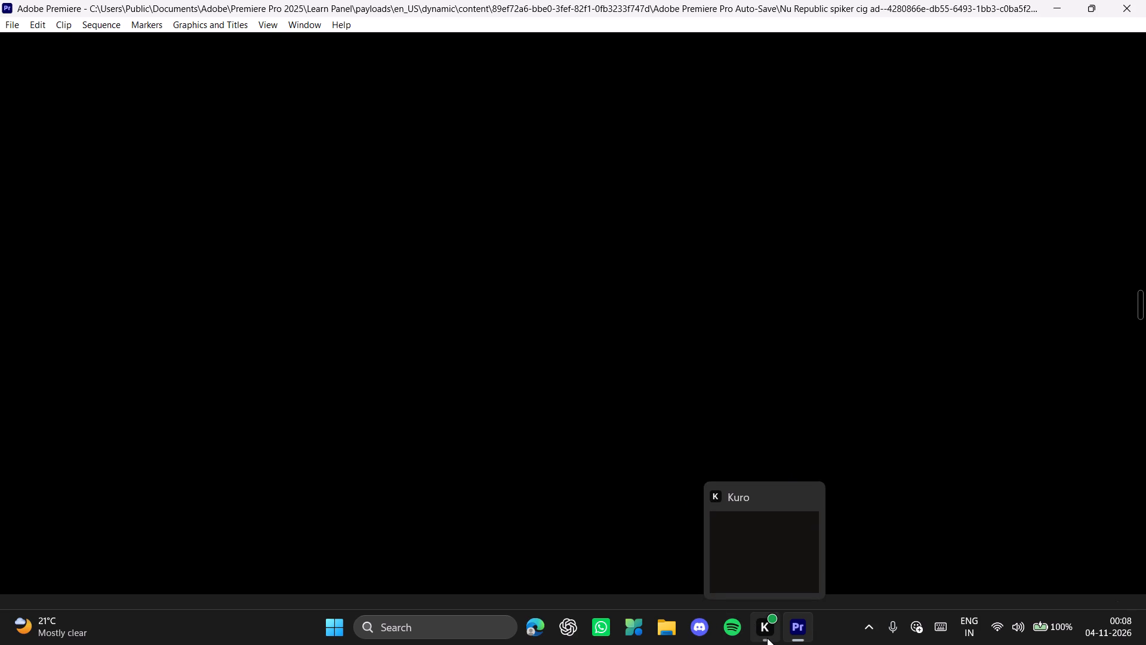
pyautogui.click(772, 300)
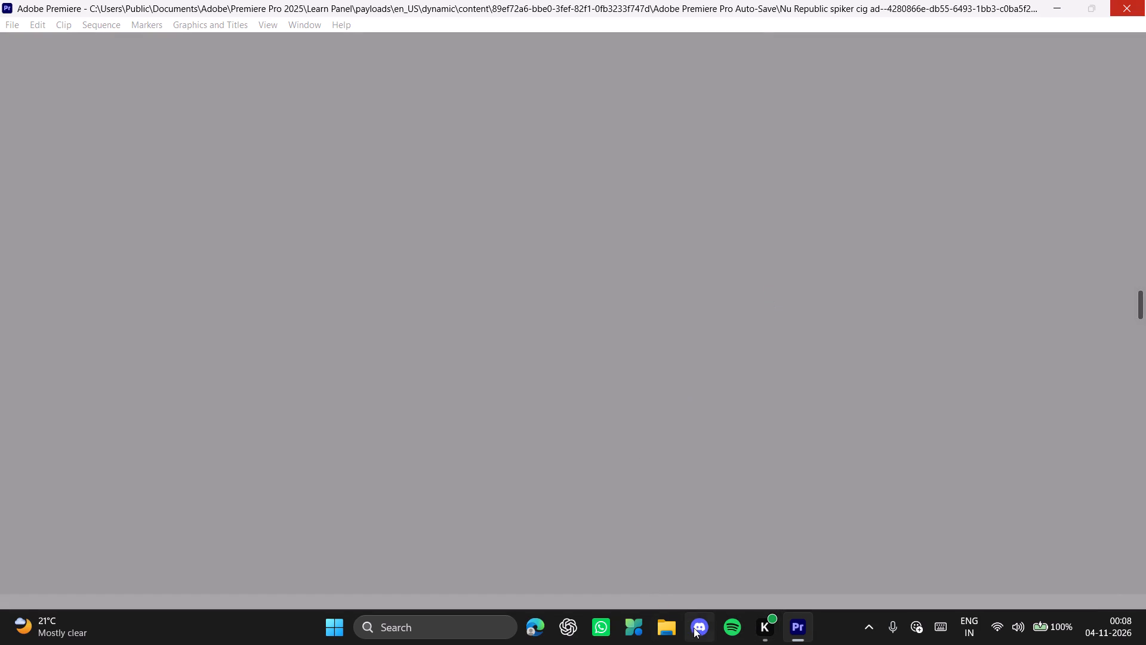
# Open Discord while Premiere loads the projects.
pyautogui.click(698, 630)
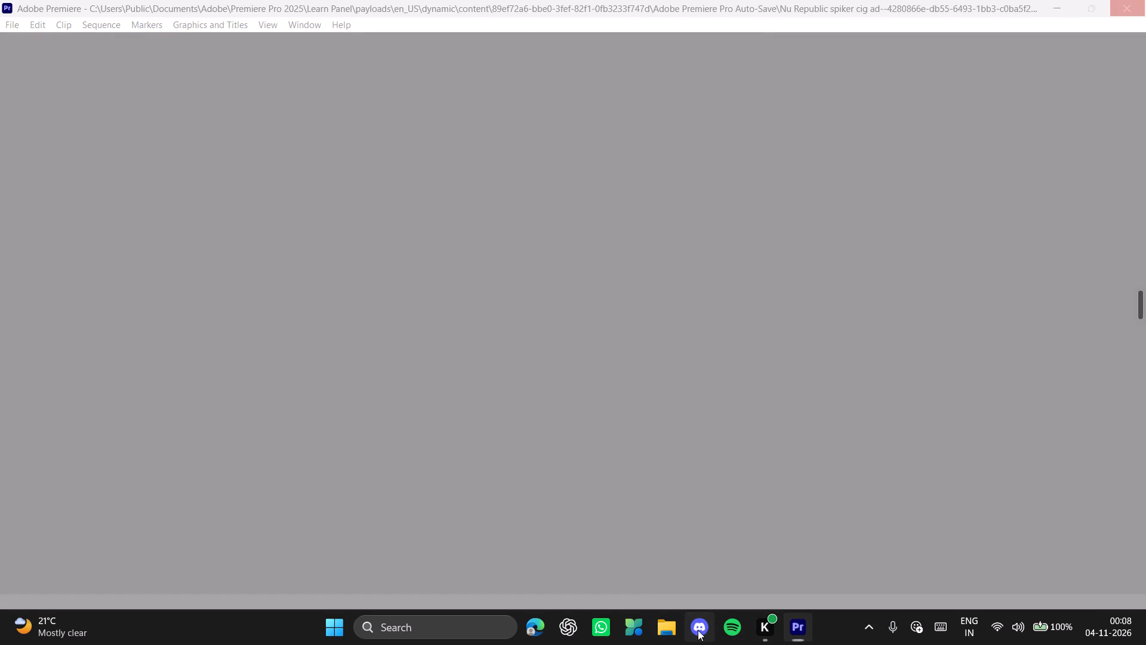
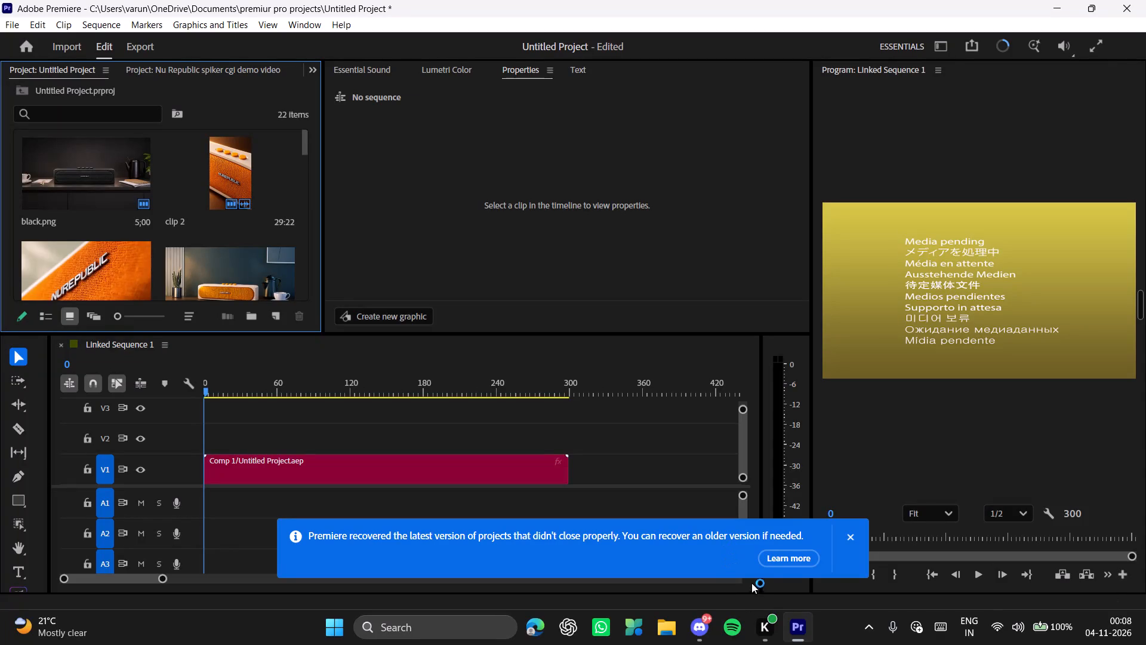
# Dismiss the project recovery notice and preview Linked Sequence 1 from about frame 72.
pyautogui.click(846, 536)
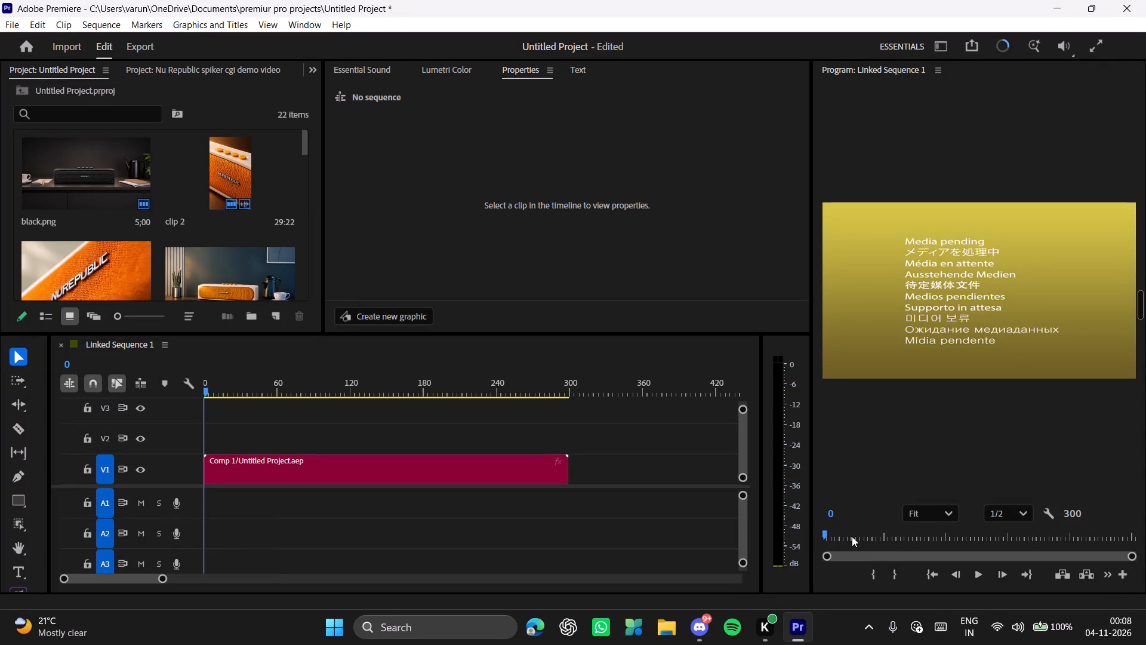
pyautogui.moveTo(300, 389); pyautogui.dragTo(291, 384)
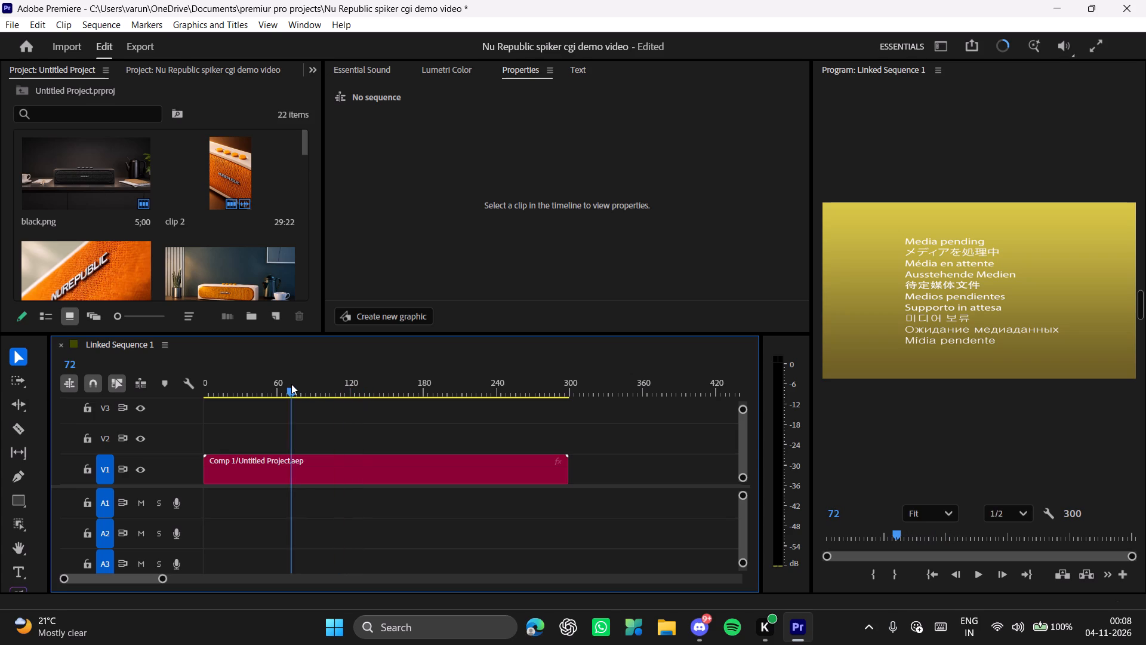
pyautogui.moveTo(291, 384); pyautogui.dragTo(291, 384)
pyautogui.press('space')
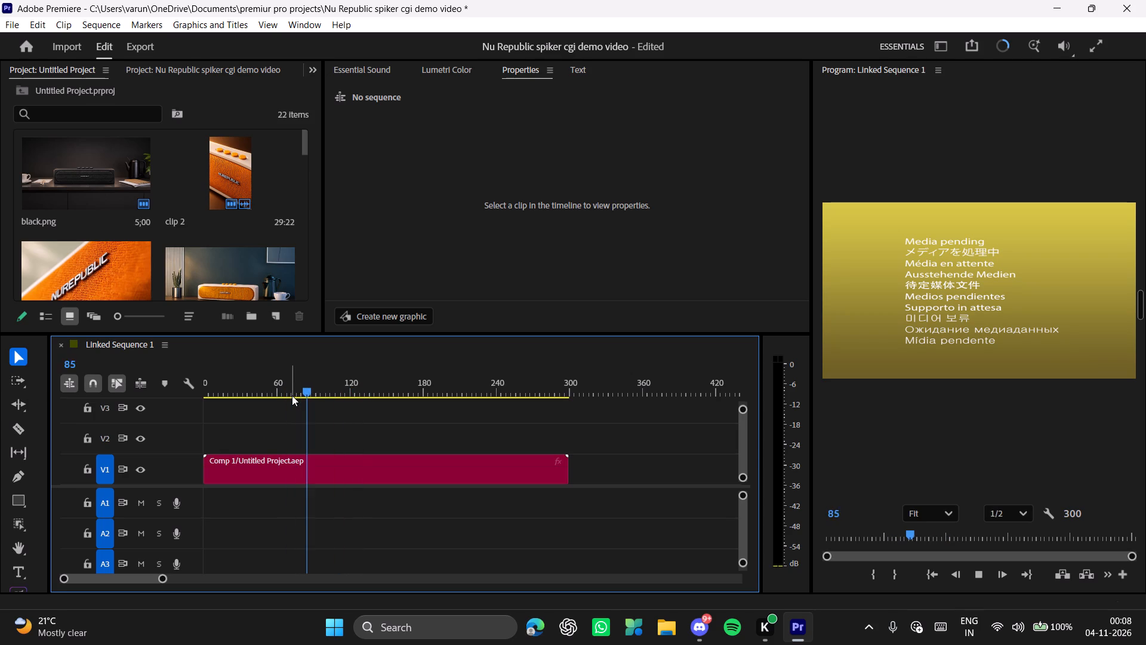
pyautogui.press('space')
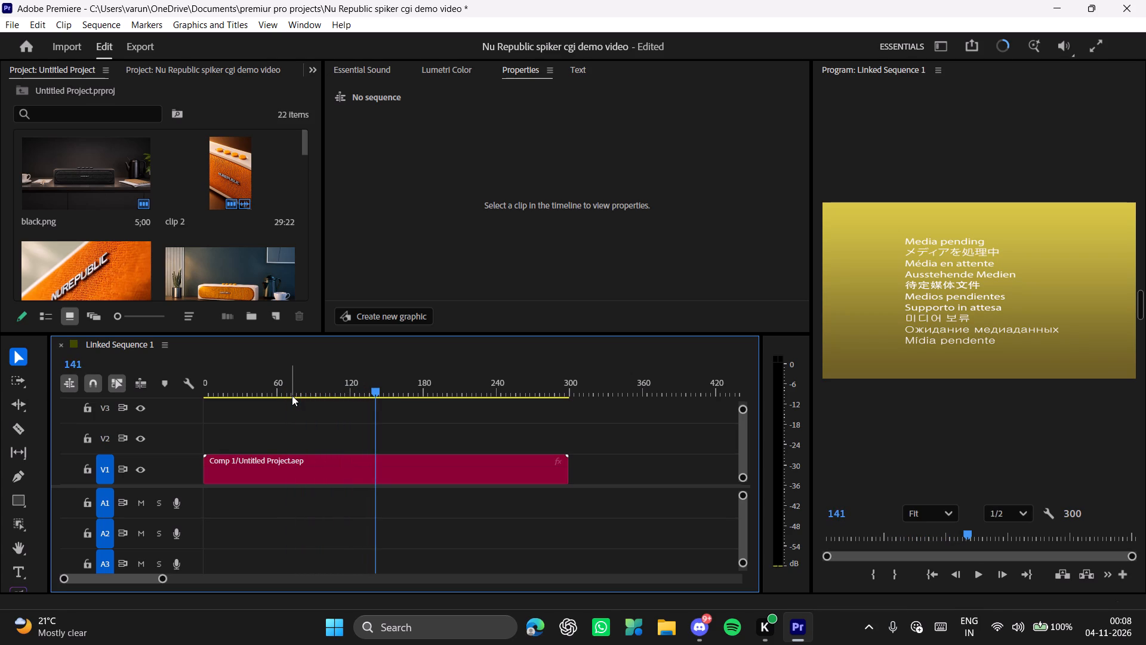
# Delete the Comp 1/Untitled Project.aep clip from track V1 of Linked Sequence 1.
pyautogui.click(405, 465)
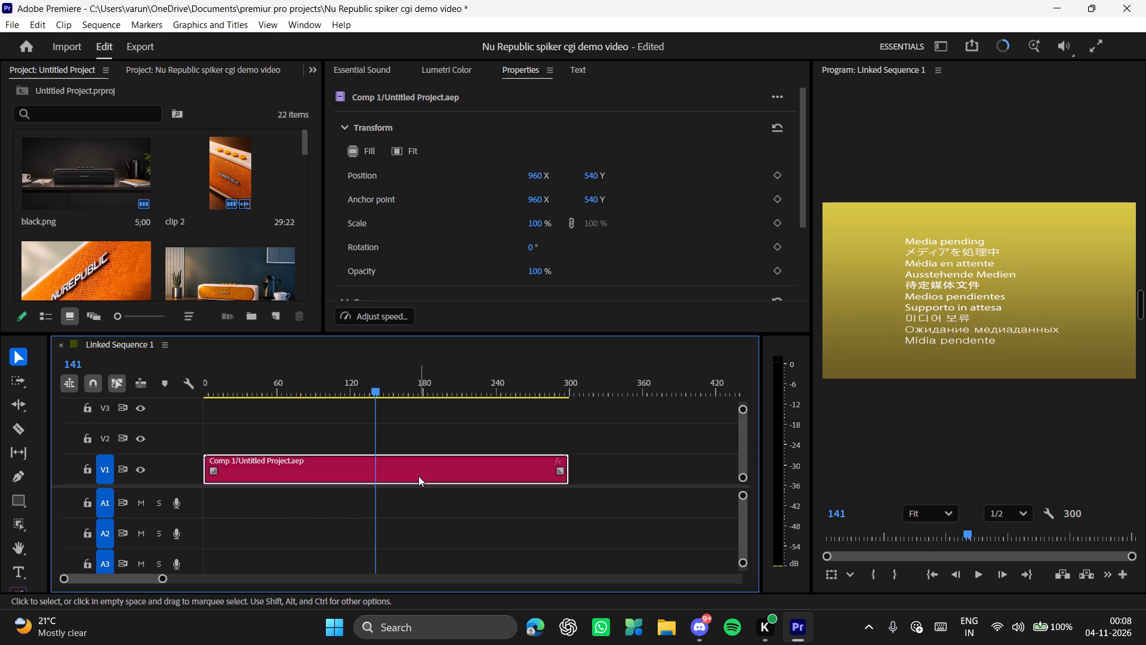
pyautogui.press('Delete')
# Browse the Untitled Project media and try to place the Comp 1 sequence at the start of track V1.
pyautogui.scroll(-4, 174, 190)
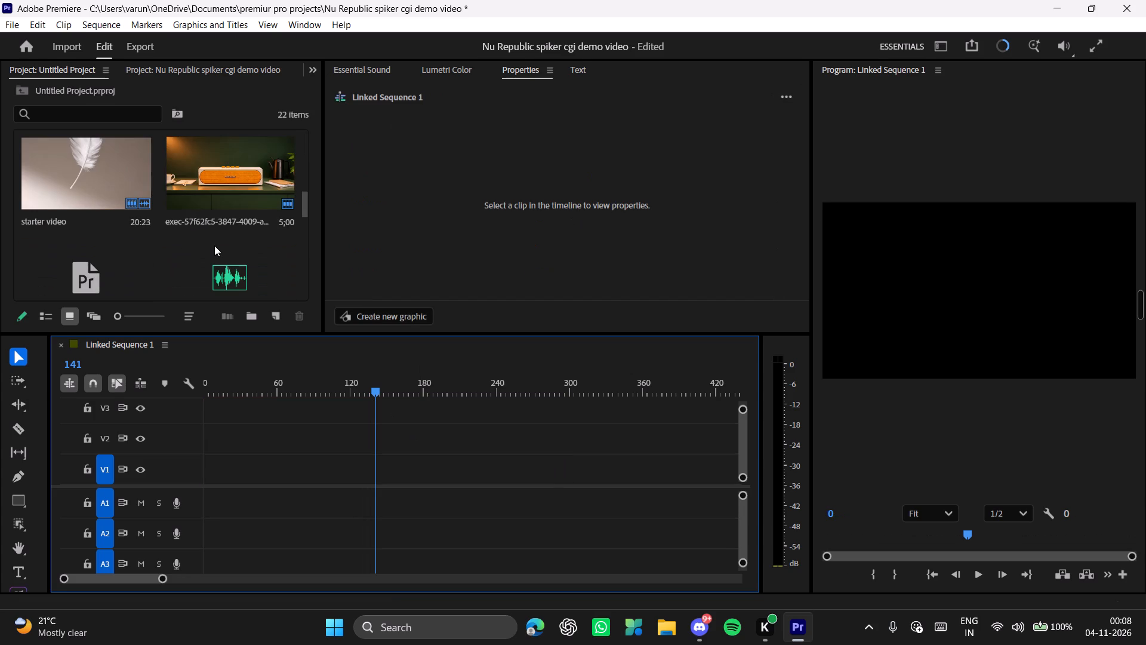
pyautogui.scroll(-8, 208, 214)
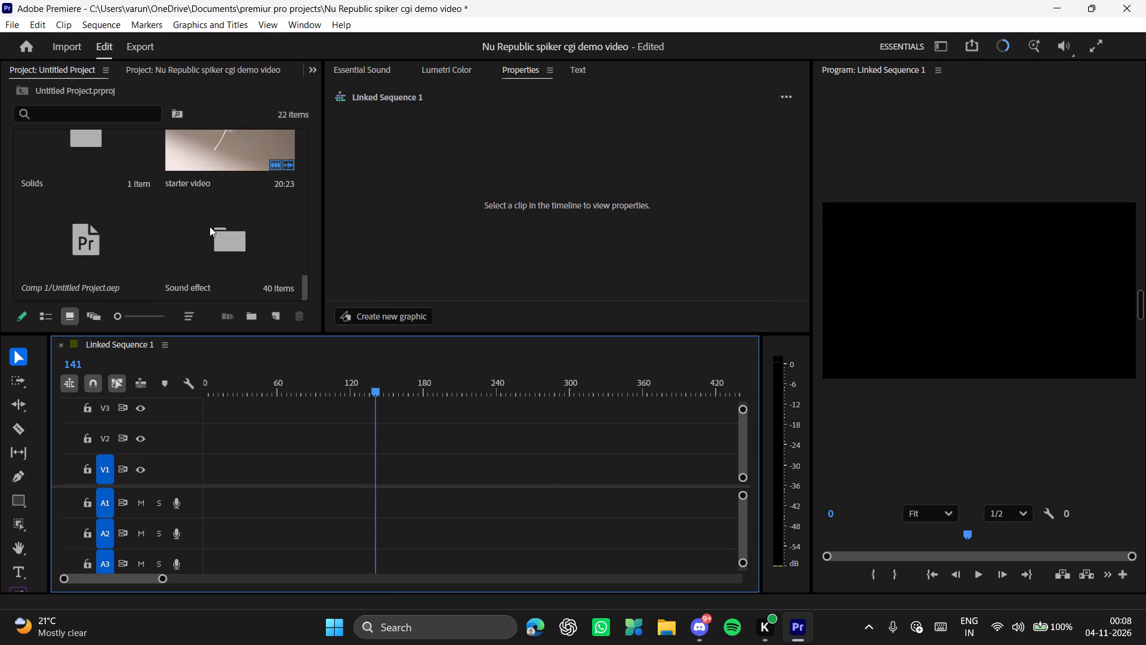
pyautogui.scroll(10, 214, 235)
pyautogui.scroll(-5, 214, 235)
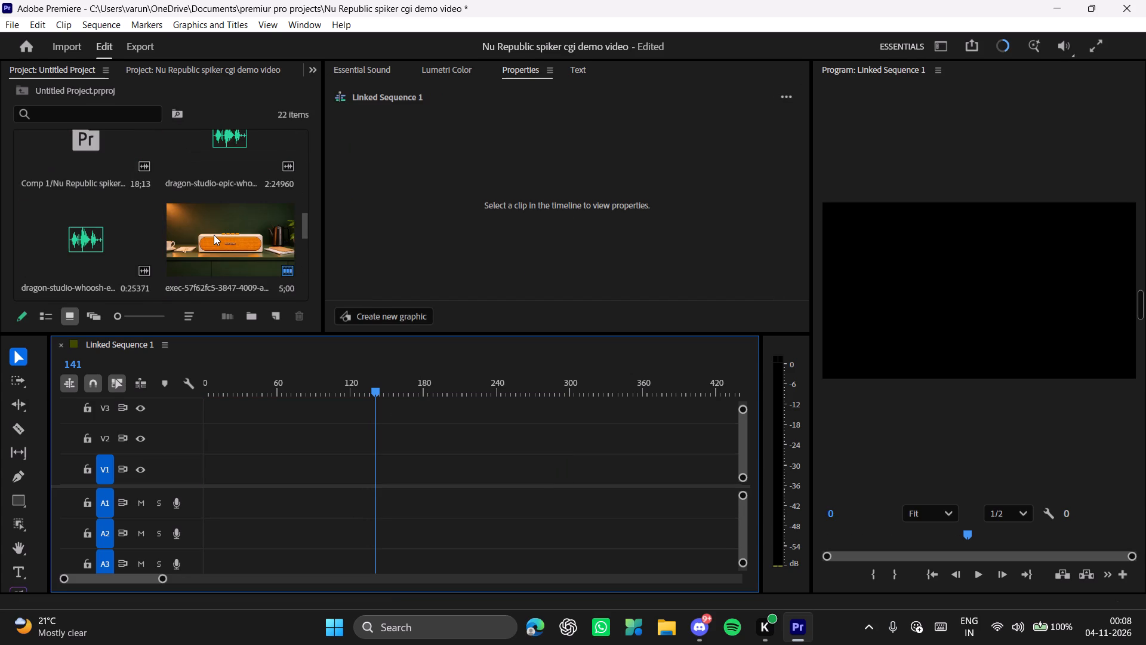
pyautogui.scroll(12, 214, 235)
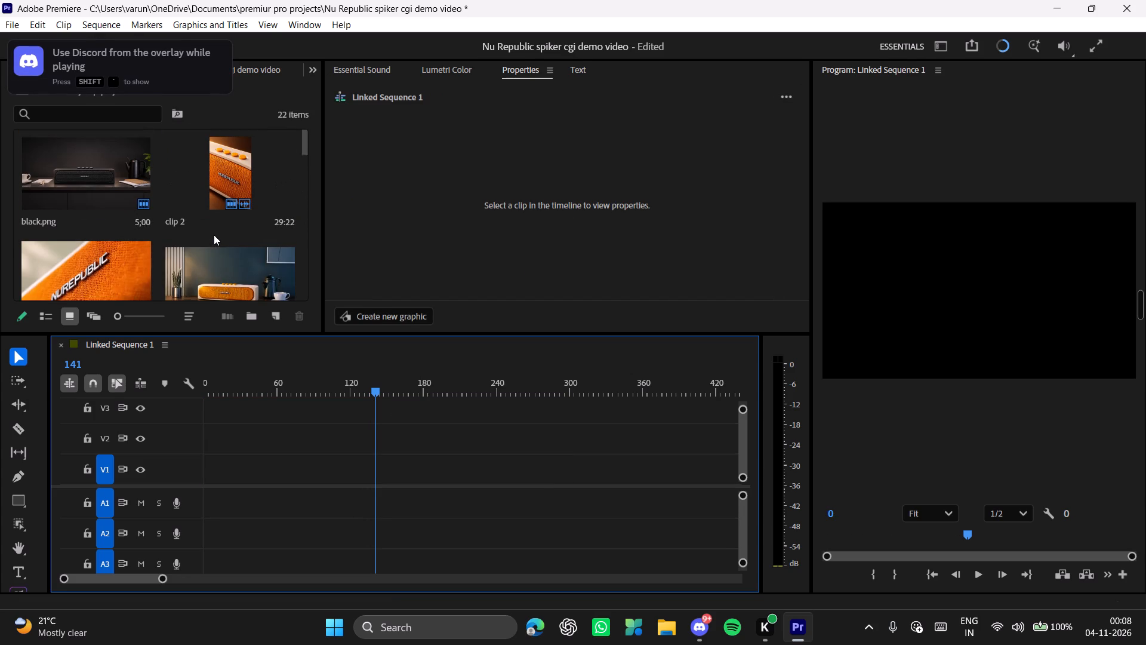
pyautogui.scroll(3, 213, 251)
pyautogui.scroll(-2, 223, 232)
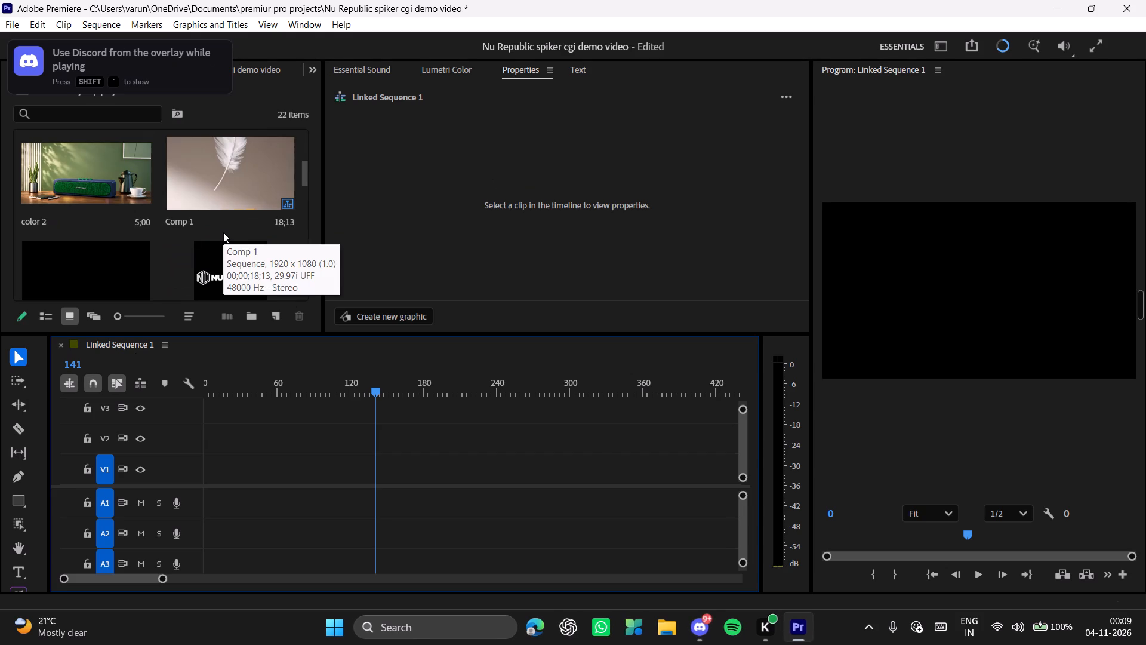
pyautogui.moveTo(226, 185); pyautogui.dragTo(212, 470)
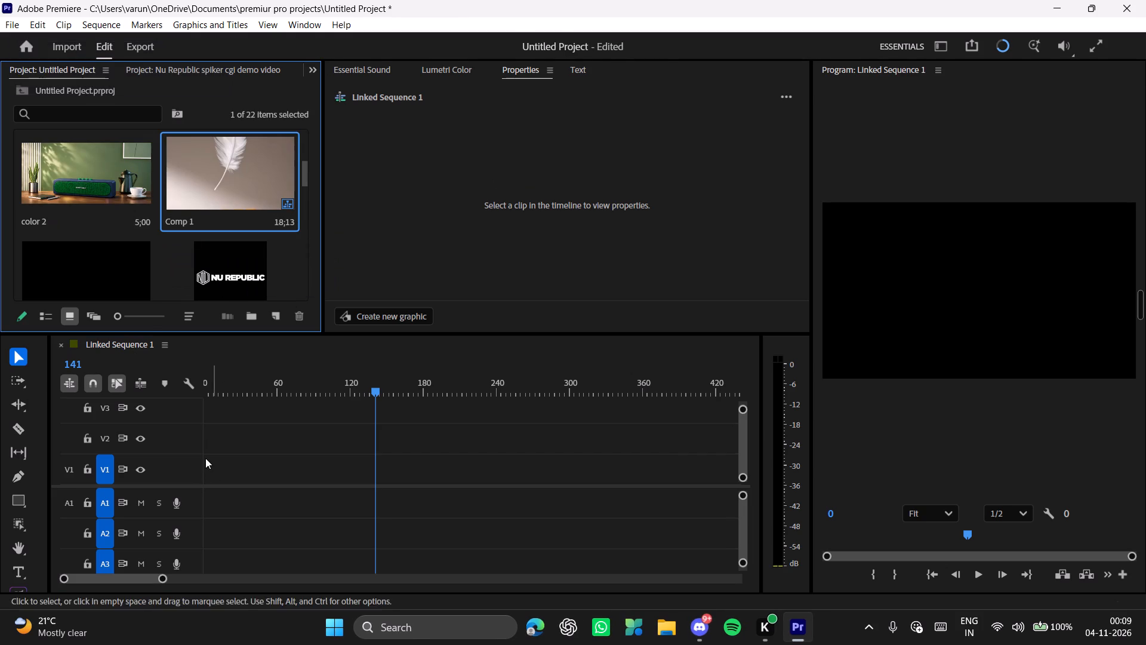
# Import the After Effects composition Comp 1 from Untitled Project.aep in the premiur pro projects folder through Dynamic Link.
pyautogui.scroll(-1, 120, 228)
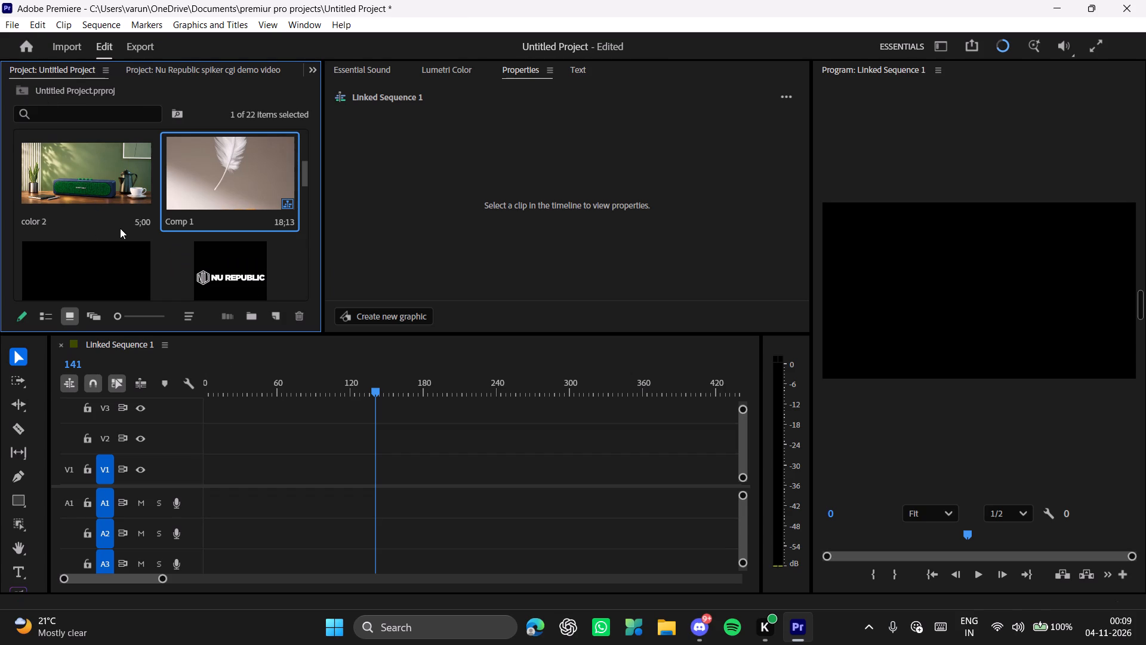
pyautogui.scroll(-1, 120, 228)
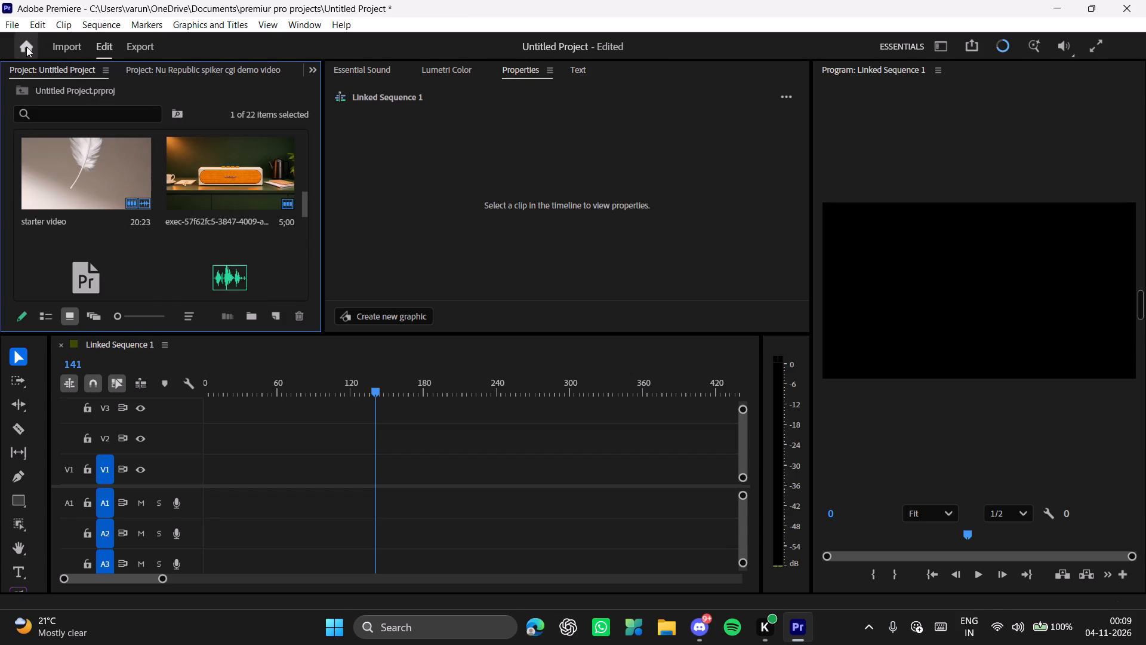
pyautogui.click(18, 25)
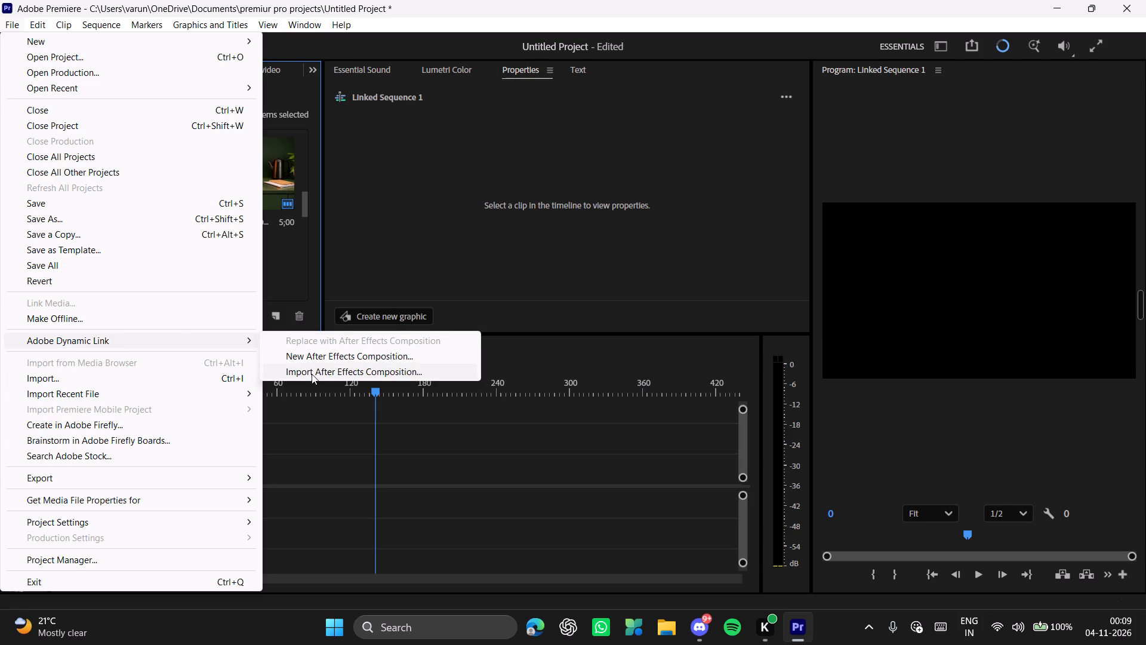
pyautogui.click(312, 374)
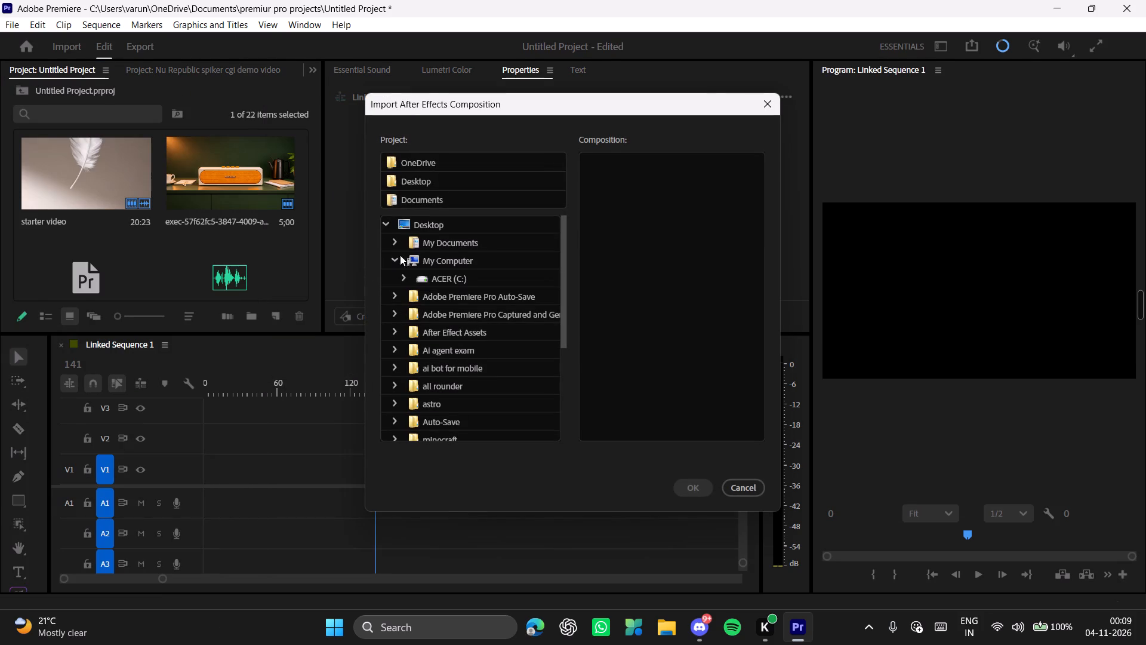
pyautogui.click(393, 242)
pyautogui.scroll(-9, 429, 337)
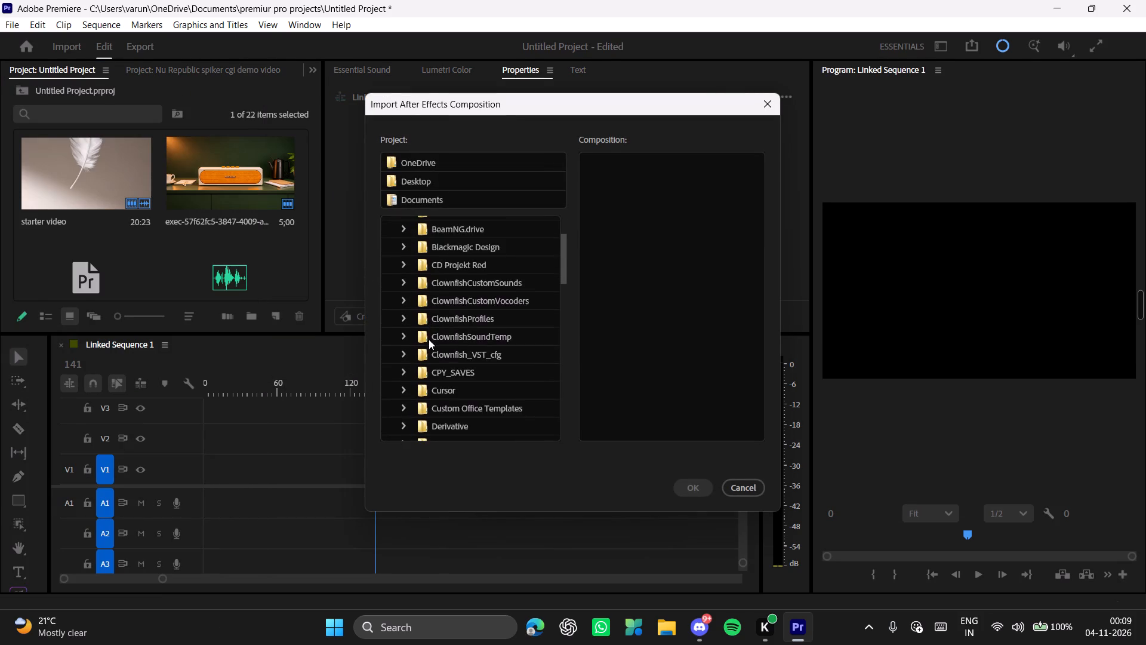
pyautogui.scroll(-20, 429, 339)
pyautogui.scroll(-6, 429, 339)
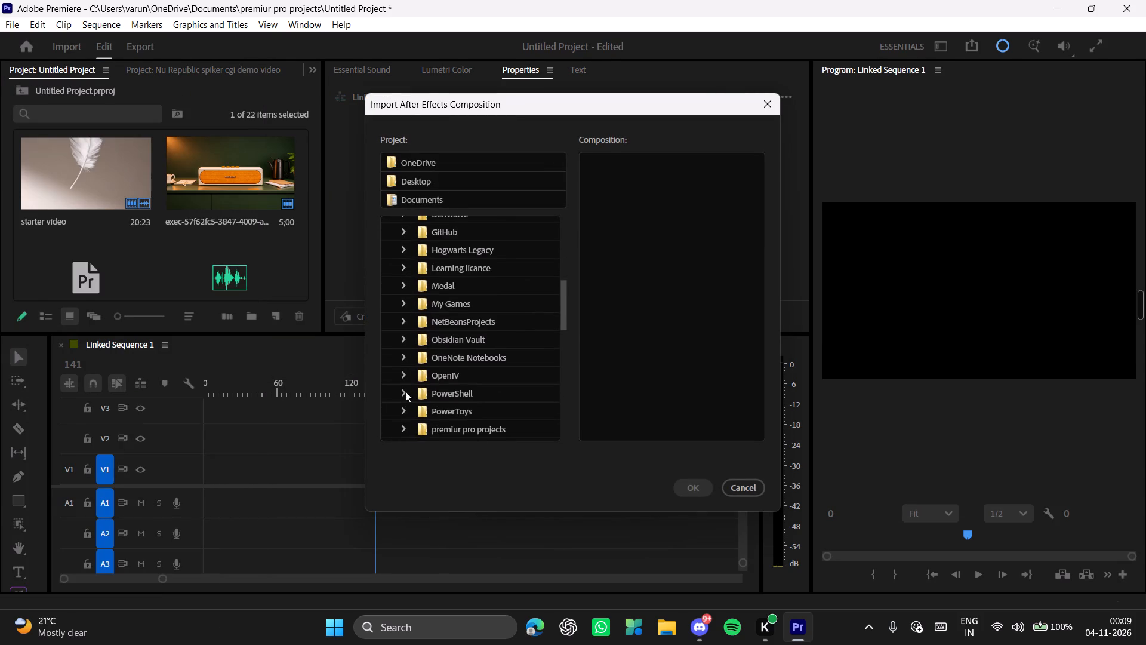
pyautogui.click(404, 428)
pyautogui.scroll(-10, 451, 394)
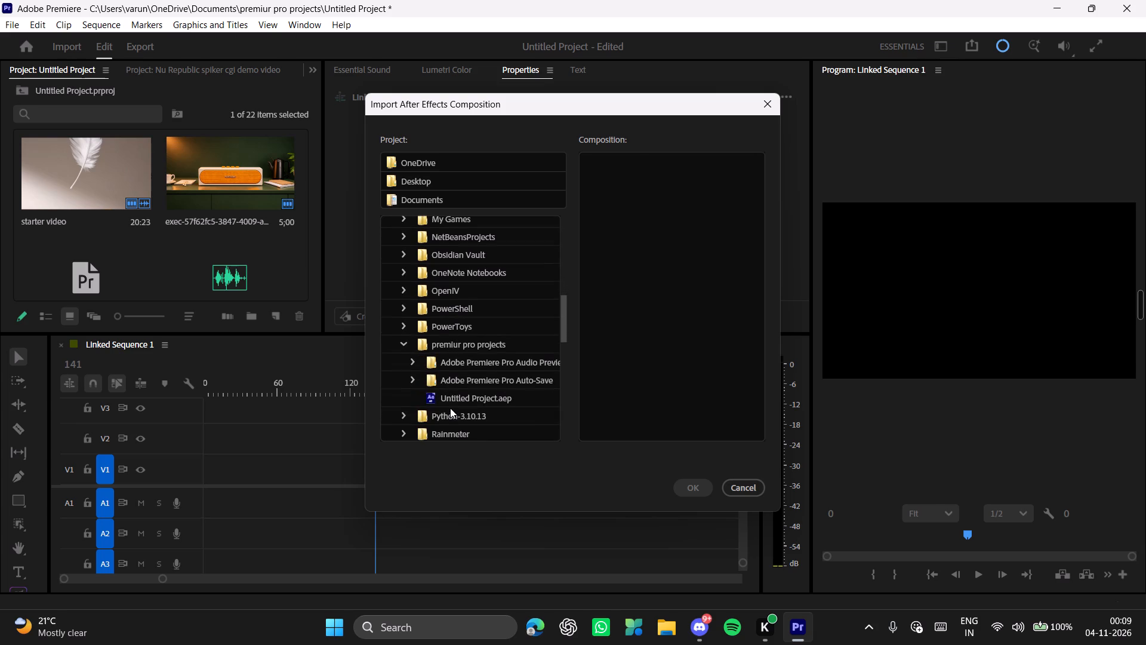
pyautogui.click(450, 397)
pyautogui.click(649, 161)
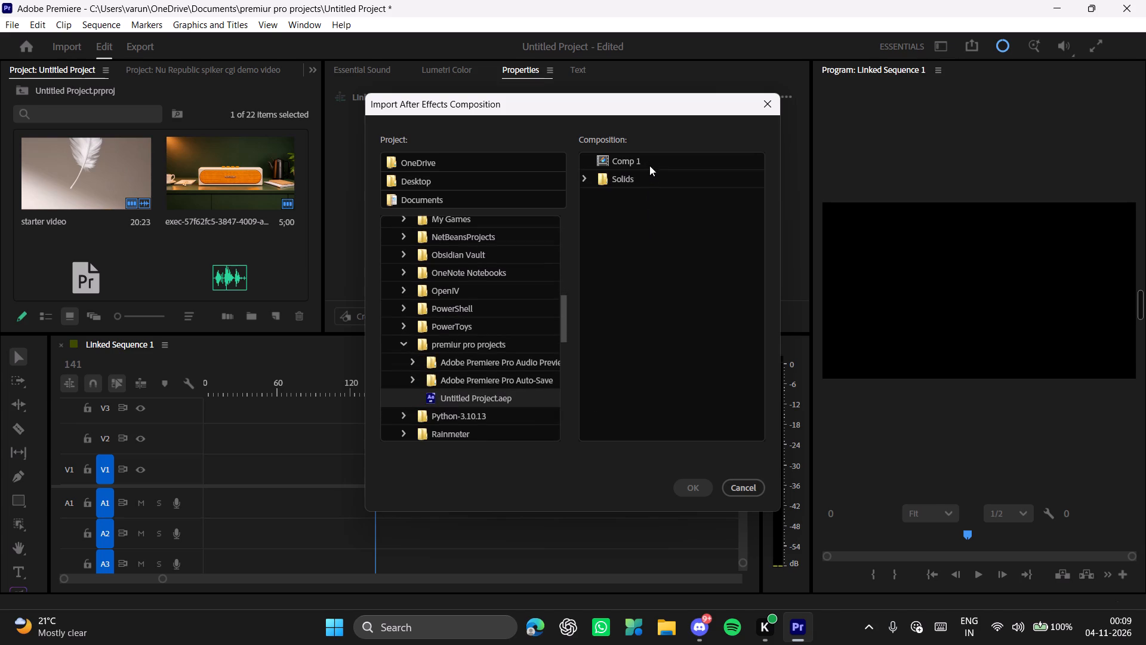
pyautogui.click(607, 154)
pyautogui.click(688, 480)
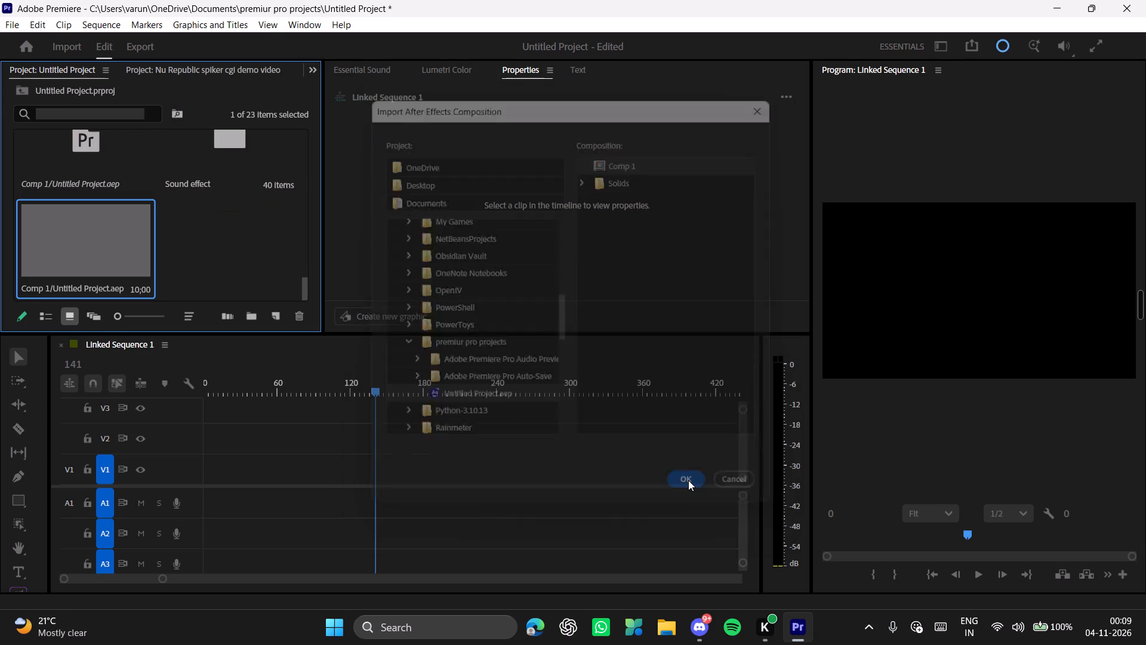
# Place the newly imported Comp 1/Untitled Project.aep clip at the start of track V1 in Linked Sequence 1.
pyautogui.moveTo(85, 255); pyautogui.dragTo(87, 256)
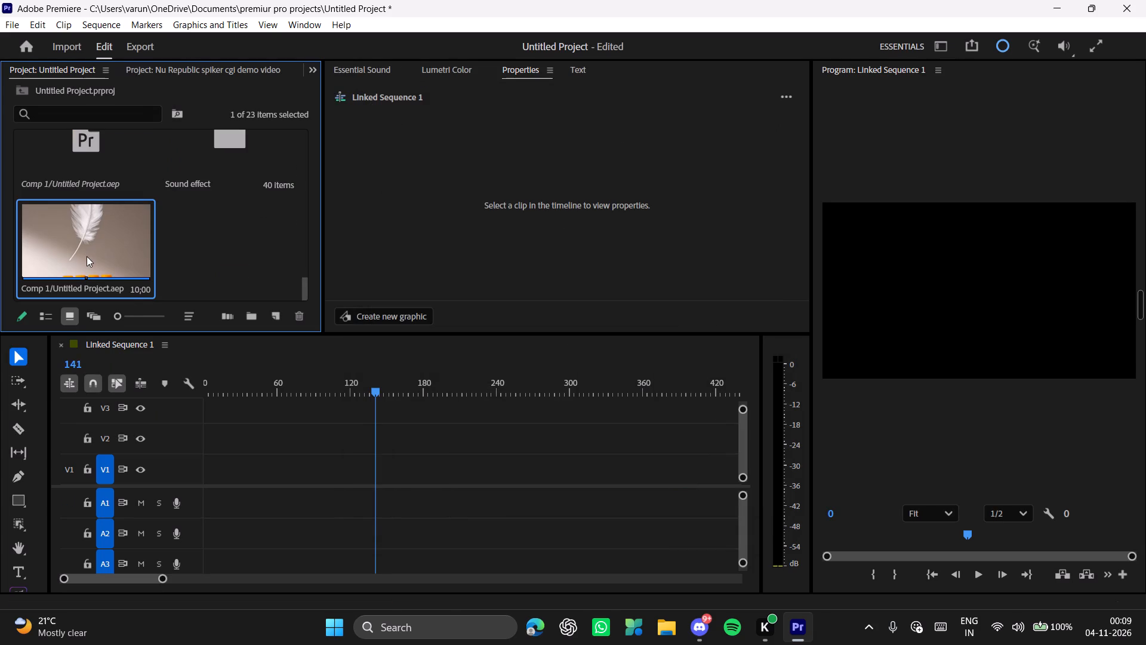
pyautogui.moveTo(87, 256); pyautogui.dragTo(229, 467)
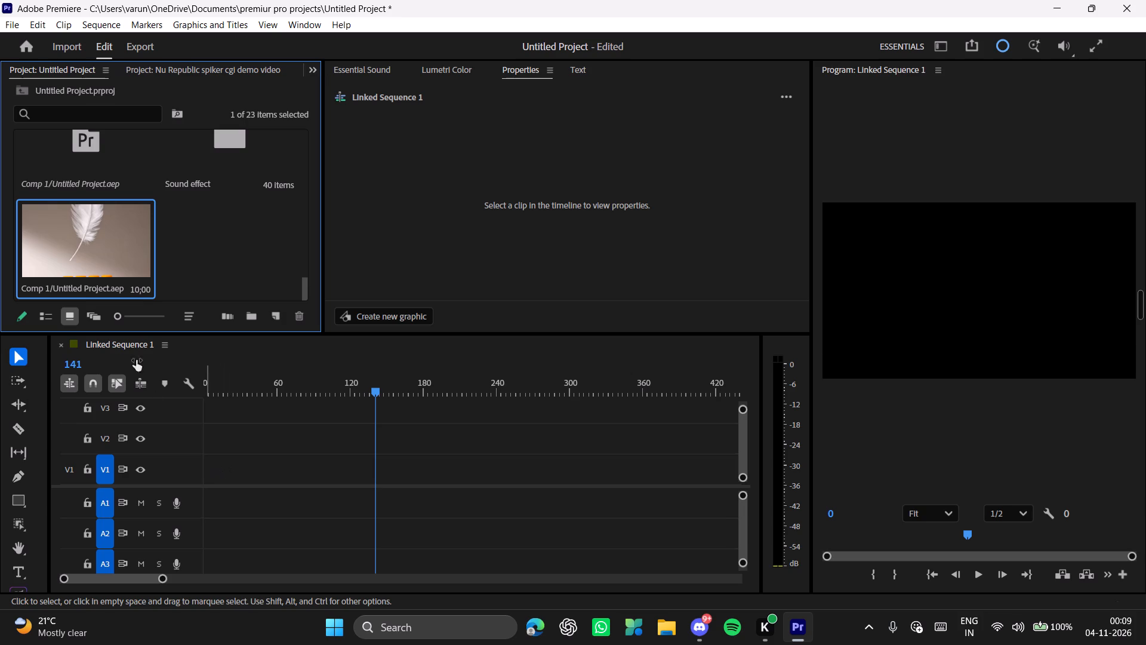
pyautogui.moveTo(85, 257); pyautogui.dragTo(195, 367)
pyautogui.doubleClick(107, 257)
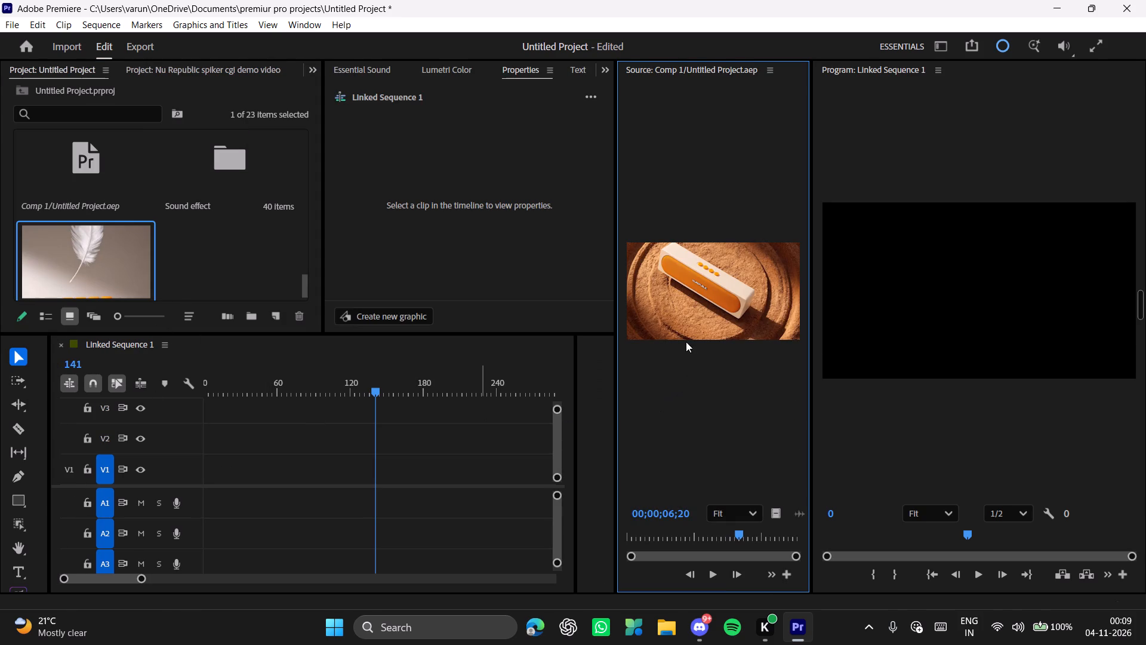
pyautogui.moveTo(691, 319); pyautogui.dragTo(291, 431)
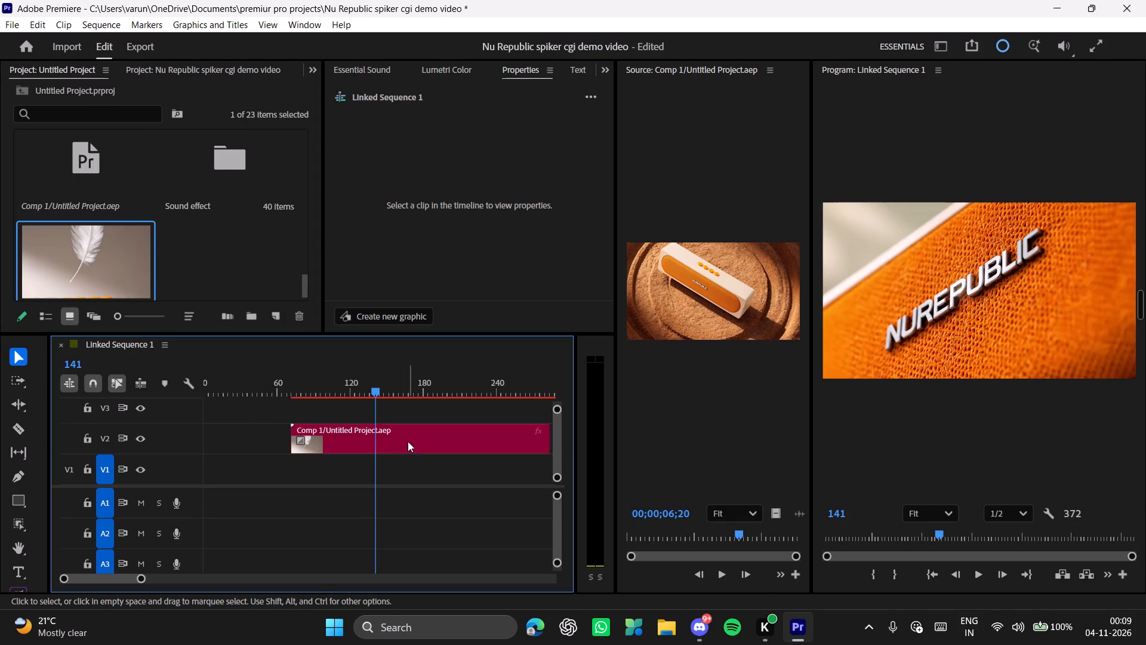
pyautogui.moveTo(407, 441); pyautogui.dragTo(306, 465)
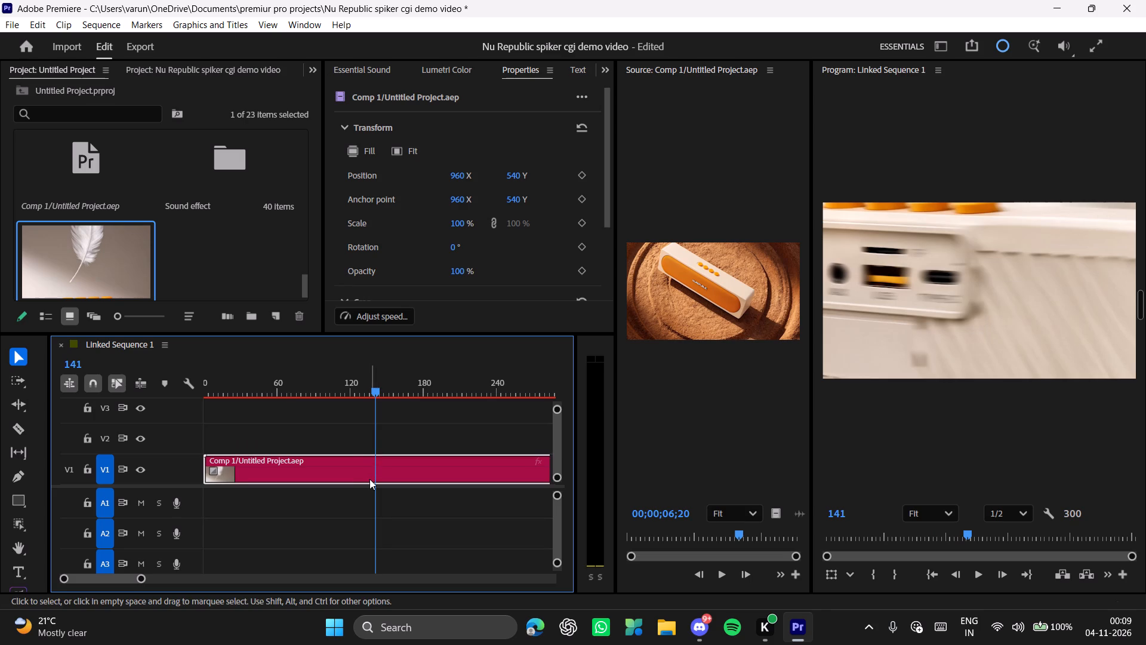
# Check the placed clip around frame 196 and return the playhead to frame 0.
pyautogui.scroll(-6, 369, 479)
pyautogui.scroll(3, 369, 479)
pyautogui.click(377, 395)
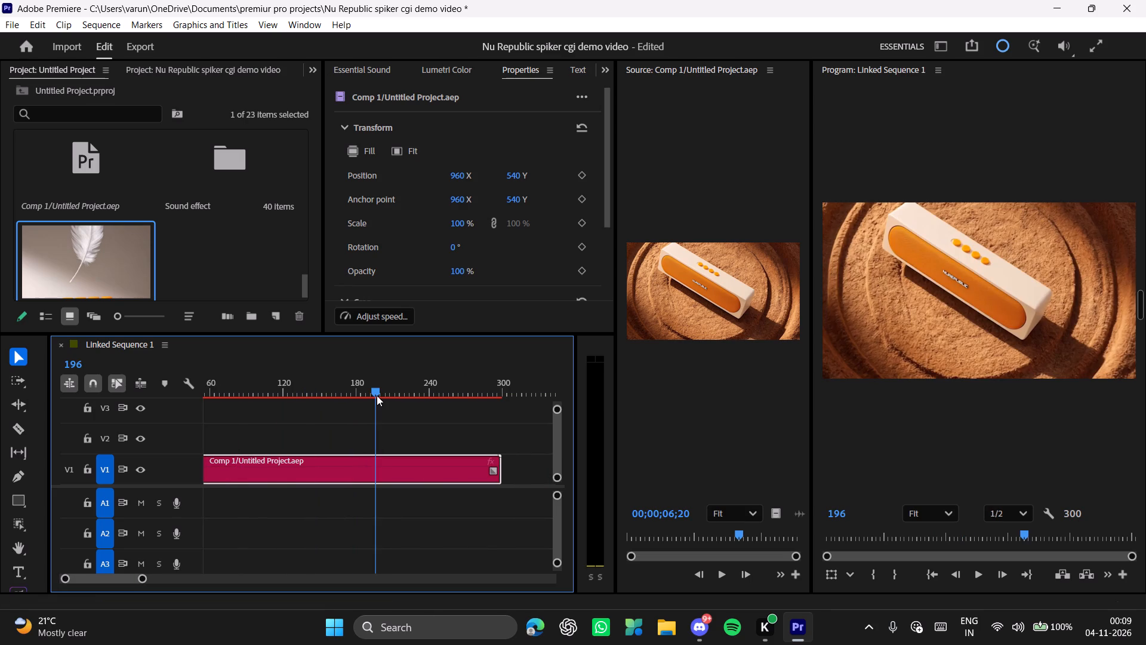
pyautogui.moveTo(377, 395); pyautogui.dragTo(20, 416)
pyautogui.moveTo(360, 397); pyautogui.dragTo(295, 397)
pyautogui.moveTo(304, 391); pyautogui.dragTo(94, 403)
# Close the Source monitor showing Comp 1/Untitled Project.aep.
pyautogui.click(763, 69)
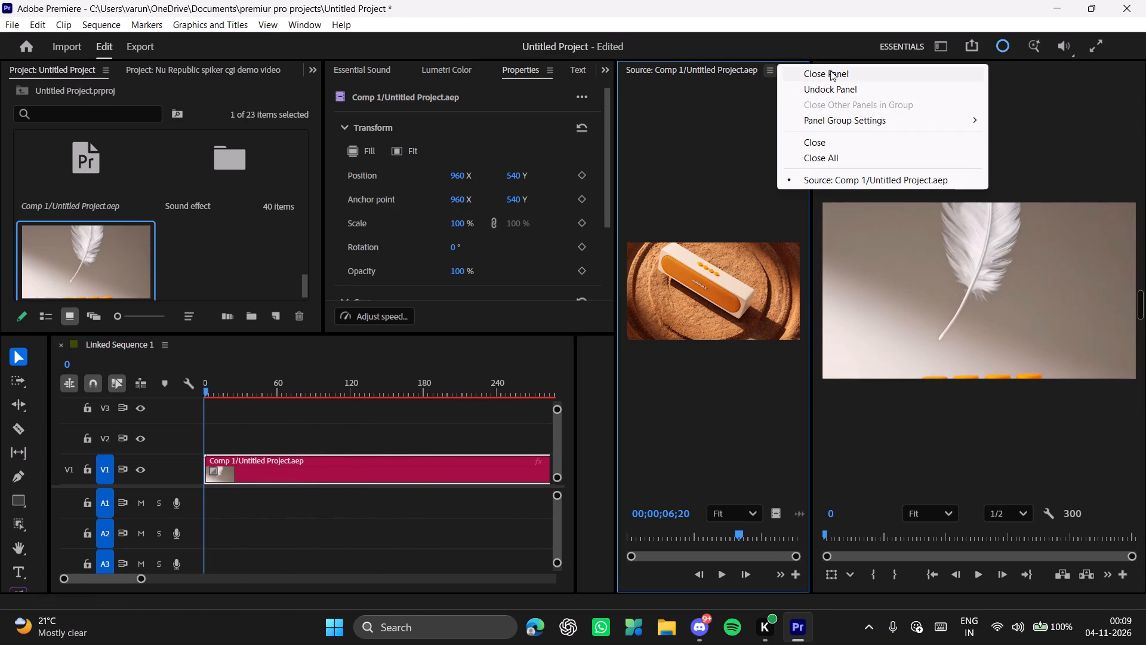
pyautogui.click(830, 70)
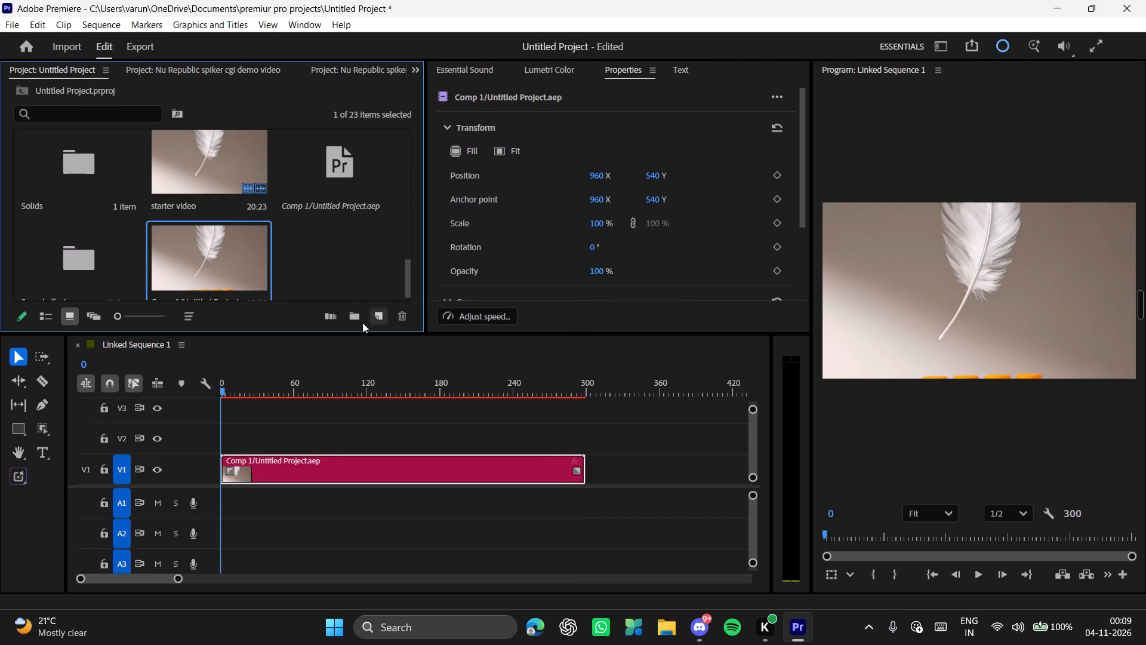
# Play Linked Sequence 1 through to its end, return to frame 0 and replay the opening to frame 14.
pyautogui.press('space')
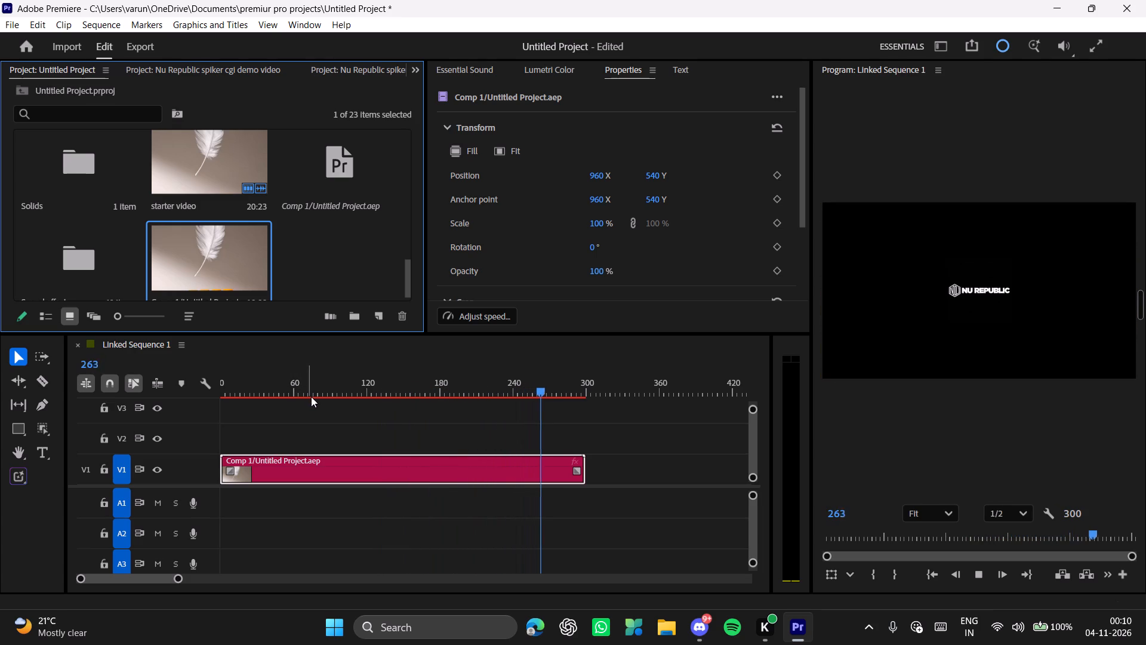
pyautogui.press('space')
pyautogui.press('space')
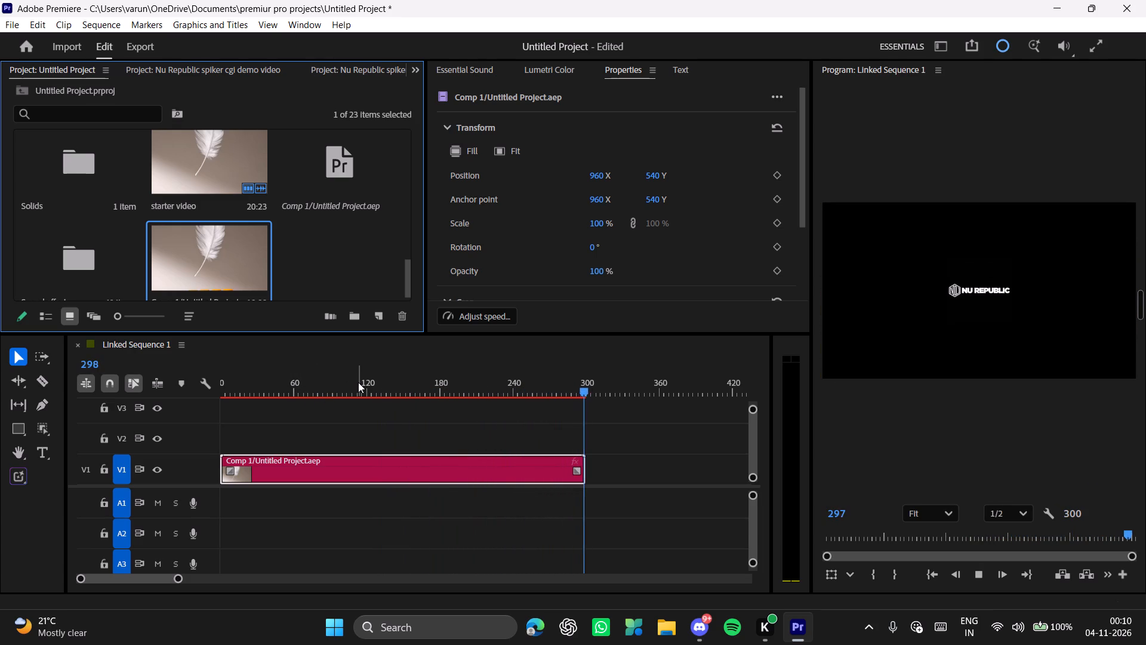
pyautogui.press('space')
pyautogui.moveTo(353, 388); pyautogui.dragTo(219, 391)
pyautogui.moveTo(254, 391); pyautogui.dragTo(197, 392)
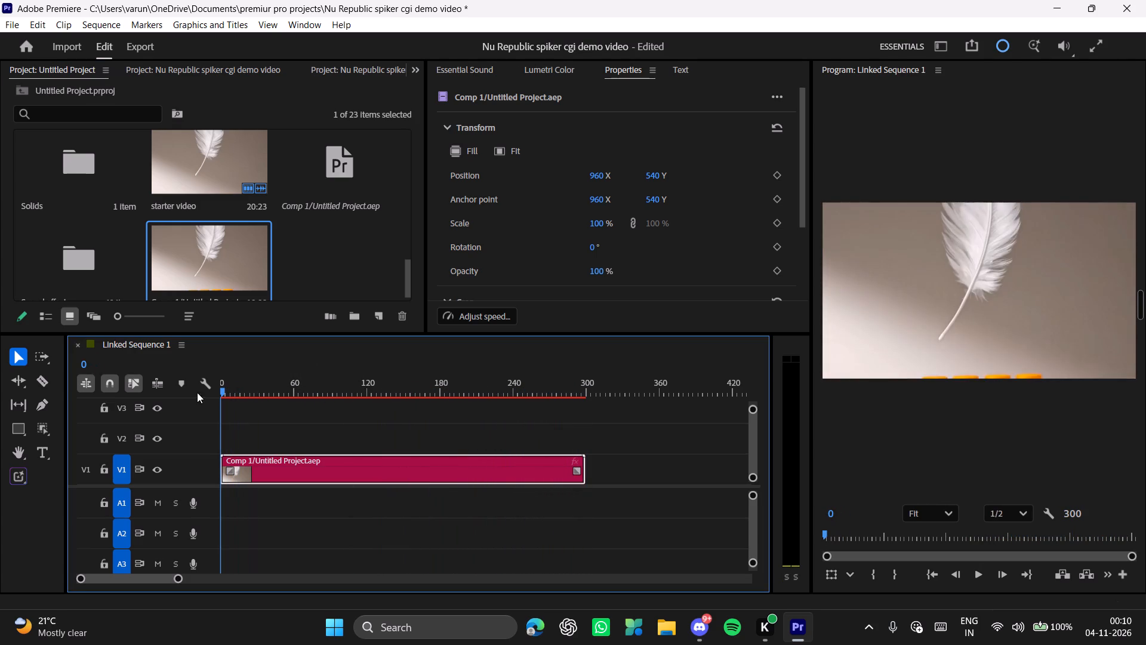
pyautogui.moveTo(197, 392); pyautogui.dragTo(175, 395)
pyautogui.press('space')
pyautogui.press('space')
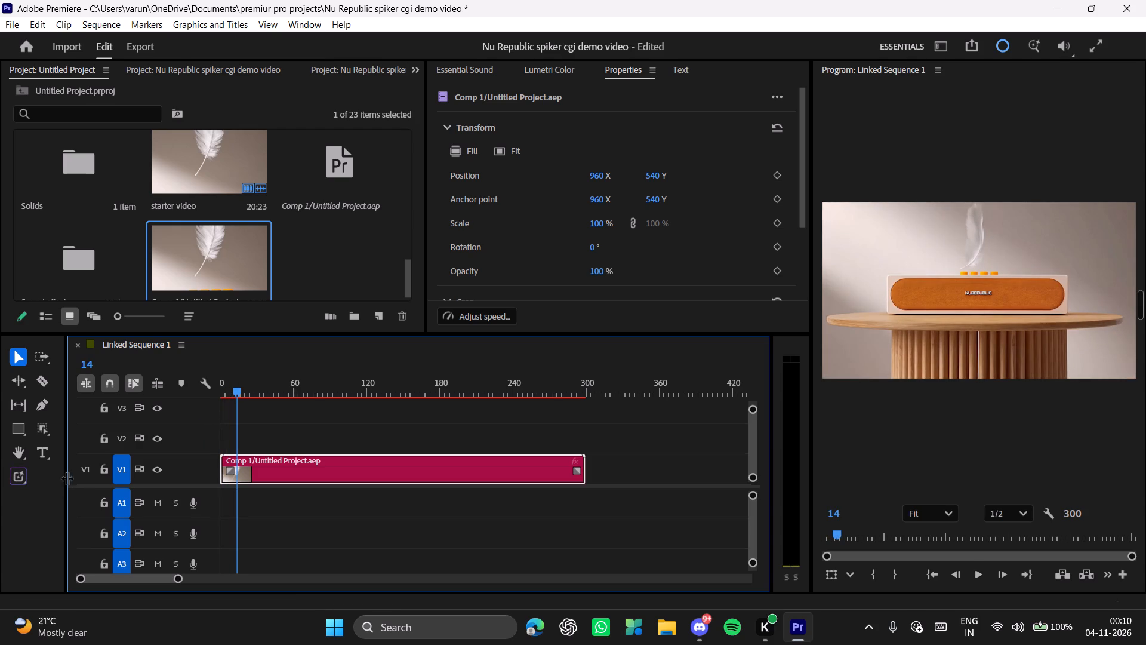
# Narrow the tools area beside the timeline to a single column, widening the timeline.
pyautogui.moveTo(64, 478); pyautogui.dragTo(6, 474)
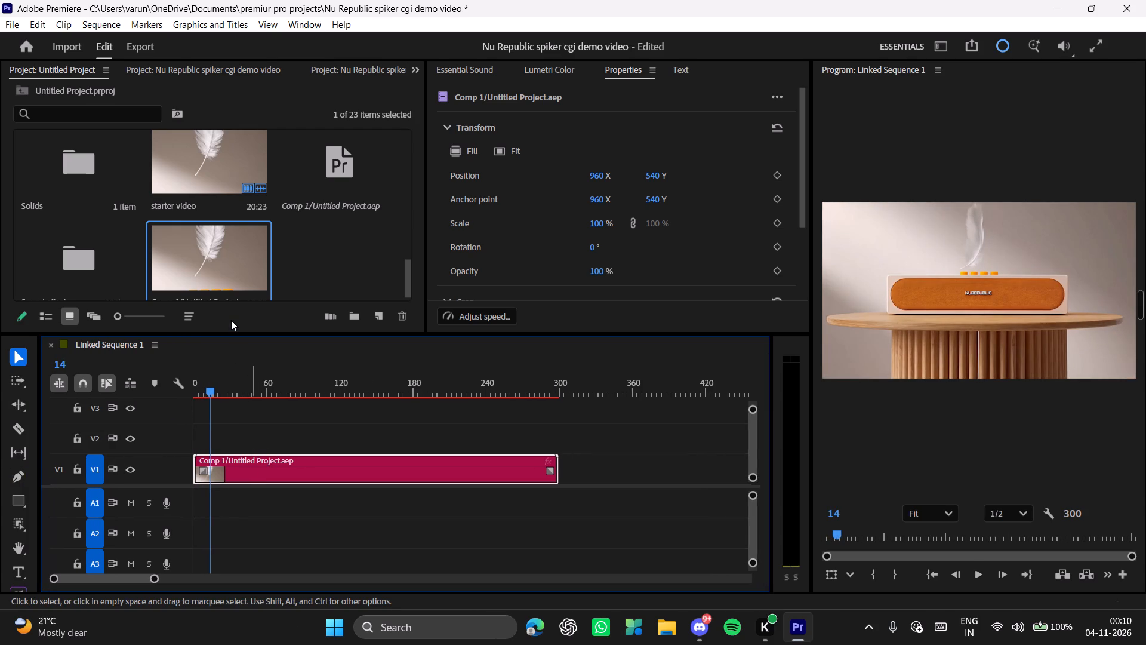
# Replay Linked Sequence 1 from frame 0, locate the cut to the NUREPUBLIC logo close-up, and park the playhead at frame 63.
pyautogui.moveTo(205, 391); pyautogui.dragTo(194, 394)
pyautogui.press('space')
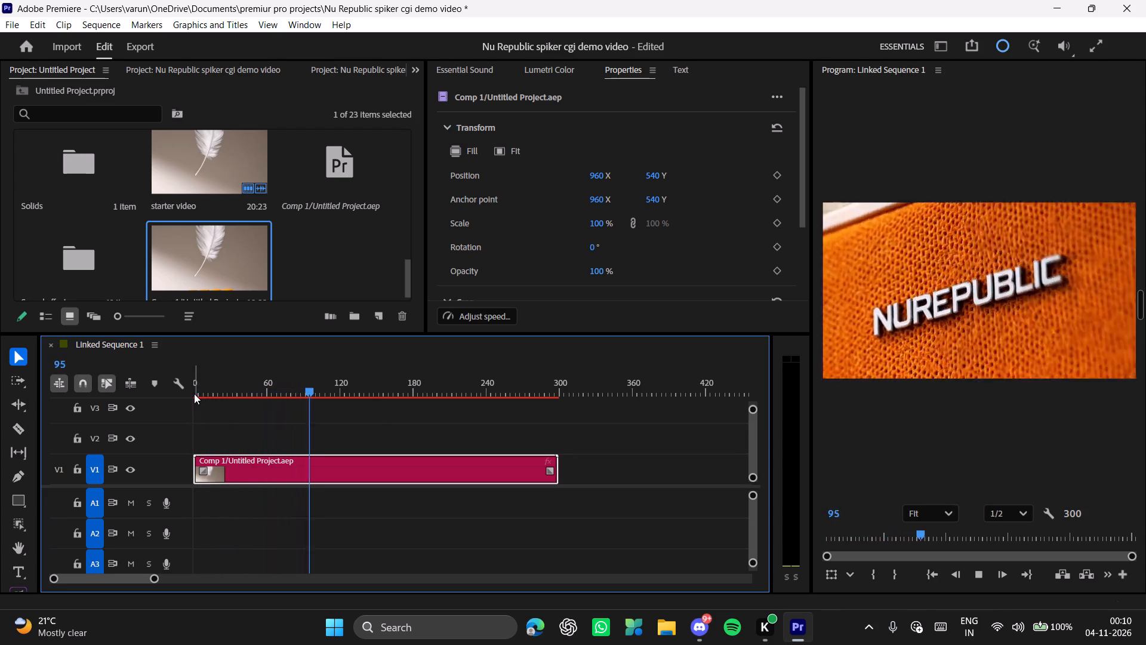
pyautogui.press('space')
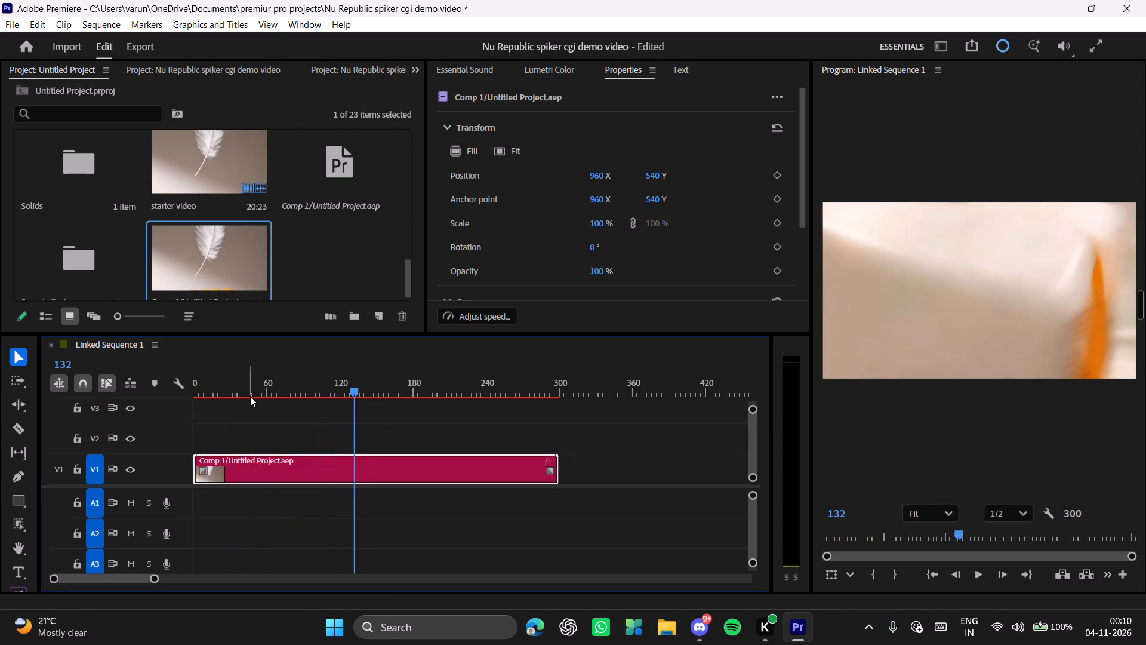
pyautogui.moveTo(258, 395); pyautogui.dragTo(255, 389)
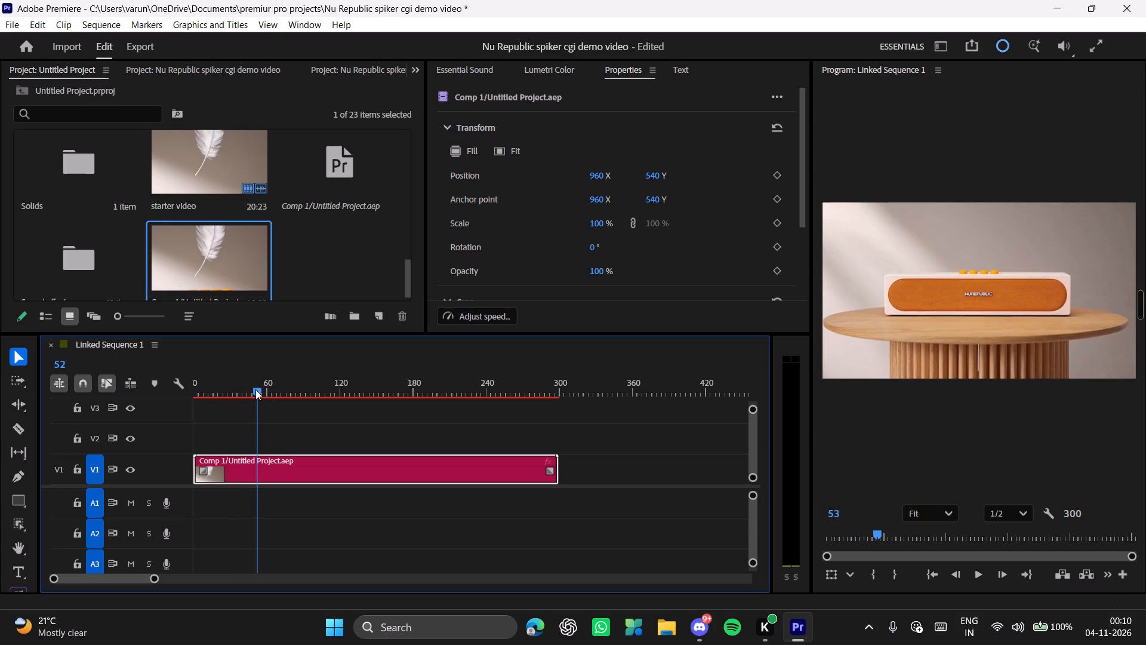
pyautogui.moveTo(255, 389); pyautogui.dragTo(285, 391)
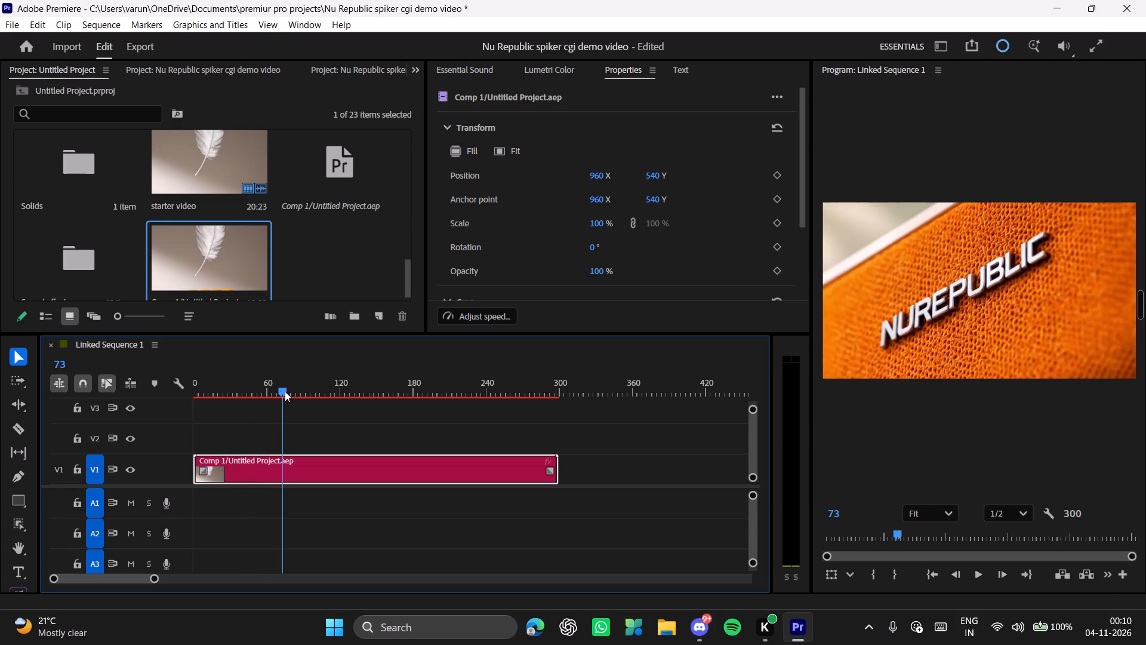
pyautogui.moveTo(285, 391); pyautogui.dragTo(270, 390)
pyautogui.press('Left')
pyautogui.press('Left')
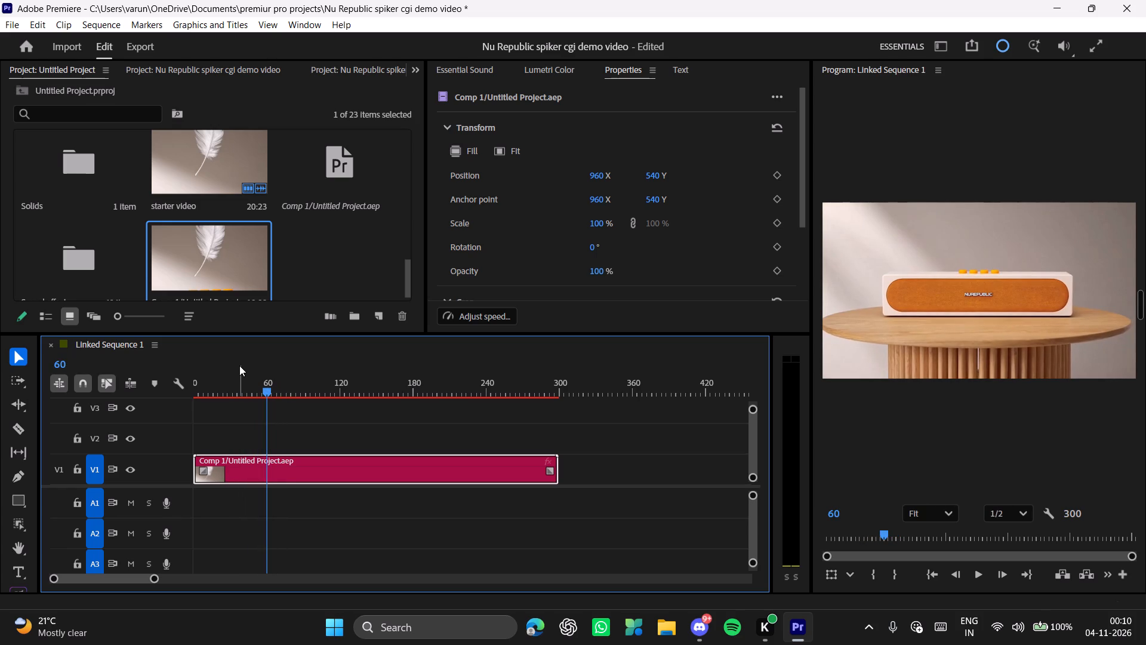
pyautogui.press('Right')
pyautogui.press('Right')
pyautogui.press('Right')
pyautogui.press('Right')
pyautogui.press('Right')
pyautogui.press('Left')
pyautogui.press('Left')
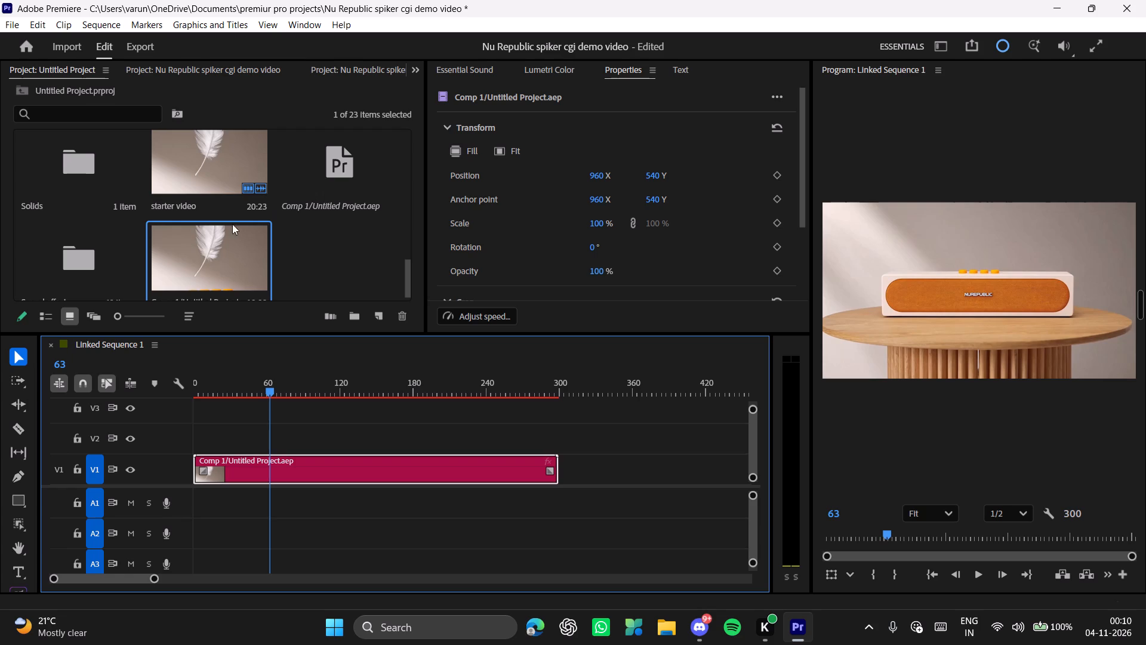
# Audition dragon-studio-epic-whoosh-478371.mp3 from the Sound effect bin and place it on track A1 starting at about frame 37.
pyautogui.scroll(-1, 78, 244)
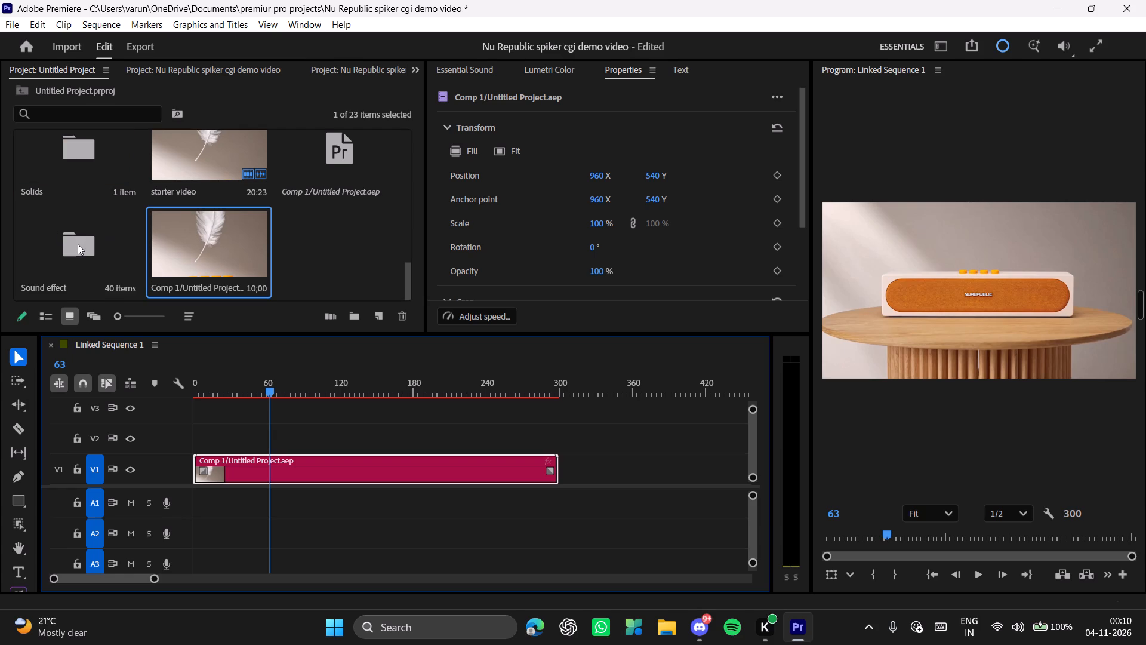
pyautogui.doubleClick(78, 244)
pyautogui.click(317, 171)
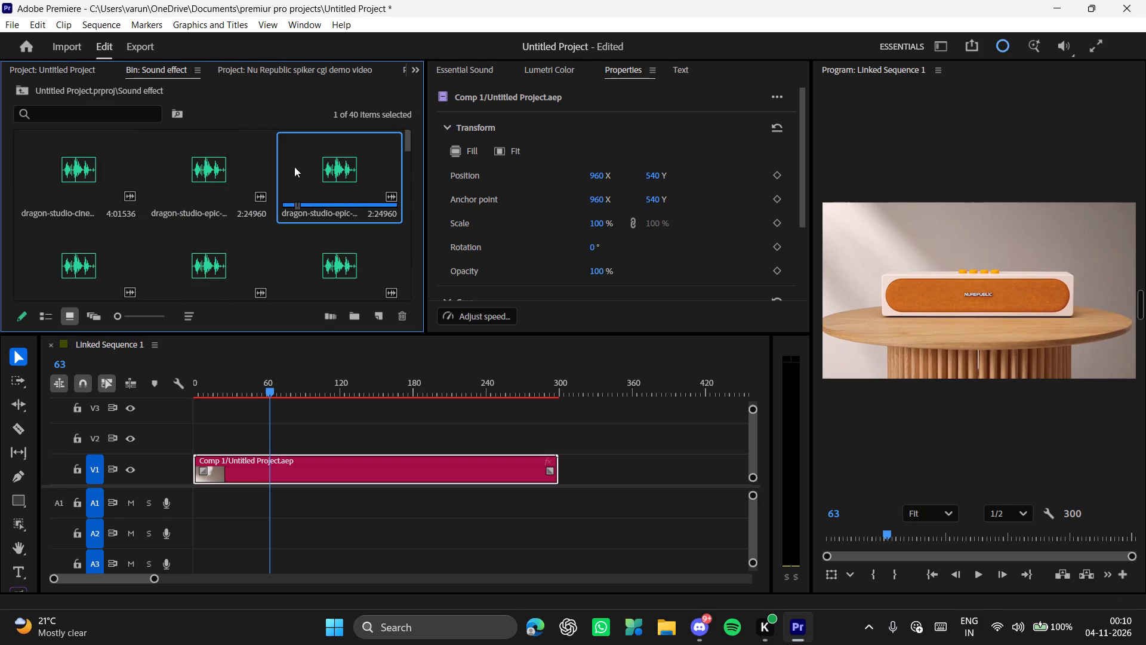
pyautogui.click(292, 167)
pyautogui.press('space')
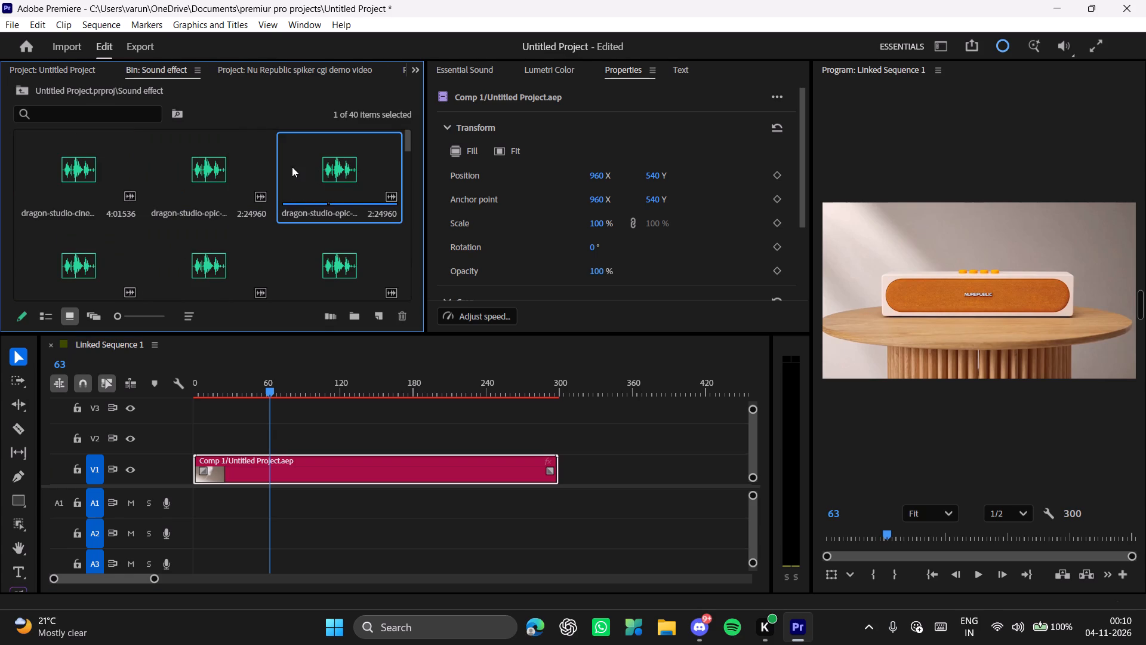
pyautogui.moveTo(322, 169); pyautogui.dragTo(262, 506)
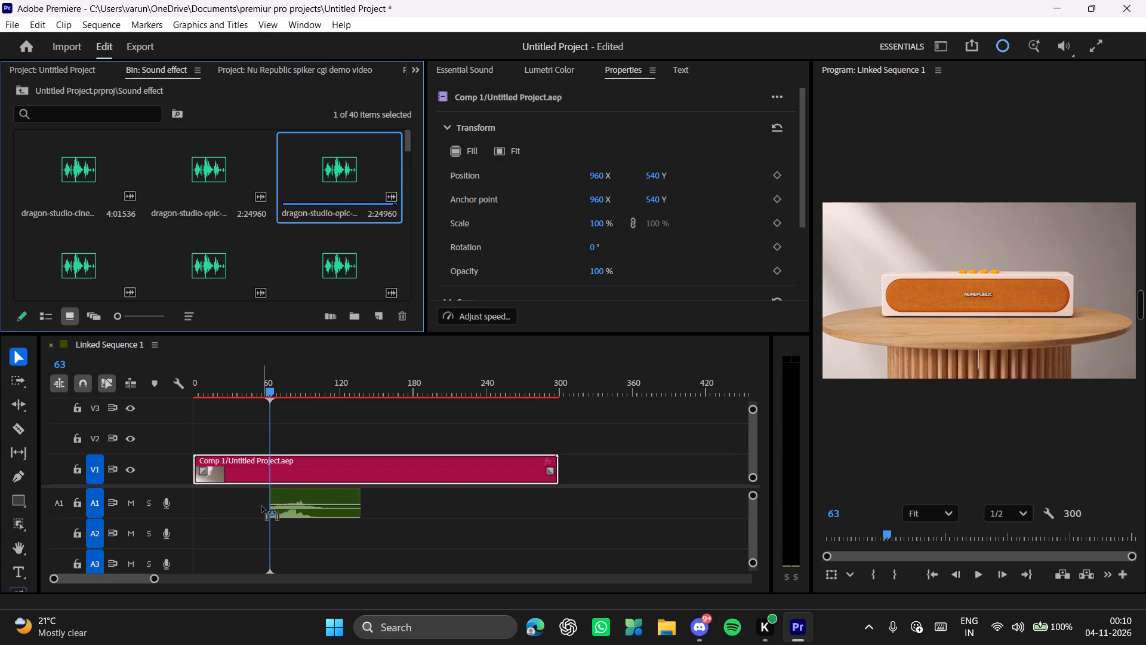
pyautogui.moveTo(262, 506); pyautogui.dragTo(240, 509)
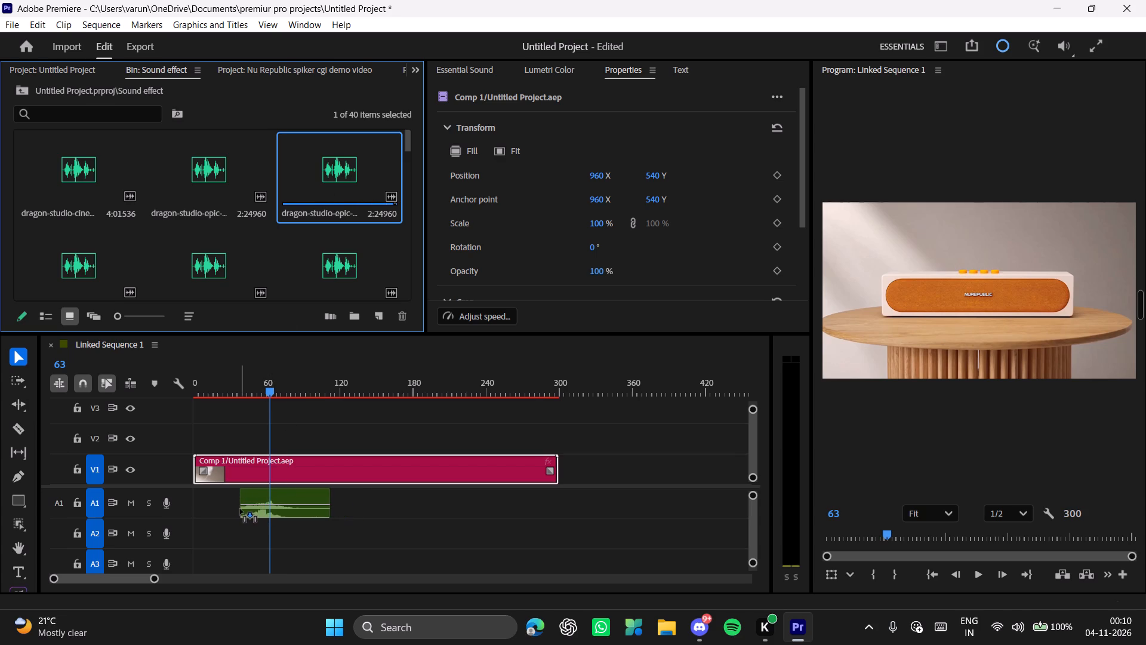
pyautogui.moveTo(240, 509); pyautogui.dragTo(239, 509)
# Play the whoosh against the picture, shift it on A1 to start at about frame 44, and play the section again.
pyautogui.moveTo(269, 388); pyautogui.dragTo(233, 400)
pyautogui.press('space')
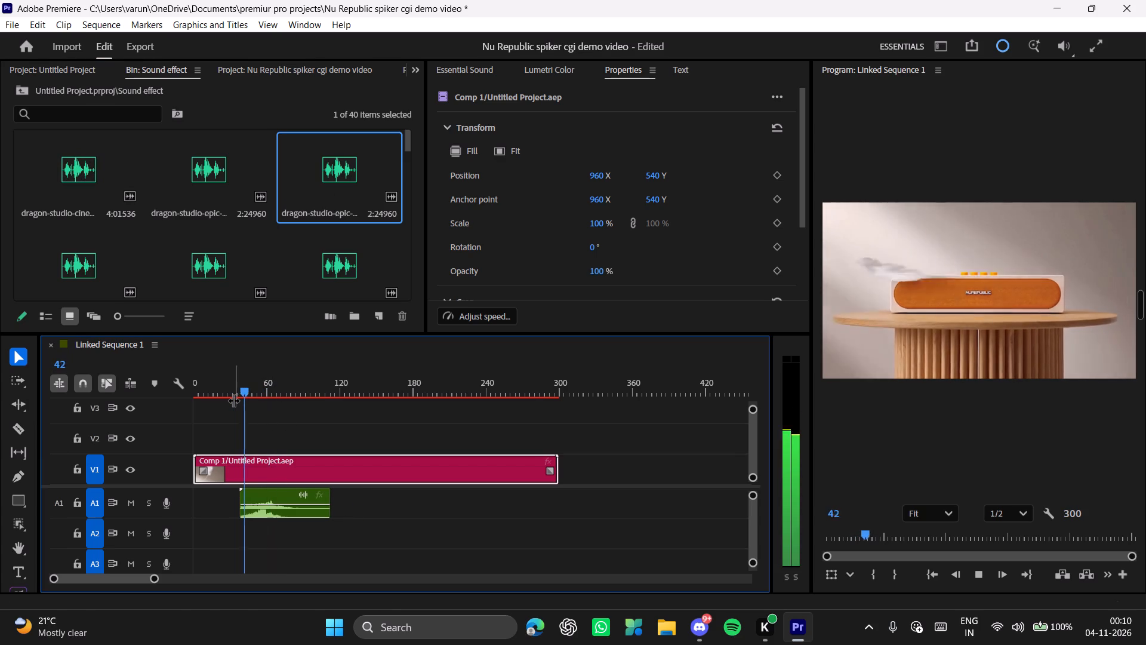
pyautogui.press('space')
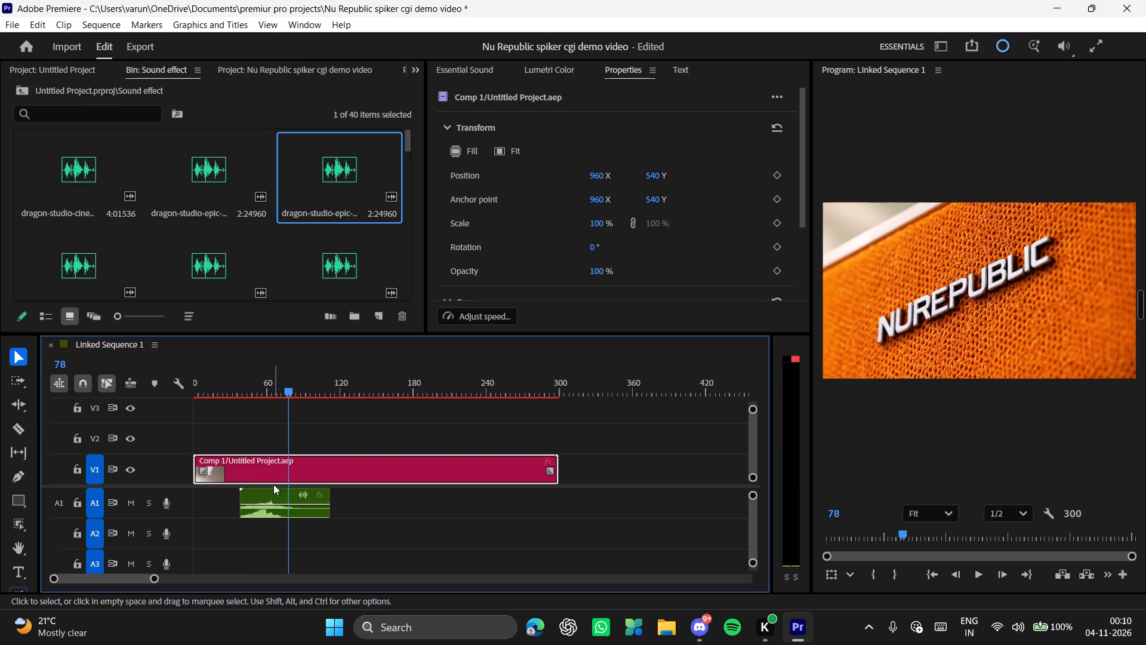
pyautogui.moveTo(274, 492); pyautogui.dragTo(283, 494)
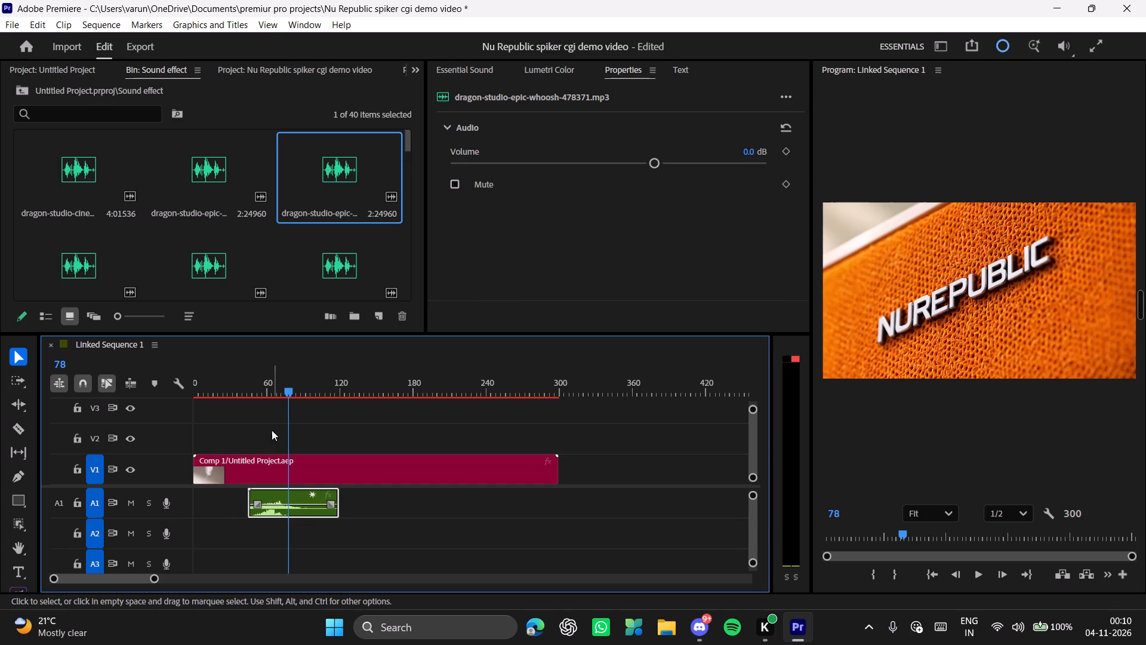
pyautogui.moveTo(263, 394); pyautogui.dragTo(247, 394)
pyautogui.press('space')
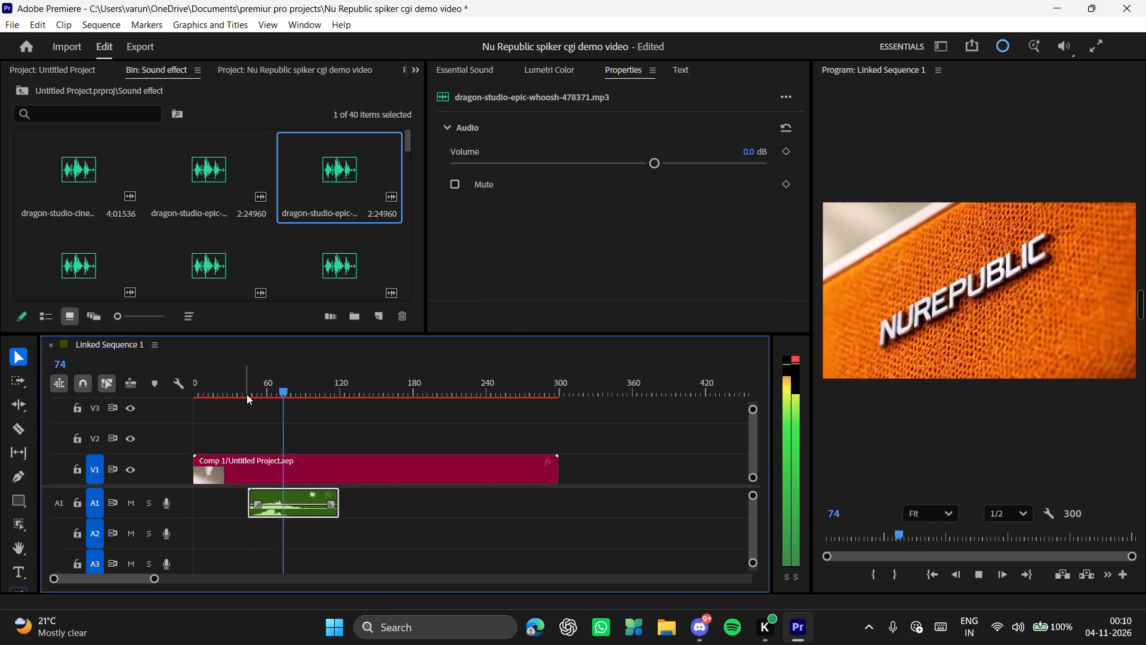
pyautogui.press('space')
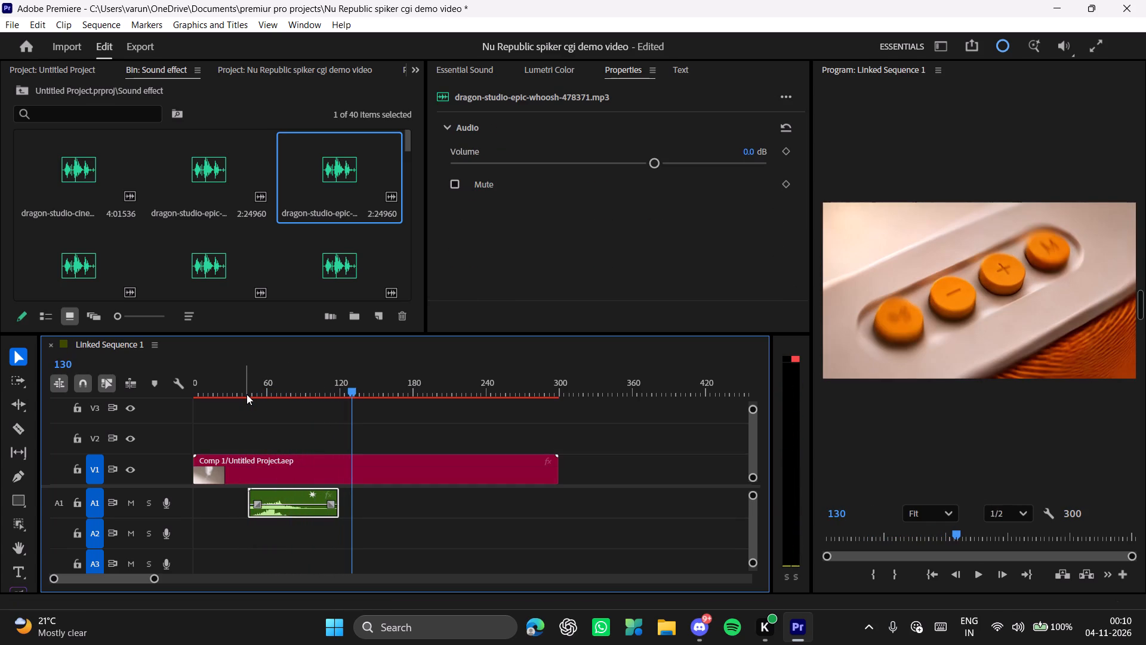
# Scrub through the whoosh's tail to frame 109 and trim the end of the A1 clip back to about frame 91.
pyautogui.moveTo(312, 391); pyautogui.dragTo(285, 398)
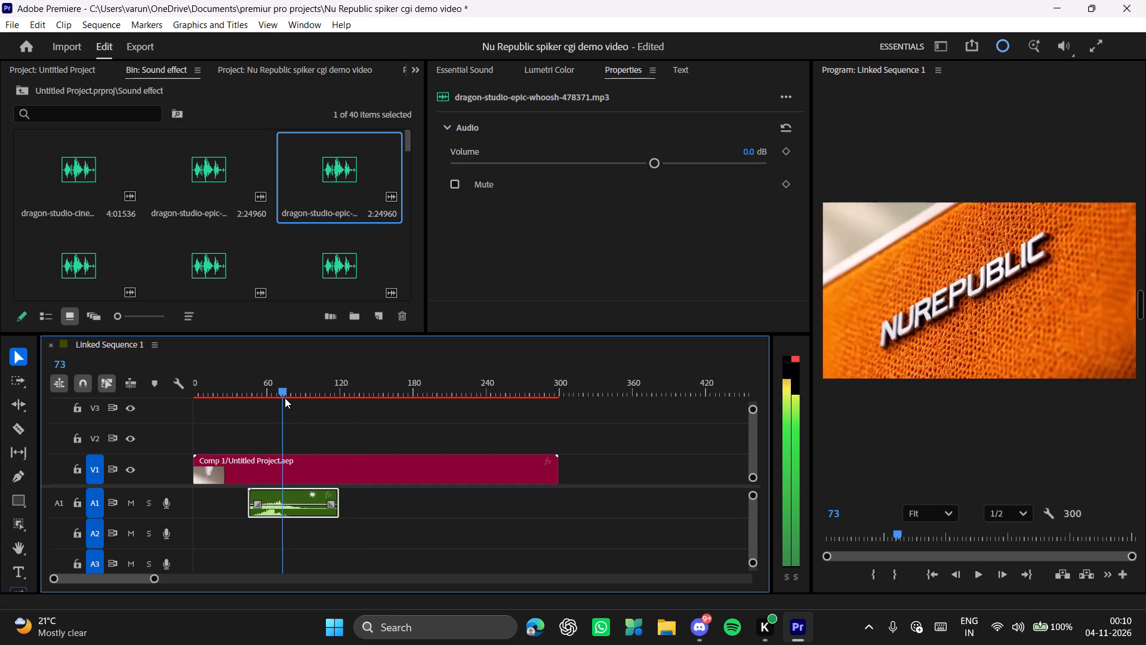
pyautogui.moveTo(285, 398); pyautogui.dragTo(322, 403)
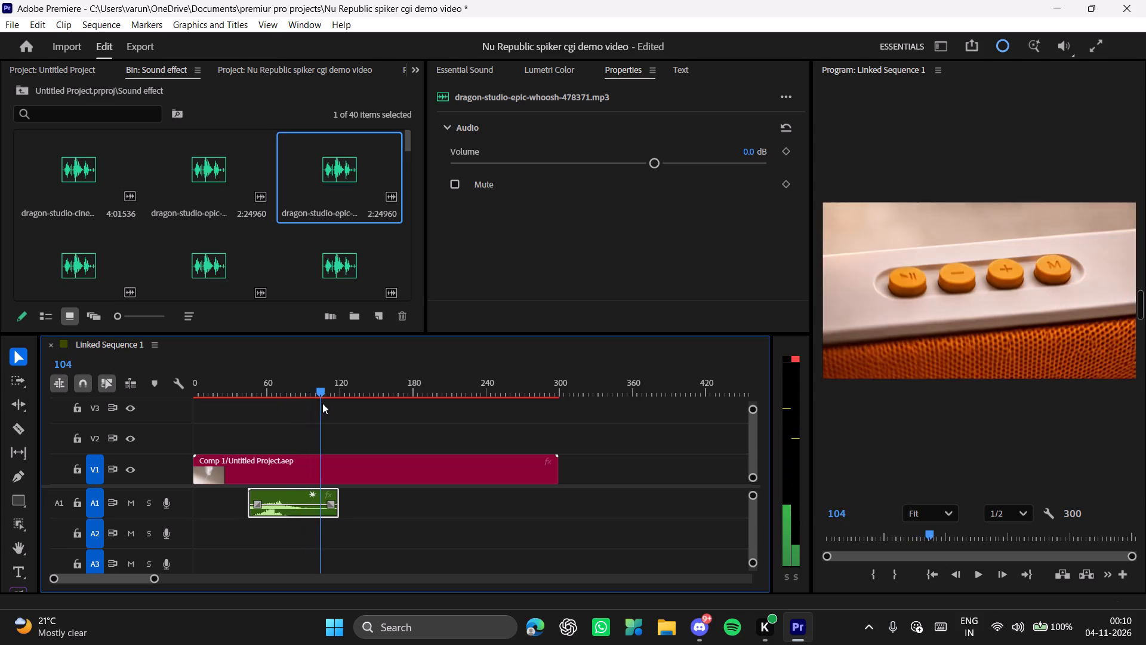
pyautogui.moveTo(322, 403); pyautogui.dragTo(329, 406)
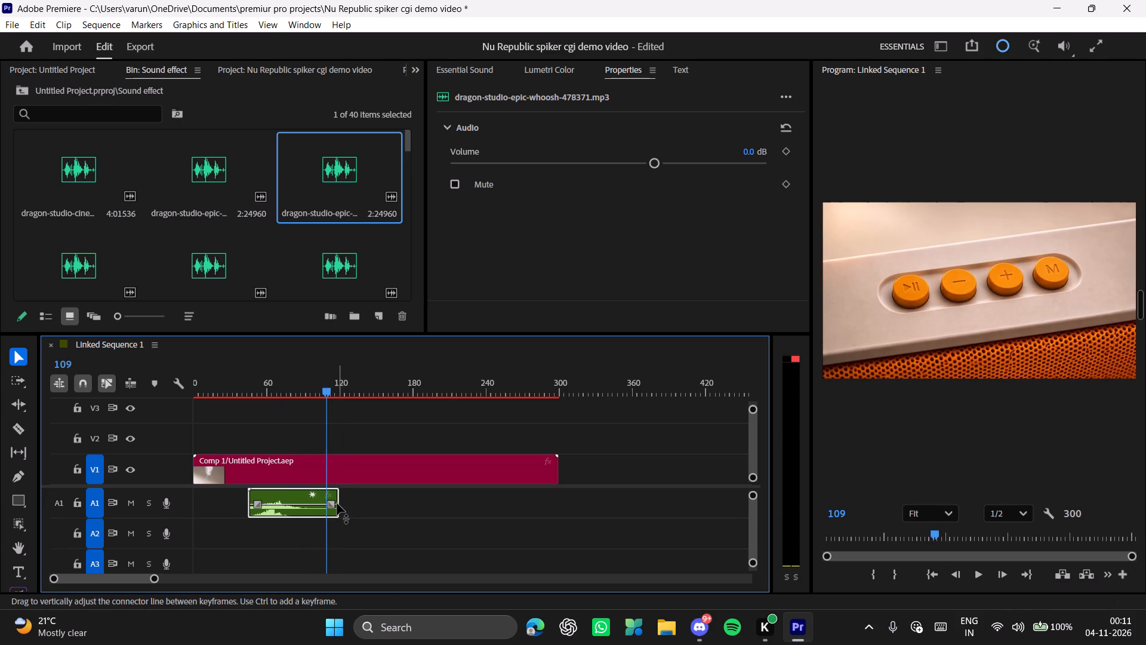
pyautogui.moveTo(340, 500); pyautogui.dragTo(307, 502)
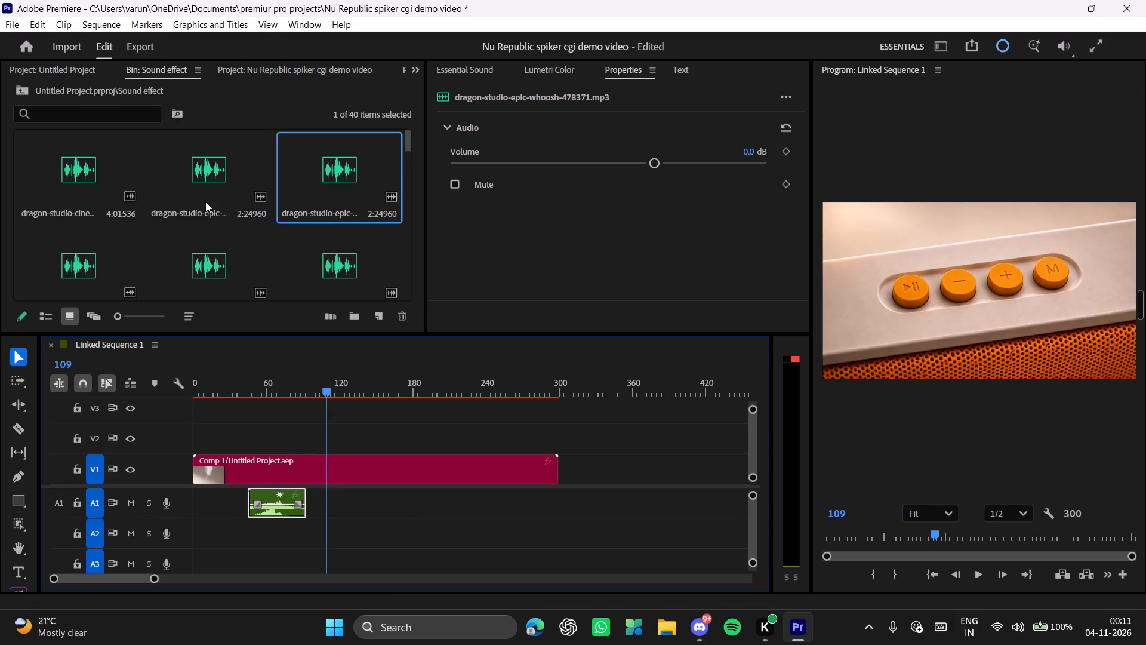
# Search the Sound effect bin for "clic" and clear the search.
pyautogui.scroll(-2, 205, 202)
pyautogui.scroll(2, 205, 202)
pyautogui.click(109, 116)
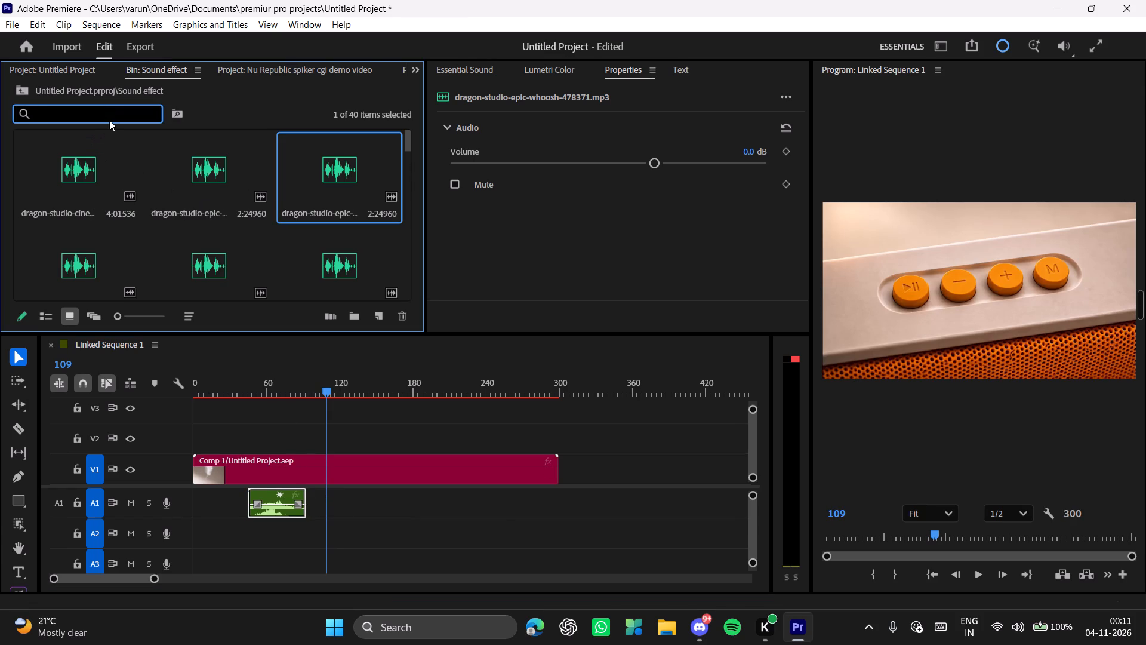
pyautogui.press('c')
pyautogui.write('lic')
pyautogui.press('BackSpace')
pyautogui.press('BackSpace')
pyautogui.press('BackSpace')
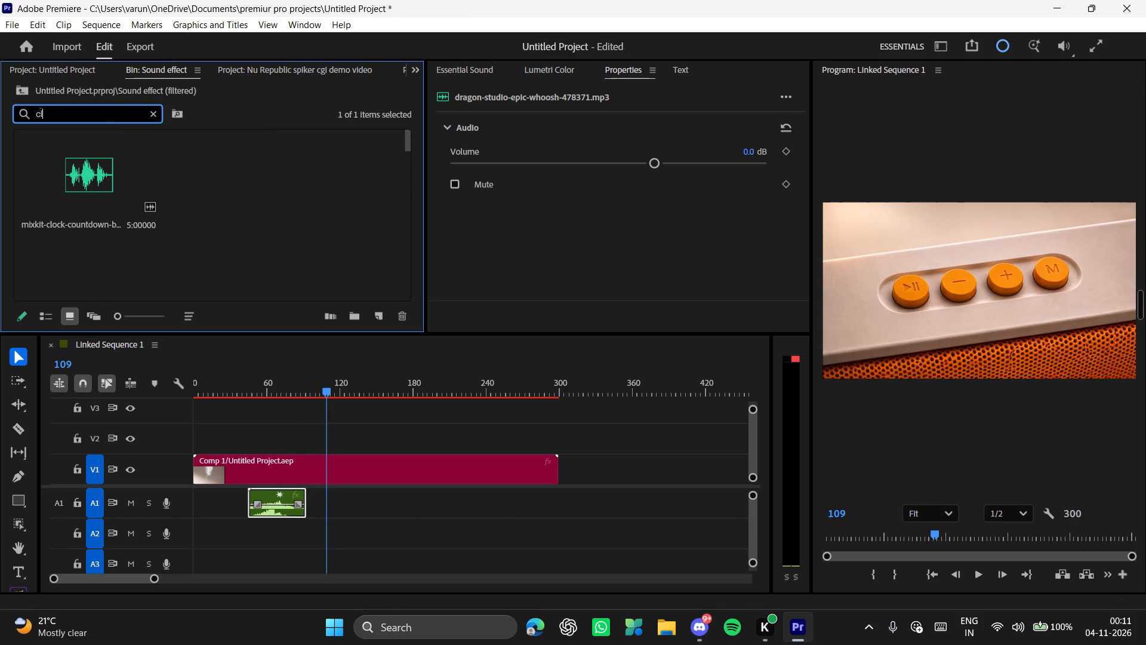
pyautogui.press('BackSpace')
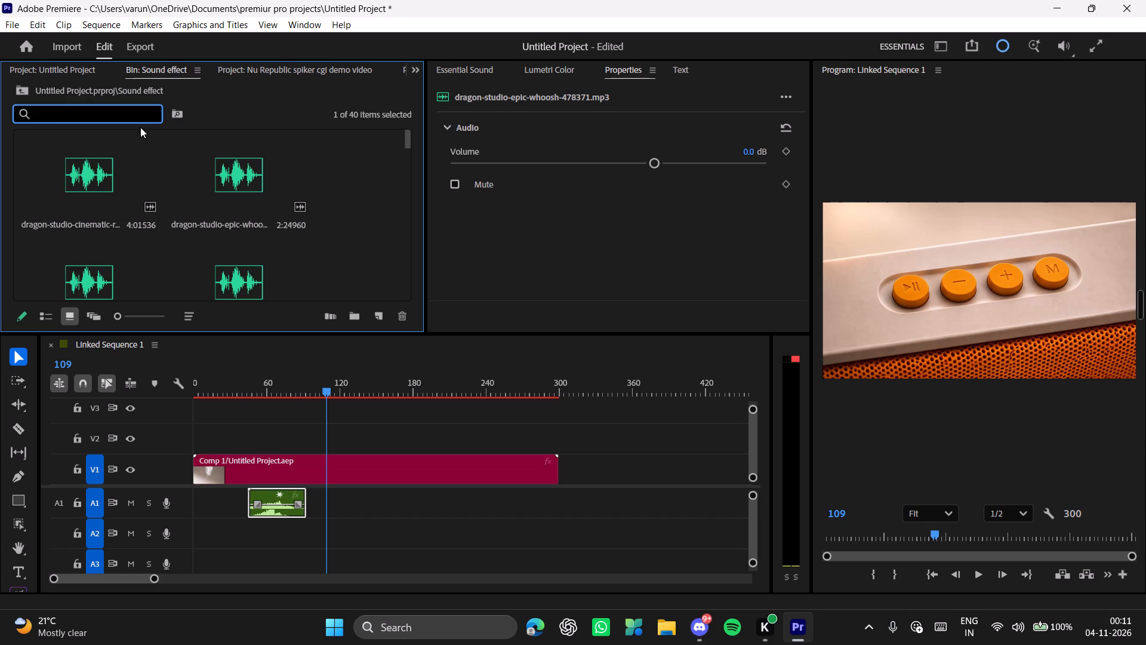
# Search the Sound effect bin for "cl" and audition the mixkit clock countdown sound.
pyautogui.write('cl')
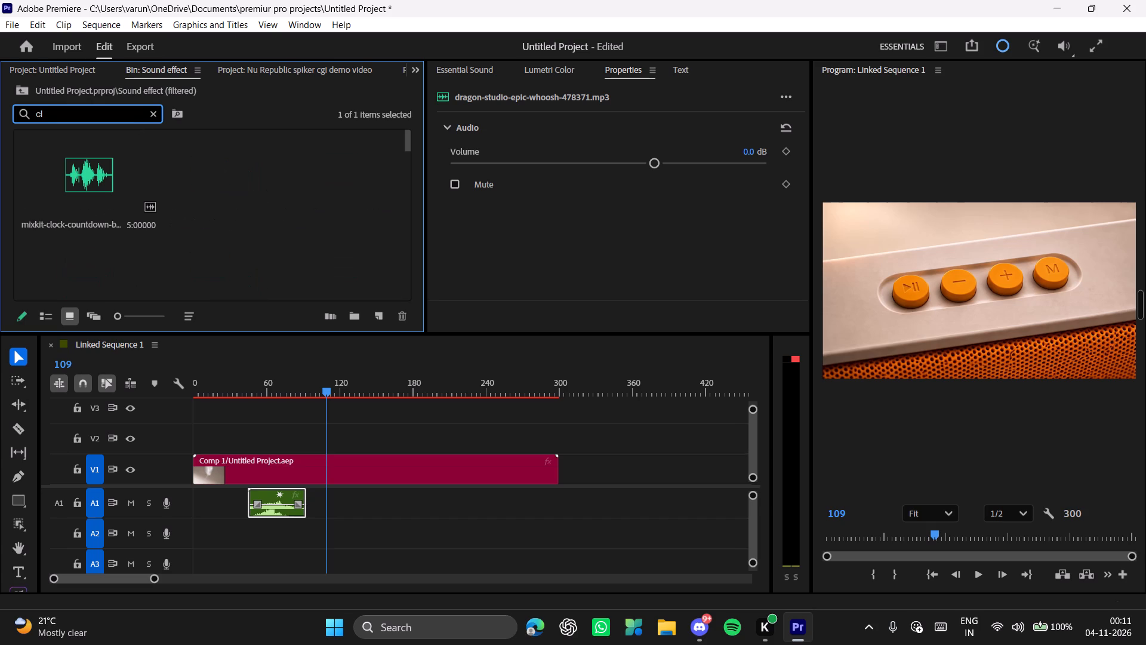
pyautogui.click(56, 172)
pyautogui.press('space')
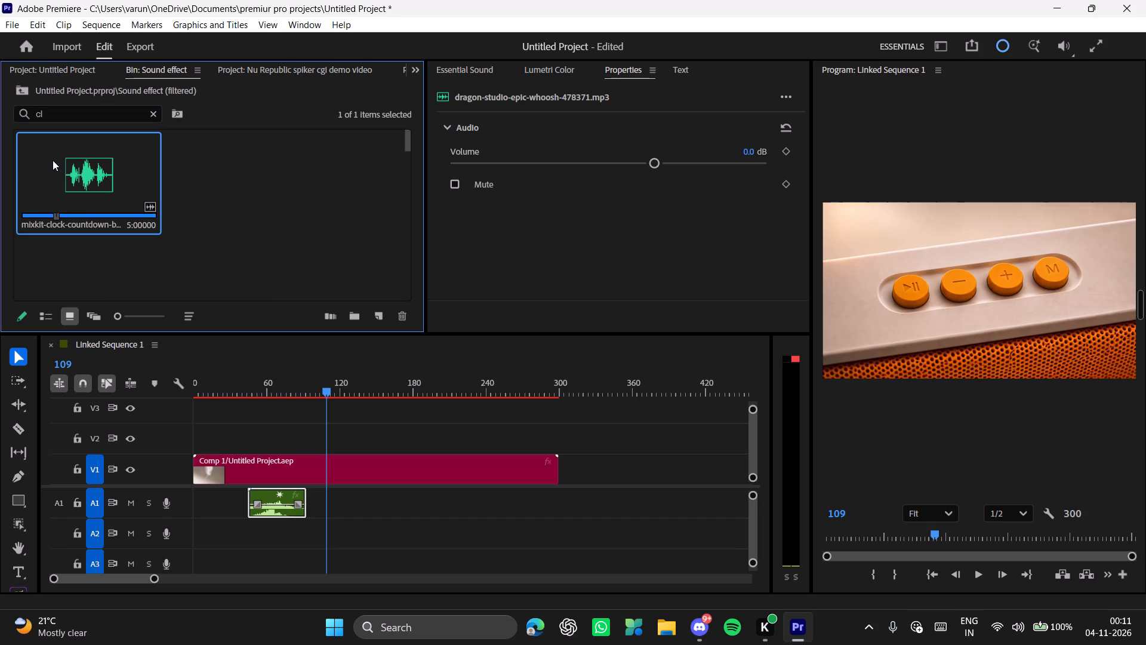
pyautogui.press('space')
pyautogui.click(44, 171)
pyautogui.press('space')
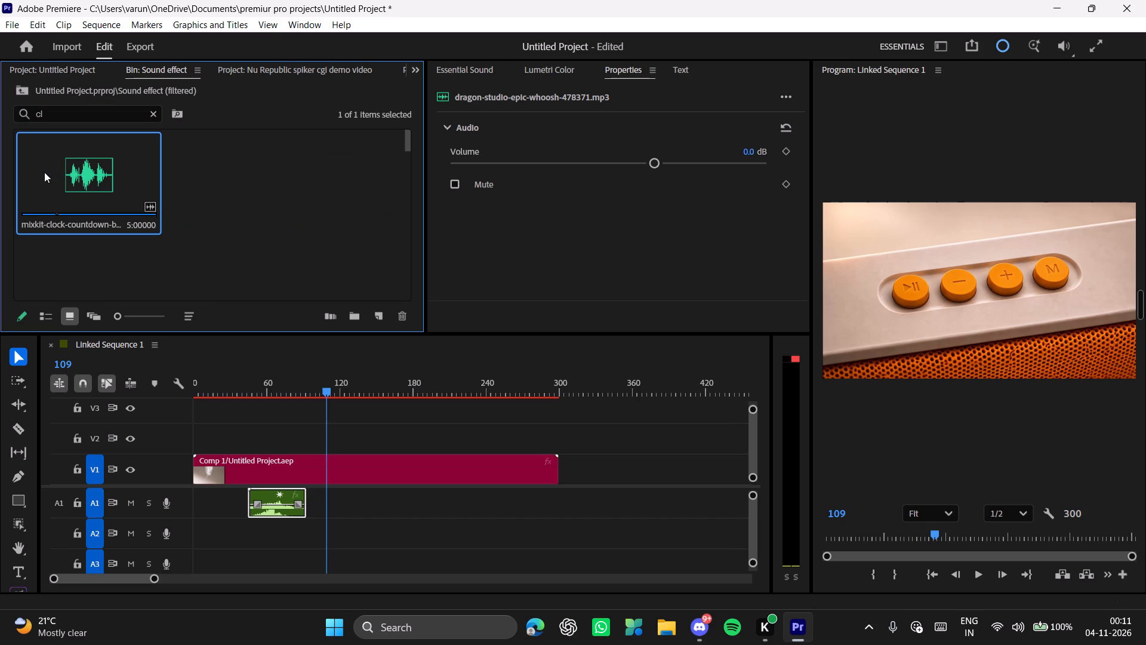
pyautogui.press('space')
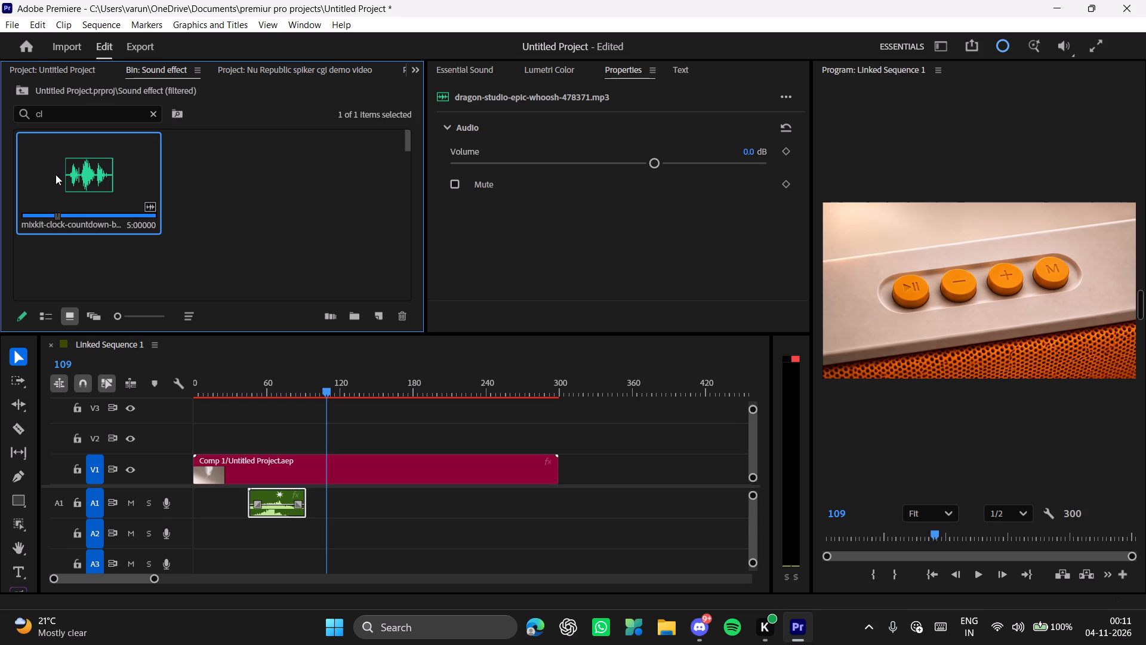
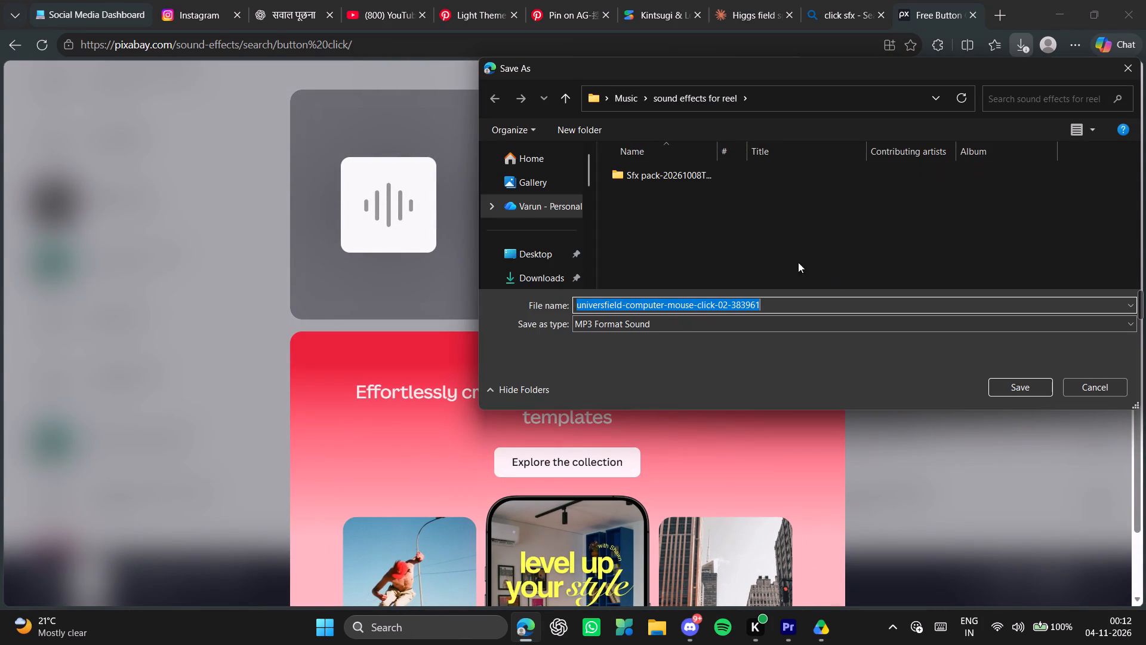
pyautogui.click(531, 268)
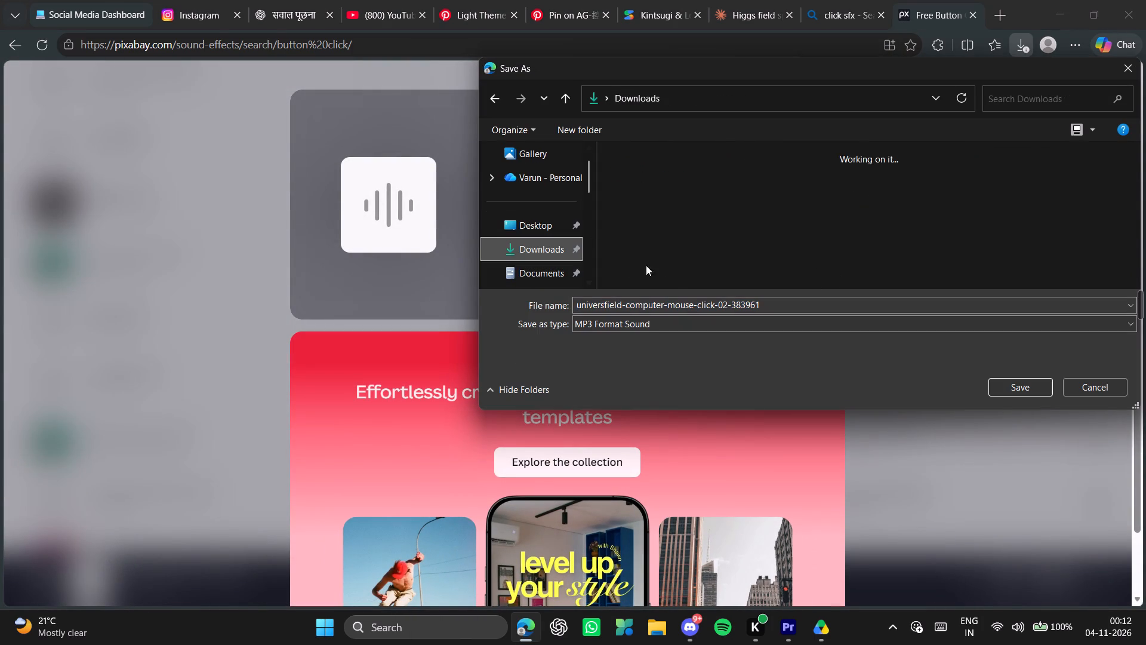
pyautogui.moveTo(774, 306); pyautogui.dragTo(499, 296)
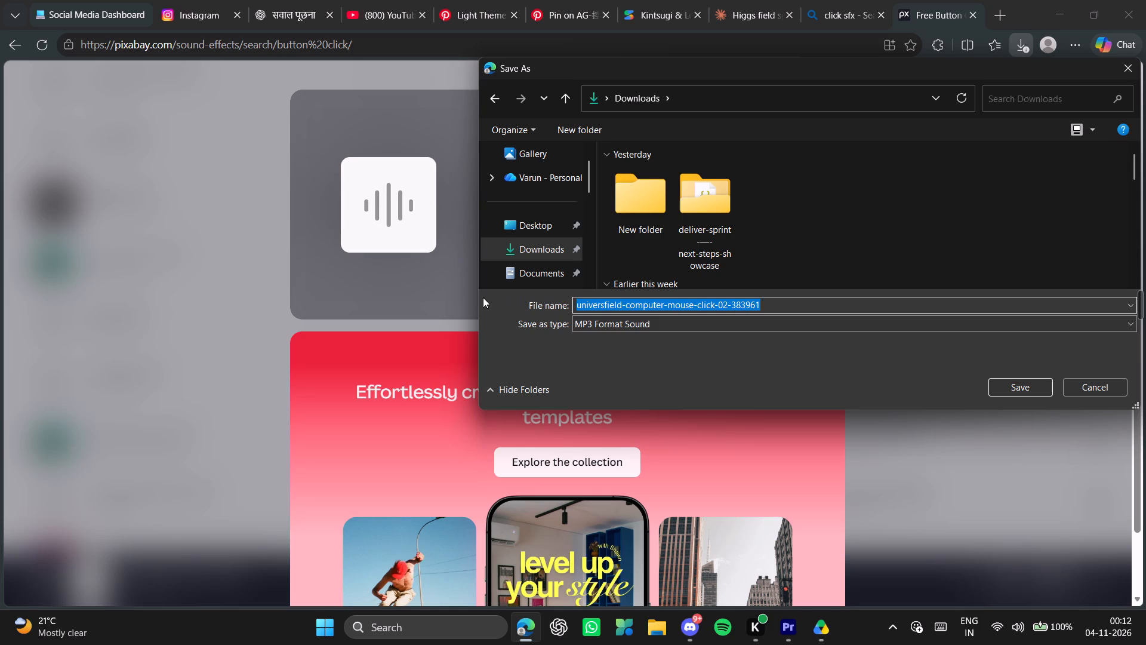
pyautogui.write('button click')
pyautogui.press('Return')
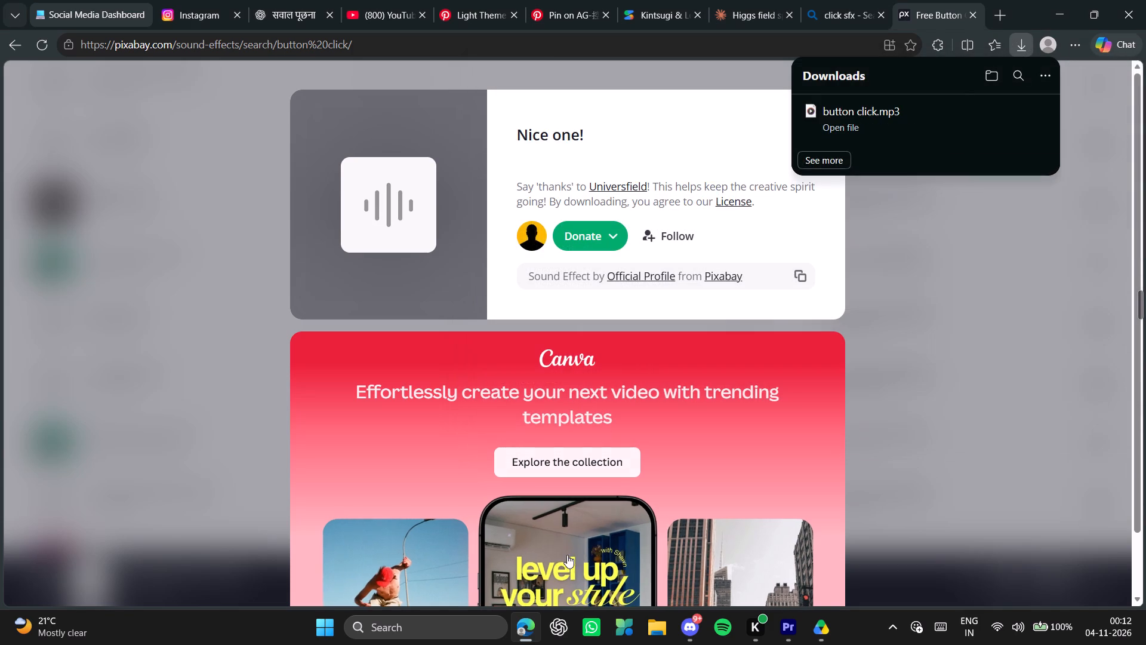
# Import the button click file from the Downloads folder into Premiere's Sound effect bin.
pyautogui.click(783, 634)
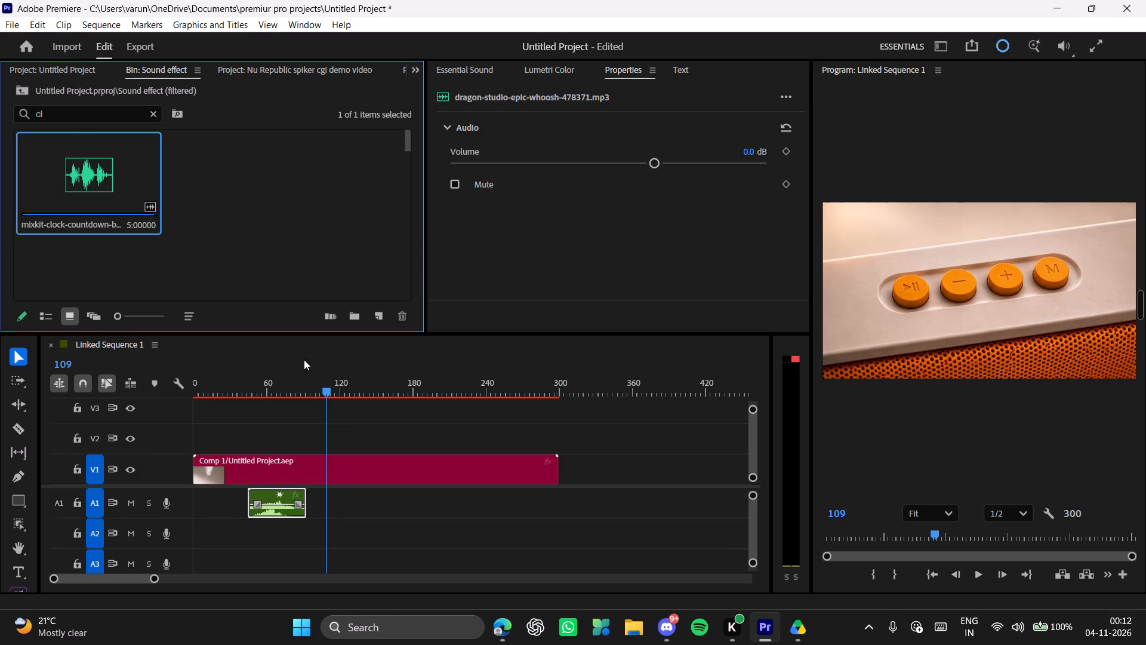
pyautogui.click(629, 622)
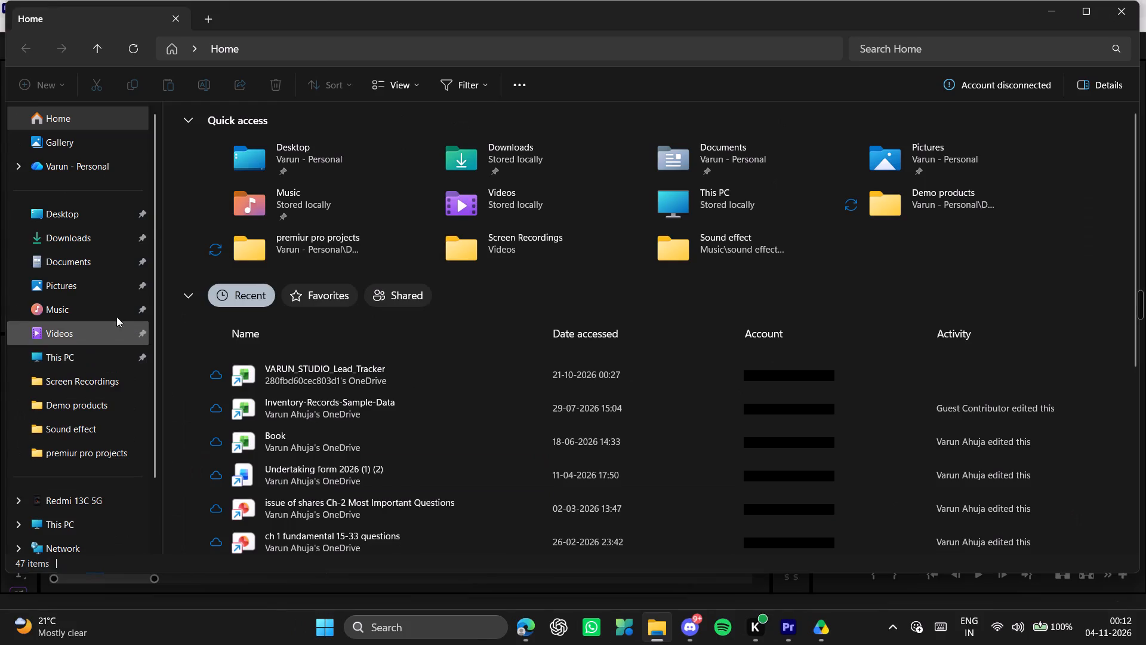
pyautogui.click(107, 250)
pyautogui.click(111, 227)
pyautogui.moveTo(224, 157); pyautogui.dragTo(440, 176)
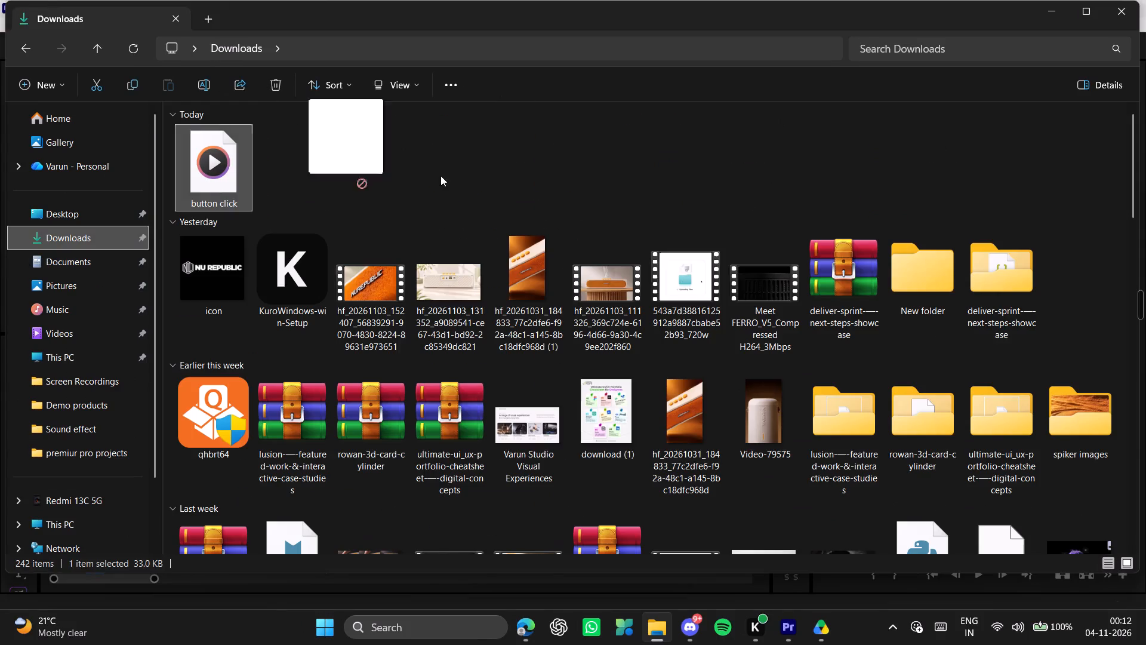
pyautogui.moveTo(440, 176); pyautogui.dragTo(219, 243)
pyautogui.hotkey('alt', 'Tab')
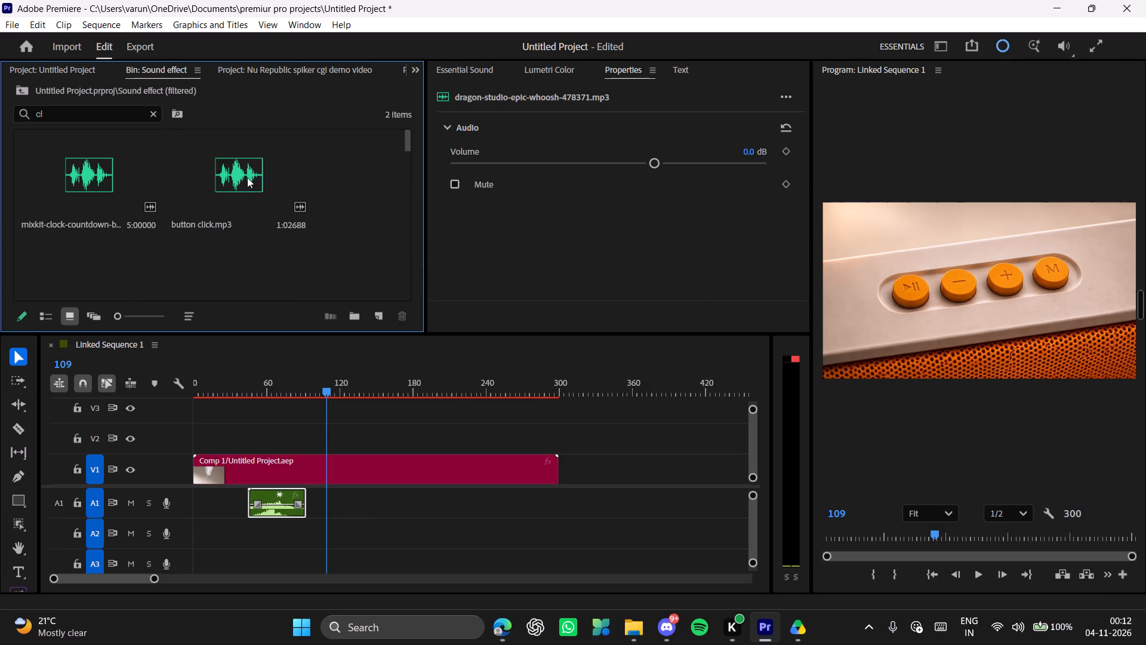
# Place button click.mp3 on track A2, play it against the picture, and shift it to start at about frame 104.
pyautogui.moveTo(247, 177); pyautogui.dragTo(293, 530)
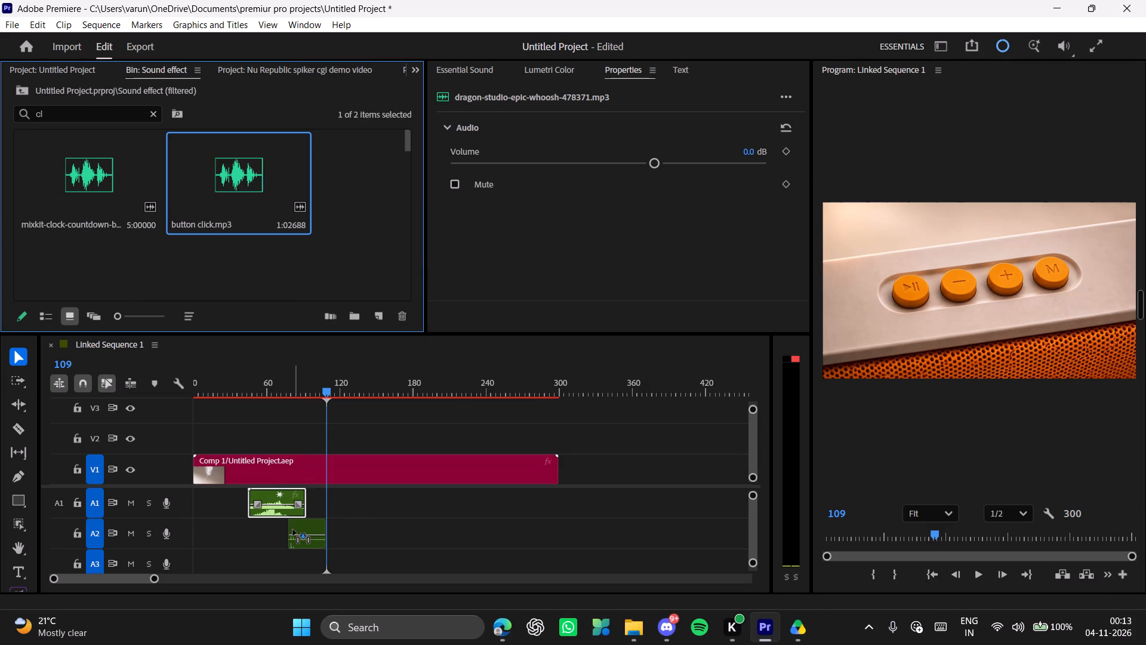
pyautogui.moveTo(293, 530); pyautogui.dragTo(298, 533)
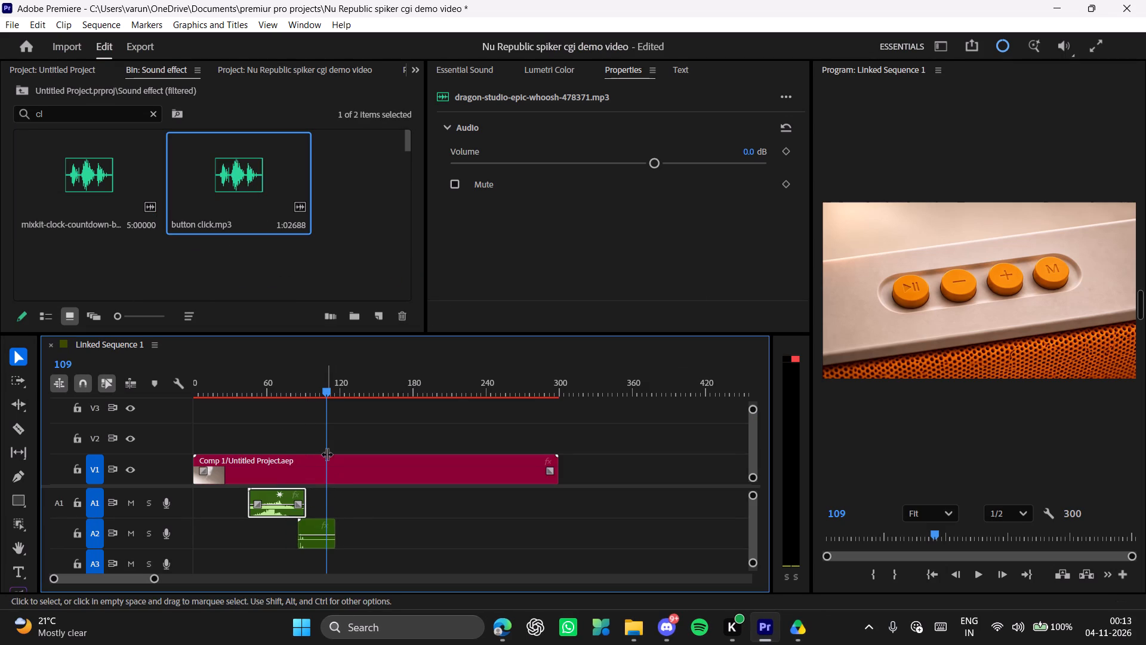
pyautogui.moveTo(324, 390); pyautogui.dragTo(291, 397)
pyautogui.press('space')
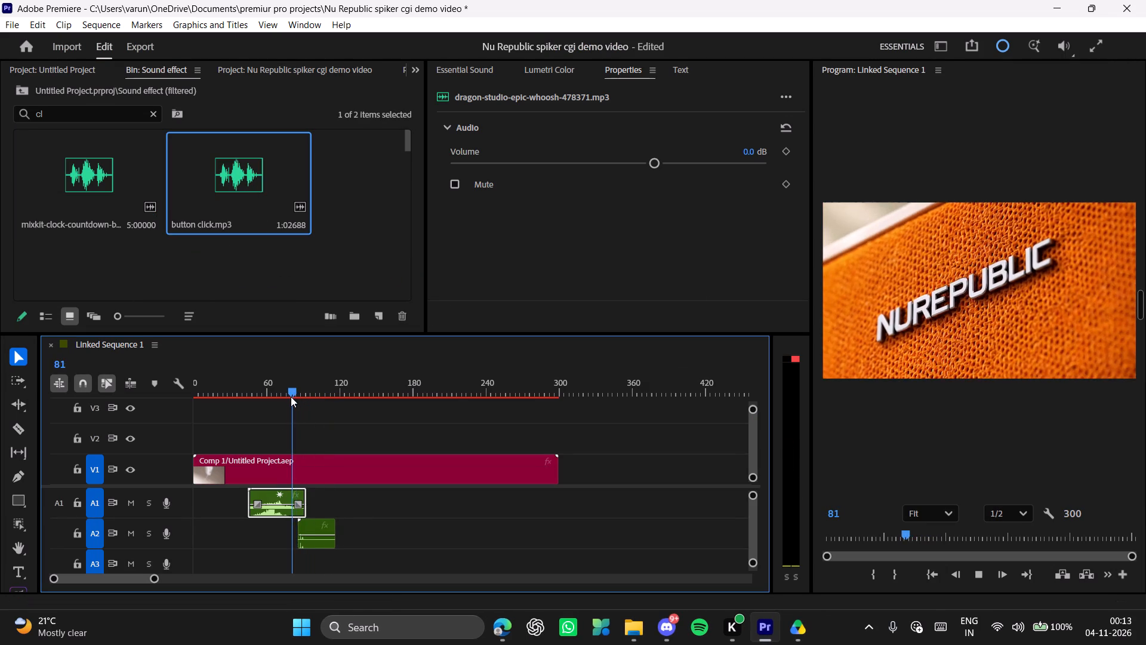
pyautogui.press('space')
pyautogui.moveTo(313, 526); pyautogui.dragTo(321, 527)
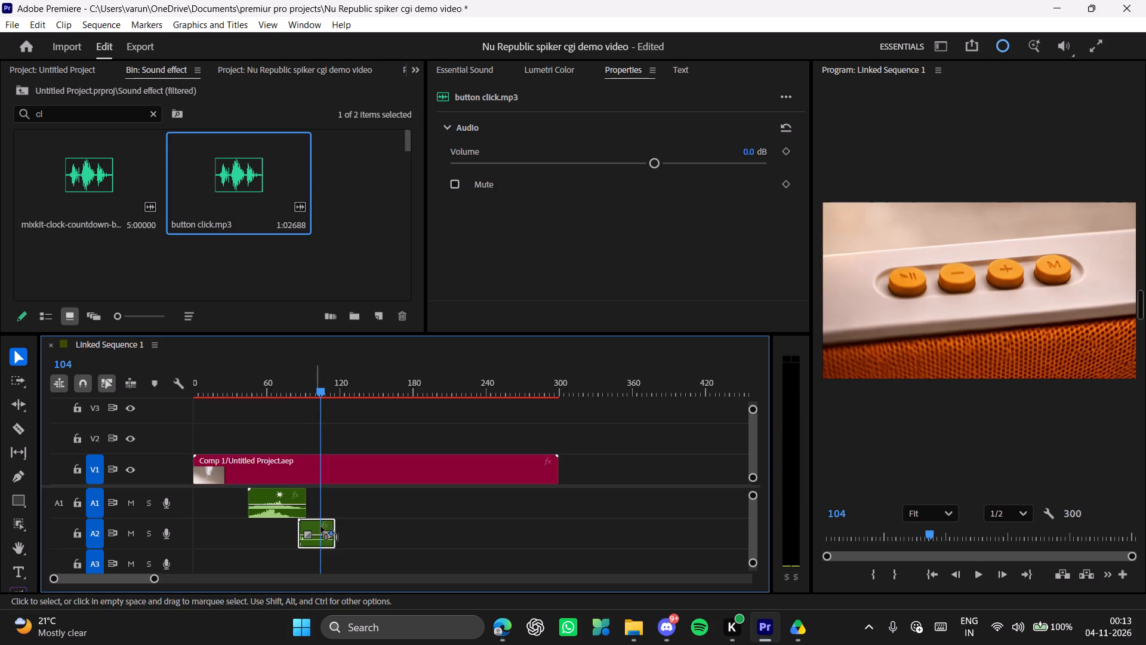
pyautogui.moveTo(321, 527); pyautogui.dragTo(330, 530)
# Scrub through the button shot to frame 118 and move the A2 click clip to start at about frame 116, aligning its peak with the playhead.
pyautogui.moveTo(322, 394); pyautogui.dragTo(301, 393)
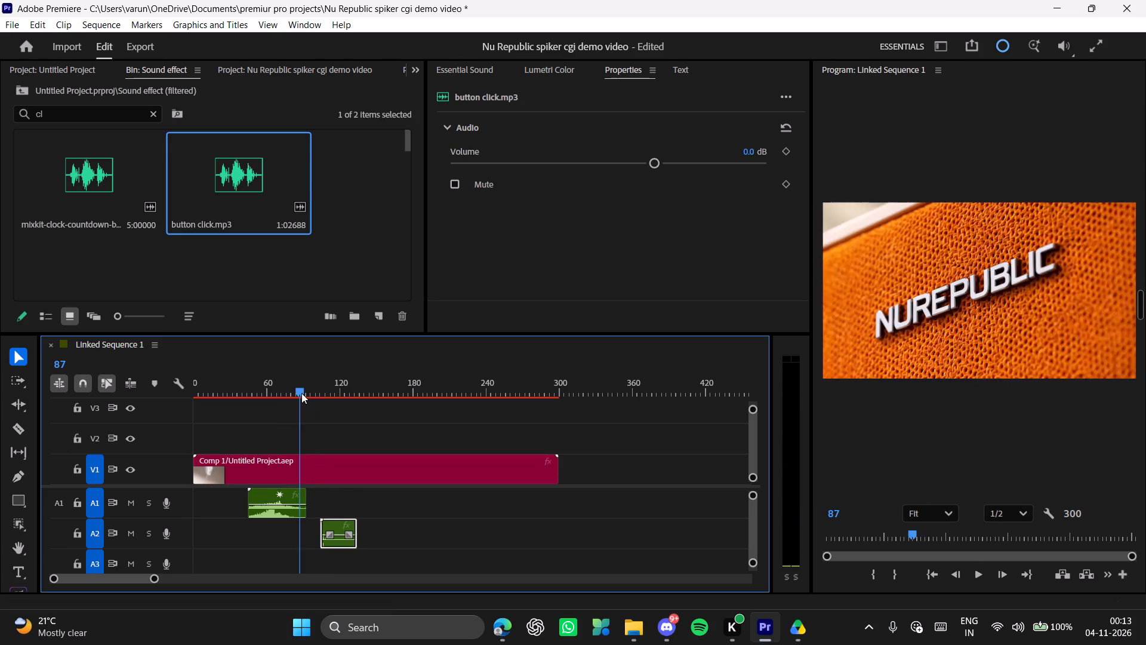
pyautogui.moveTo(301, 393); pyautogui.dragTo(343, 406)
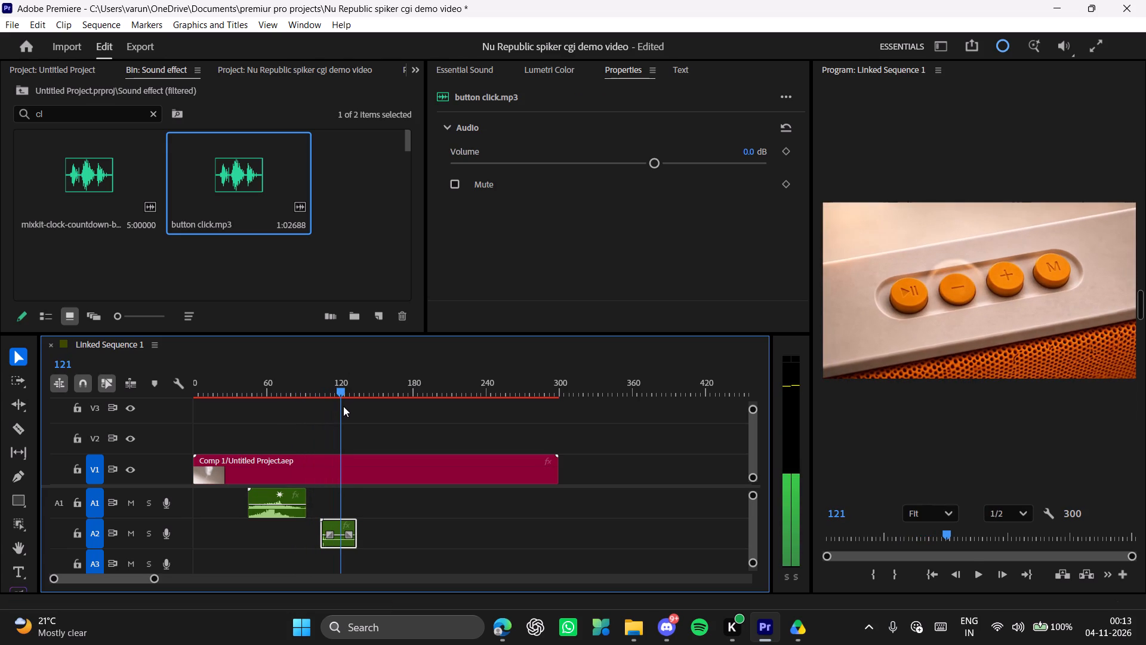
pyautogui.moveTo(343, 406); pyautogui.dragTo(340, 407)
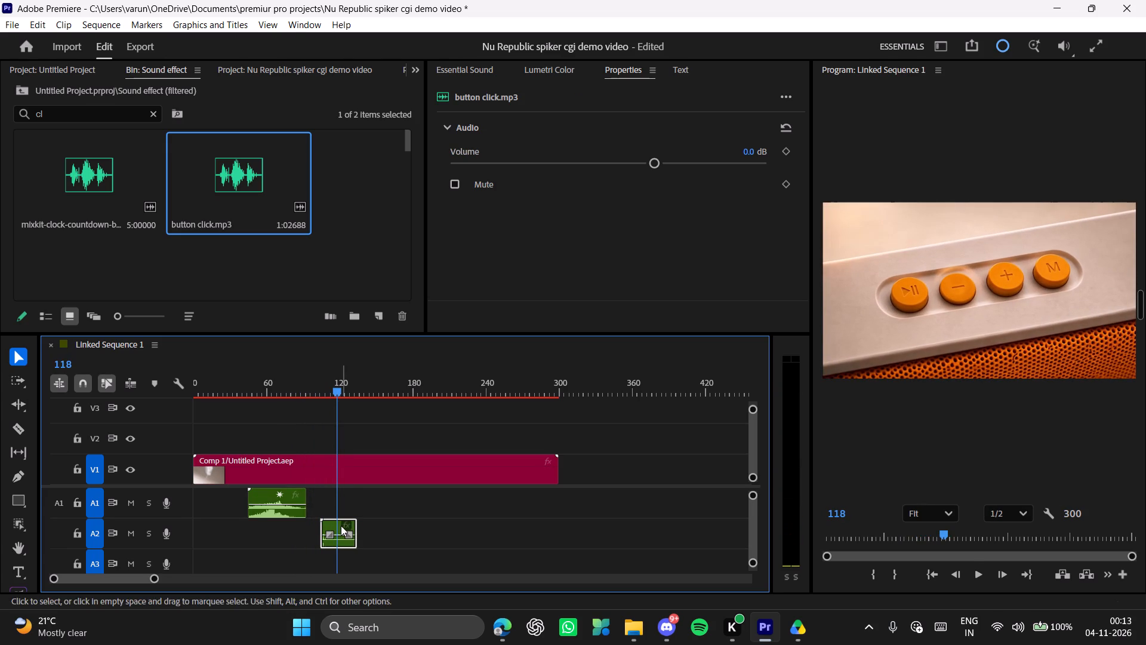
pyautogui.keyDown('alt'); pyautogui.scroll(19, 334, 525); pyautogui.keyUp('alt')
pyautogui.moveTo(319, 522); pyautogui.dragTo(374, 535)
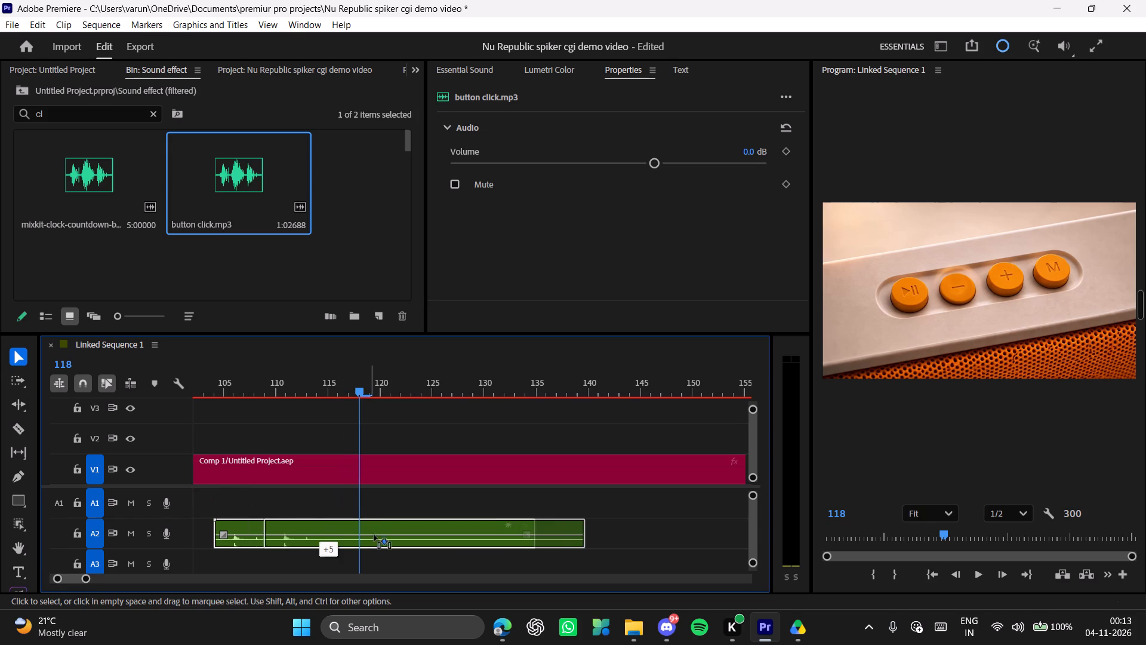
pyautogui.moveTo(374, 535); pyautogui.dragTo(443, 539)
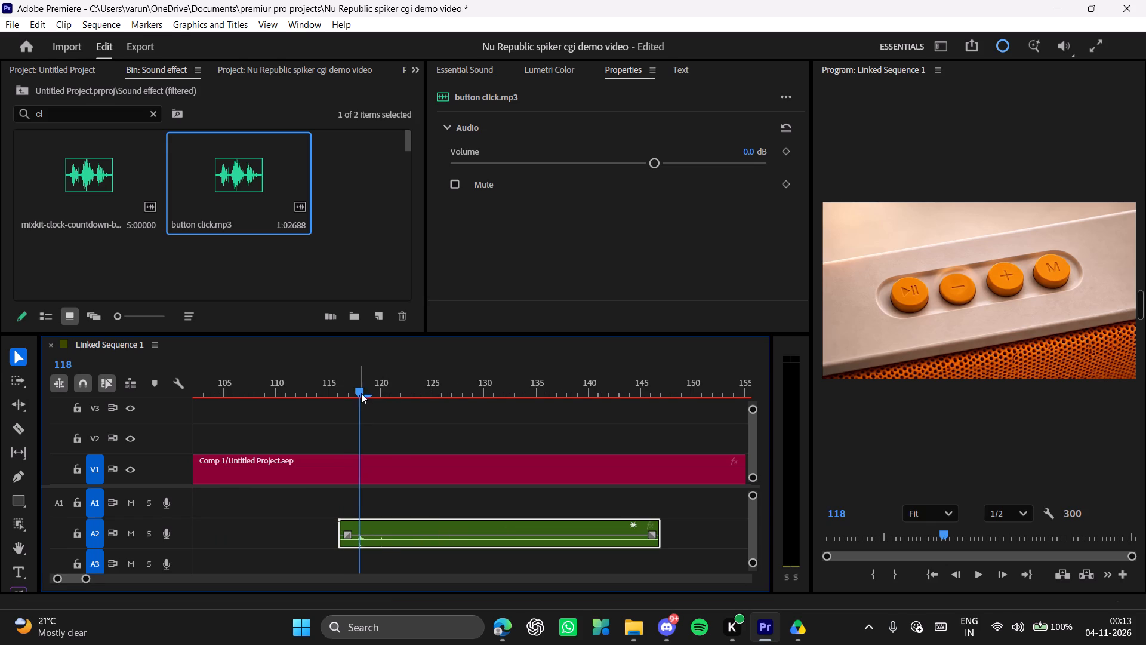
# Play the A2 click against the button shot and shift the clip to start at about frame 115.
pyautogui.moveTo(361, 392); pyautogui.dragTo(317, 389)
pyautogui.press('space')
pyautogui.press('space')
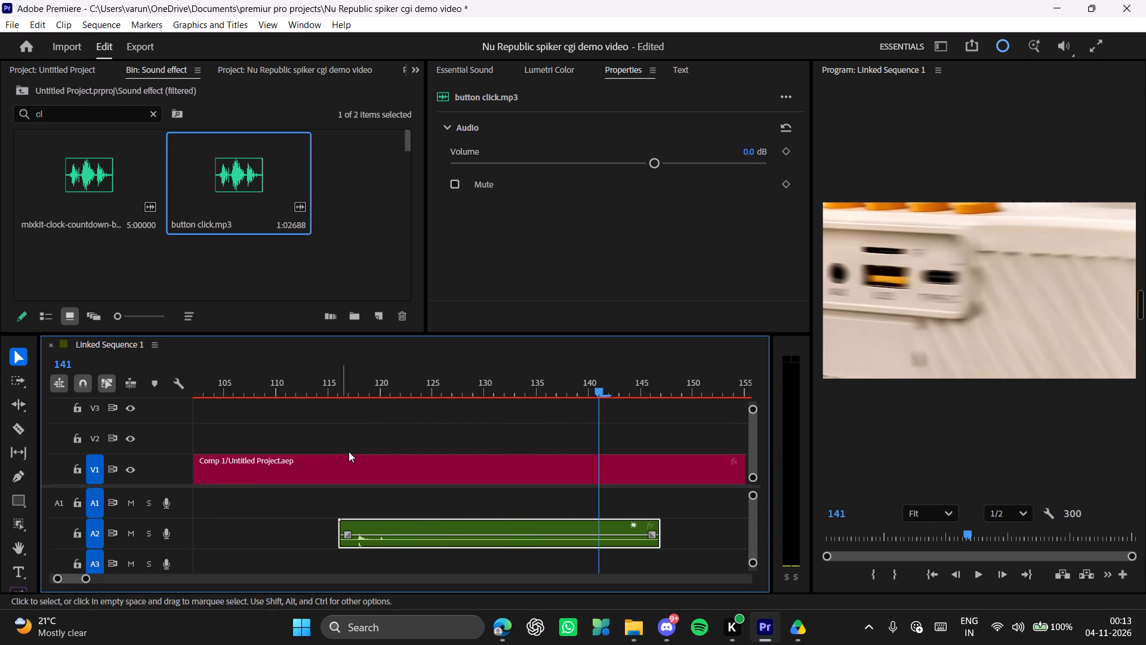
pyautogui.moveTo(399, 524); pyautogui.dragTo(387, 524)
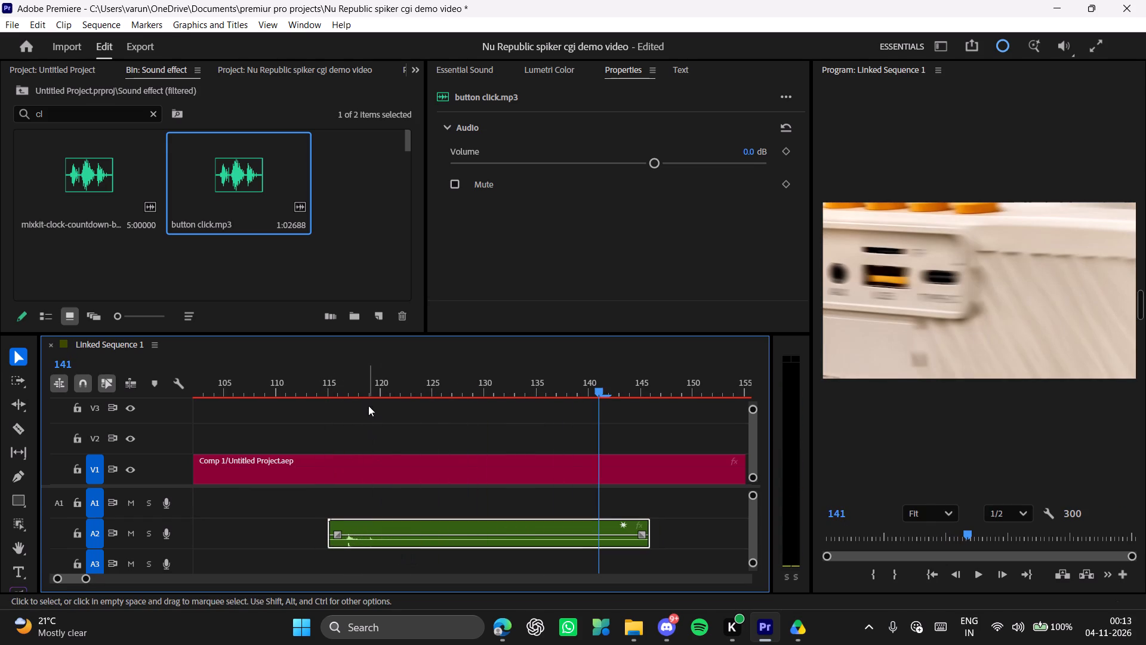
pyautogui.moveTo(371, 389); pyautogui.dragTo(296, 385)
pyautogui.press('space')
pyautogui.press('space')
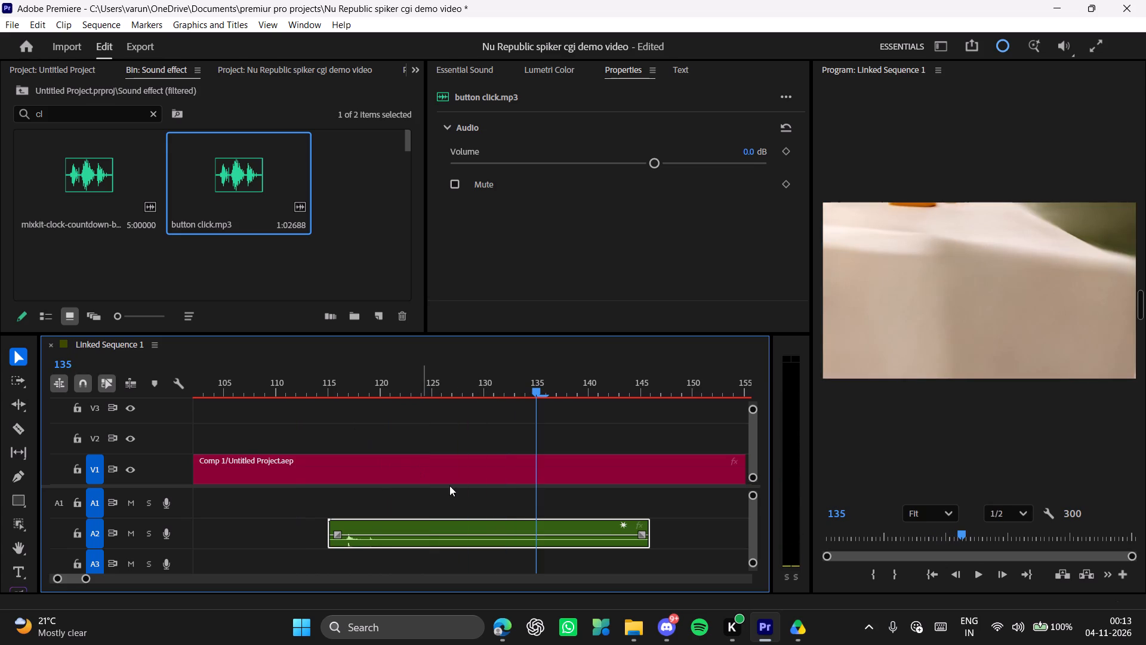
# Trim the end of the A2 button click clip to a duration of 5 frames.
pyautogui.moveTo(651, 524); pyautogui.dragTo(383, 534)
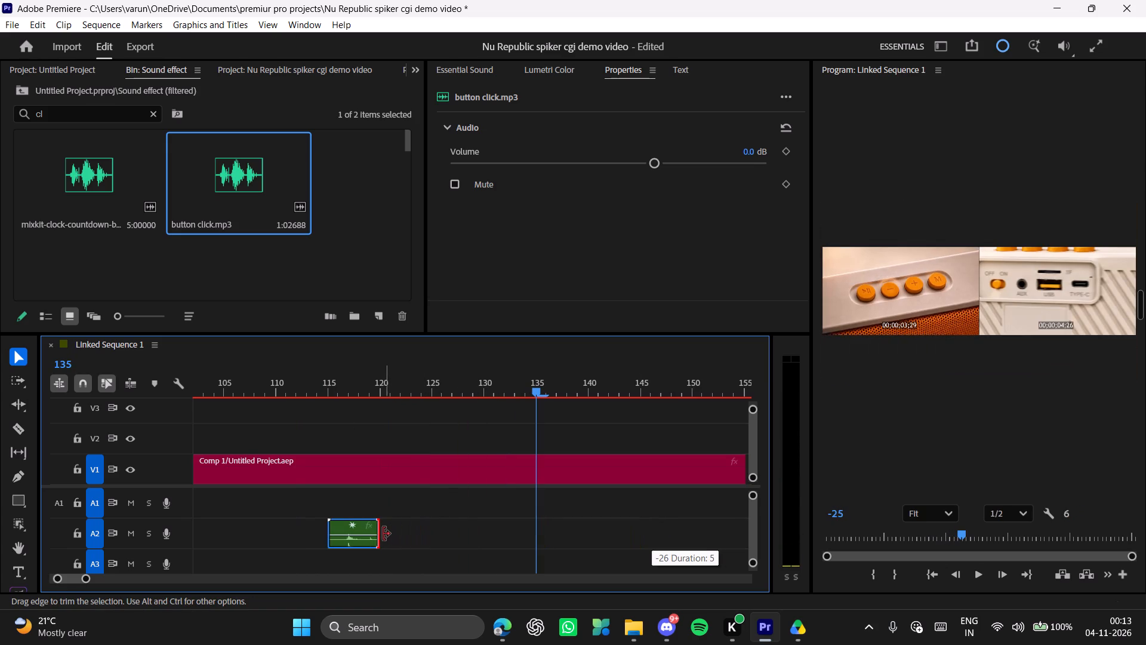
pyautogui.moveTo(383, 534); pyautogui.dragTo(383, 535)
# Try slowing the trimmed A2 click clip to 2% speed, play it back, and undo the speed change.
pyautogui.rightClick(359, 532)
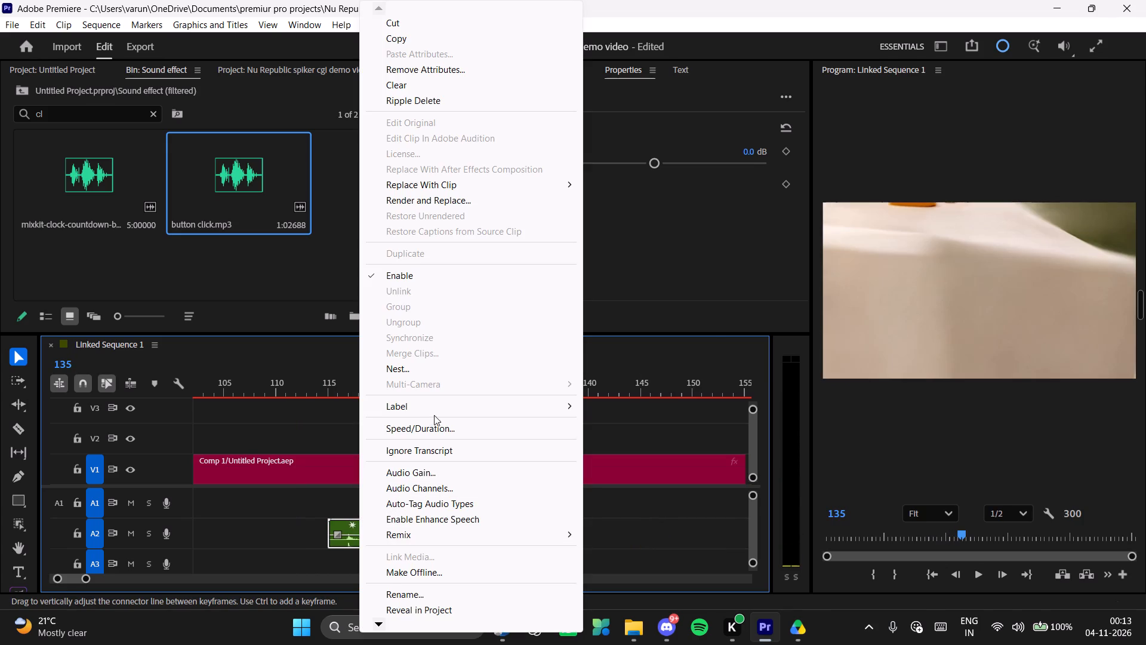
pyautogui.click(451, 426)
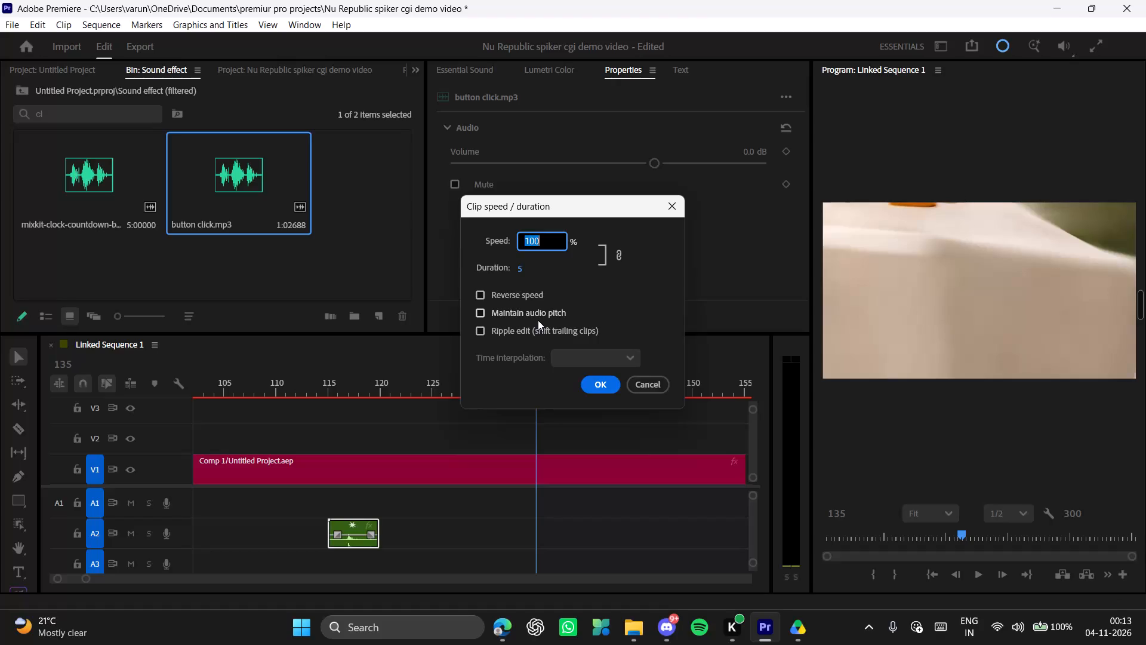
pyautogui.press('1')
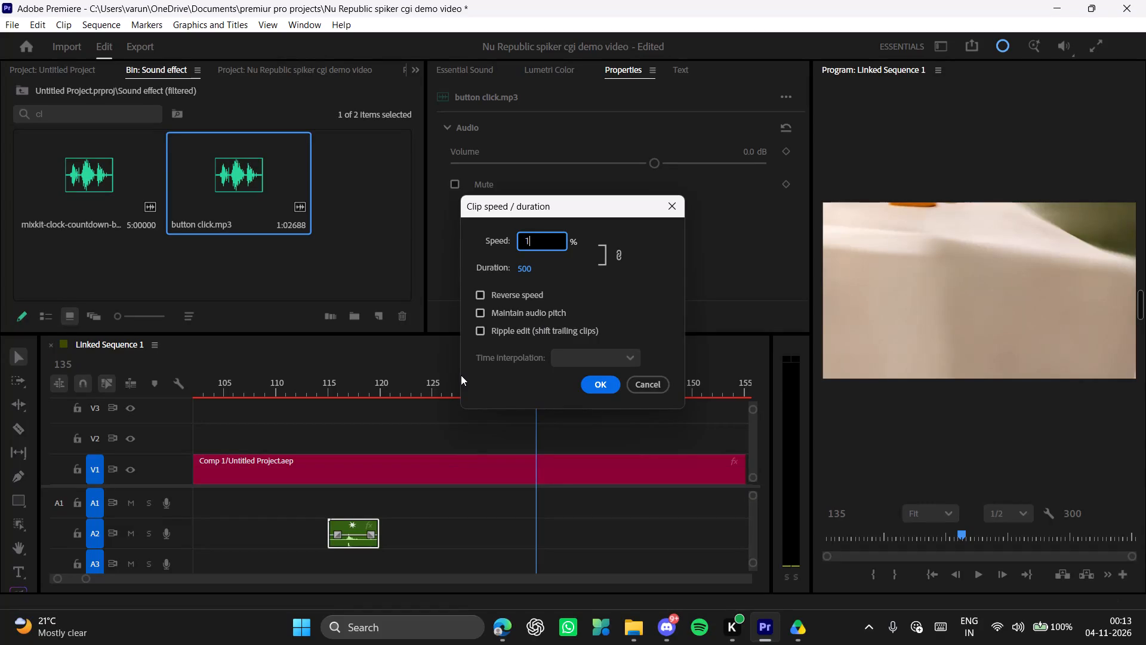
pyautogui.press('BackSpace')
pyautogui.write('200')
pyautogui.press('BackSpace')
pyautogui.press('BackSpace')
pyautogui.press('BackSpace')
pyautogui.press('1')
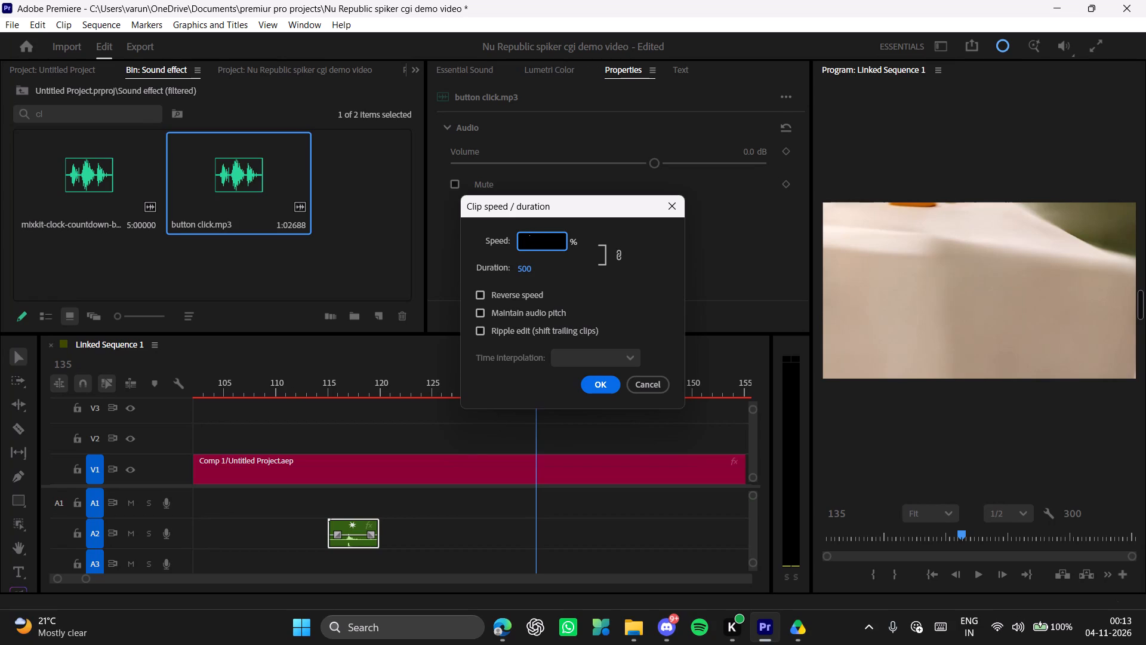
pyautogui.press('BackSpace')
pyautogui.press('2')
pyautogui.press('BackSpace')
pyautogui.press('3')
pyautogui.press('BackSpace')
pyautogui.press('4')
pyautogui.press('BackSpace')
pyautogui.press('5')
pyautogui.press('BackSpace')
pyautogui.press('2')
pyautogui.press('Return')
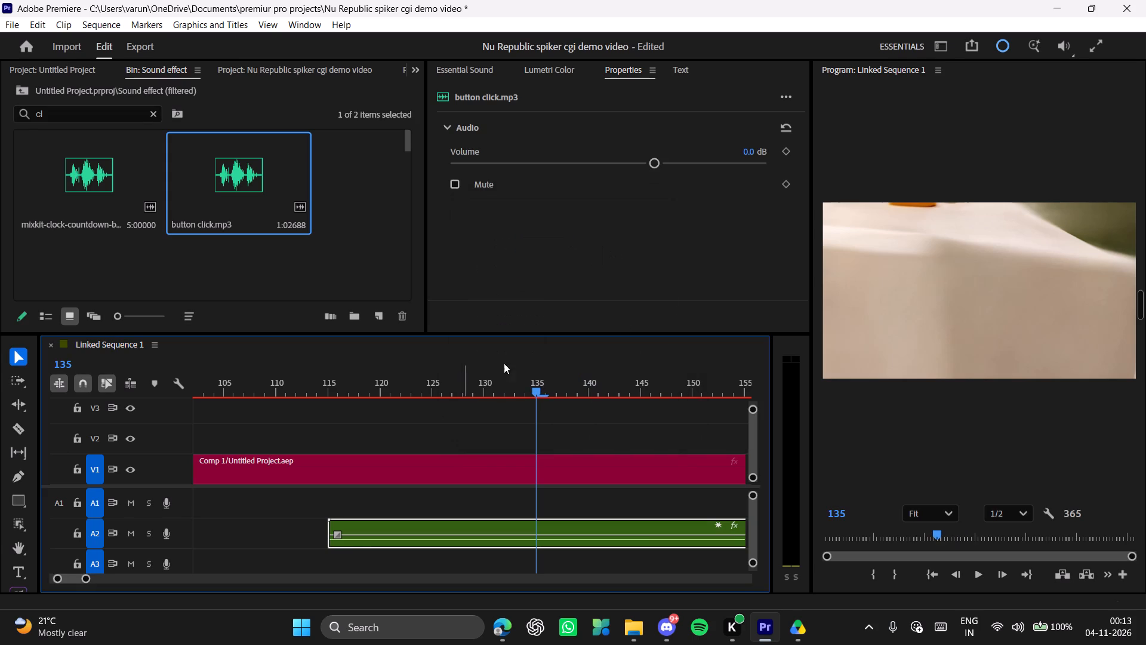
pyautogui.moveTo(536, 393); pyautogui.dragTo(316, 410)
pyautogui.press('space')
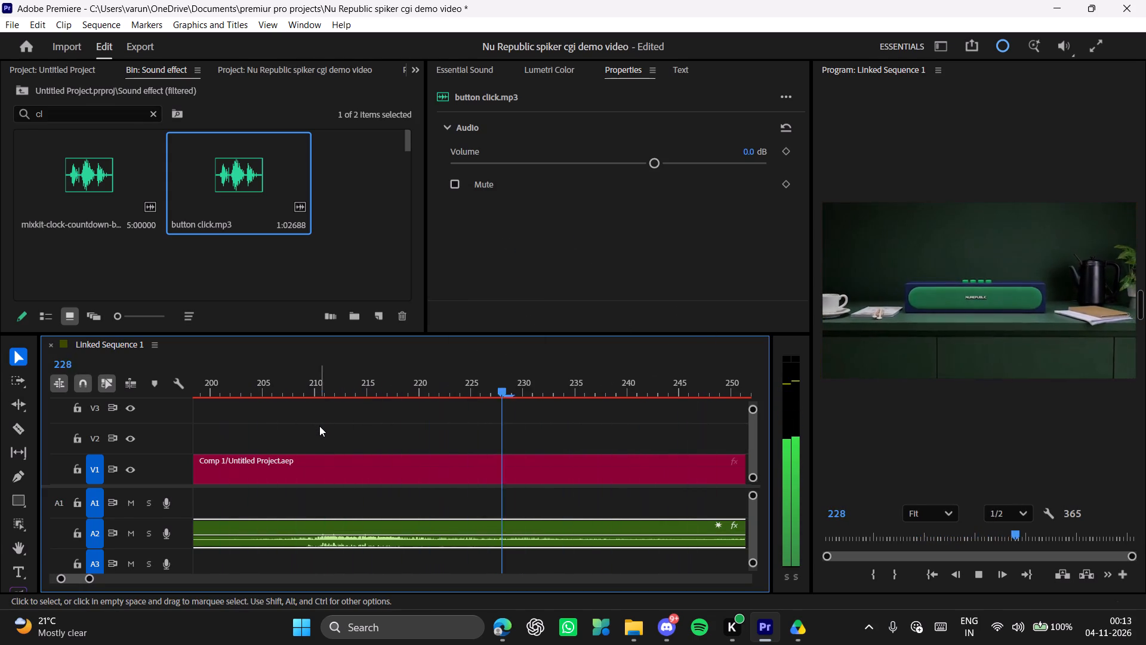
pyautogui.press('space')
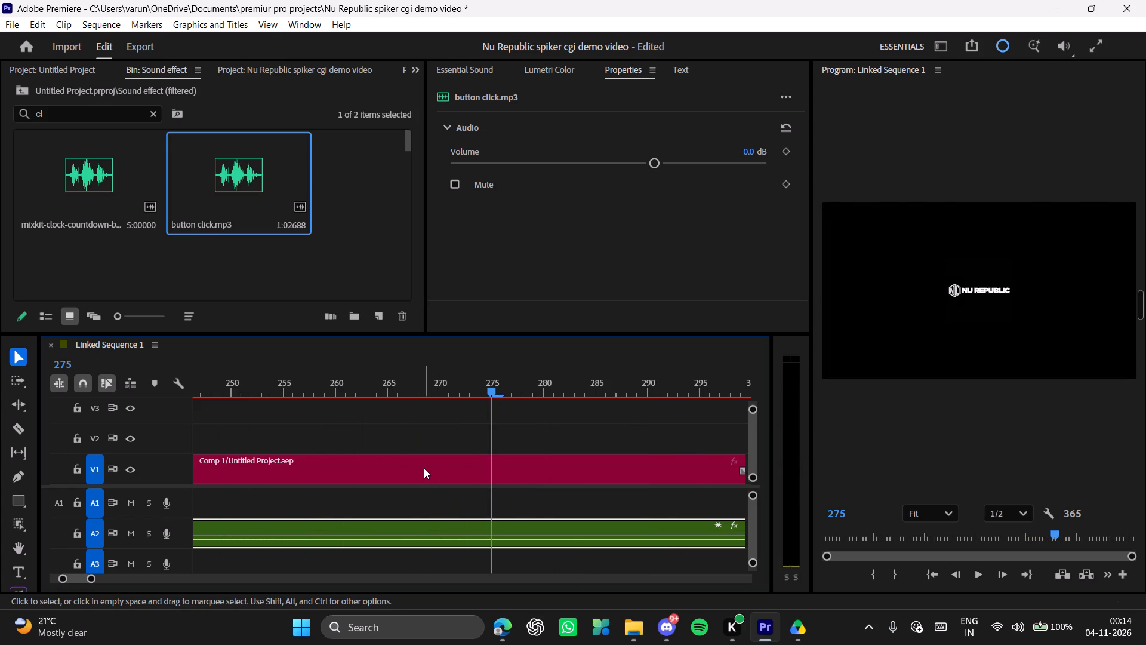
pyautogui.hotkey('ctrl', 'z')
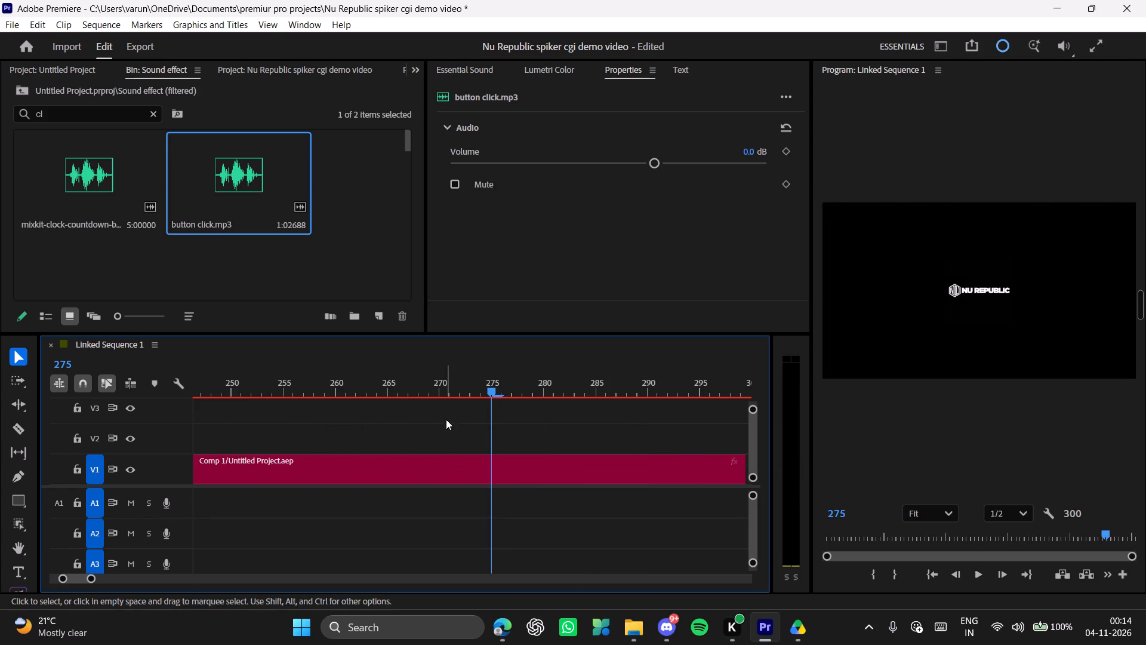
# Set the A2 button click clip's speed to 70% and play it against the button shot.
pyautogui.moveTo(469, 382); pyautogui.dragTo(82, 427)
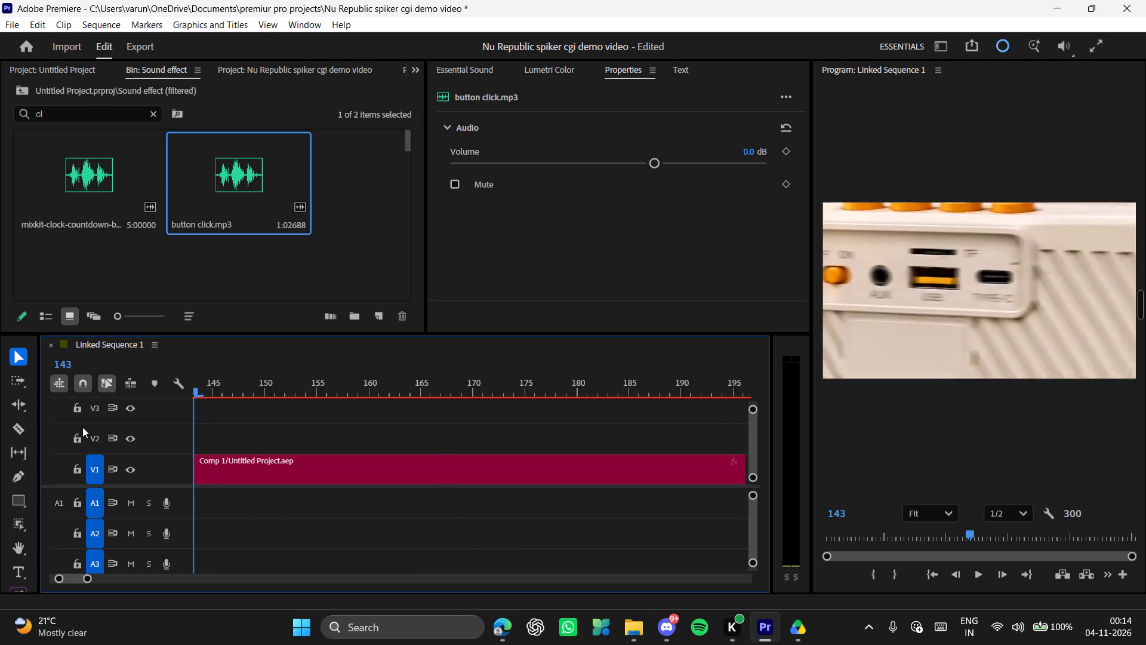
pyautogui.moveTo(82, 427); pyautogui.dragTo(446, 449)
pyautogui.rightClick(453, 530)
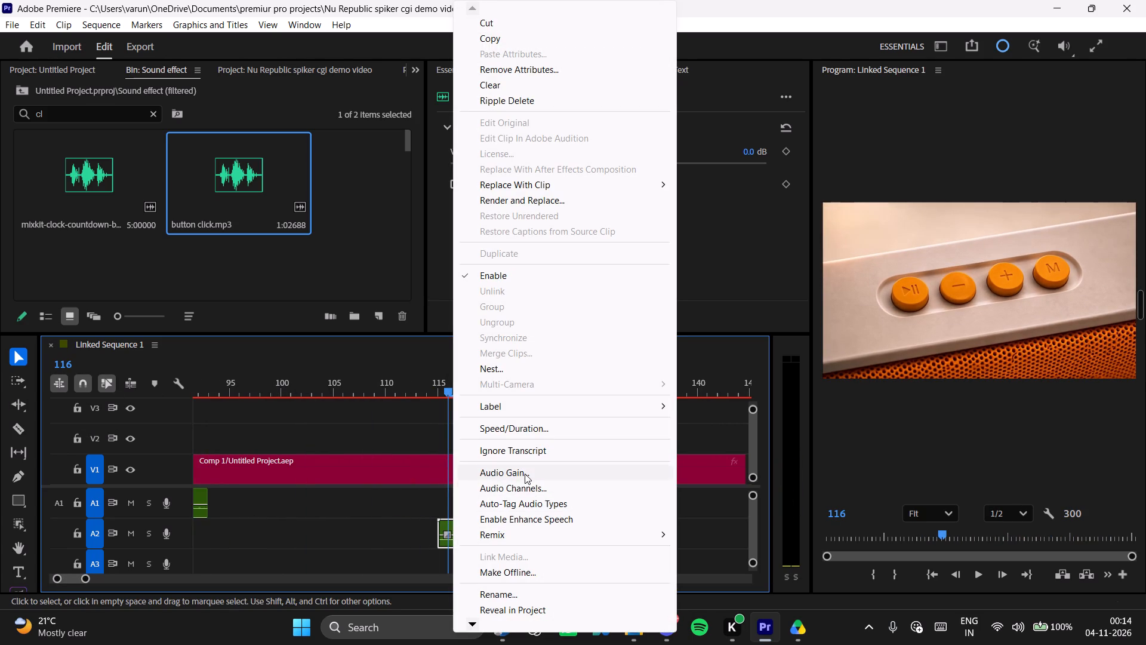
pyautogui.click(531, 432)
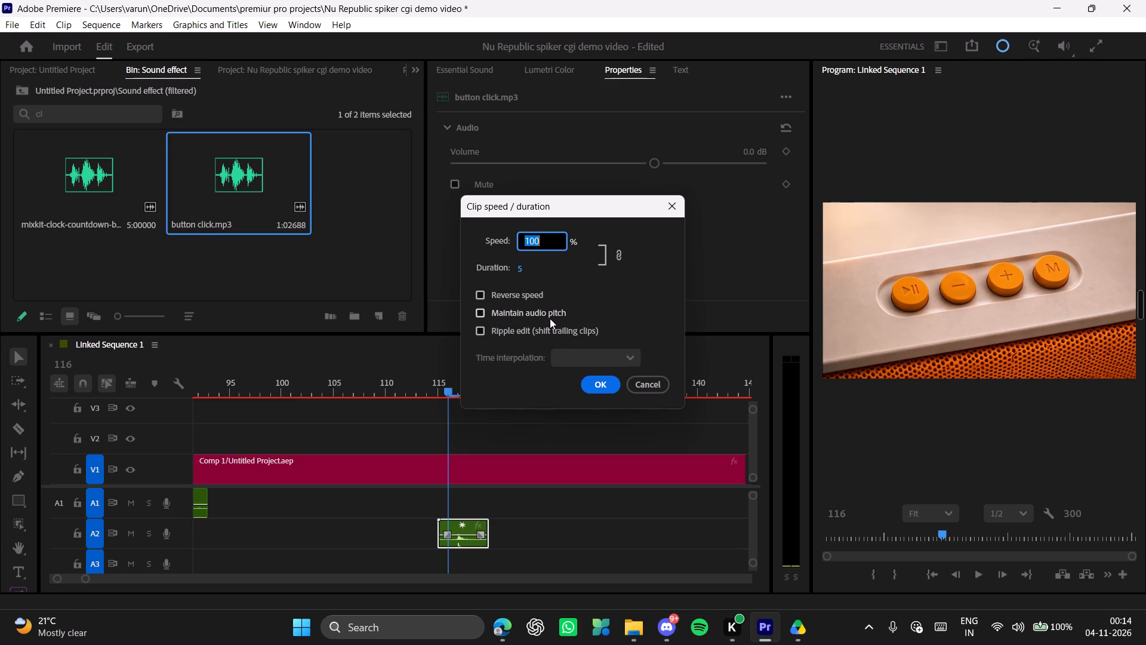
pyautogui.write('70')
pyautogui.press('Return')
pyautogui.moveTo(448, 390); pyautogui.dragTo(426, 389)
pyautogui.press('space')
pyautogui.press('space')
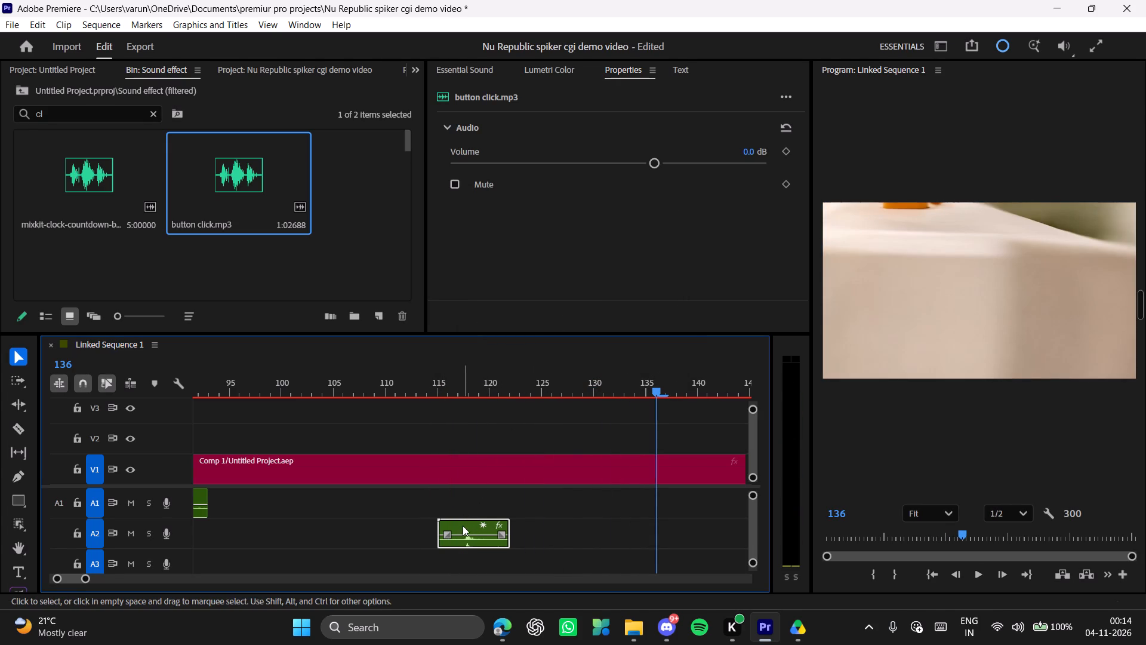
# Replay the slowed click from about frame 114, shift the A2 clip to start at frame 114, and check its timing.
pyautogui.click(463, 524)
pyautogui.moveTo(510, 386); pyautogui.dragTo(423, 391)
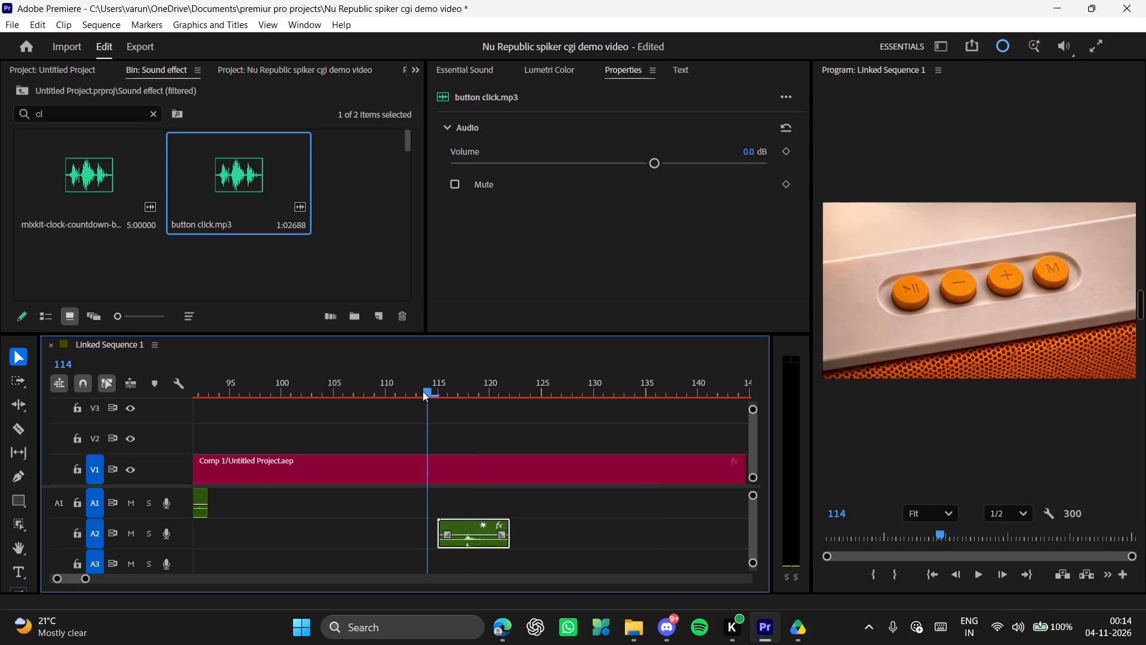
pyautogui.moveTo(423, 391); pyautogui.dragTo(422, 391)
pyautogui.press('space')
pyautogui.press('space')
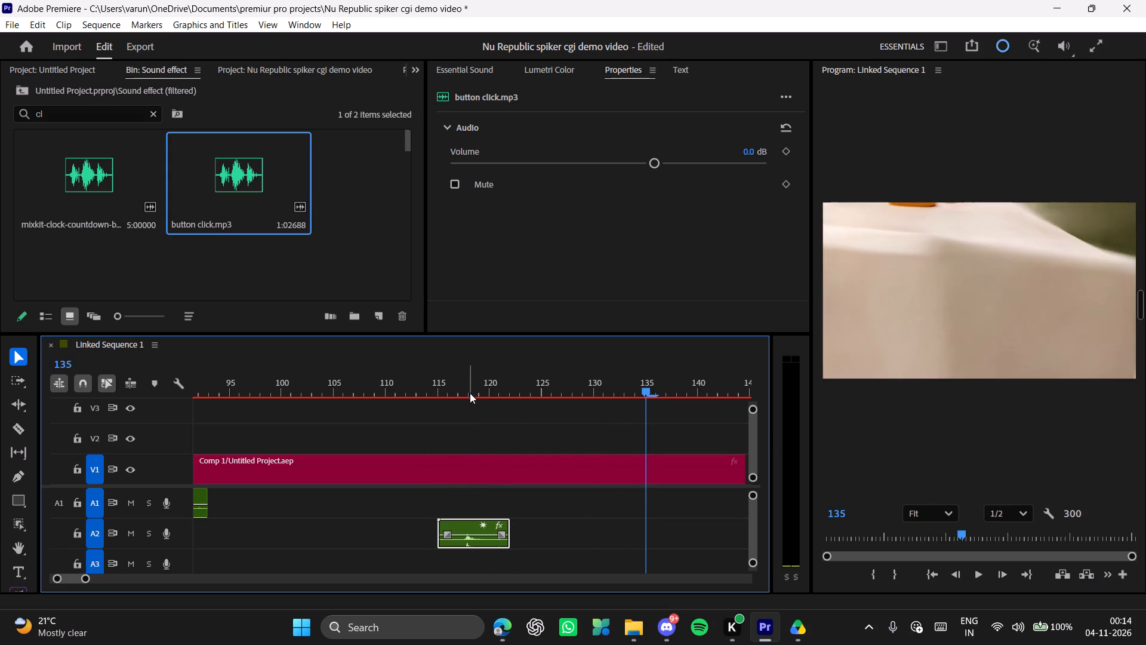
pyautogui.moveTo(473, 391); pyautogui.dragTo(426, 391)
pyautogui.press('space')
pyautogui.press('space')
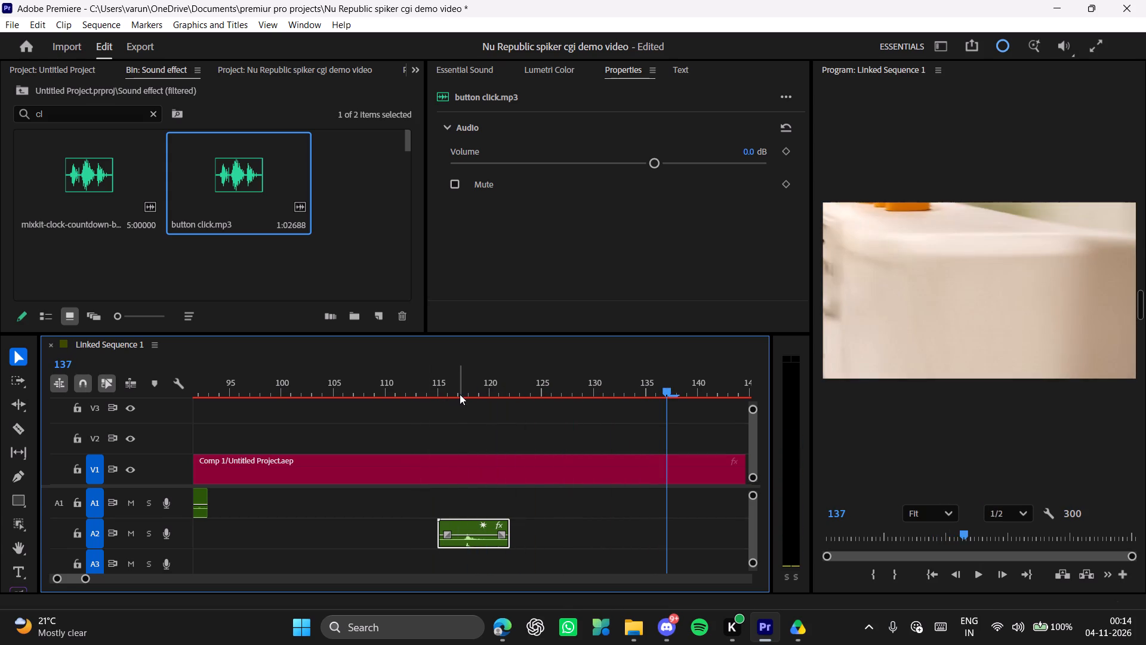
pyautogui.moveTo(460, 392); pyautogui.dragTo(411, 392)
pyautogui.press('space')
pyautogui.press('space')
pyautogui.moveTo(460, 525); pyautogui.dragTo(452, 526)
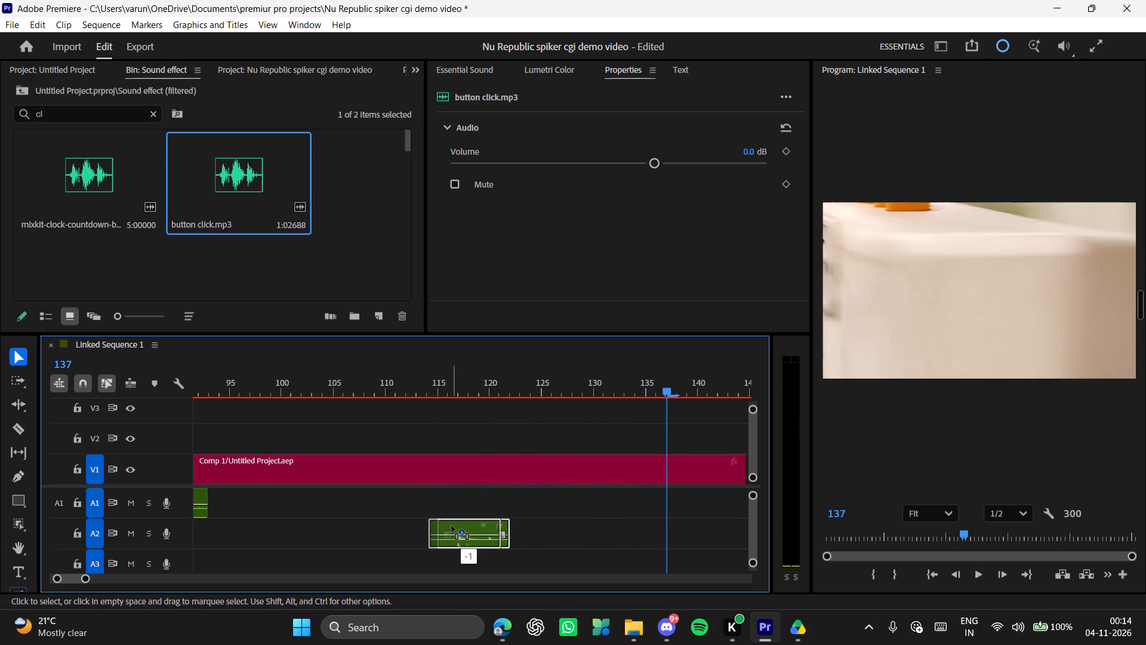
pyautogui.moveTo(452, 526); pyautogui.dragTo(445, 527)
pyautogui.moveTo(475, 392); pyautogui.dragTo(422, 393)
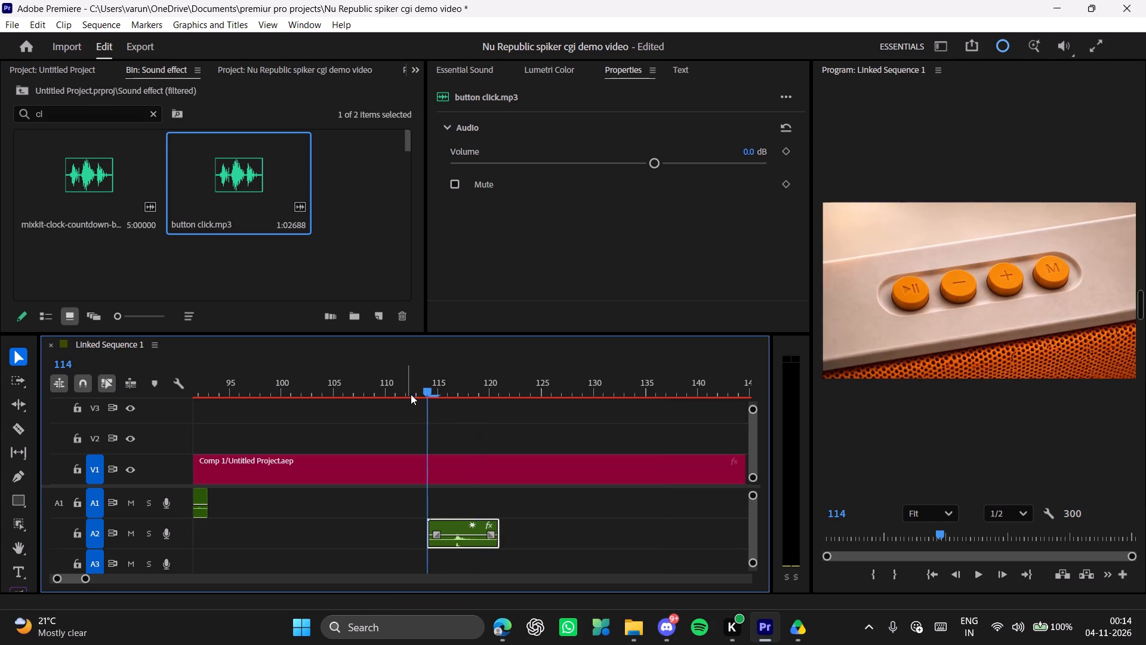
pyautogui.press('space')
pyautogui.press('space')
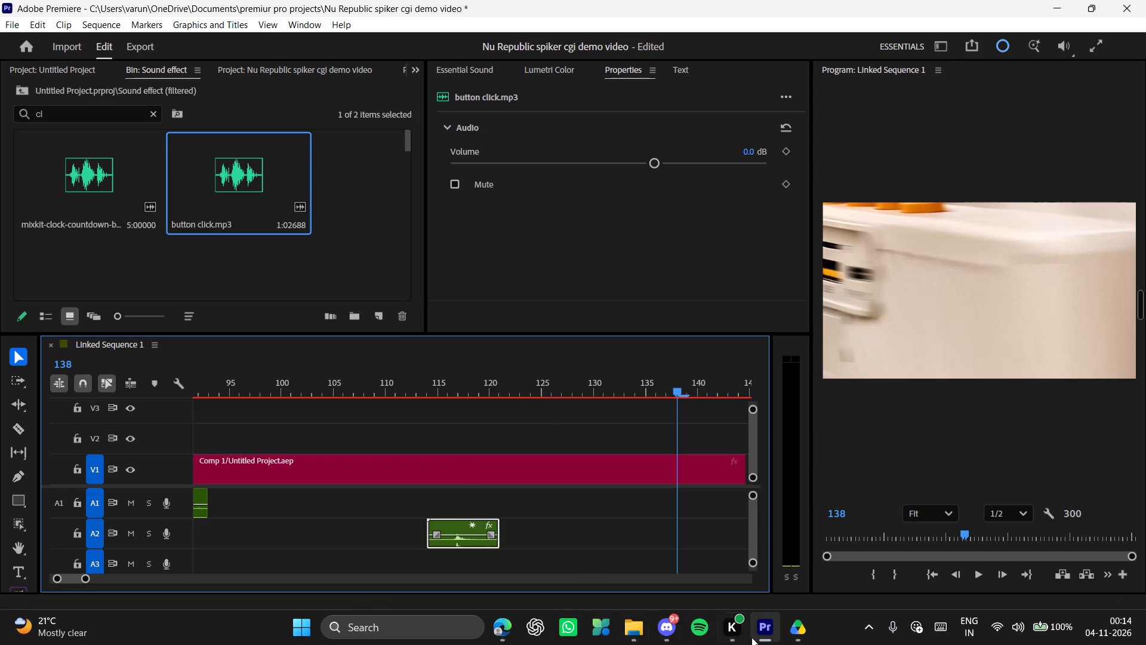
# Clear the Sound effect bin's search filter and audition the dragon-studio epic whoosh and the clip below it.
pyautogui.scroll(4, 152, 269)
pyautogui.scroll(3, 210, 229)
pyautogui.click(155, 114)
pyautogui.scroll(2, 230, 219)
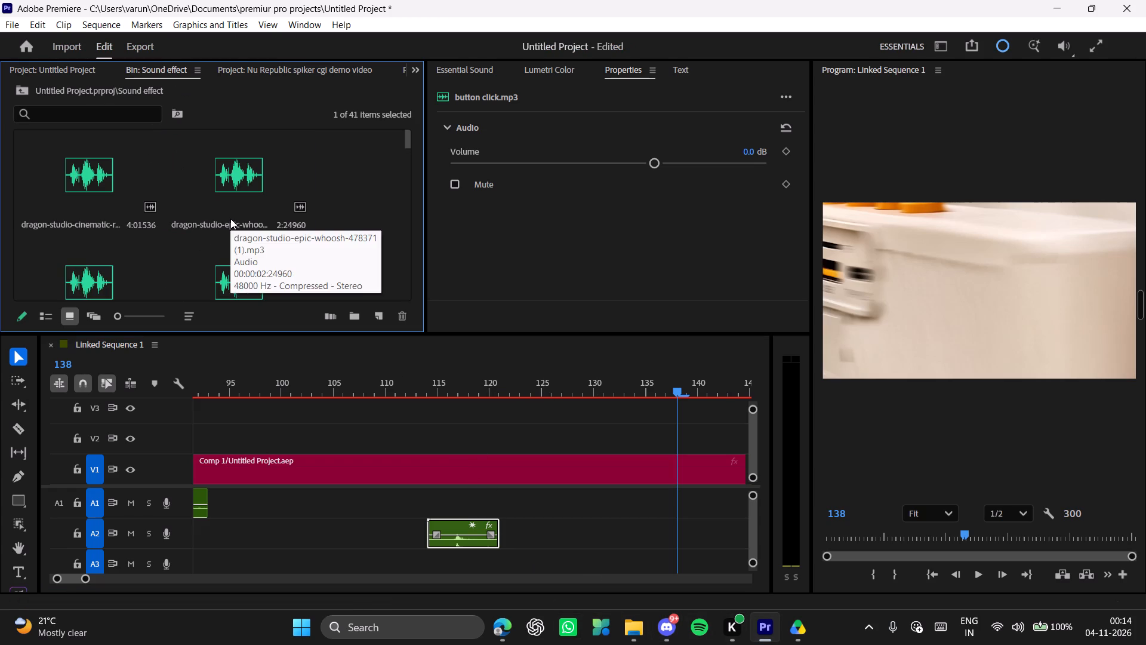
pyautogui.scroll(3, 230, 219)
pyautogui.click(223, 199)
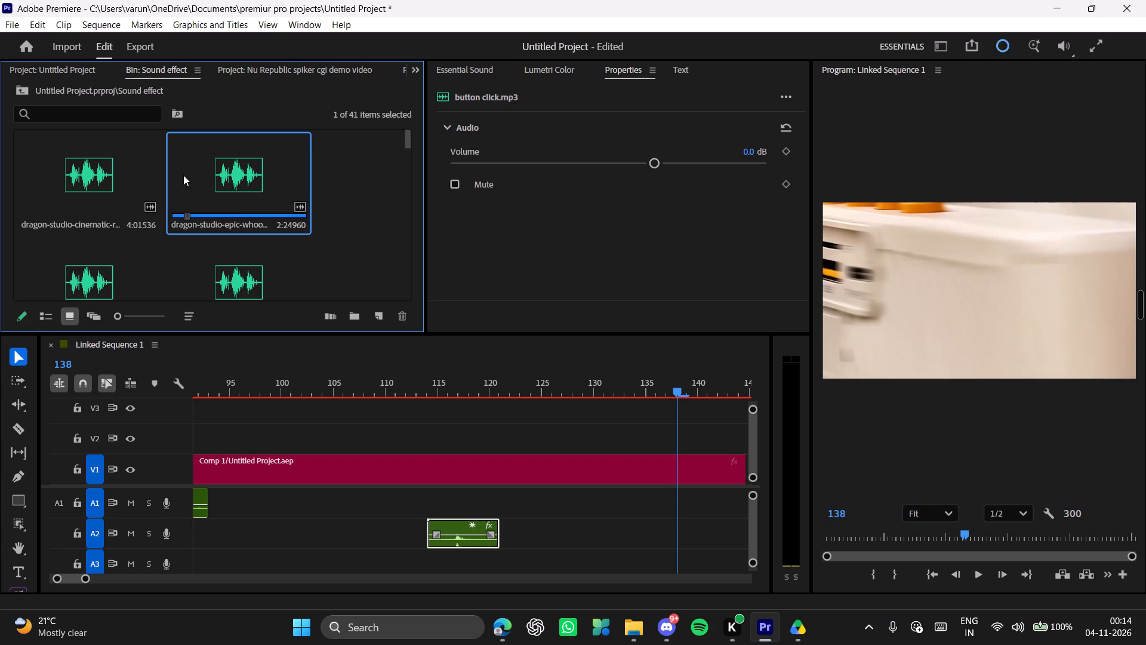
pyautogui.press('space')
pyautogui.click(187, 175)
pyautogui.press('space')
pyautogui.click(226, 271)
pyautogui.press('space')
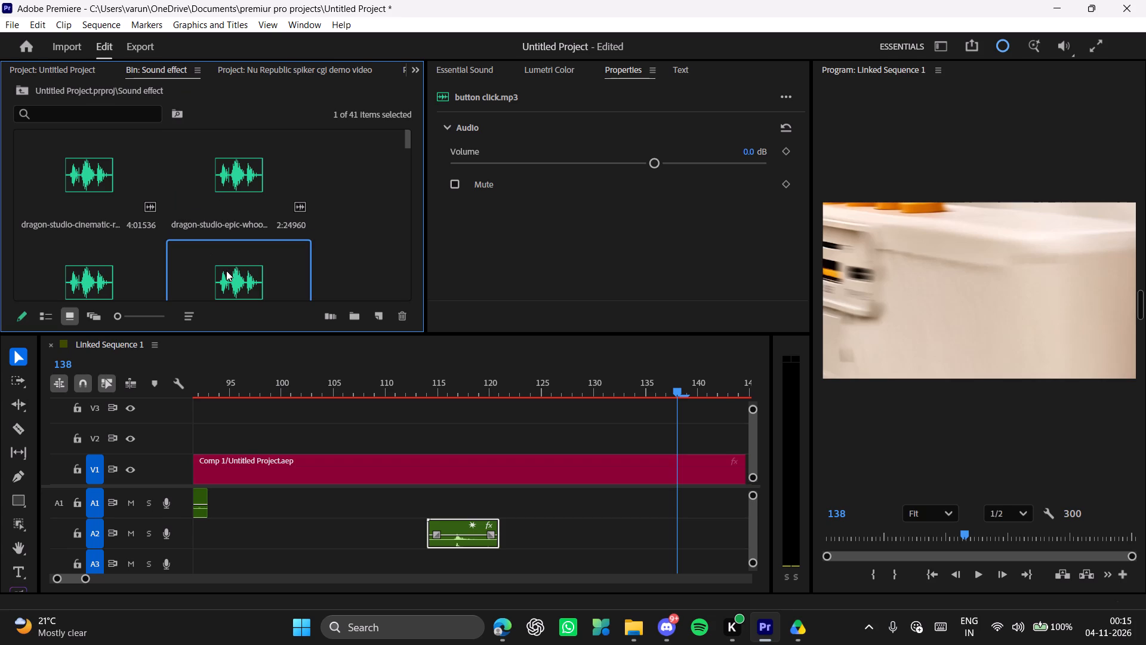
# Audition the mixkit effects further down the bin, including the cartoon toy whistle and the arrow whoosh.
pyautogui.scroll(-6, 197, 268)
pyautogui.click(220, 262)
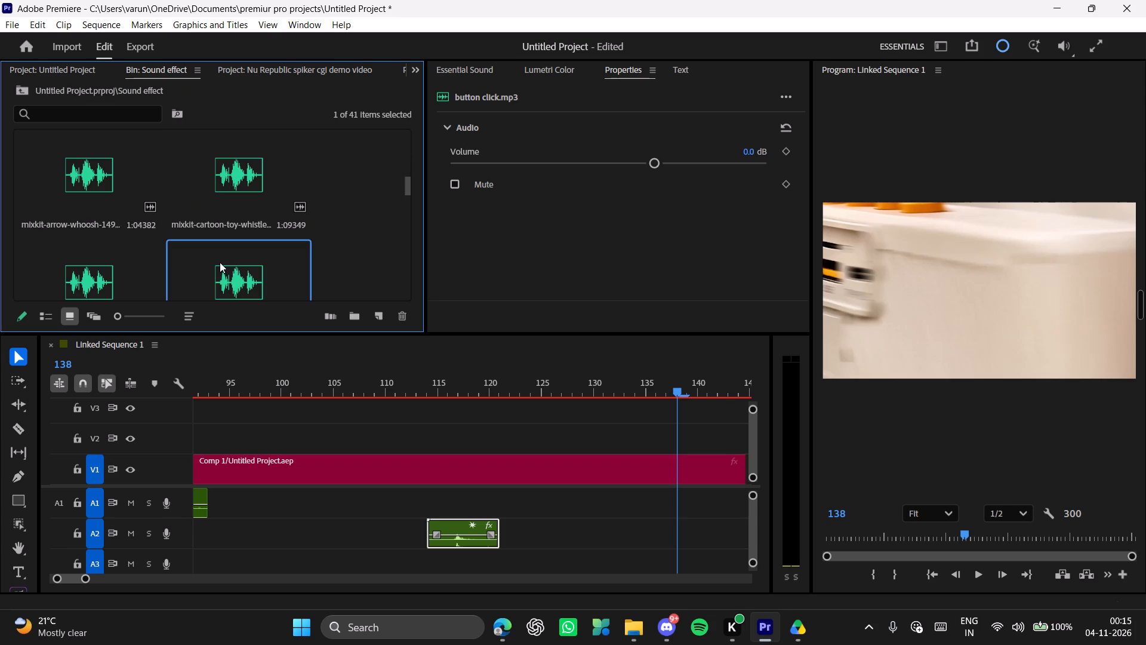
pyautogui.press('space')
pyautogui.click(106, 265)
pyautogui.press('space')
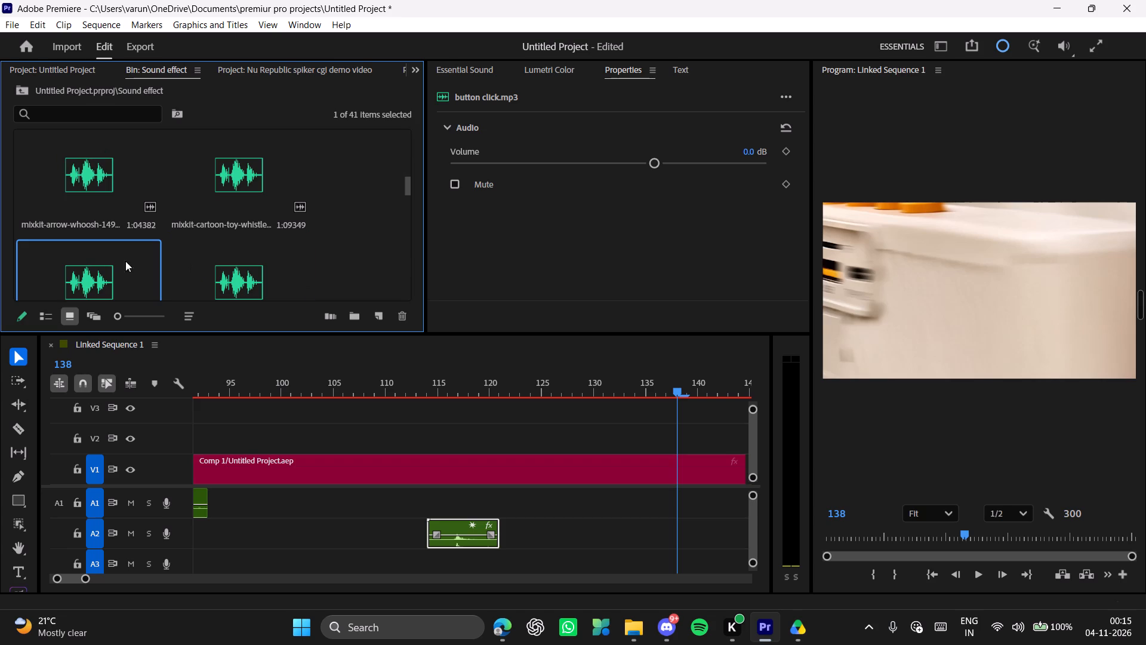
pyautogui.click(246, 179)
pyautogui.press('space')
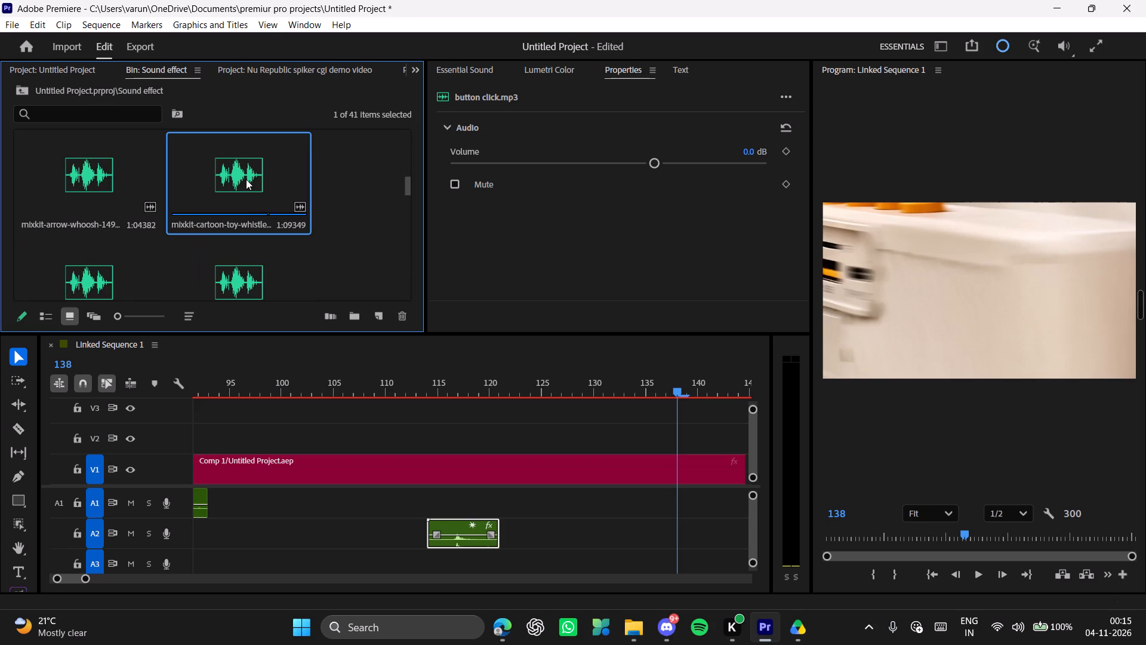
pyautogui.click(45, 185)
pyautogui.press('space')
pyautogui.click(63, 184)
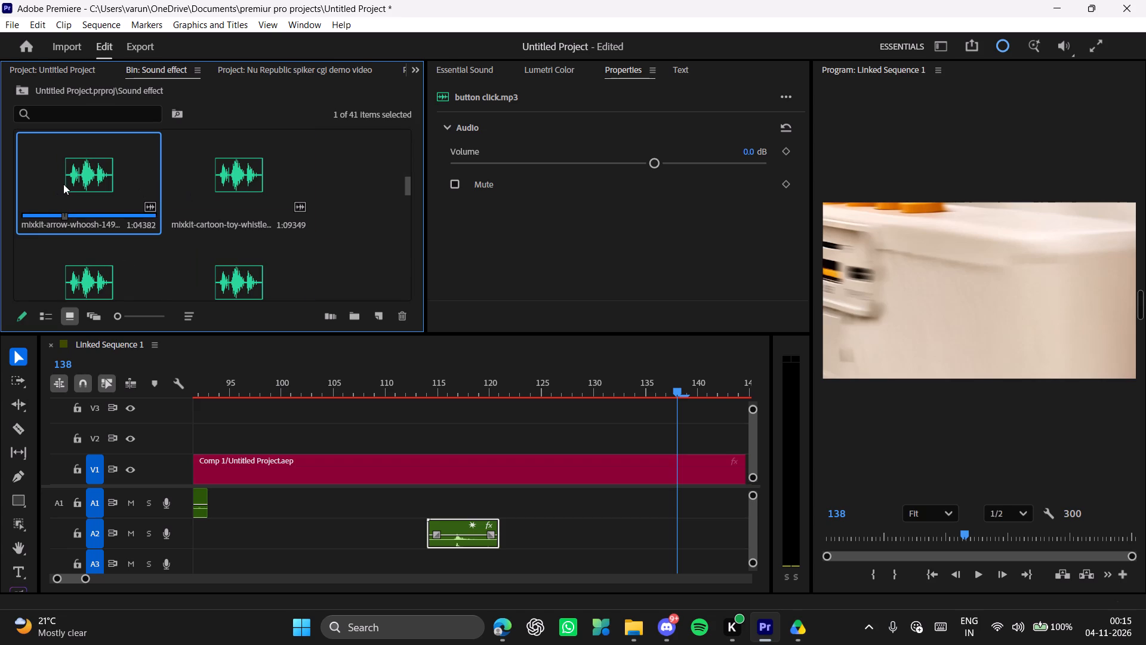
pyautogui.press('space')
# Audition the mixkit movie-trailer epic impact clip and open it in the Source monitor to play it.
pyautogui.scroll(-4, 112, 216)
pyautogui.scroll(-3, 180, 232)
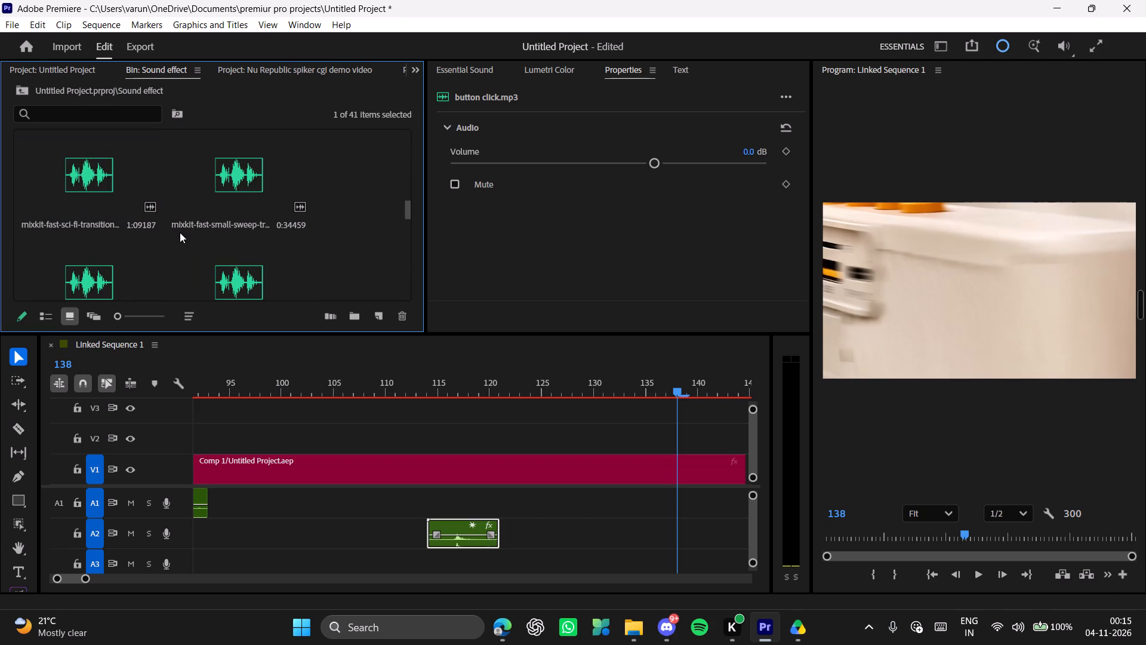
pyautogui.scroll(-3, 97, 193)
pyautogui.click(97, 193)
pyautogui.press('space')
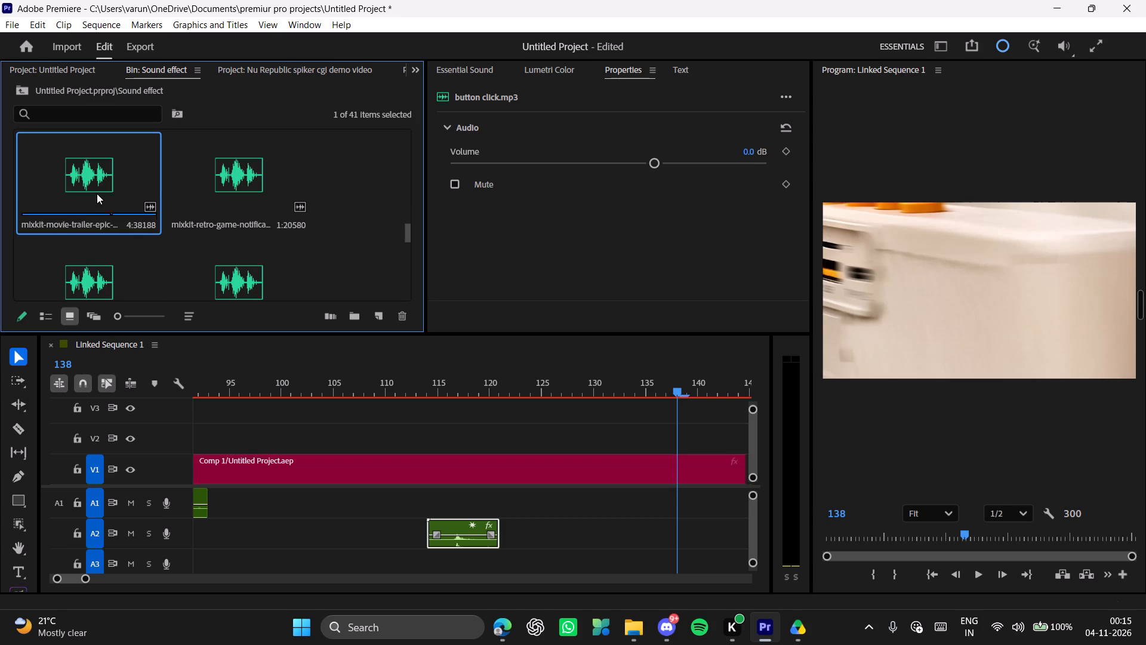
pyautogui.click(17, 186)
pyautogui.click(34, 185)
pyautogui.click(34, 185)
pyautogui.press('space')
pyautogui.press('space')
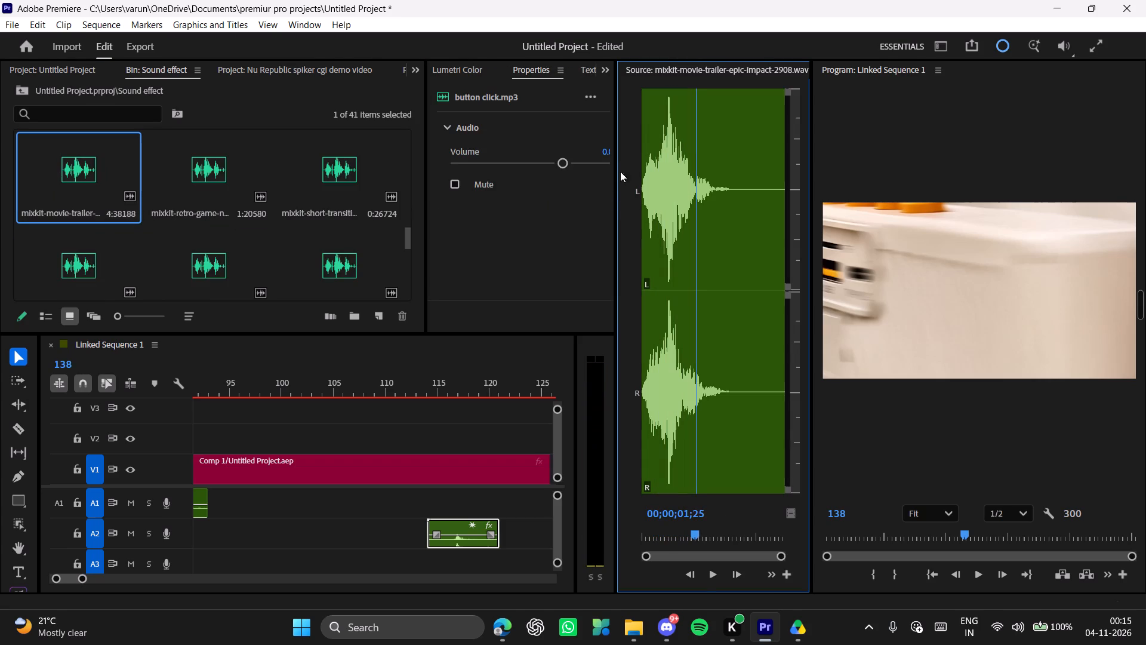
# Close the Source monitor panel holding the movie-trailer epic impact clip.
pyautogui.click(561, 70)
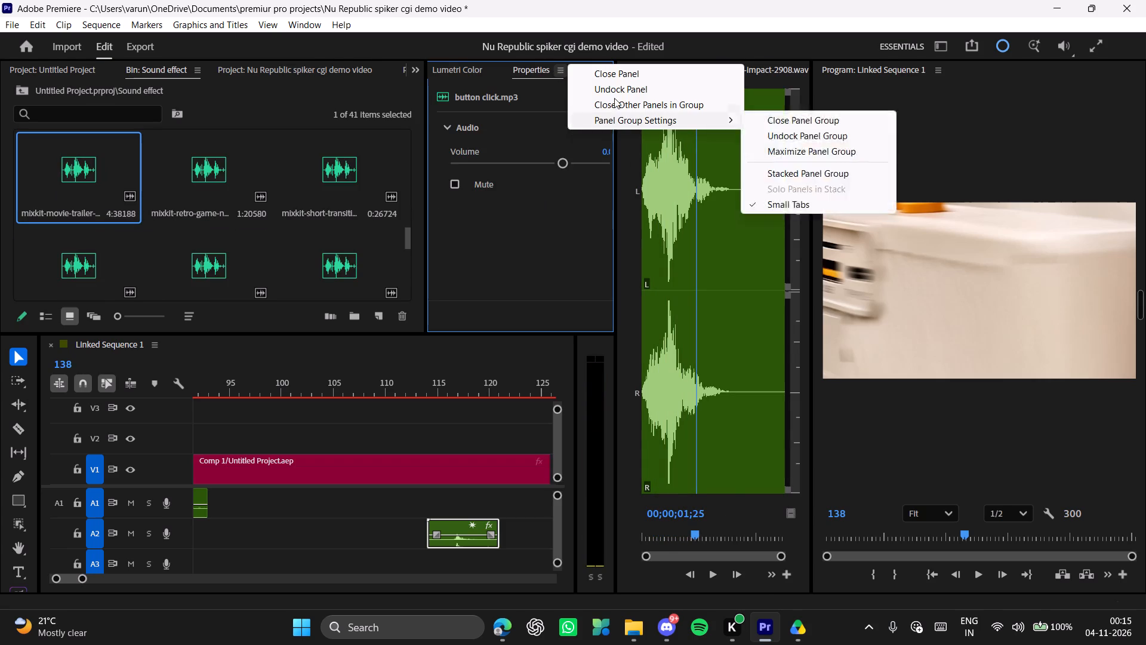
pyautogui.click(629, 70)
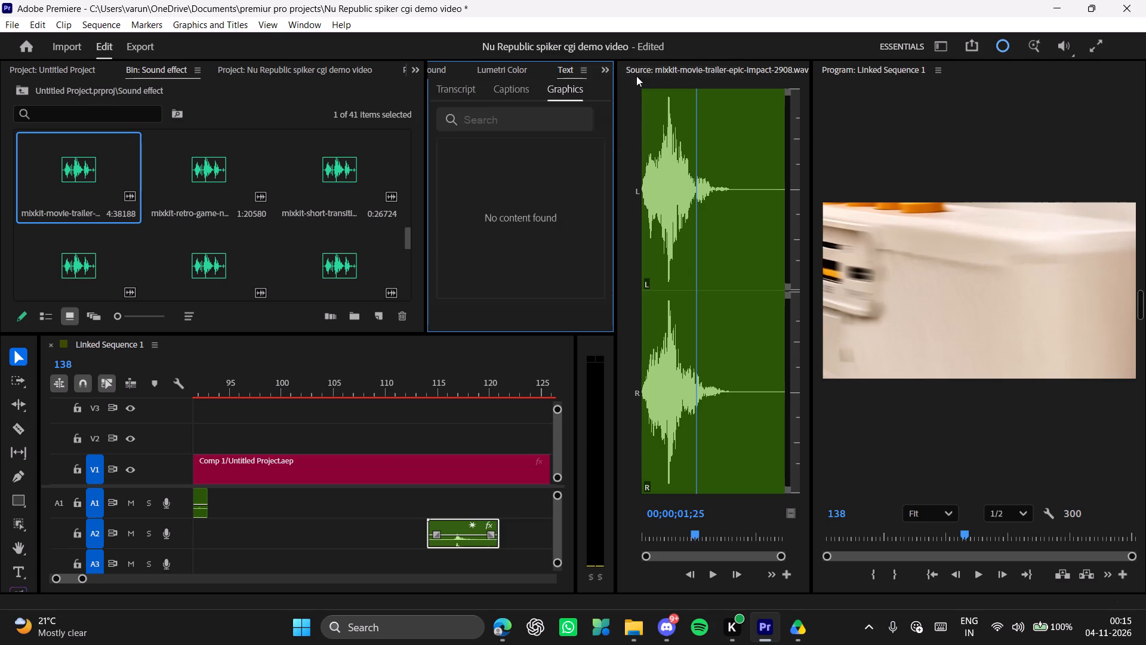
pyautogui.click(666, 65)
pyautogui.rightClick(669, 66)
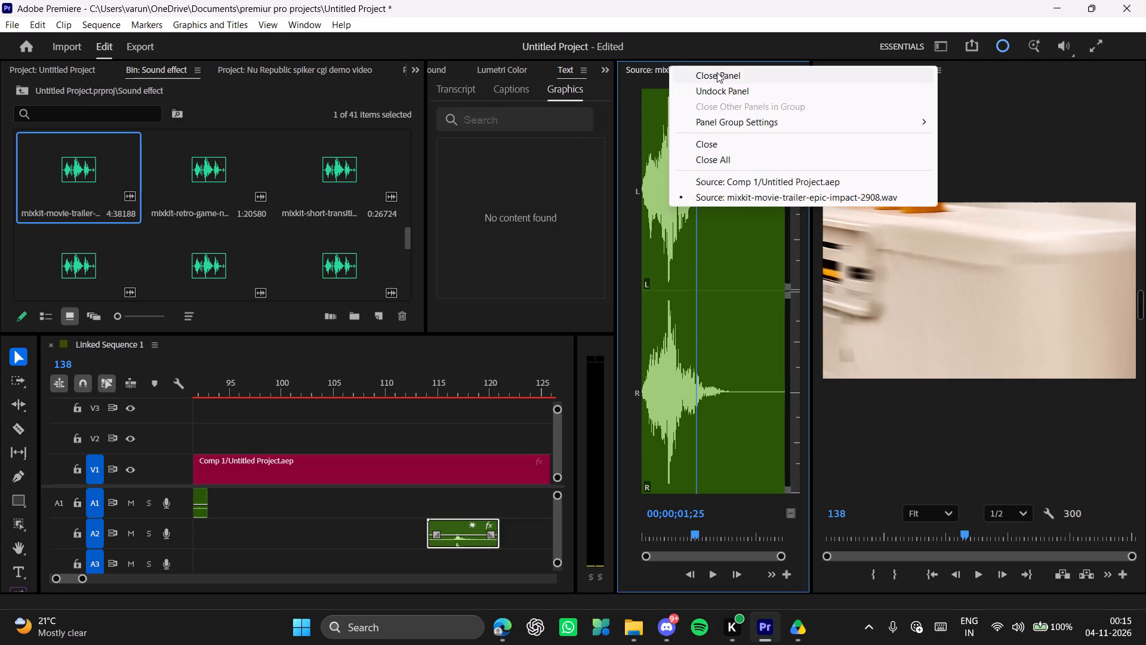
pyautogui.click(717, 72)
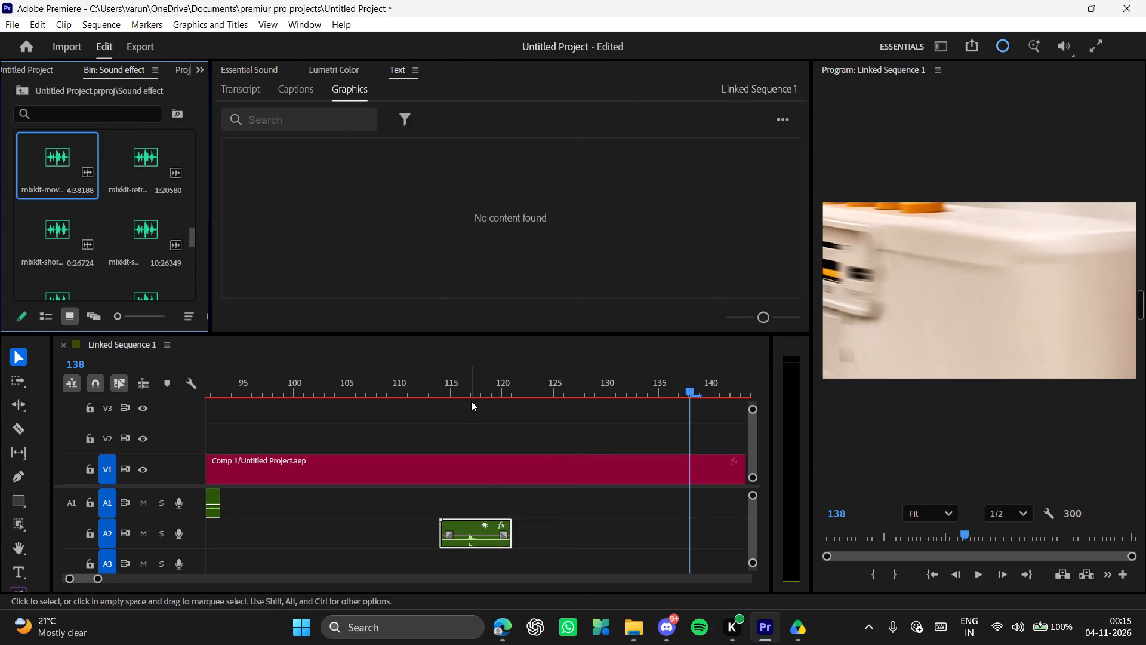
# Switch to Edge, dismiss the download thank-you overlay, and search Pixabay sound effects for "wind".
pyautogui.click(515, 628)
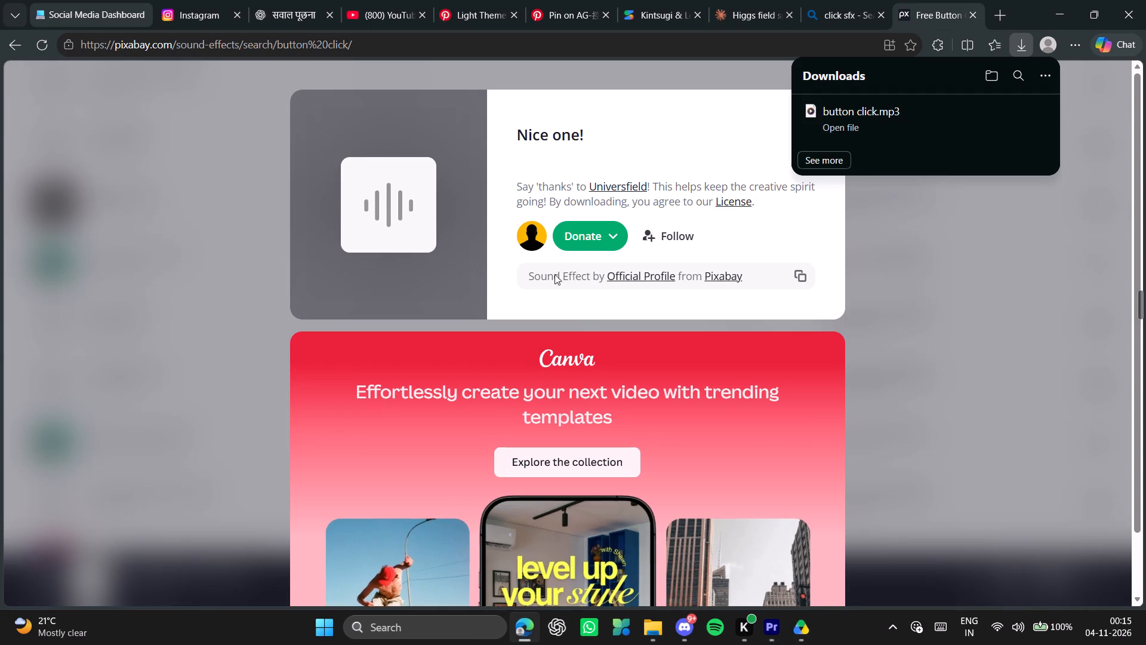
pyautogui.click(978, 265)
pyautogui.moveTo(327, 80); pyautogui.dragTo(146, 83)
pyautogui.write('wind')
pyautogui.press('Return')
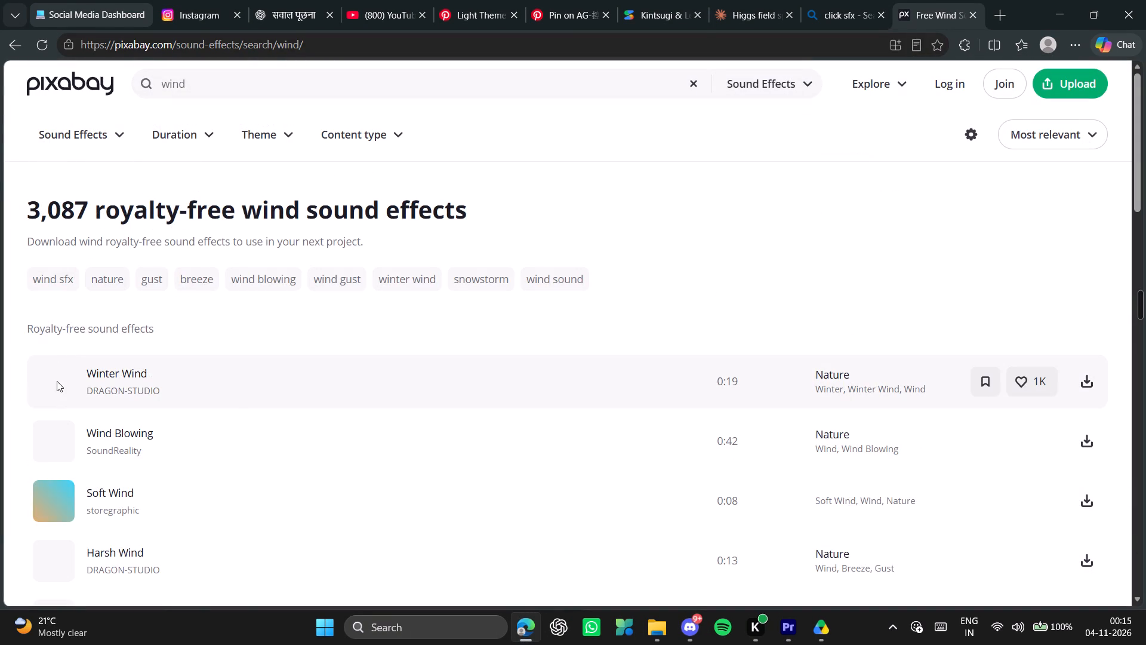
# Audition the Winter Wind, Wind Blowing, Soft Wind and Wind Gust sound effects in the results.
pyautogui.click(59, 383)
pyautogui.click(47, 383)
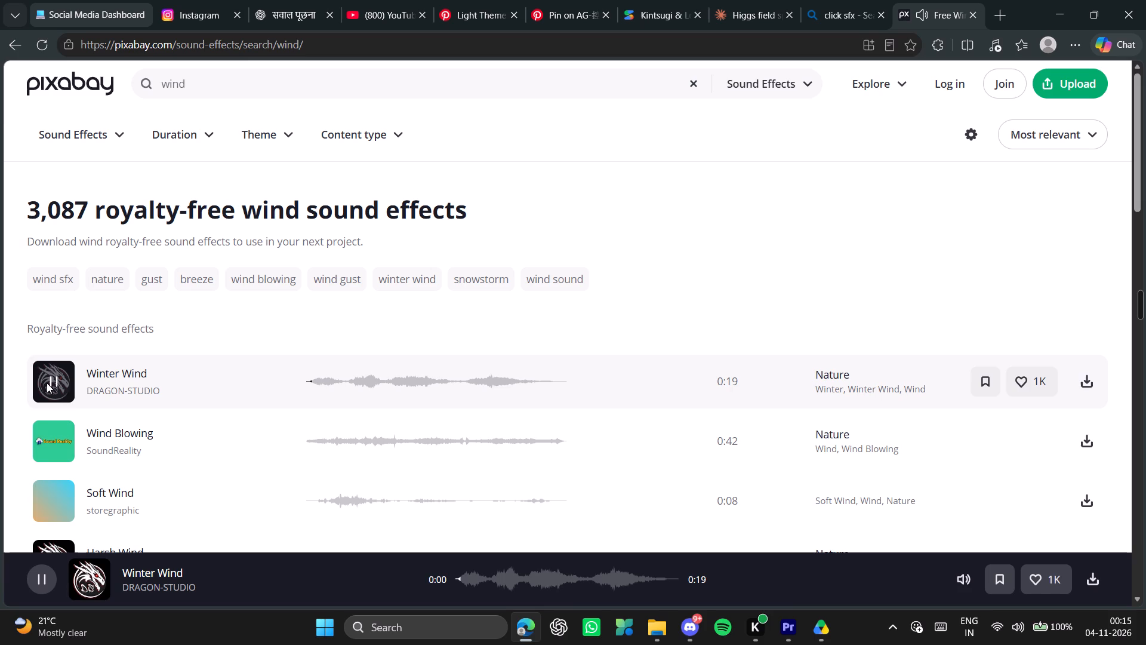
pyautogui.click(51, 381)
pyautogui.click(51, 449)
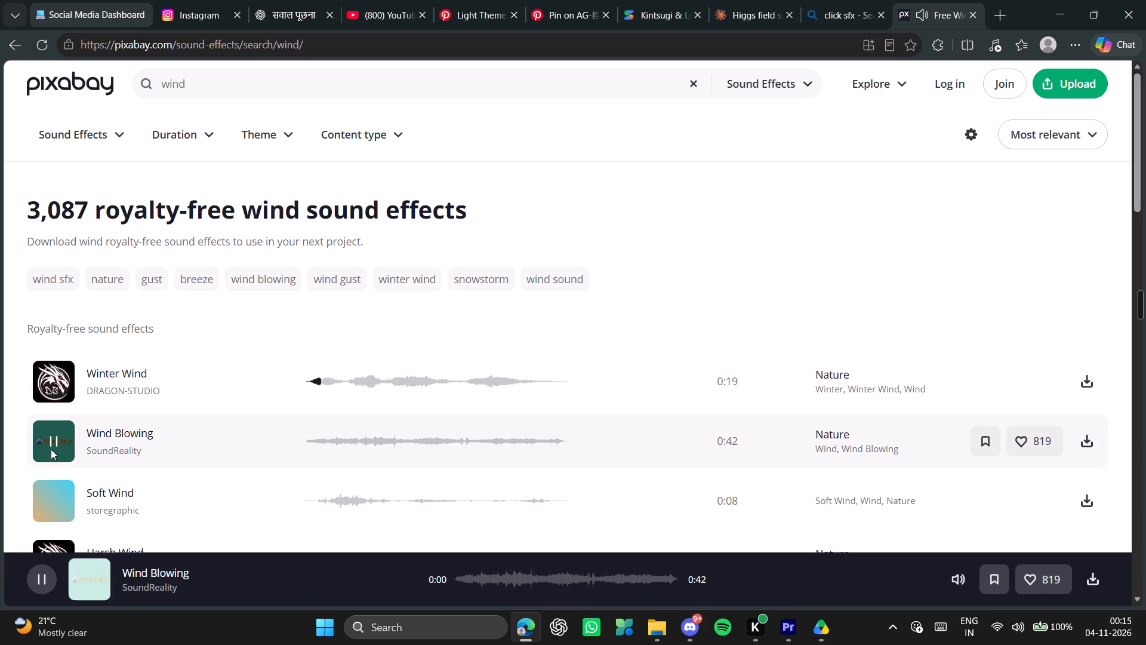
pyautogui.click(51, 449)
pyautogui.click(51, 502)
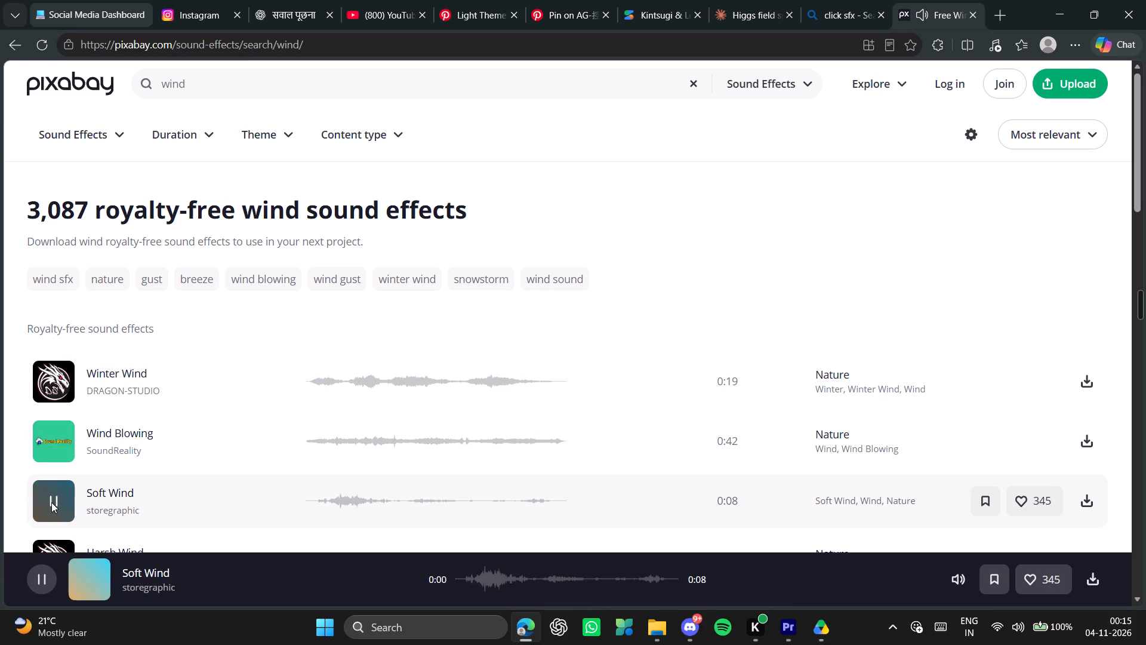
pyautogui.click(51, 502)
pyautogui.scroll(-2, 73, 481)
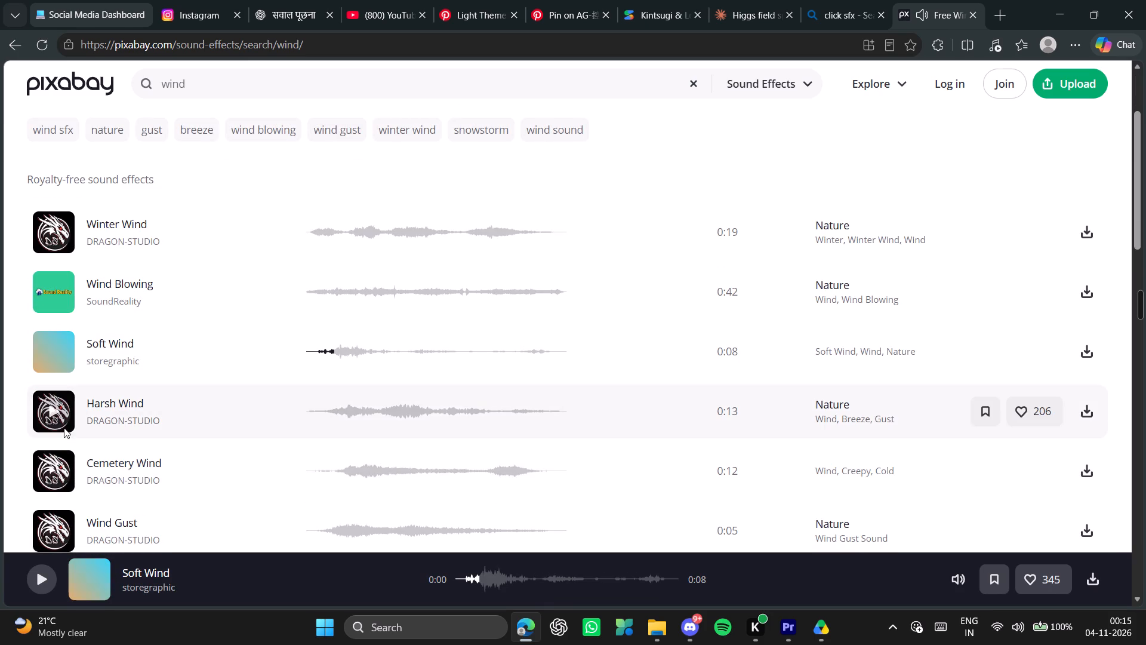
pyautogui.scroll(-2, 60, 431)
pyautogui.click(51, 386)
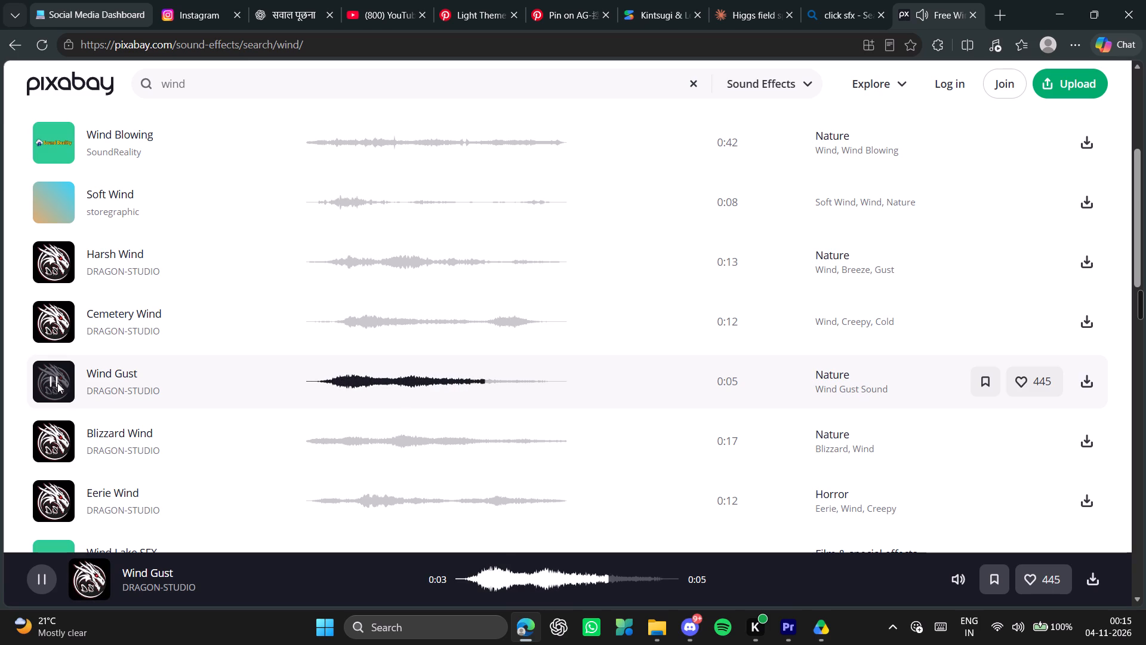
pyautogui.click(57, 383)
# Browse the remaining wind results and audition Desert wind 1 and Halloween - Creepy Wind Gust.
pyautogui.scroll(-5, 183, 388)
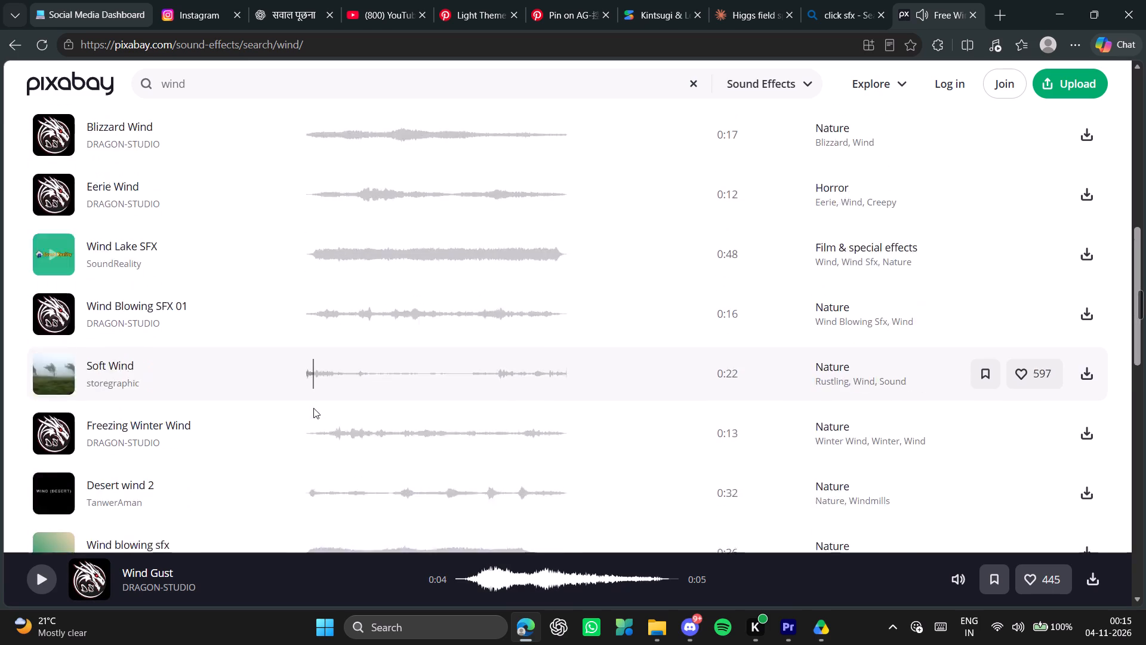
pyautogui.scroll(-3, 313, 408)
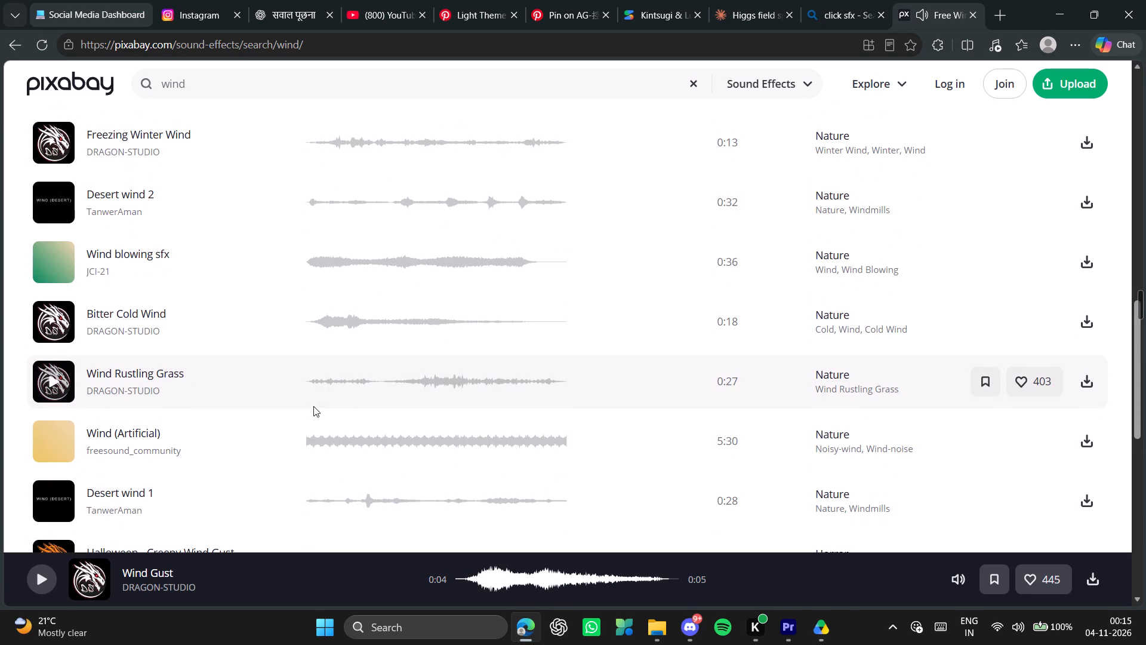
pyautogui.scroll(-2, 313, 406)
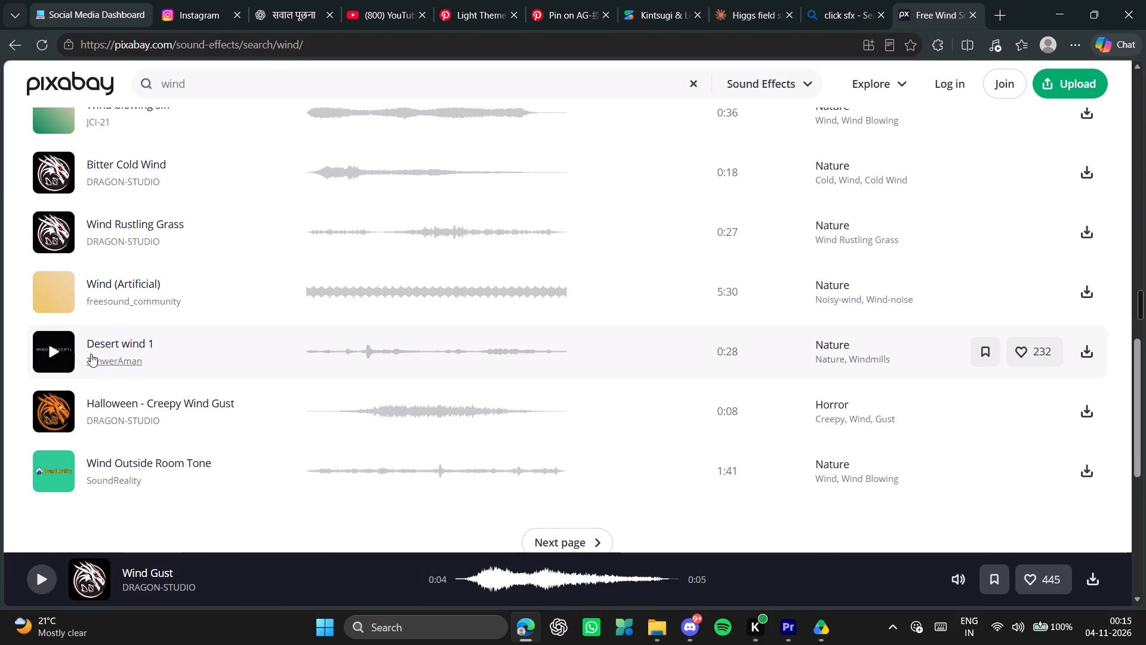
pyautogui.click(55, 340)
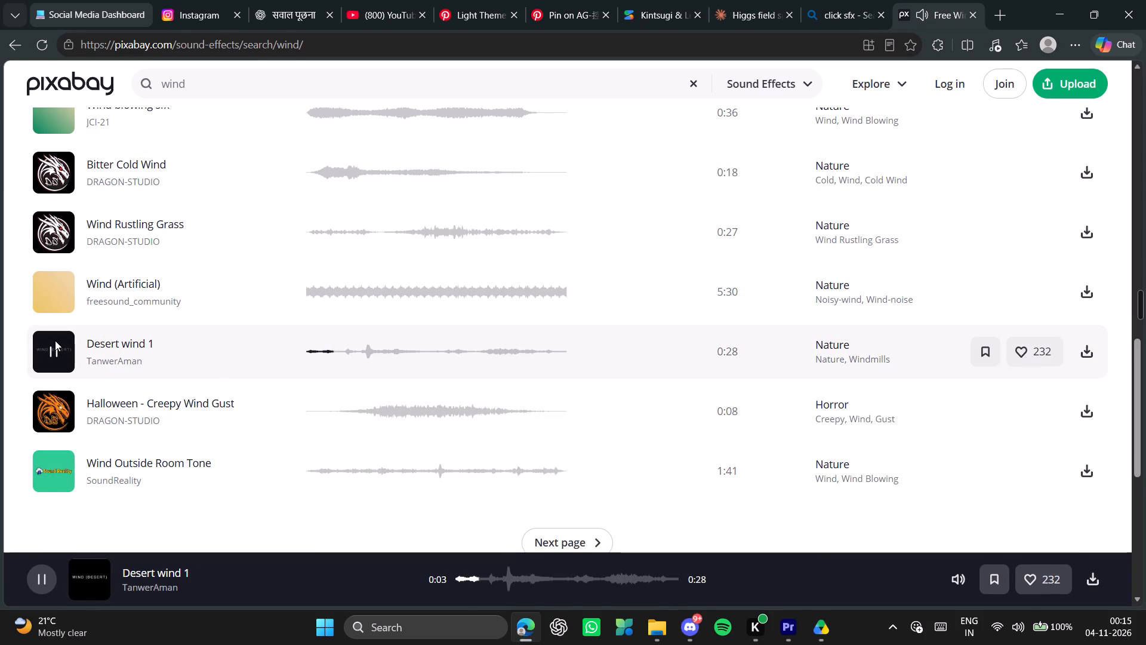
pyautogui.scroll(-5, 60, 371)
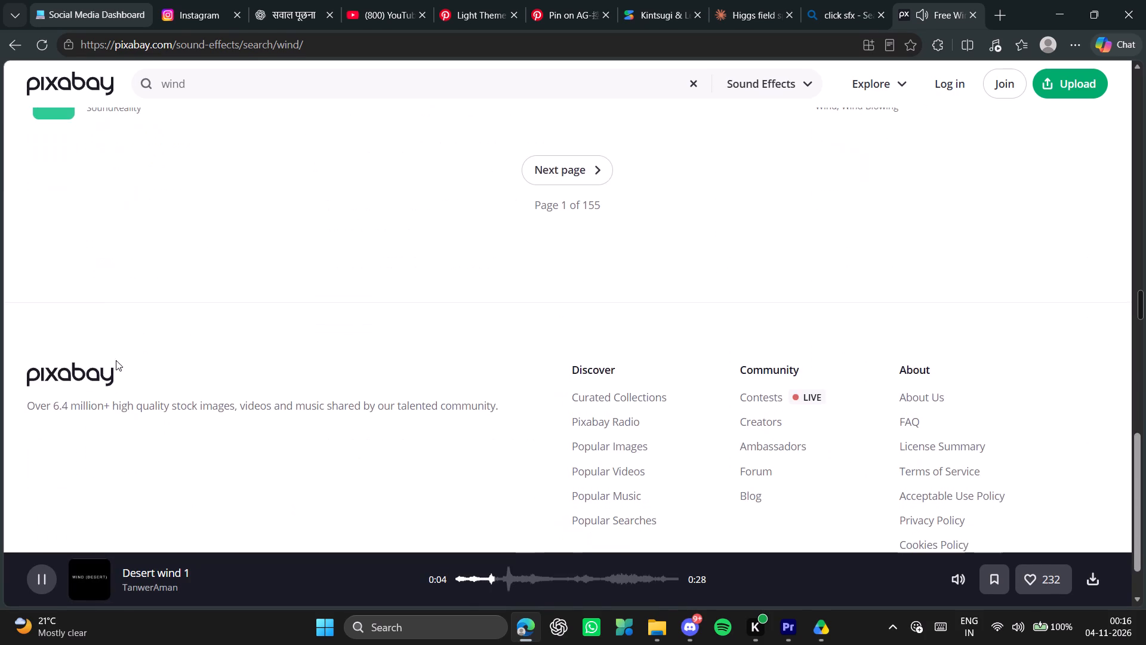
pyautogui.scroll(3, 146, 328)
pyautogui.scroll(1, 118, 410)
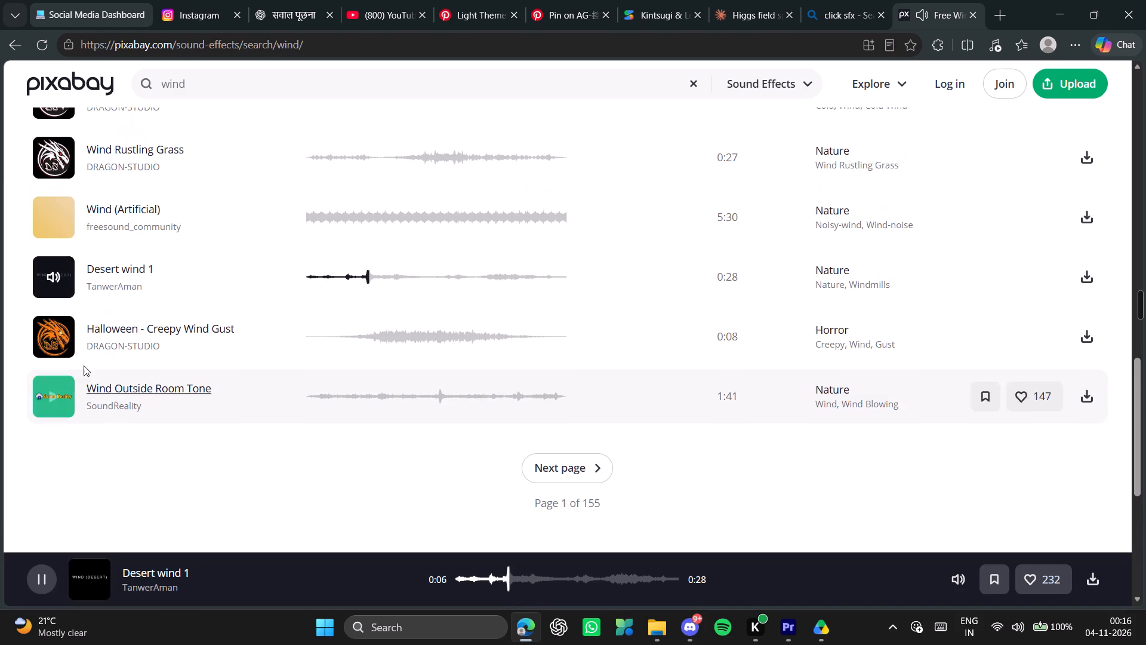
pyautogui.click(49, 337)
pyautogui.click(56, 340)
pyautogui.scroll(4, 205, 370)
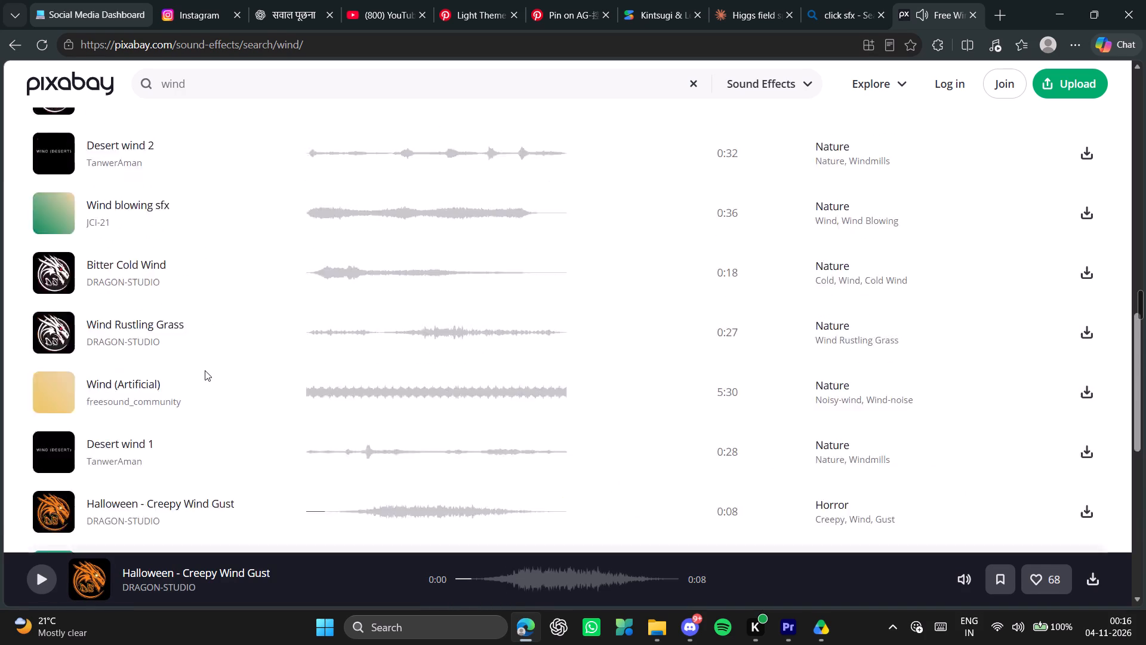
# Change the Pixabay sound effects search to "wind blowing".
pyautogui.scroll(19, 205, 370)
pyautogui.moveTo(239, 70); pyautogui.dragTo(154, 78)
pyautogui.moveTo(210, 91); pyautogui.dragTo(155, 91)
pyautogui.click(239, 88)
pyautogui.click(207, 148)
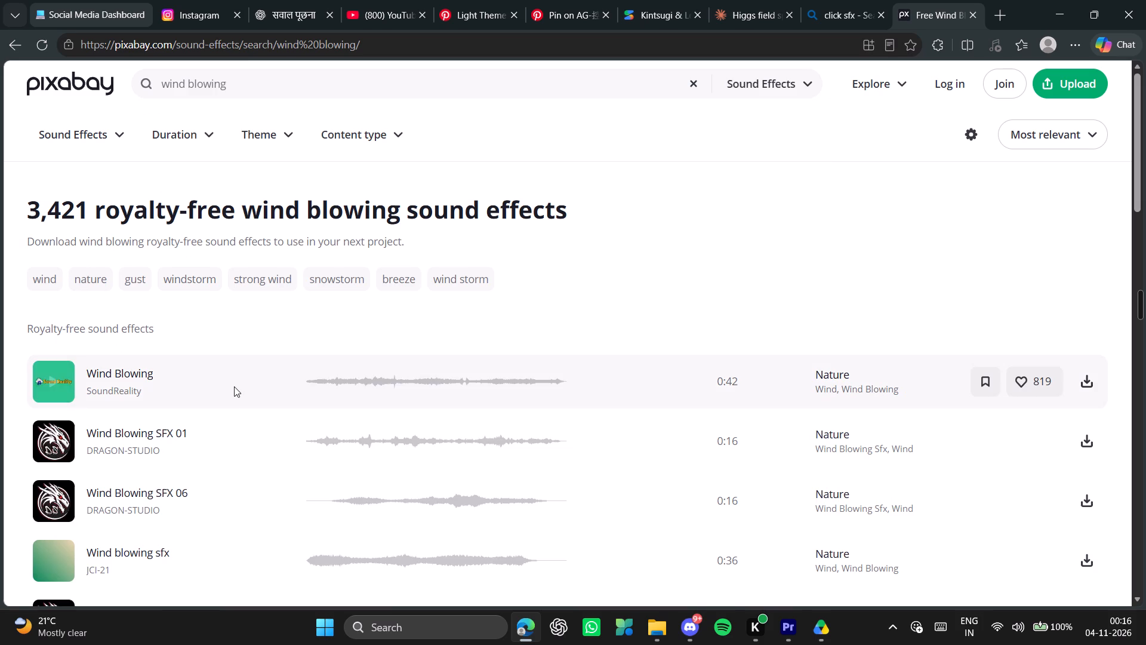
# Browse the "wind blowing" results and audition the one-second Blowing Wind sound effect by DRAGON-STUDIO.
pyautogui.scroll(-7, 235, 392)
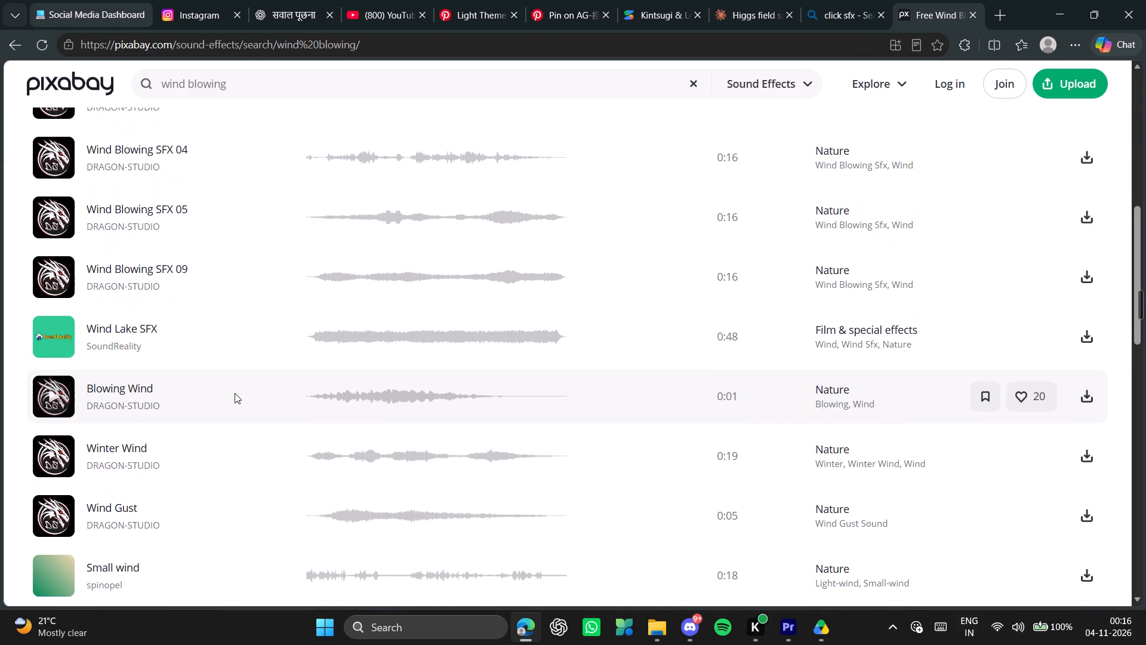
pyautogui.click(59, 398)
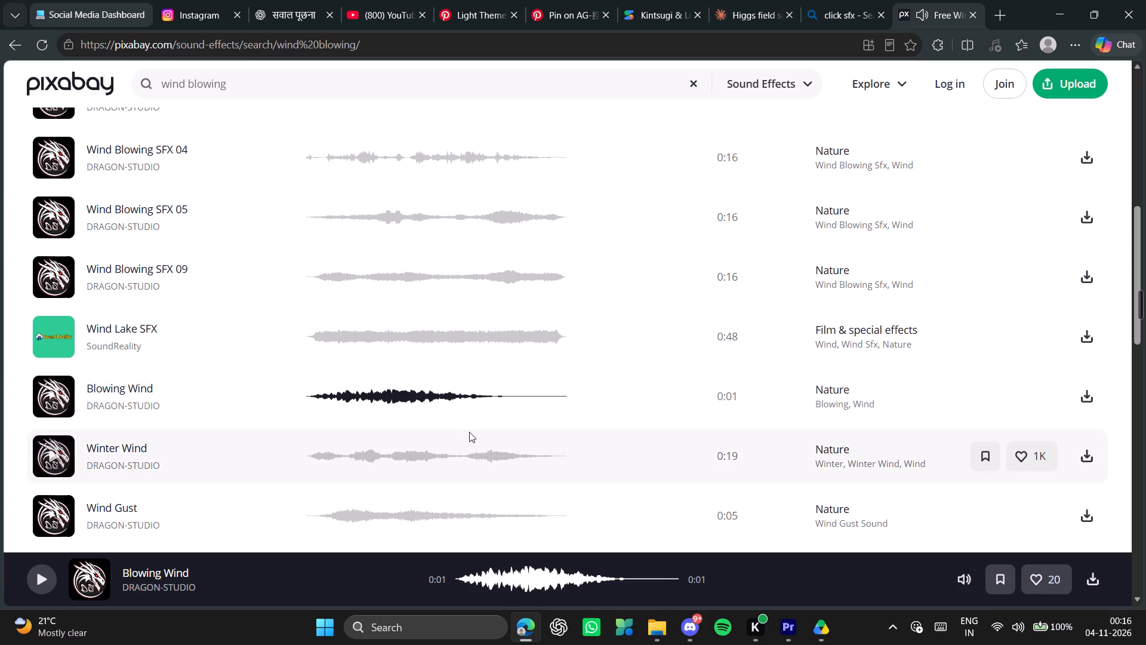
pyautogui.scroll(-4, 469, 432)
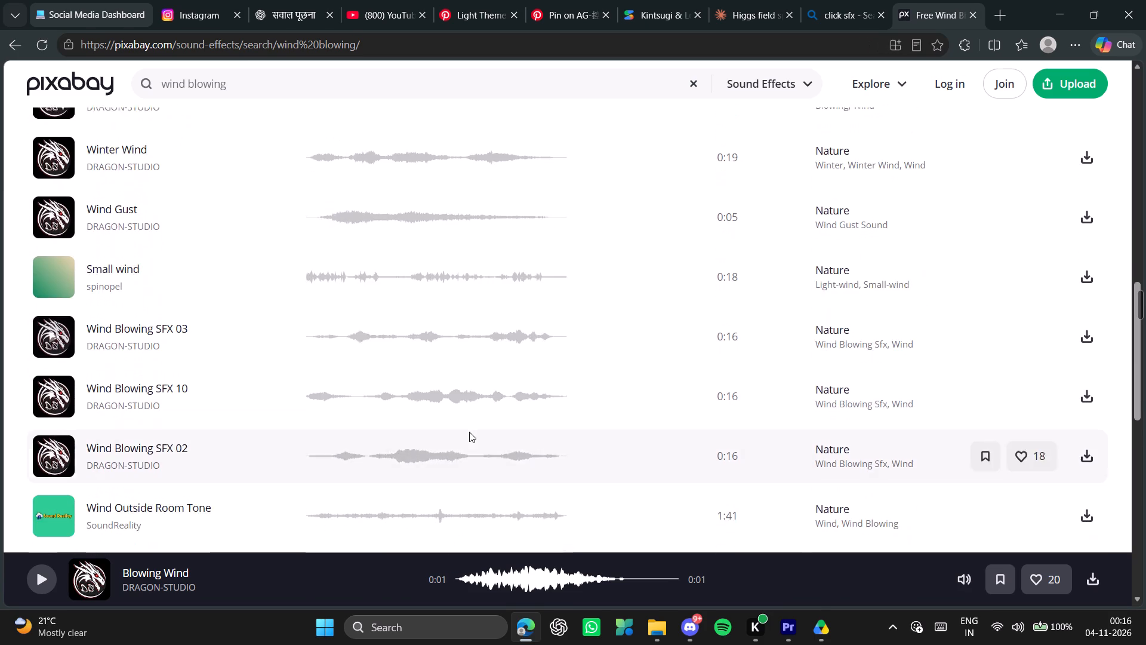
pyautogui.scroll(-4, 469, 432)
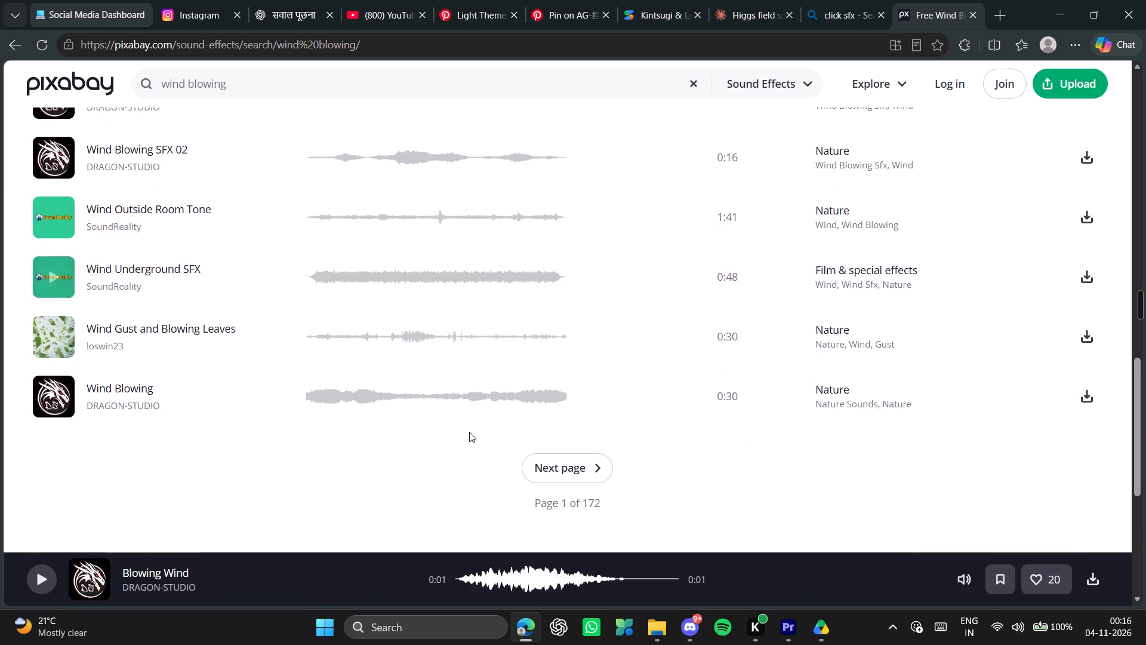
# Clear the "wind blowing" search and open Pixabay's general Sound Effects page from its home page.
pyautogui.scroll(17, 469, 432)
pyautogui.moveTo(337, 82); pyautogui.dragTo(146, 84)
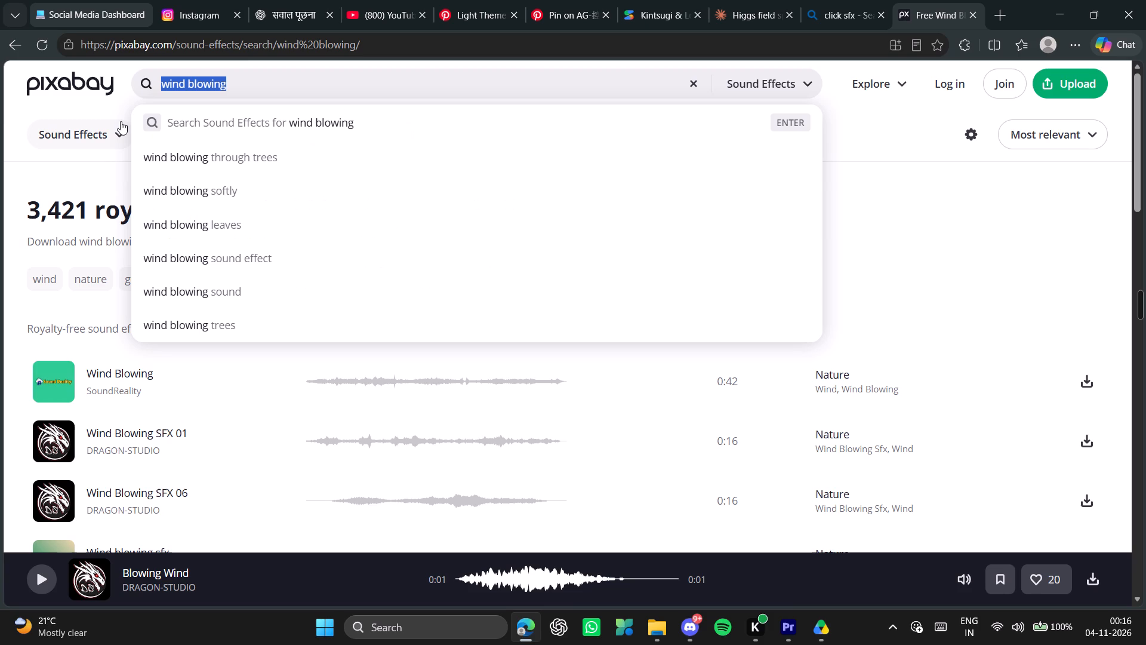
pyautogui.press('BackSpace')
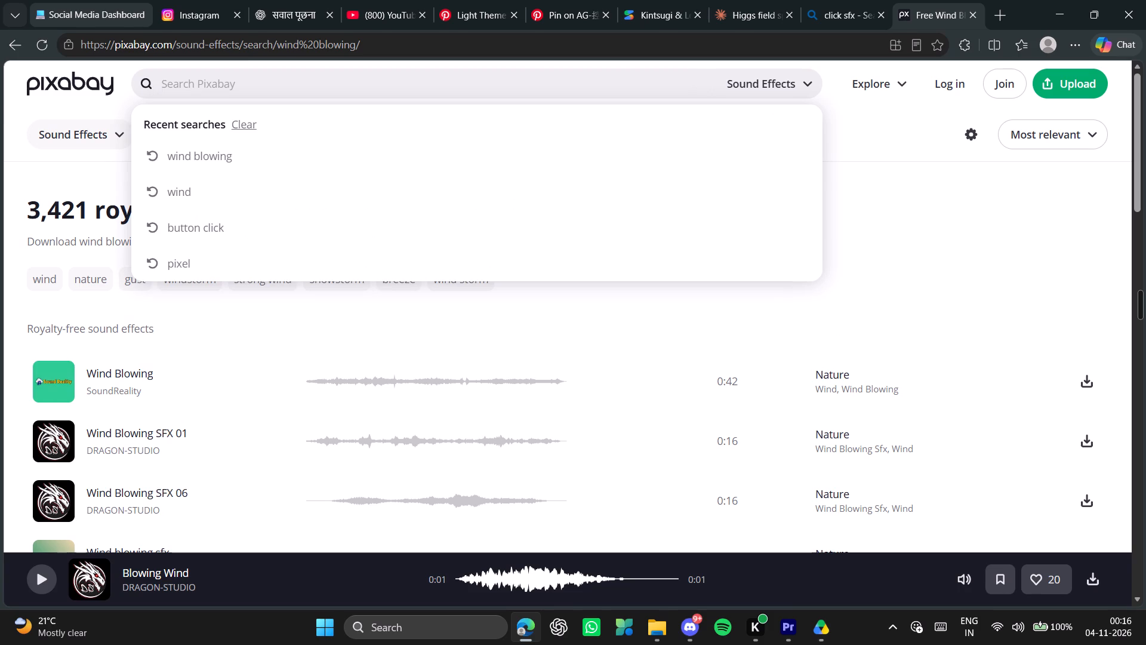
pyautogui.click(57, 169)
pyautogui.press('Return')
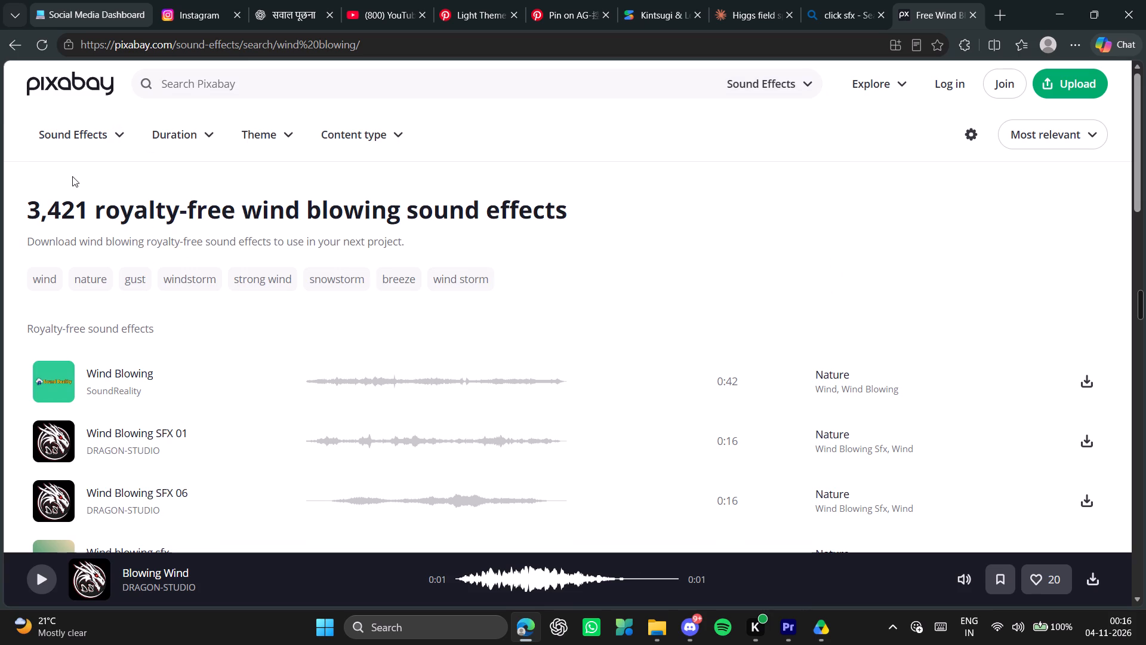
pyautogui.moveTo(263, 83); pyautogui.dragTo(156, 93)
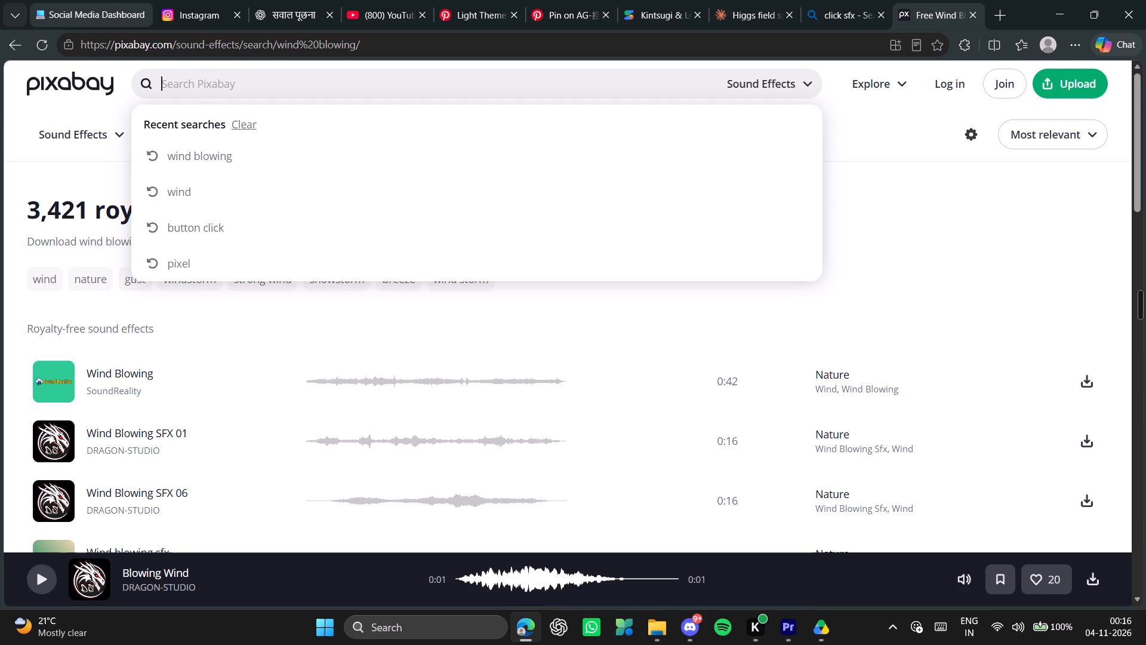
pyautogui.click(56, 87)
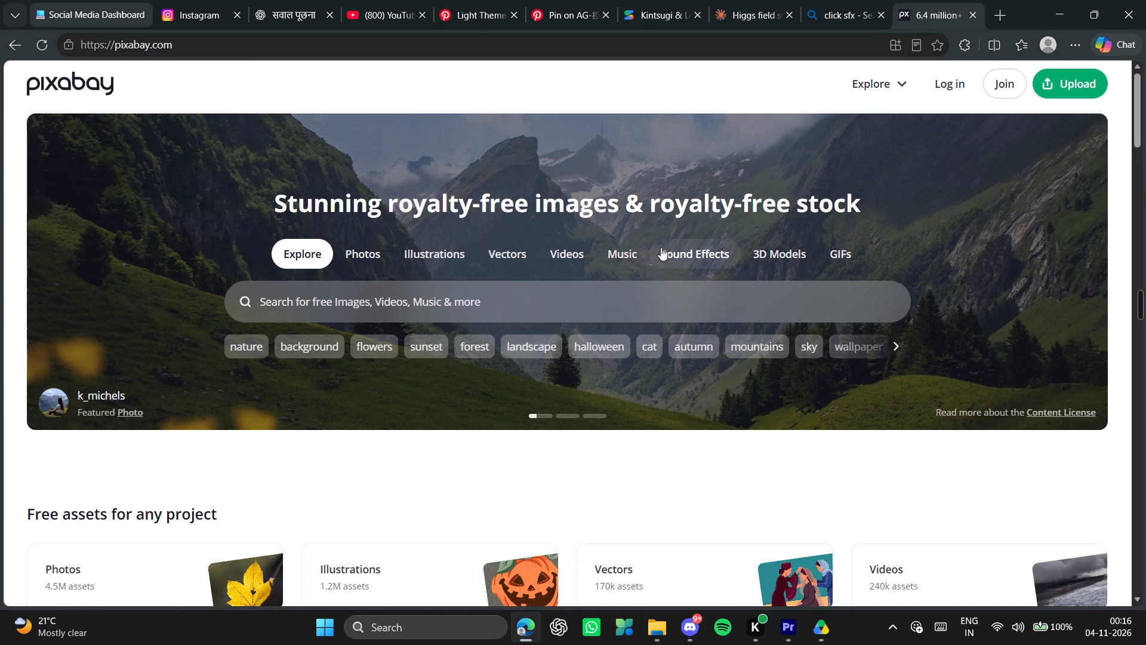
pyautogui.click(680, 254)
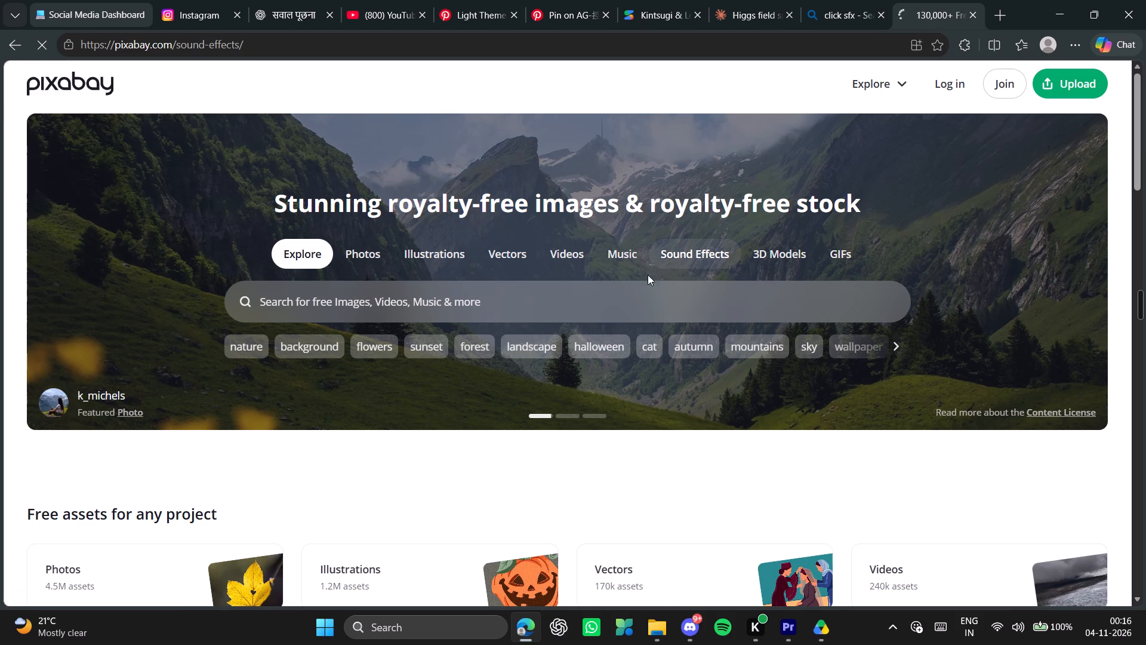
# Audition Tension Suspense Mystery, Upbeat Advertising - Version 7 (Only Time) and Blowtorch in the sound effects list.
pyautogui.scroll(-5, 432, 306)
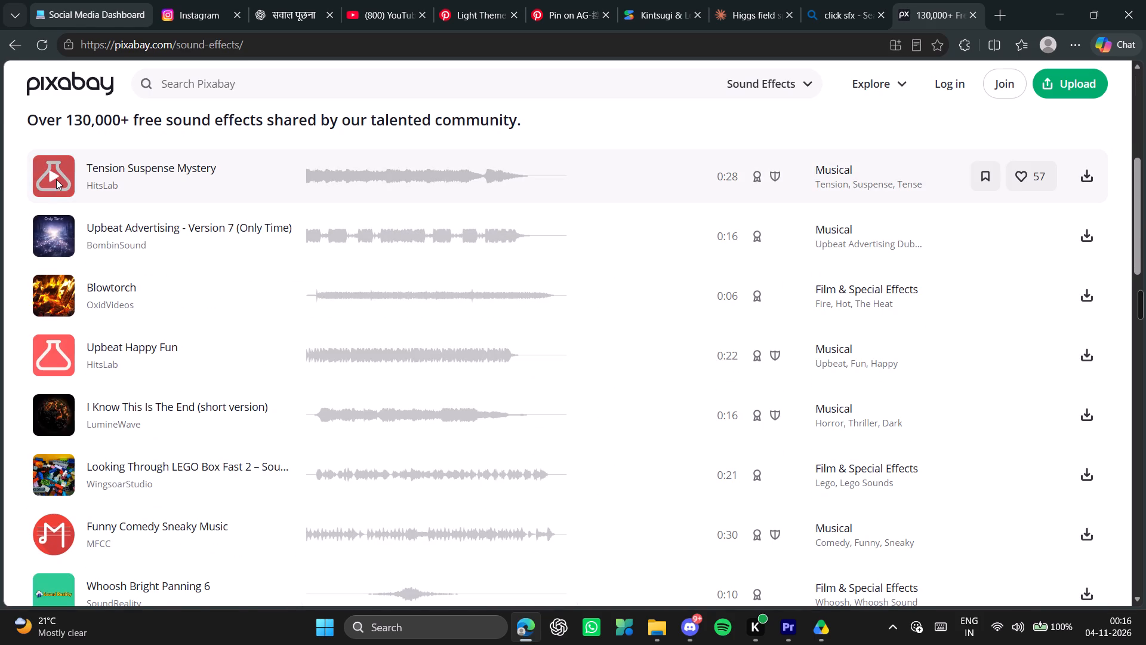
pyautogui.click(56, 179)
pyautogui.click(50, 223)
pyautogui.click(41, 282)
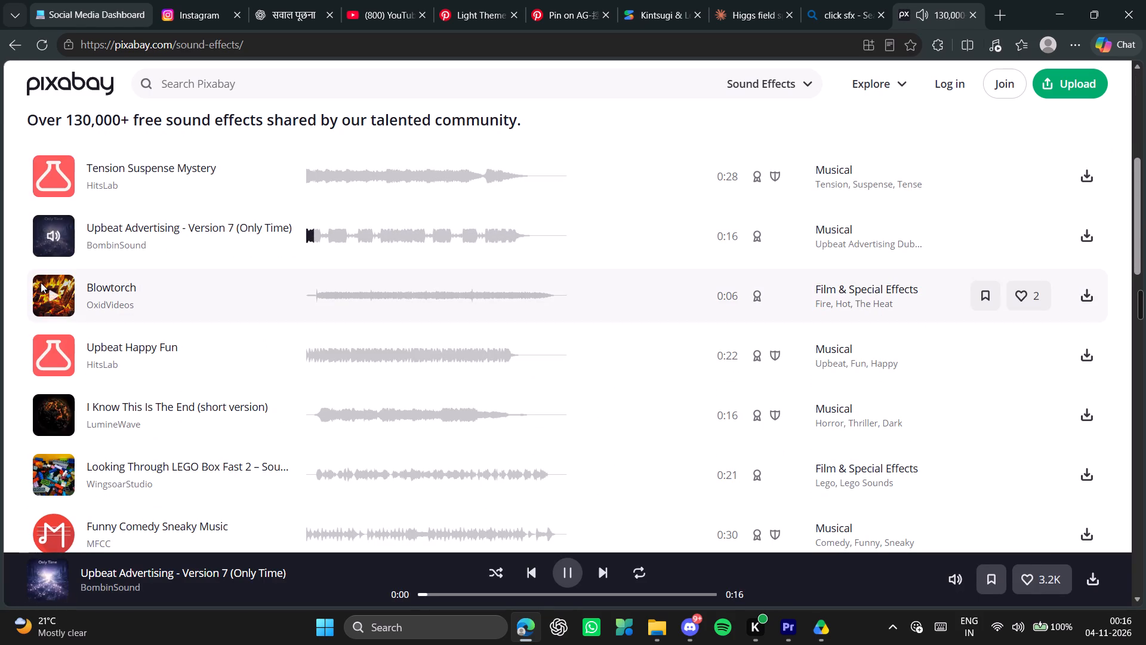
pyautogui.click(50, 299)
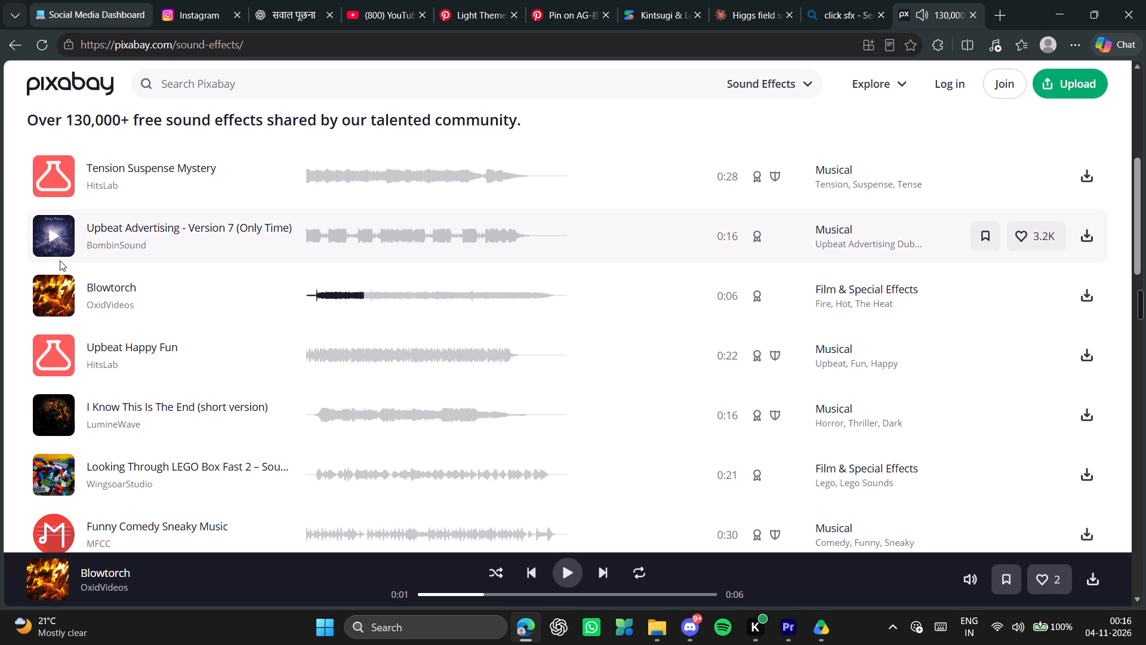
pyautogui.click(45, 231)
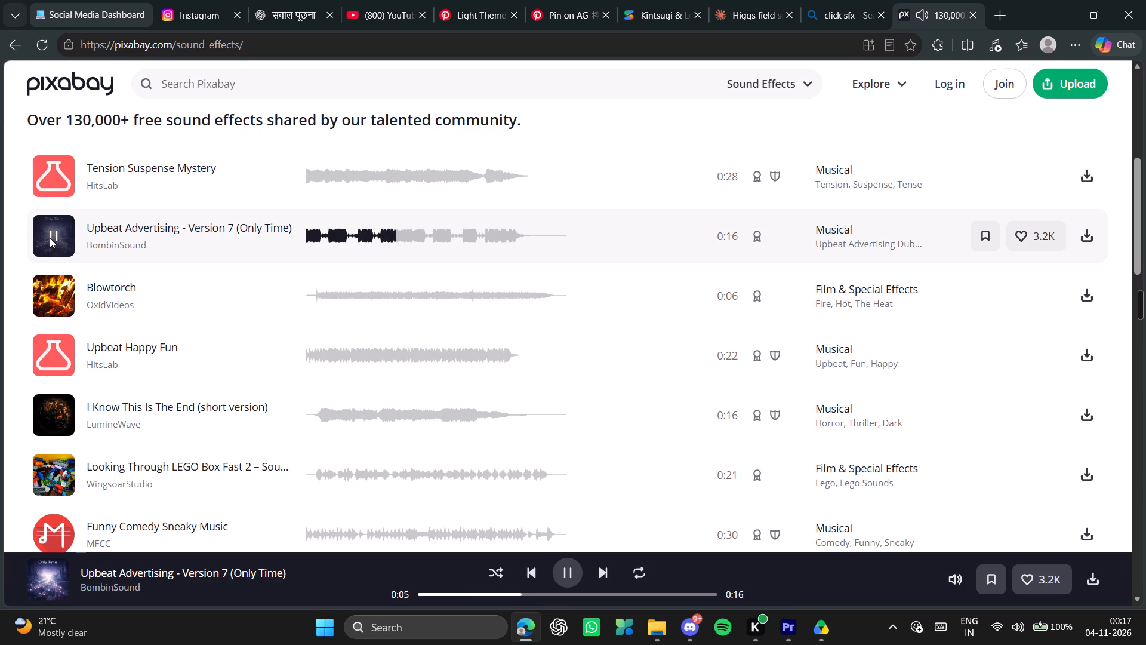
pyautogui.click(50, 238)
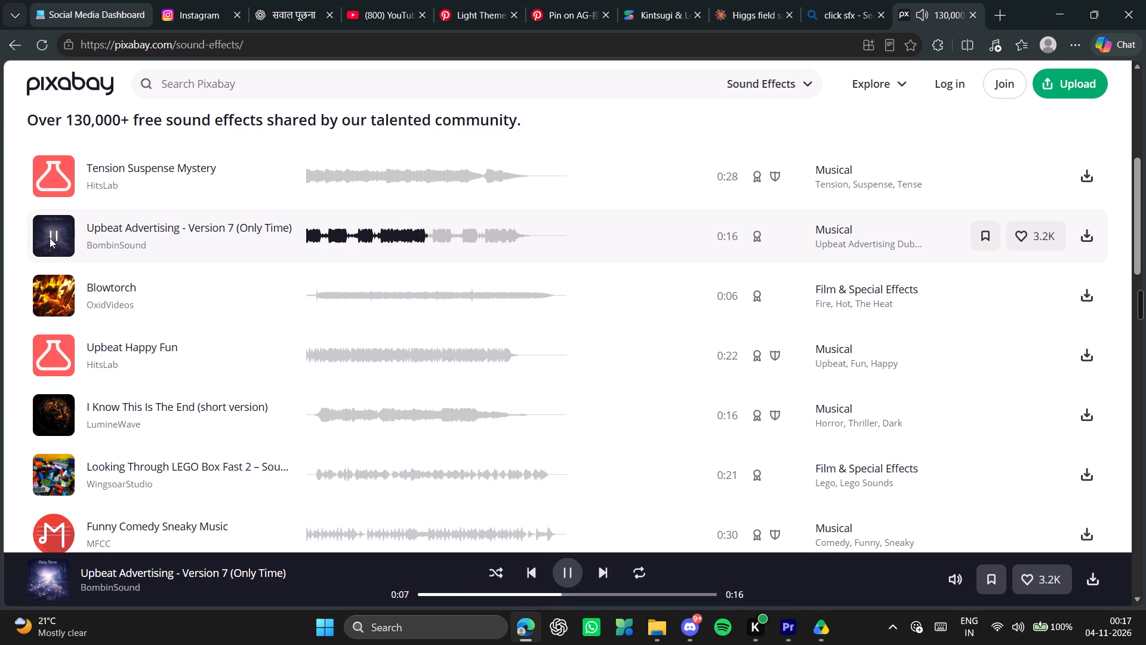
# Download Upbeat Advertising - Version 7 (Only Time) and save it as an MP3 in the Downloads folder under its suggested name.
pyautogui.click(1080, 231)
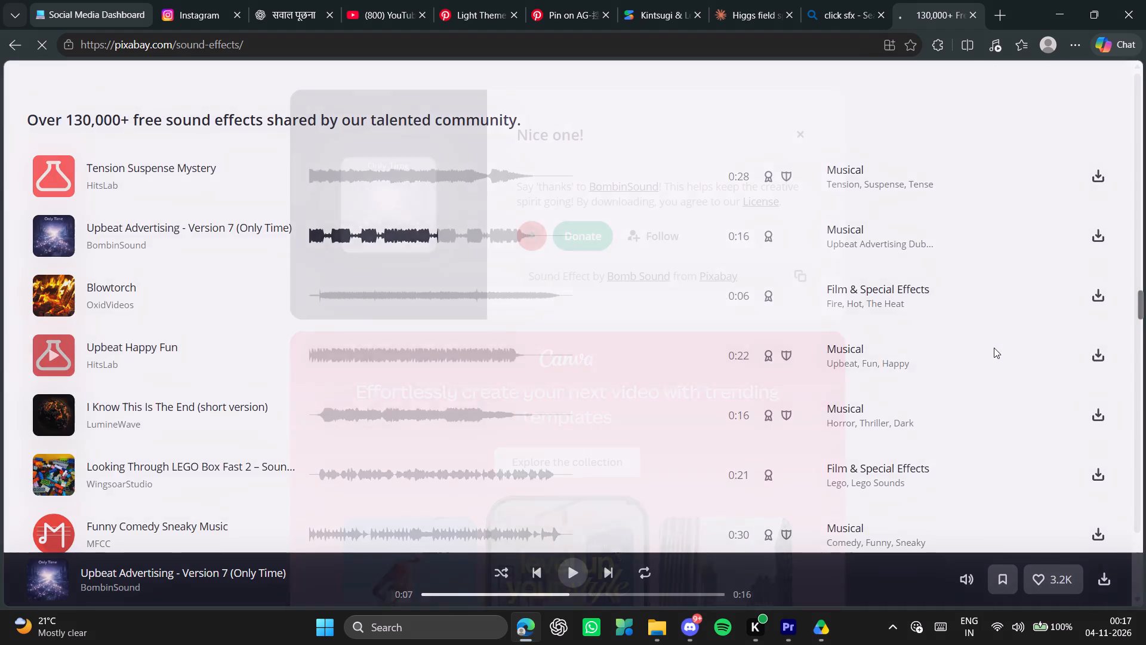
pyautogui.click(889, 170)
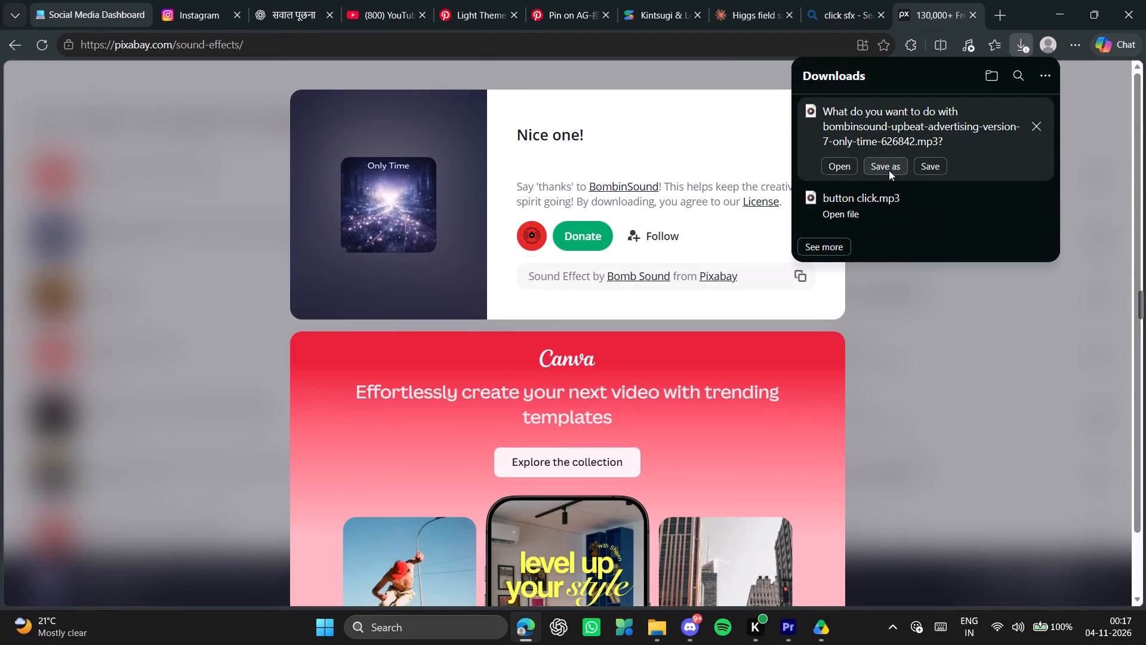
pyautogui.click(1027, 388)
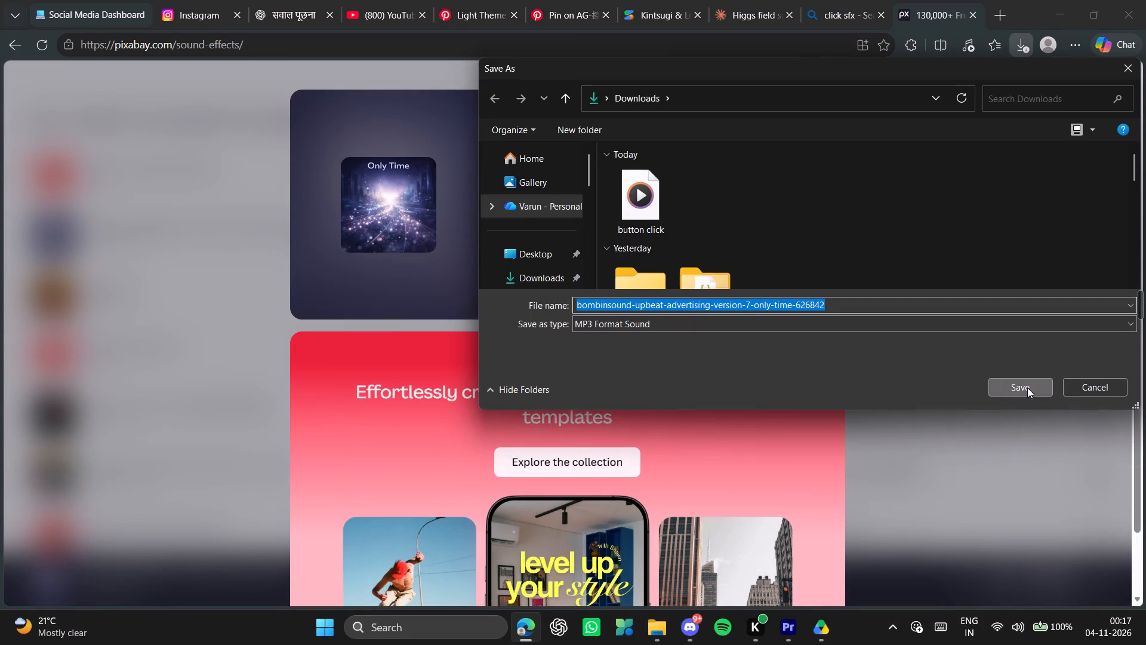
# Import the downloaded Upbeat Advertising MP3 from the Downloads folder into the root of the Premiere project.
pyautogui.click(1013, 131)
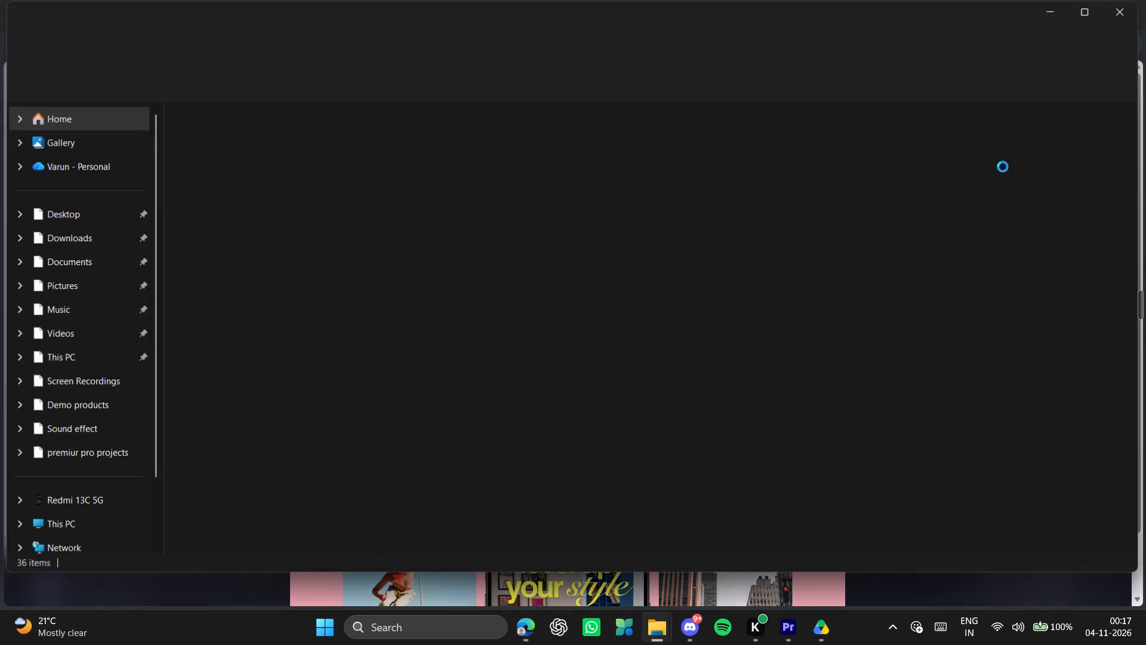
pyautogui.moveTo(216, 159); pyautogui.dragTo(739, 574)
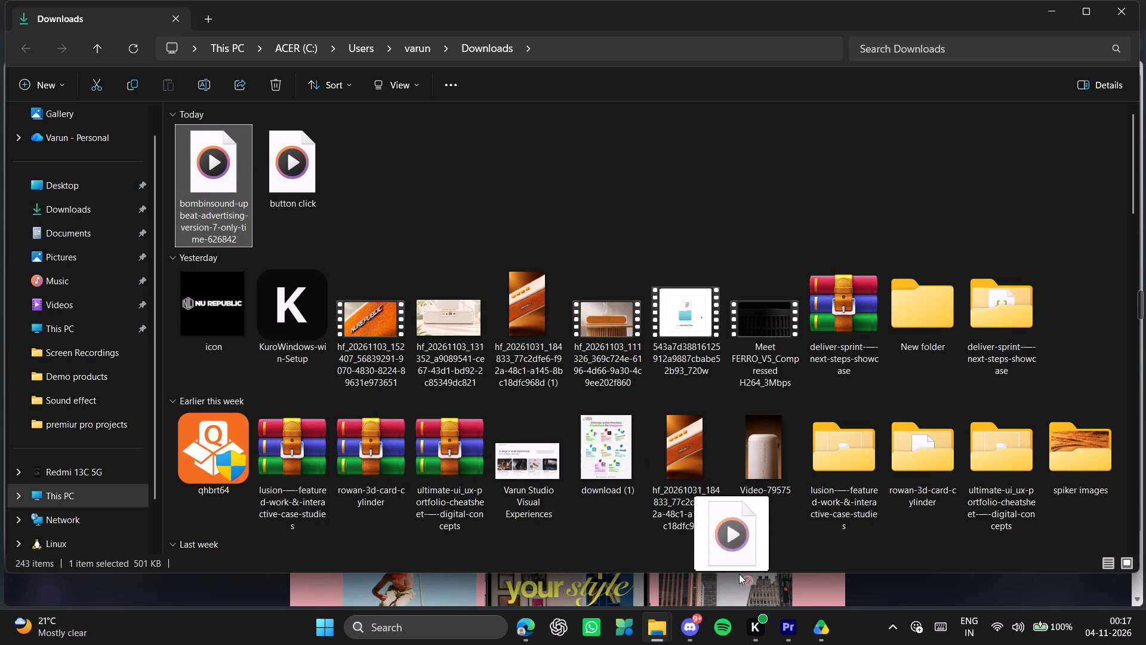
pyautogui.moveTo(739, 574); pyautogui.dragTo(150, 200)
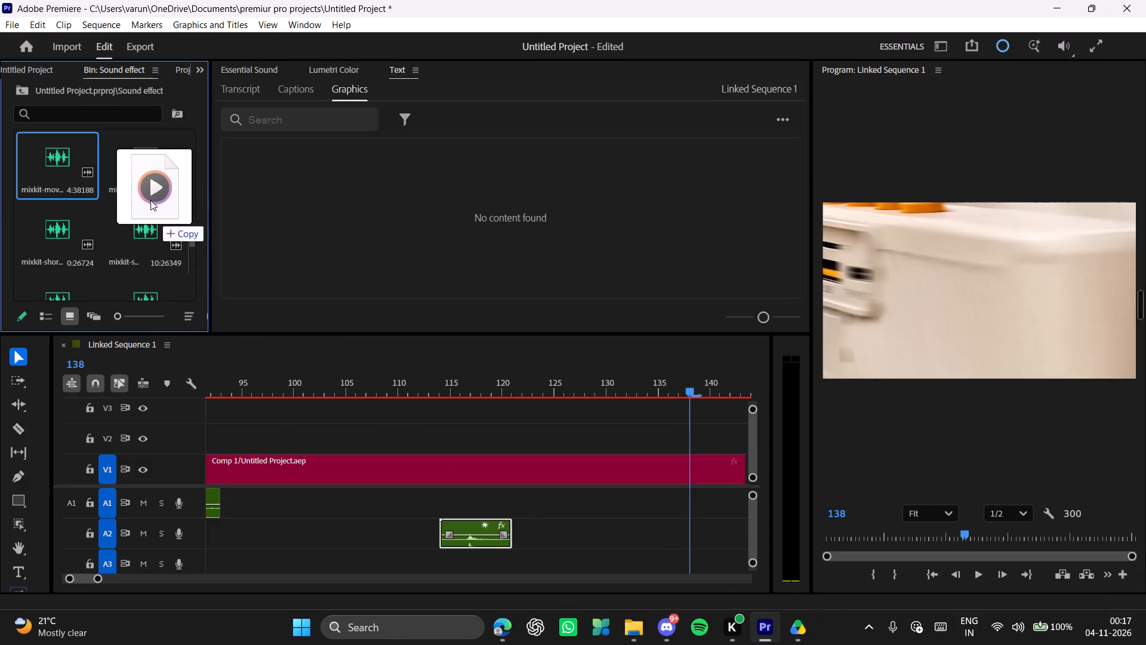
pyautogui.moveTo(150, 200); pyautogui.dragTo(36, 67)
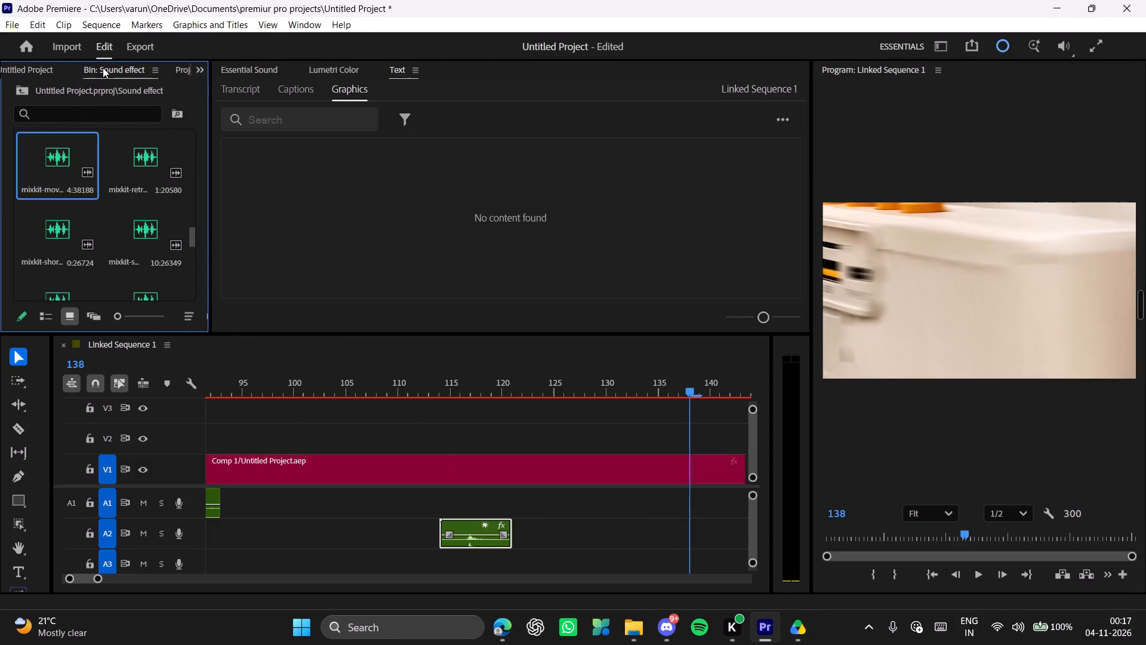
pyautogui.click(42, 72)
pyautogui.scroll(-11, 122, 222)
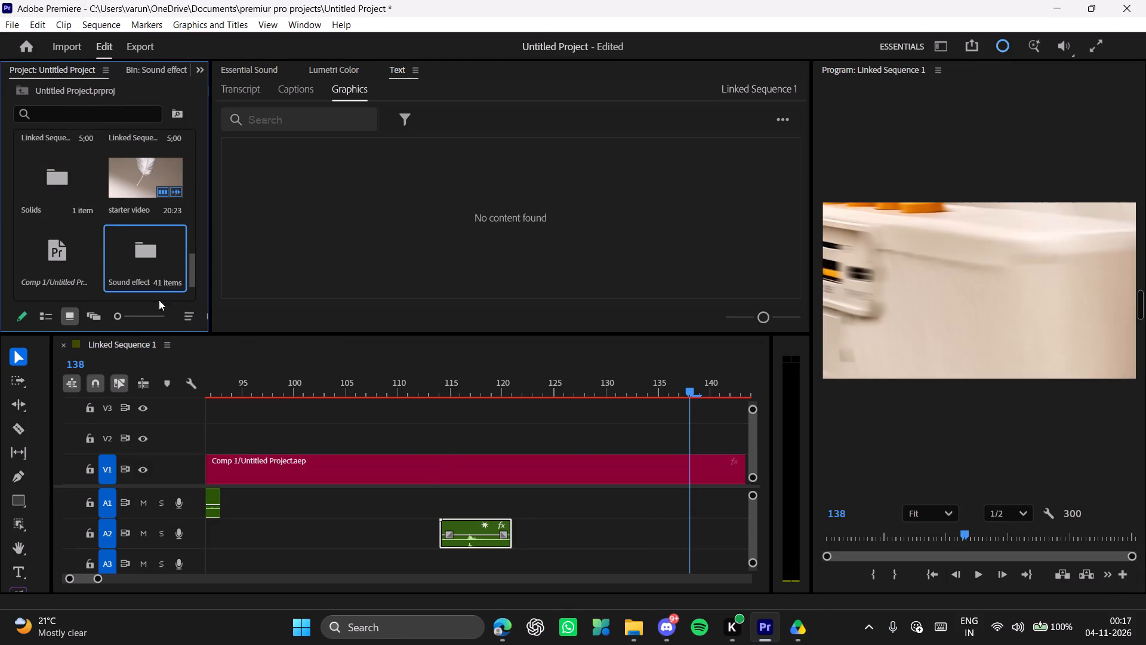
pyautogui.click(634, 628)
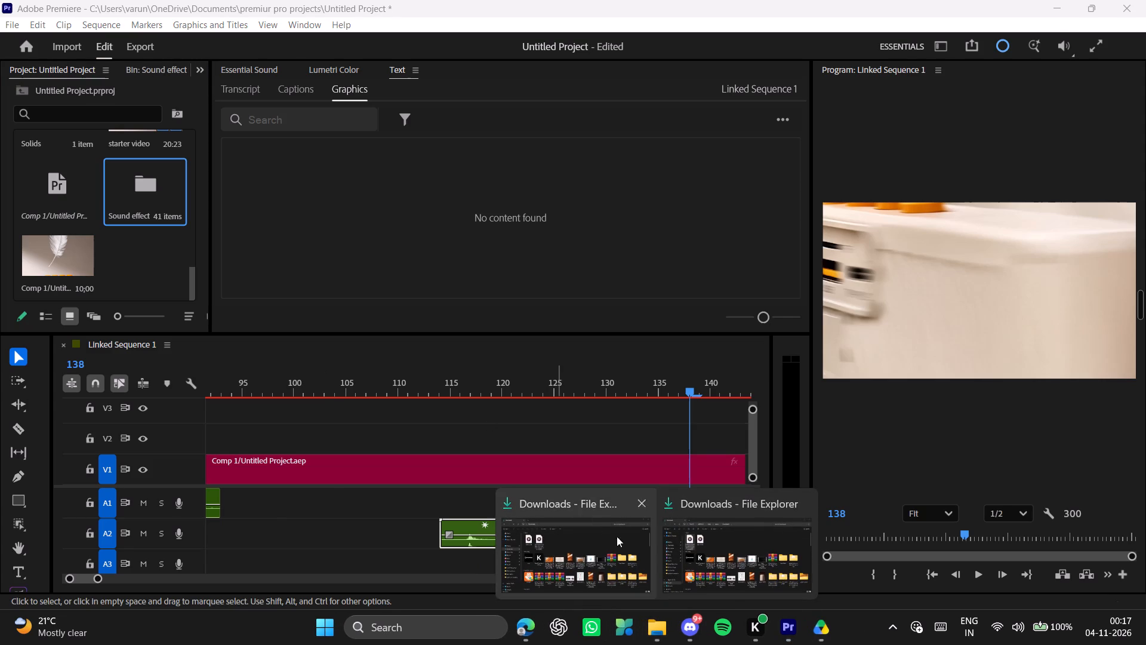
pyautogui.click(713, 548)
pyautogui.moveTo(195, 170); pyautogui.dragTo(783, 610)
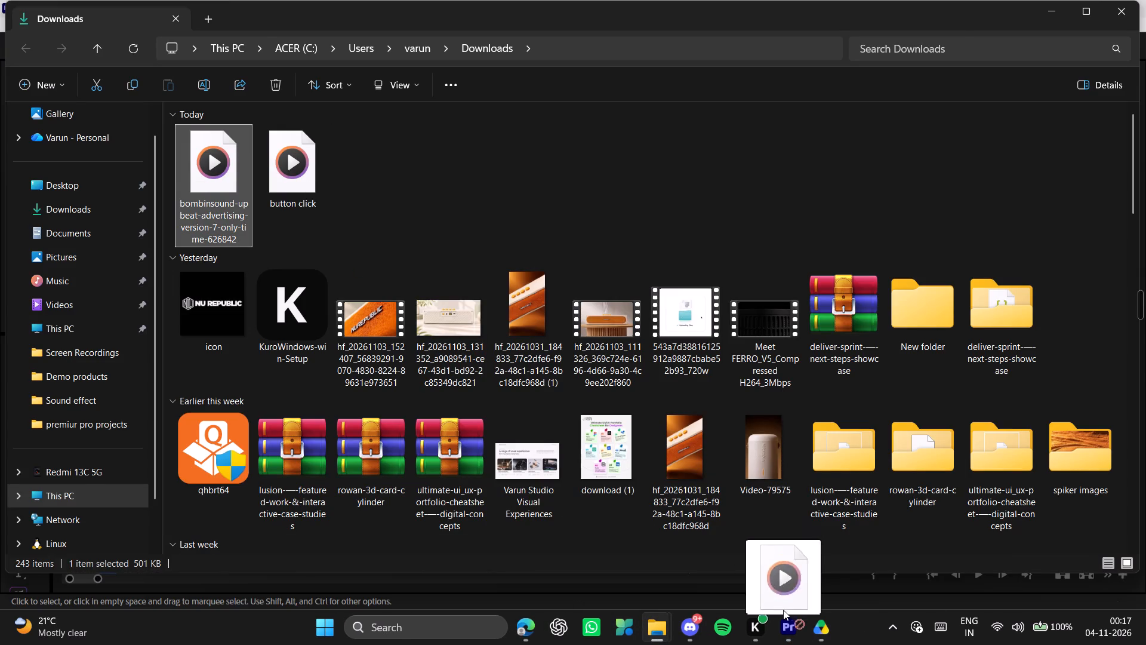
pyautogui.moveTo(783, 610); pyautogui.dragTo(130, 266)
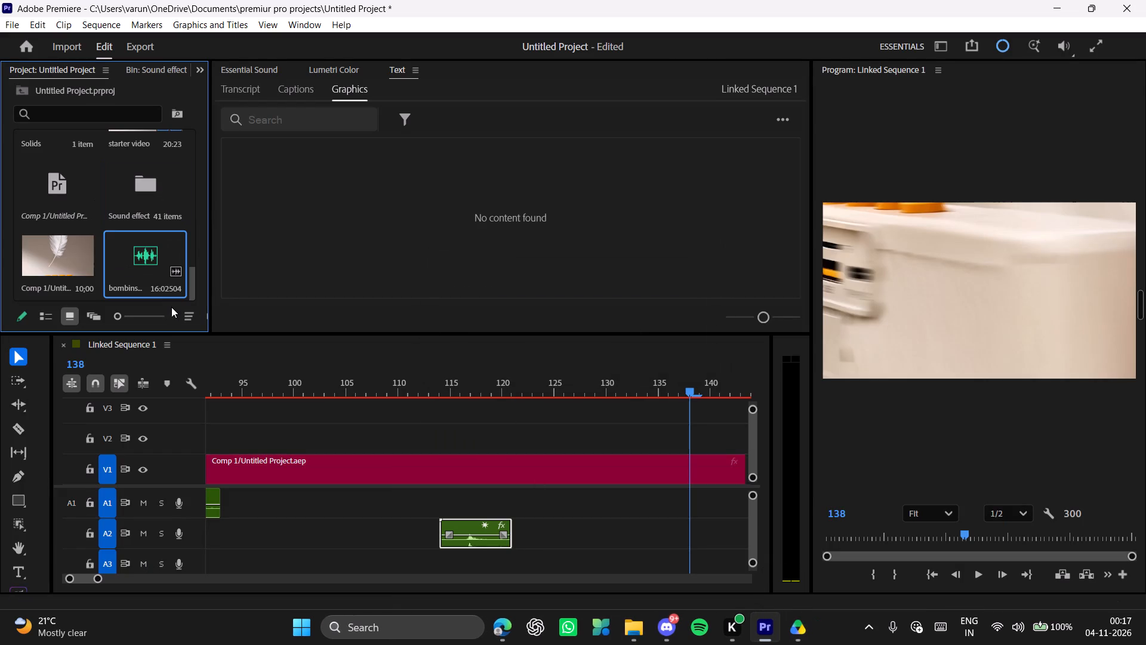
# Place the imported Upbeat Advertising audio on track A3 of Linked Sequence 1, starting around frame 79.
pyautogui.moveTo(144, 239); pyautogui.dragTo(467, 514)
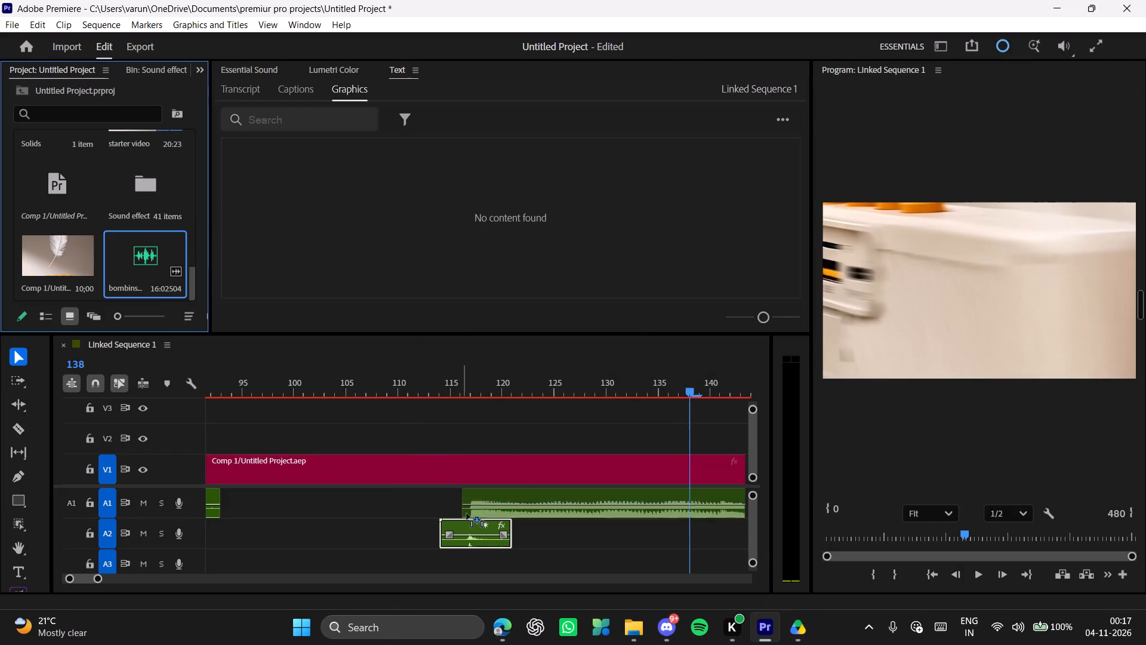
pyautogui.moveTo(467, 514); pyautogui.dragTo(214, 578)
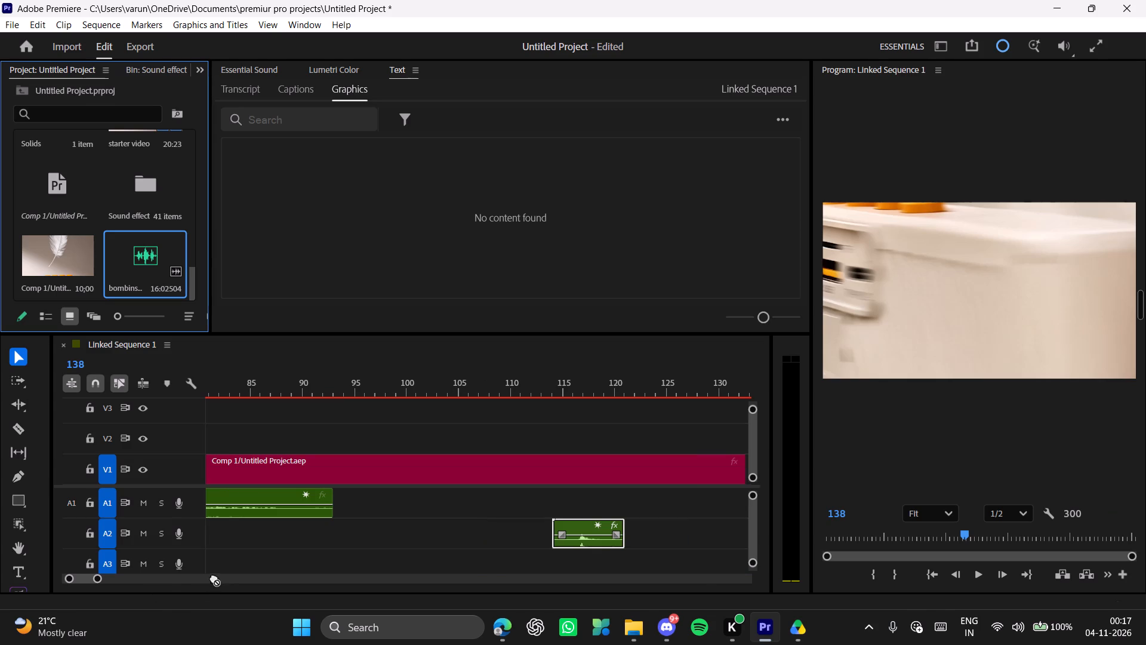
pyautogui.moveTo(214, 578); pyautogui.dragTo(193, 557)
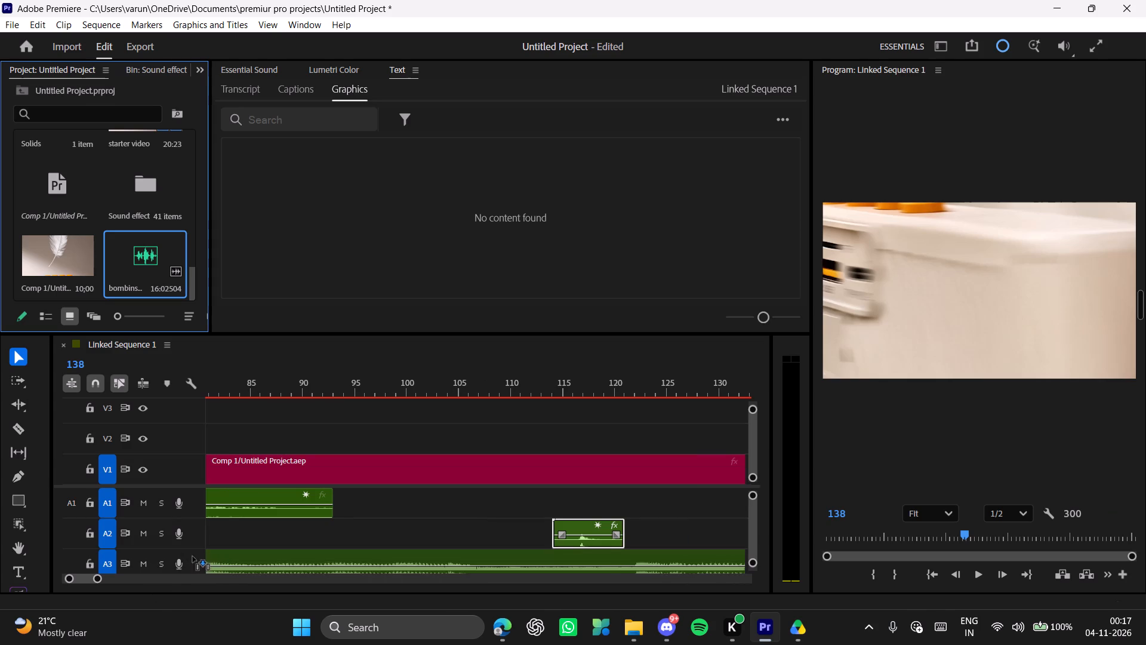
pyautogui.moveTo(193, 557); pyautogui.dragTo(186, 555)
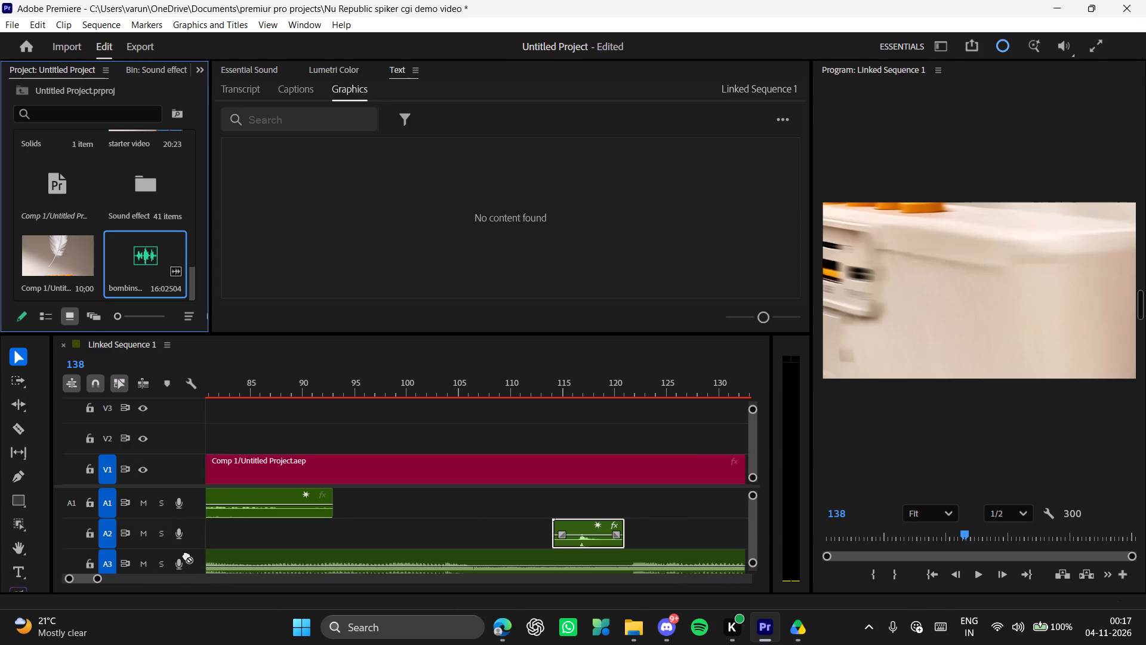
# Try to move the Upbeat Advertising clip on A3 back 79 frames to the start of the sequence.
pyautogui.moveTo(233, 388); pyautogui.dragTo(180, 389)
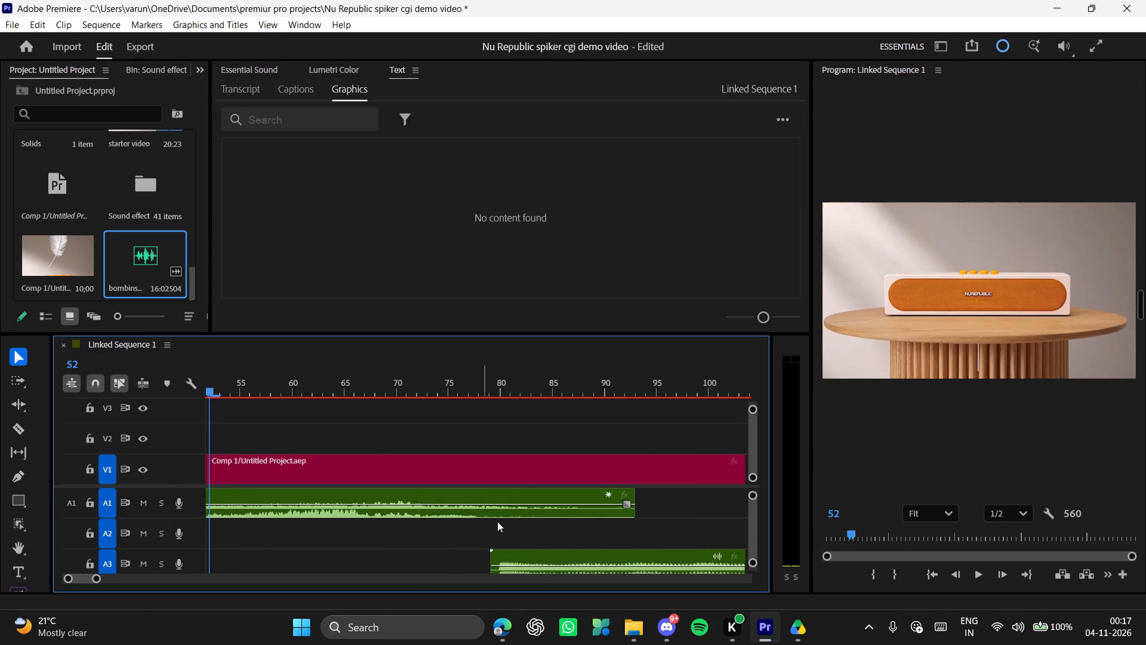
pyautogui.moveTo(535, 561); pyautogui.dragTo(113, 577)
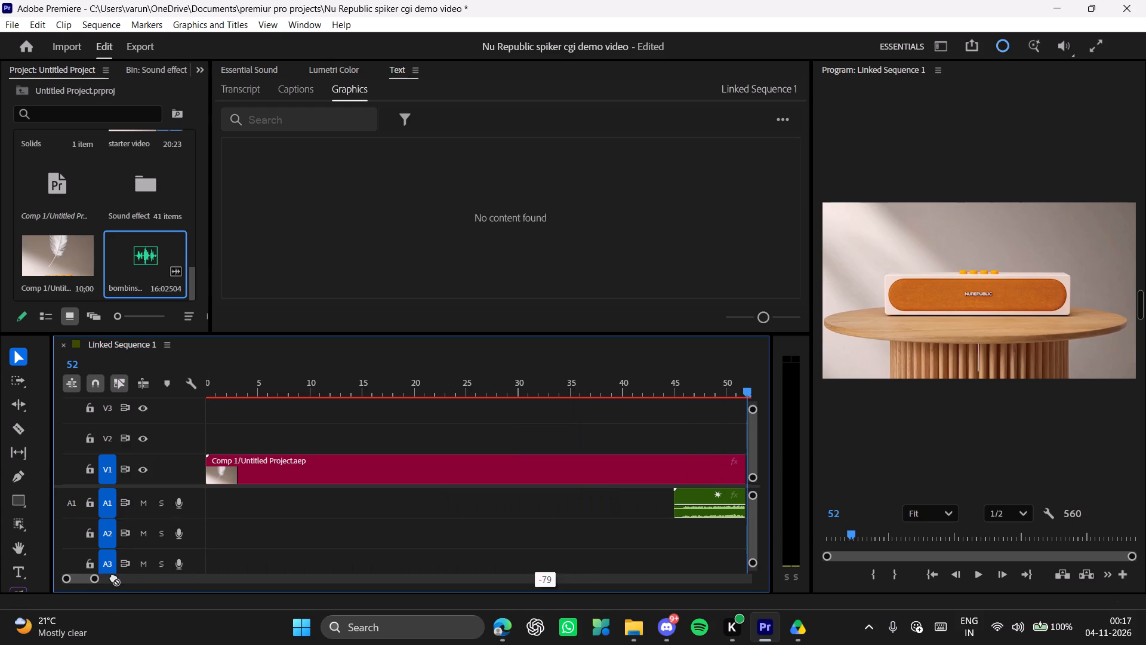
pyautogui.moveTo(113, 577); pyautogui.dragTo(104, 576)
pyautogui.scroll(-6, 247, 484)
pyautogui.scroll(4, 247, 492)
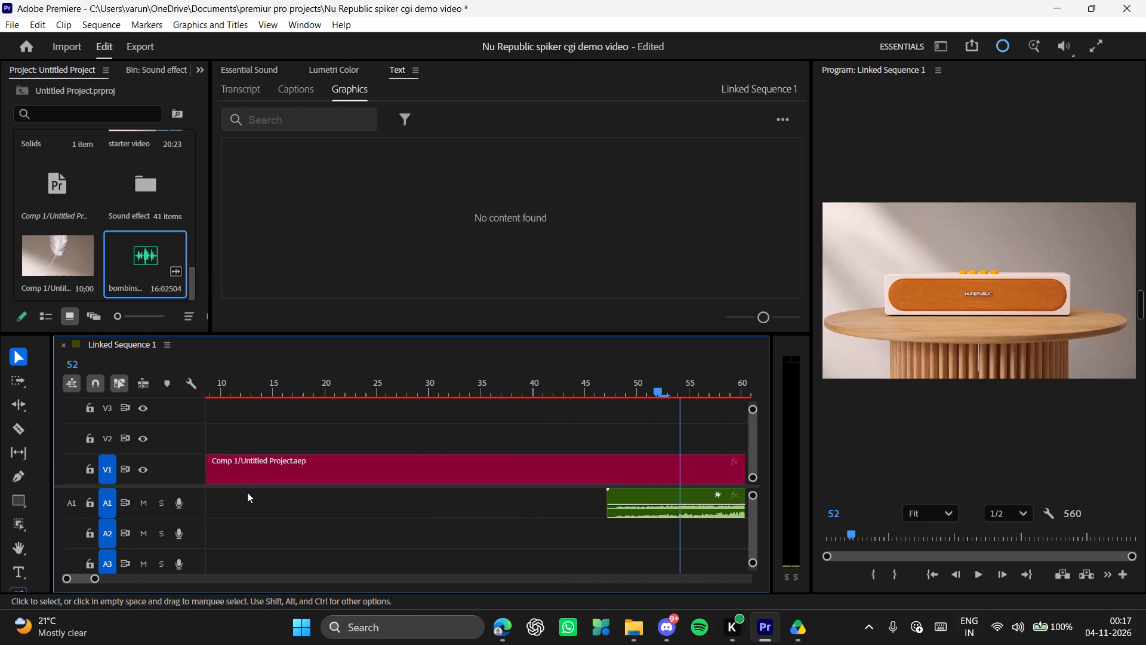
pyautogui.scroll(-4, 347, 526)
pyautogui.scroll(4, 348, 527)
# Place the imported Upbeat Advertising audio from the project root on track A3, starting at frame 0 of Linked Sequence 1.
pyautogui.moveTo(150, 252); pyautogui.dragTo(251, 505)
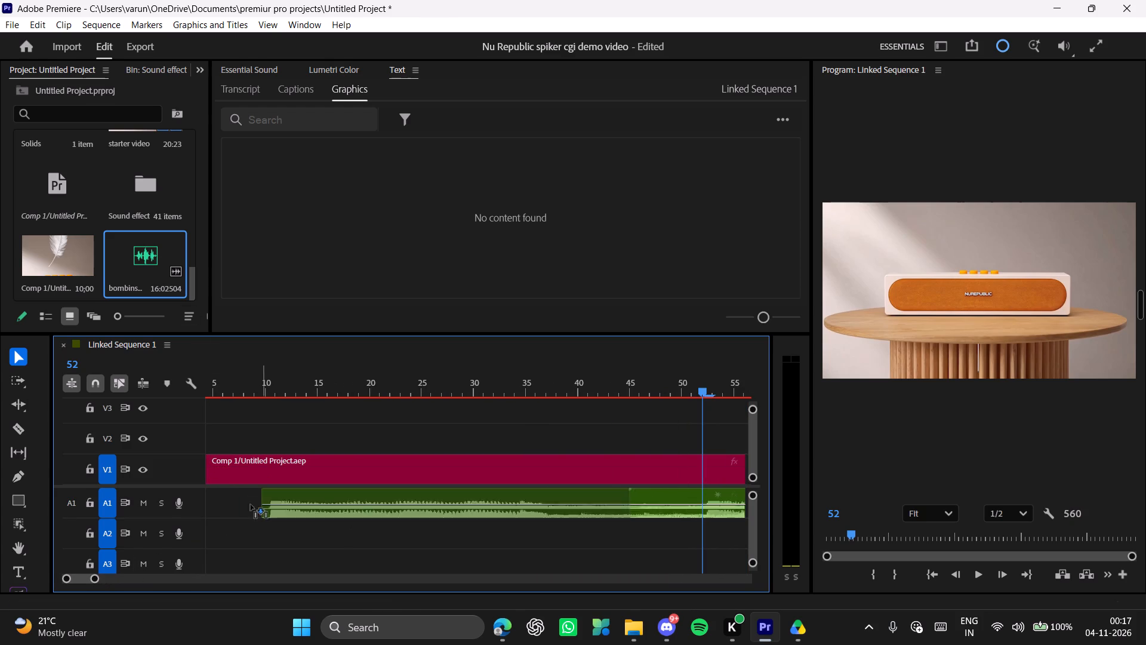
pyautogui.moveTo(251, 505); pyautogui.dragTo(155, 548)
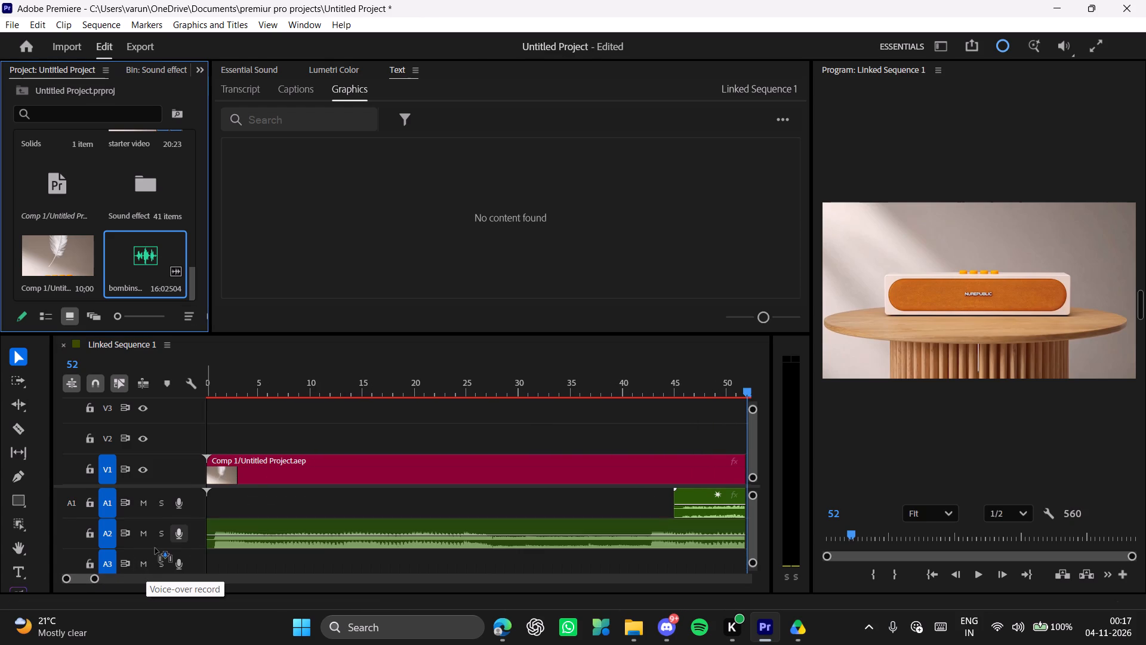
pyautogui.moveTo(155, 548); pyautogui.dragTo(155, 553)
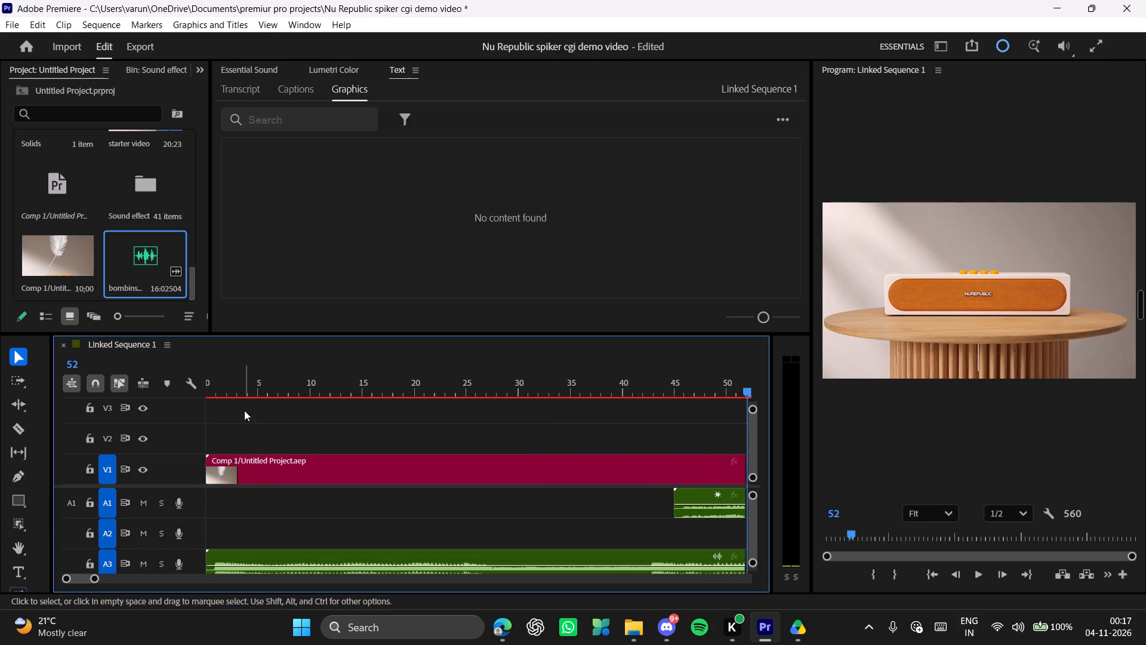
# Play Linked Sequence 1 from the start through the end of the video to review the music against the shots.
pyautogui.moveTo(246, 388); pyautogui.dragTo(170, 391)
pyautogui.press('space')
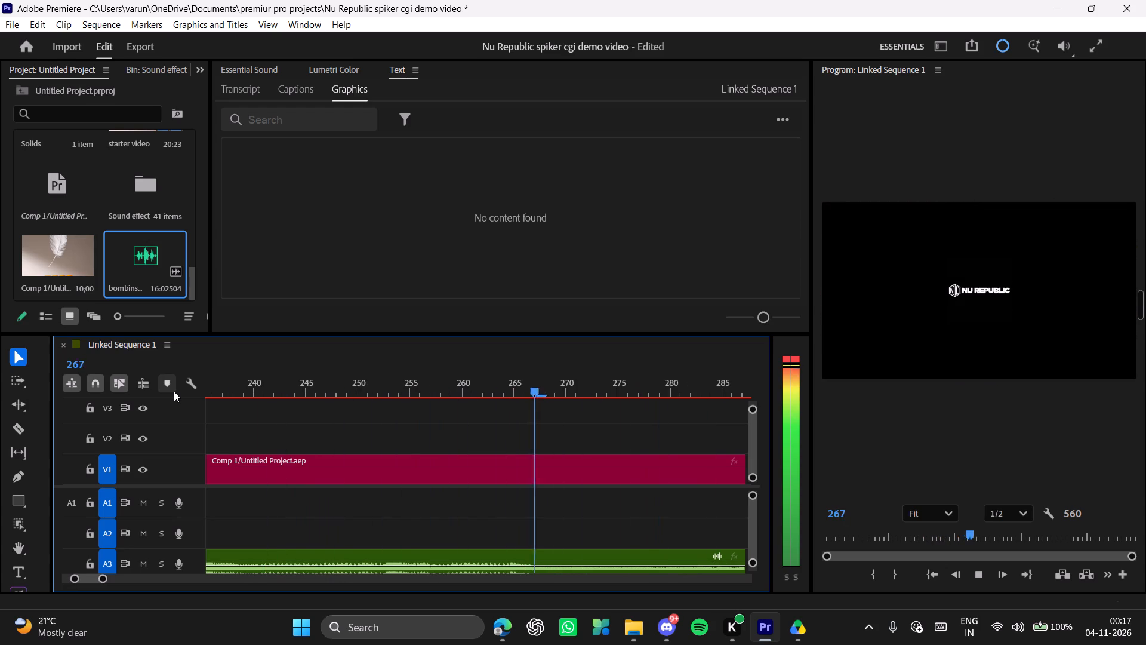
pyautogui.press('space')
pyautogui.press('space')
pyautogui.press('space')
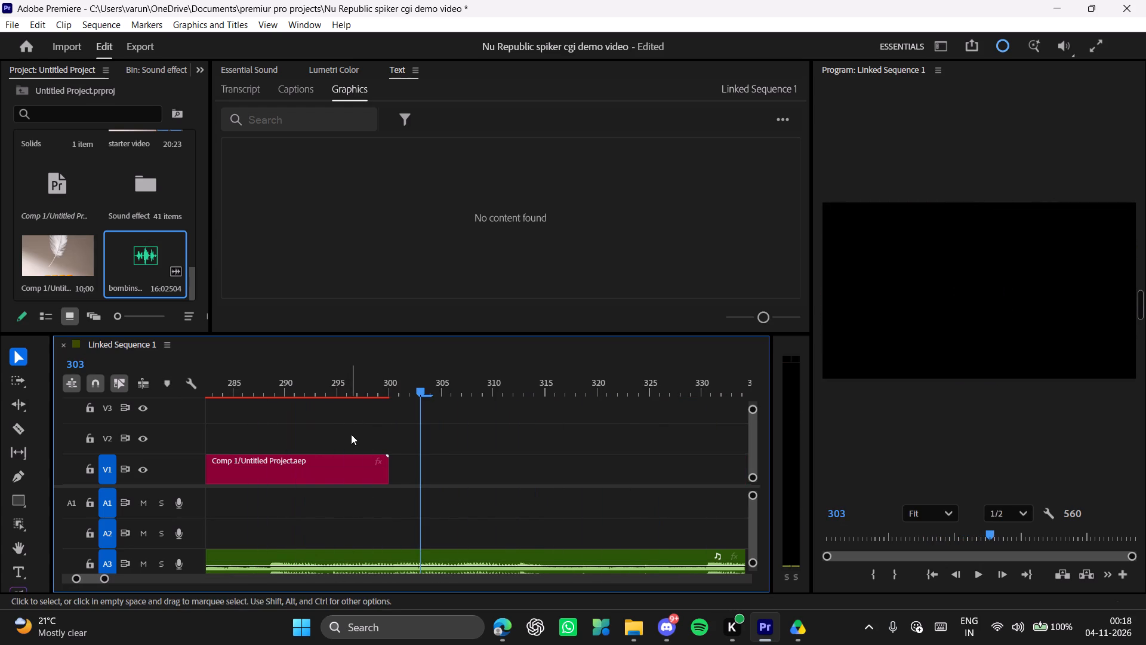
# Split the A3 music clip at frame 300, where the V1 video ends, and delete the part after it.
pyautogui.click(408, 549)
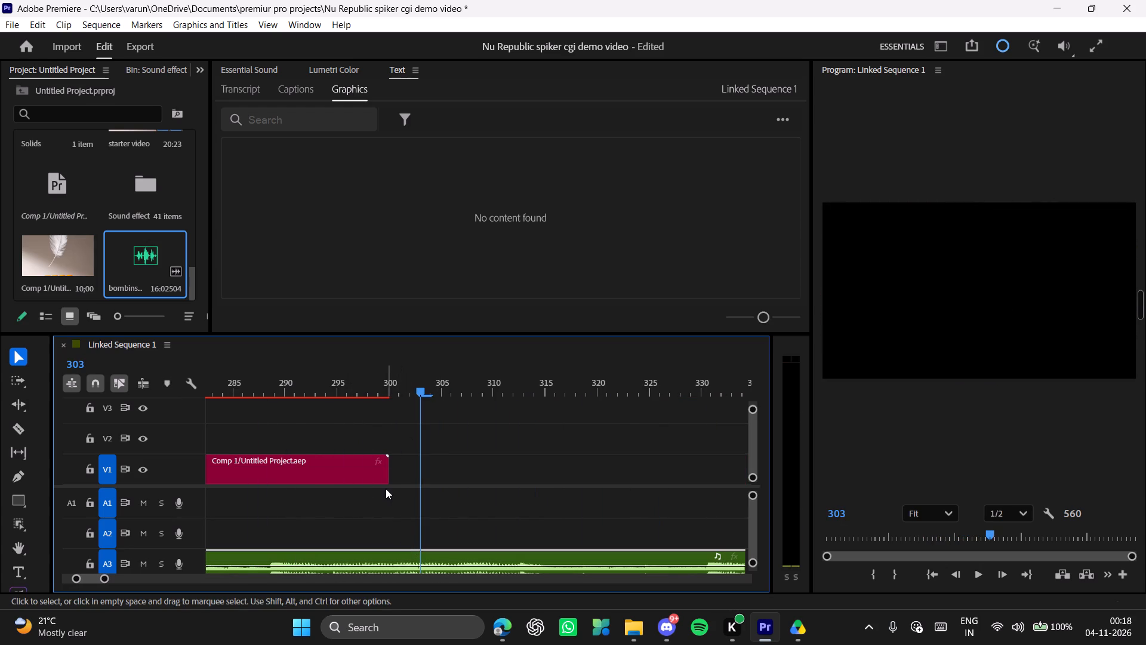
pyautogui.press('c')
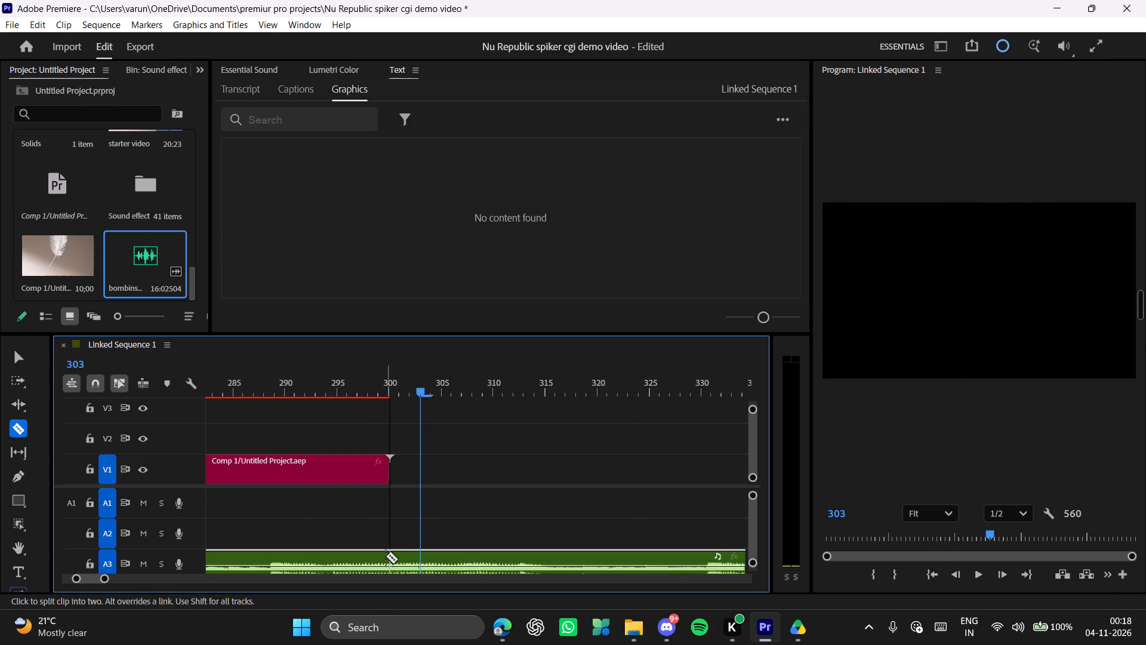
pyautogui.click(386, 556)
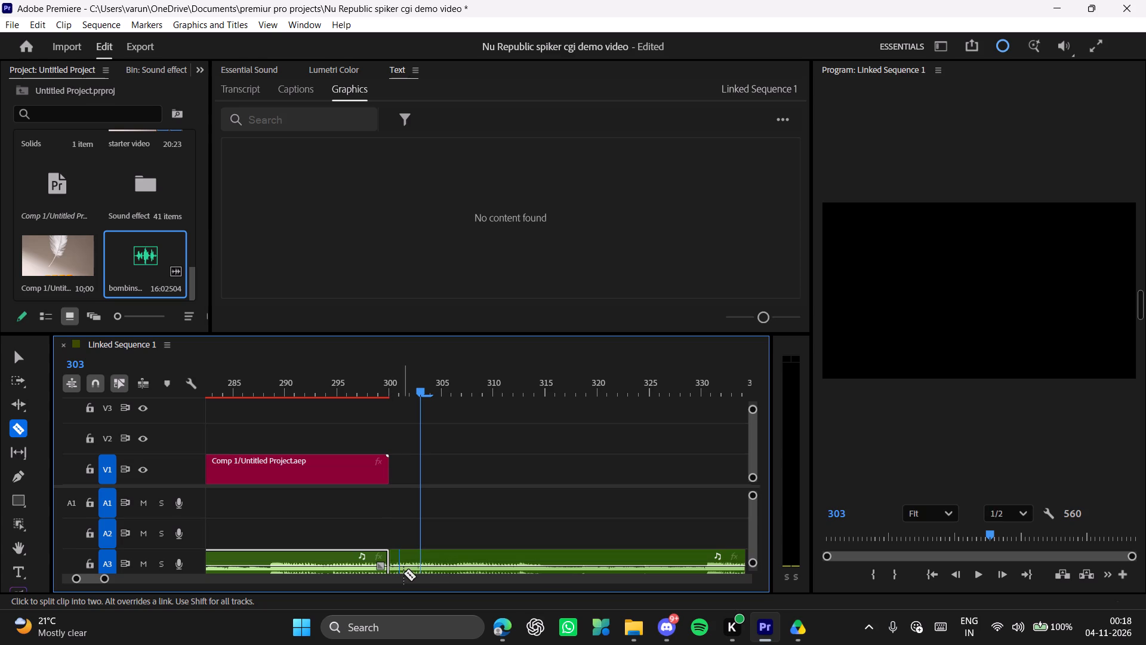
pyautogui.press('v')
pyautogui.click(454, 554)
pyautogui.press('Delete')
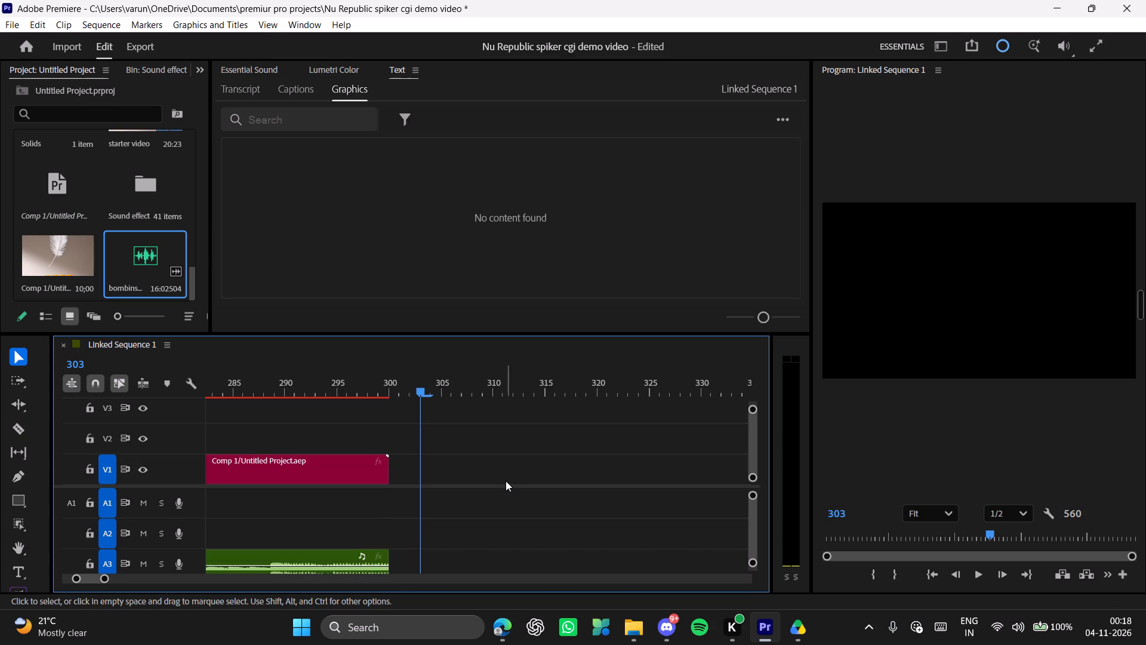
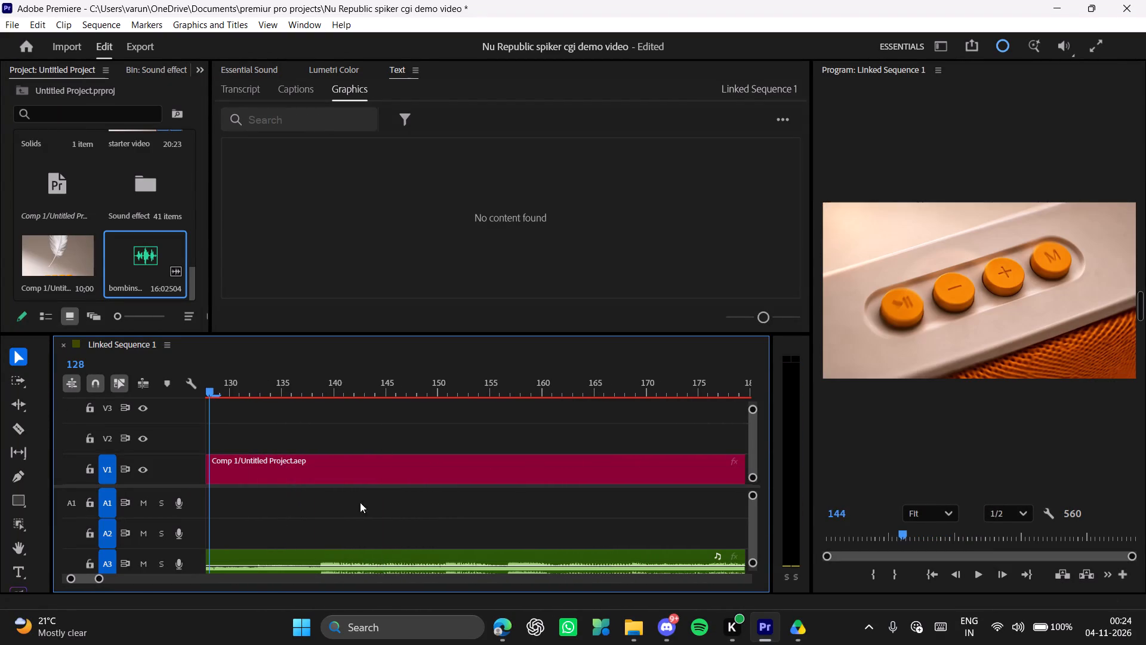
# Lower the volume of the Upbeat Advertising music clip on track A3 slightly, through the clip's volume line.
pyautogui.scroll(-4, 371, 536)
pyautogui.scroll(4, 371, 536)
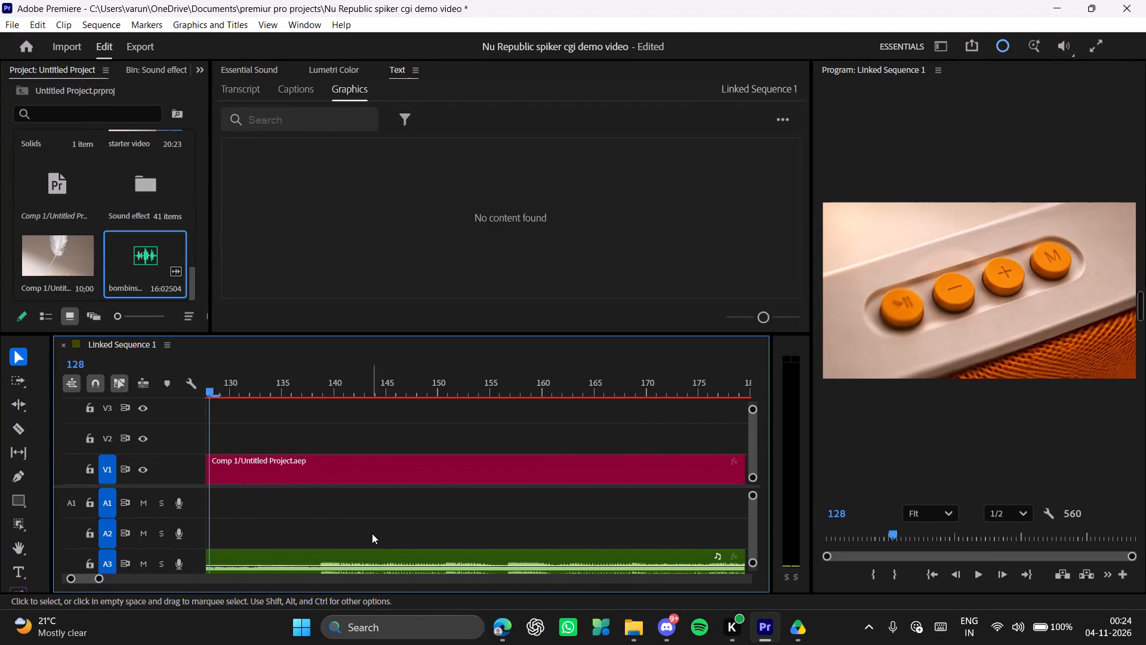
pyautogui.keyDown('ctrl'); pyautogui.scroll(-2, 372, 533); pyautogui.keyUp('ctrl')
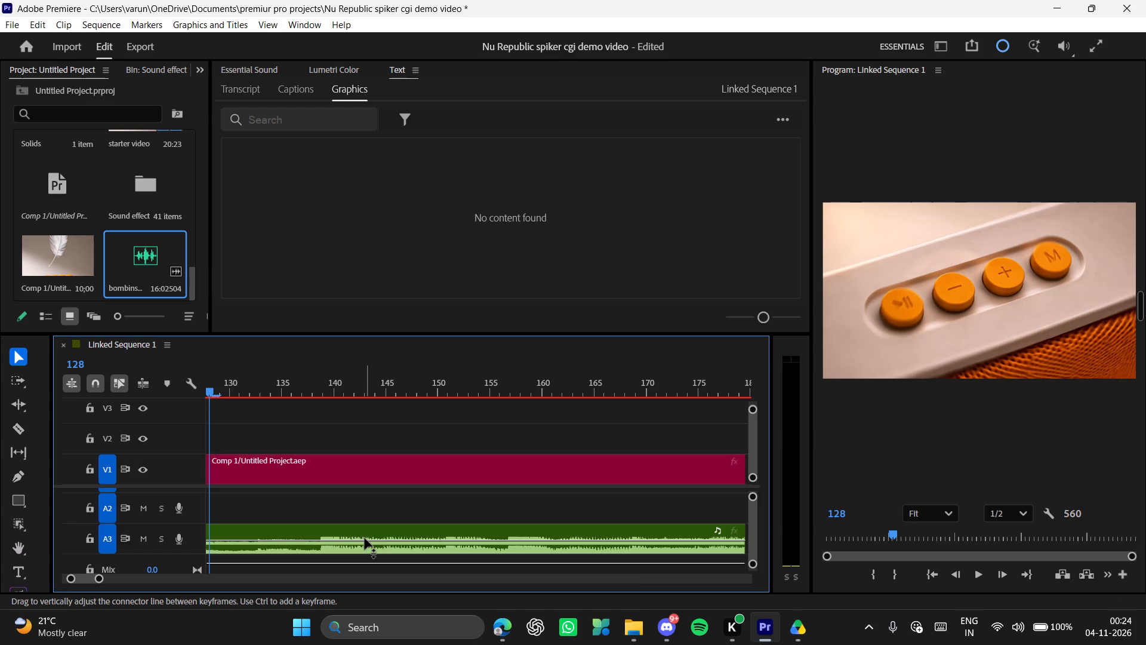
pyautogui.moveTo(365, 538); pyautogui.dragTo(365, 540)
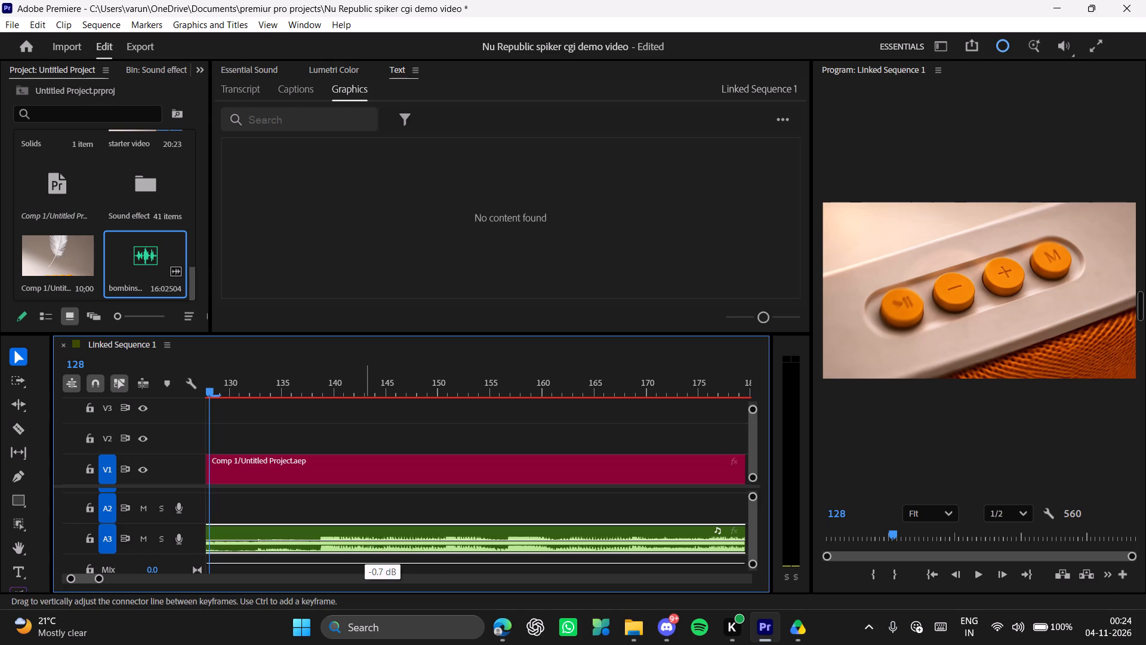
pyautogui.moveTo(365, 540); pyautogui.dragTo(365, 545)
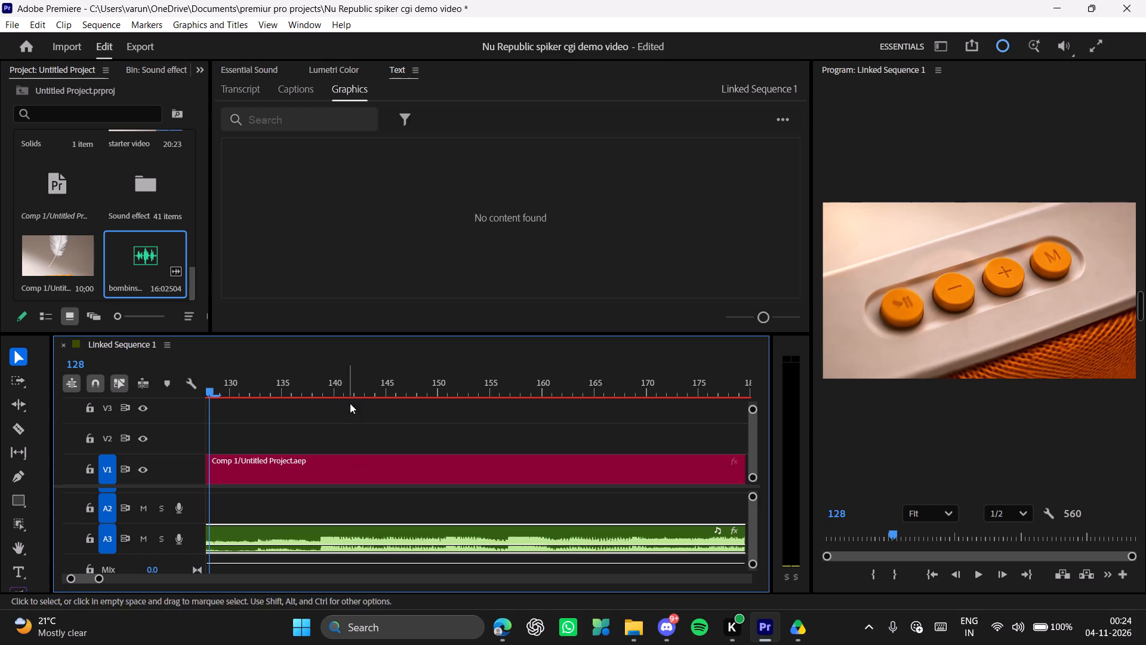
# Play the section from the speaker buttons shot into the ports shot repeatedly to check the music level against the A2 sound effect.
pyautogui.moveTo(356, 387); pyautogui.dragTo(23, 400)
pyautogui.press('space')
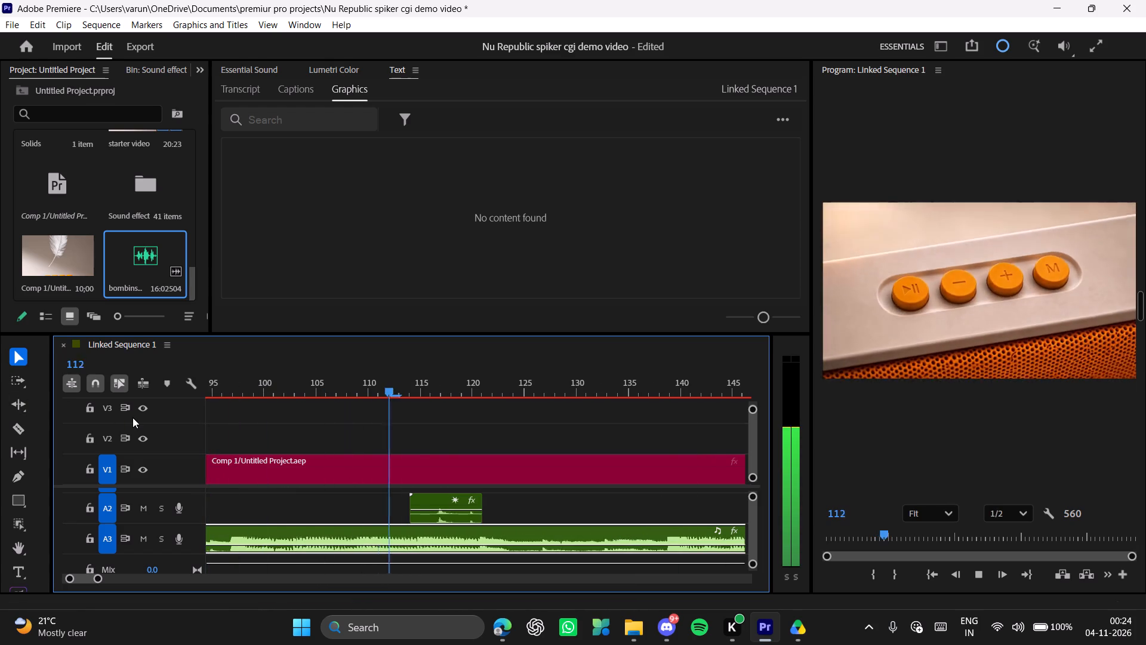
pyautogui.press('space')
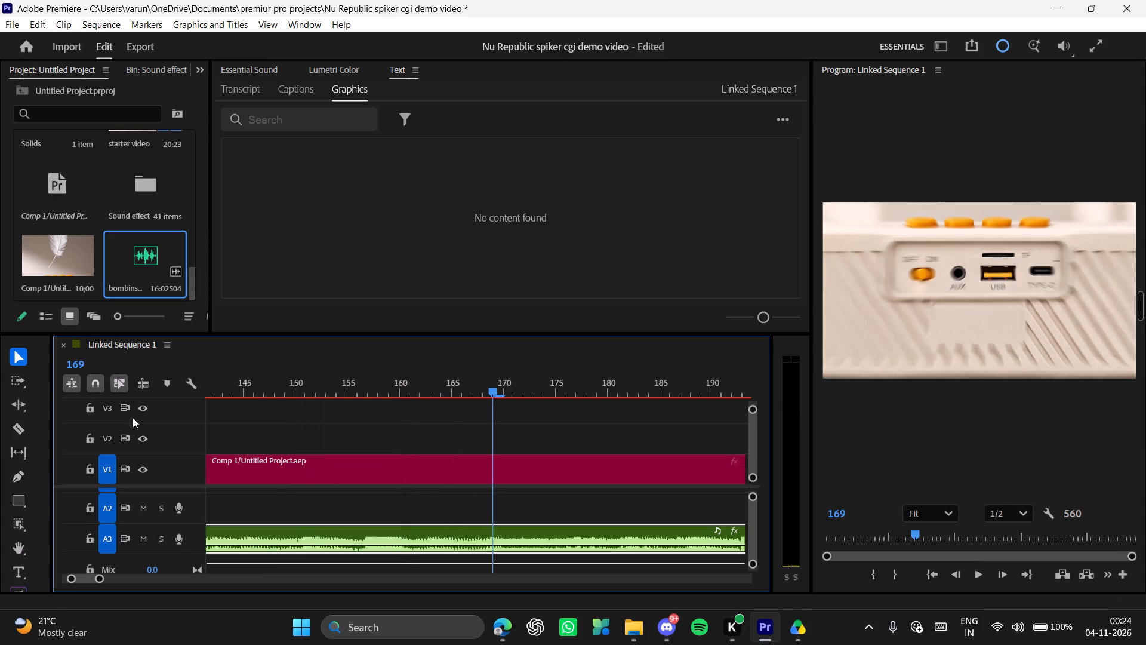
pyautogui.moveTo(230, 398); pyautogui.dragTo(206, 394)
pyautogui.moveTo(225, 386); pyautogui.dragTo(70, 391)
pyautogui.press('space')
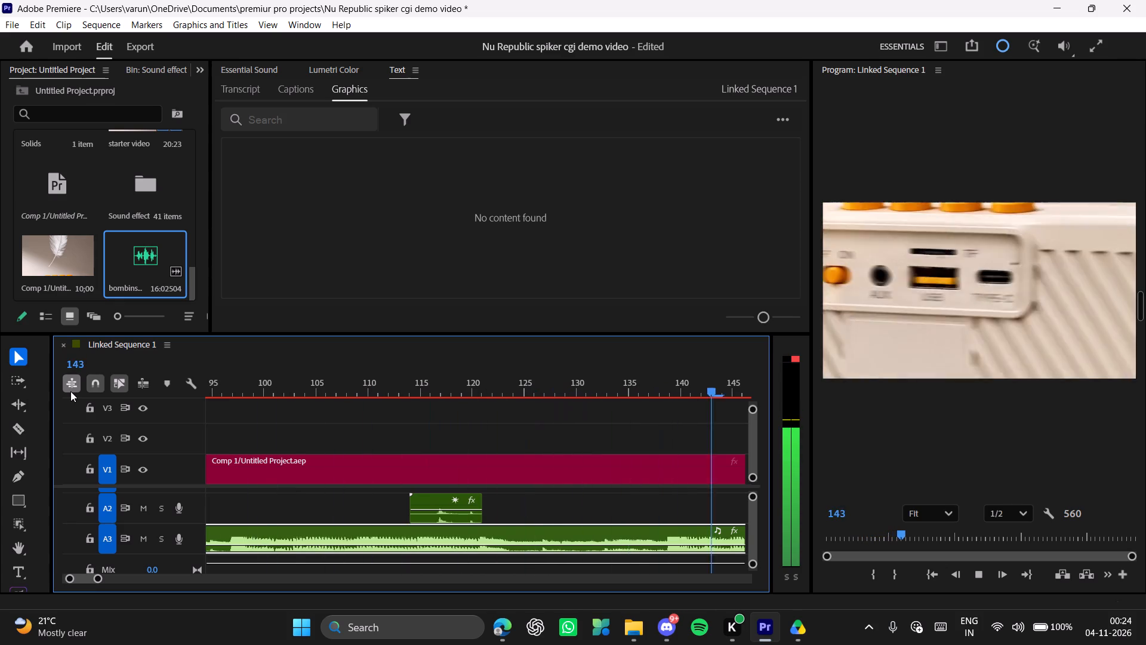
pyautogui.press('space')
# Lower the volume of the short A2 sound effect starting at frame 114 to slightly below -14 dB.
pyautogui.moveTo(260, 391); pyautogui.dragTo(186, 391)
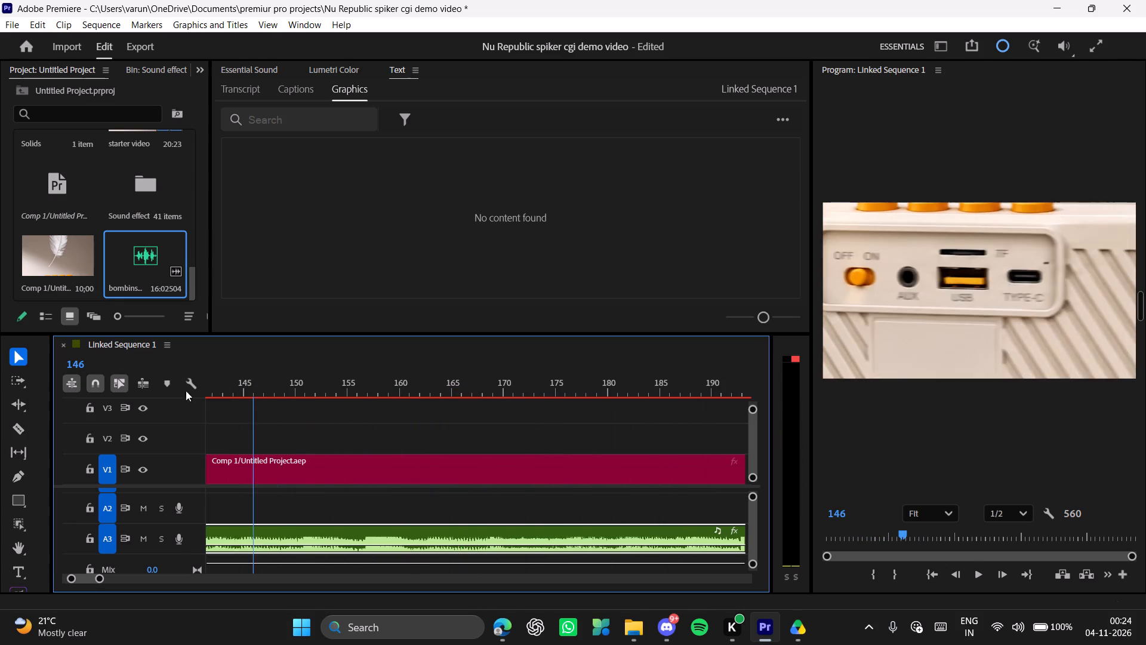
pyautogui.moveTo(186, 391); pyautogui.dragTo(486, 431)
pyautogui.moveTo(490, 509); pyautogui.dragTo(492, 517)
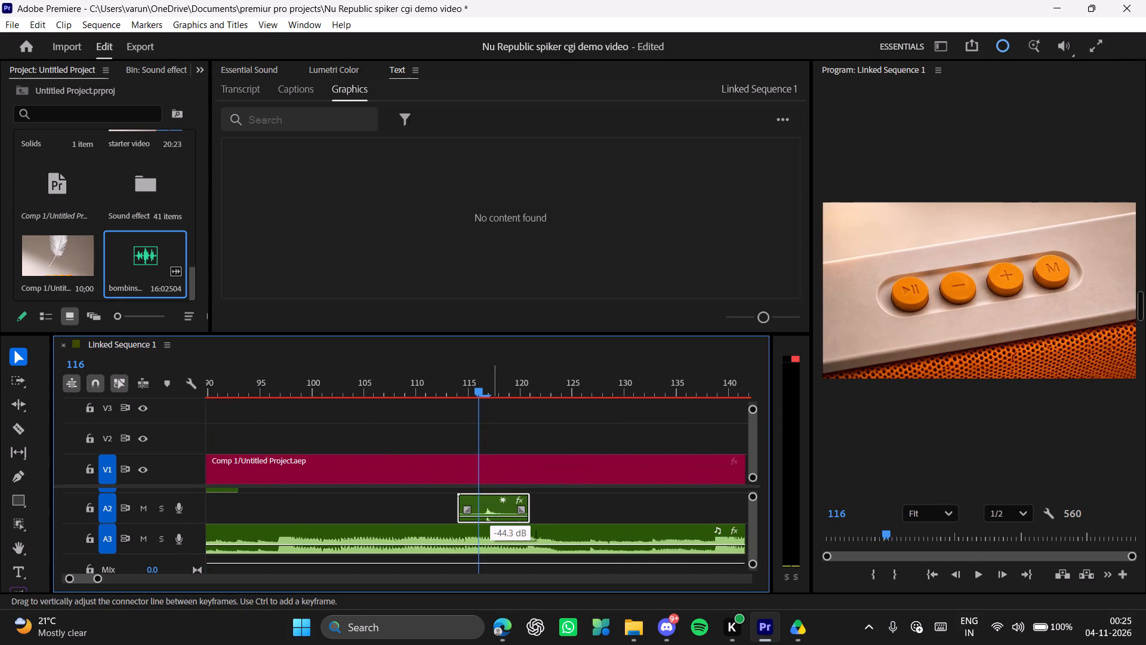
pyautogui.moveTo(492, 517); pyautogui.dragTo(501, 513)
pyautogui.moveTo(501, 513); pyautogui.dragTo(500, 514)
# Play from just before the A2 sound effect into the ports shot to check its level against the music.
pyautogui.moveTo(474, 392); pyautogui.dragTo(423, 393)
pyautogui.press('space')
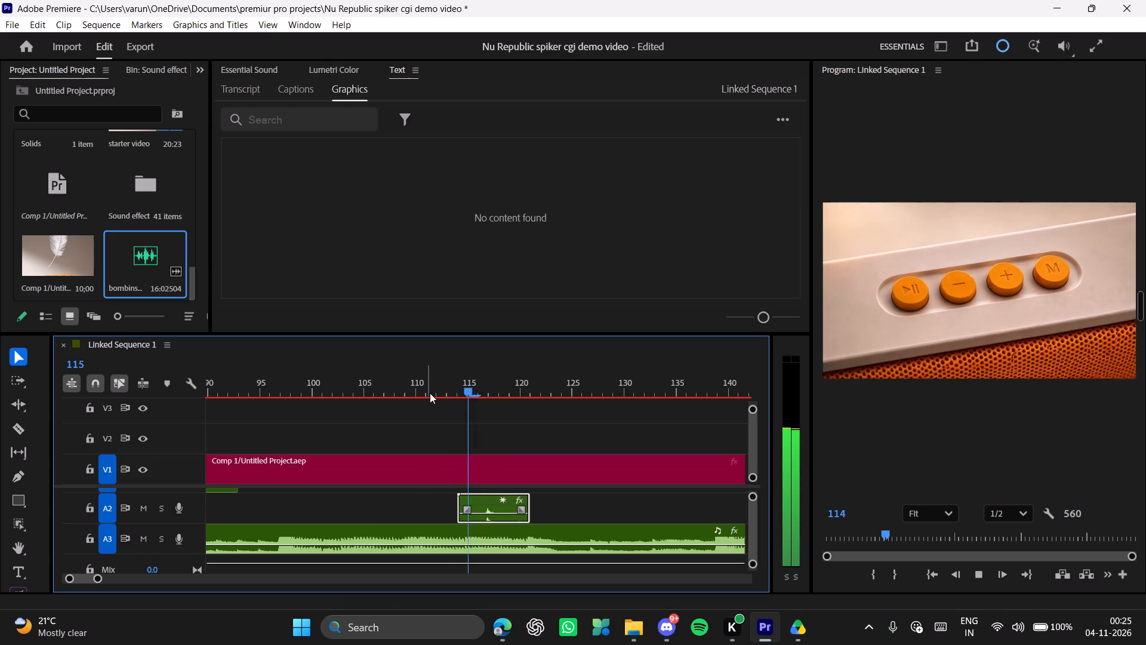
pyautogui.press('space')
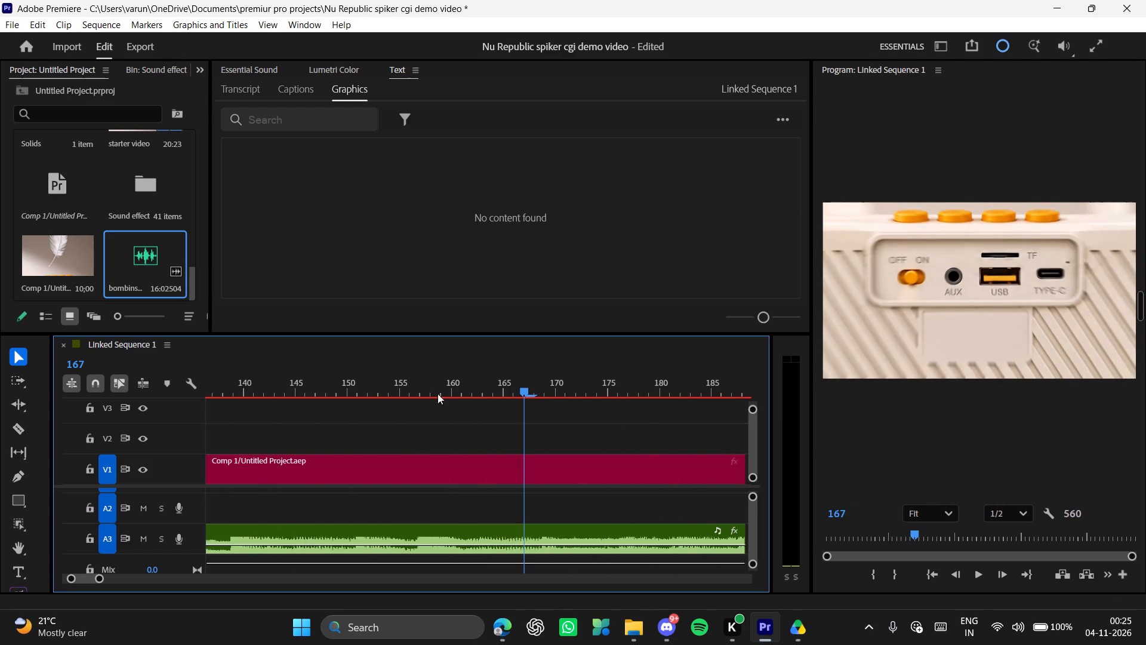
# Scrub back through the buttons shot and place the playhead at frame 129, just before the fast transition.
pyautogui.moveTo(438, 393); pyautogui.dragTo(187, 389)
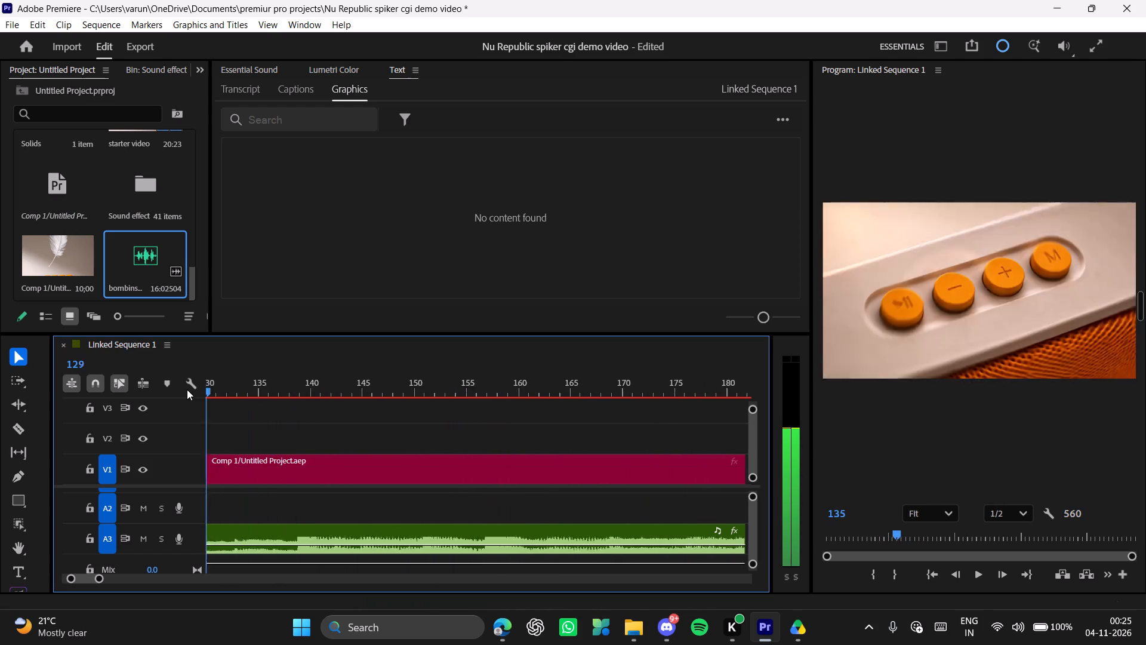
pyautogui.moveTo(187, 389); pyautogui.dragTo(328, 398)
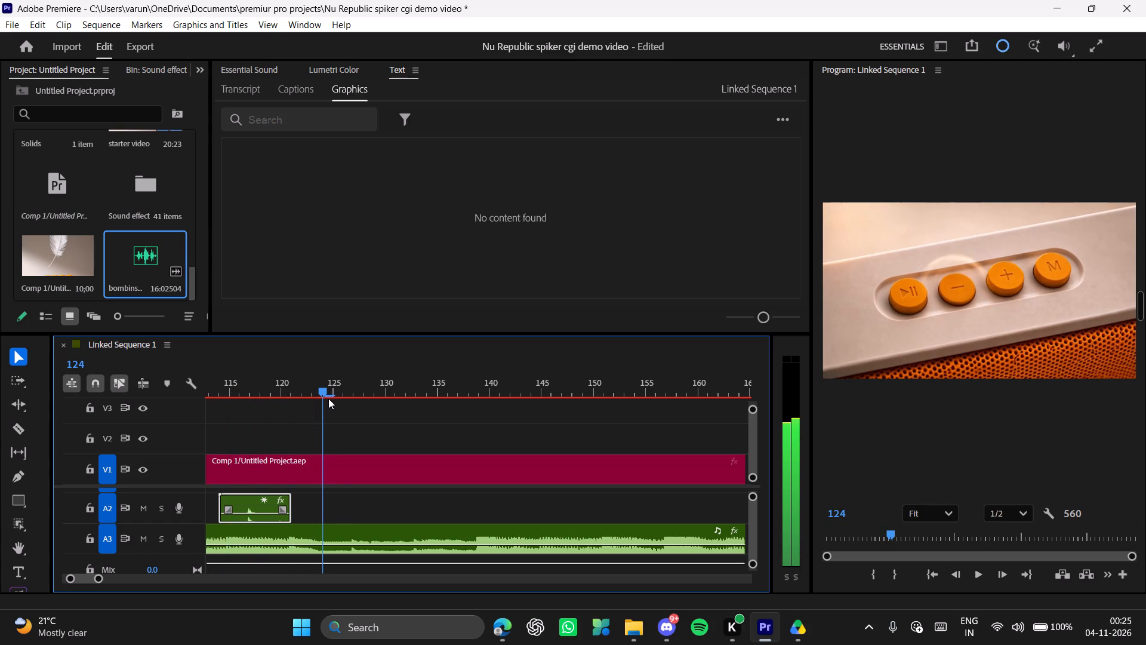
pyautogui.moveTo(328, 398); pyautogui.dragTo(405, 398)
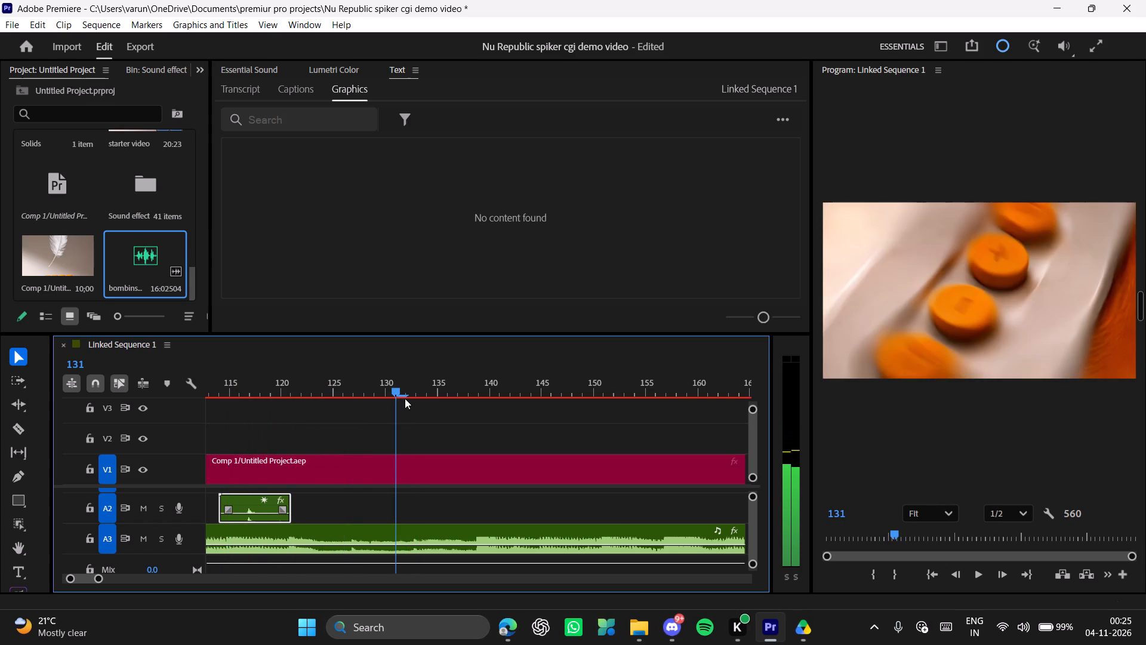
pyautogui.moveTo(405, 398); pyautogui.dragTo(386, 398)
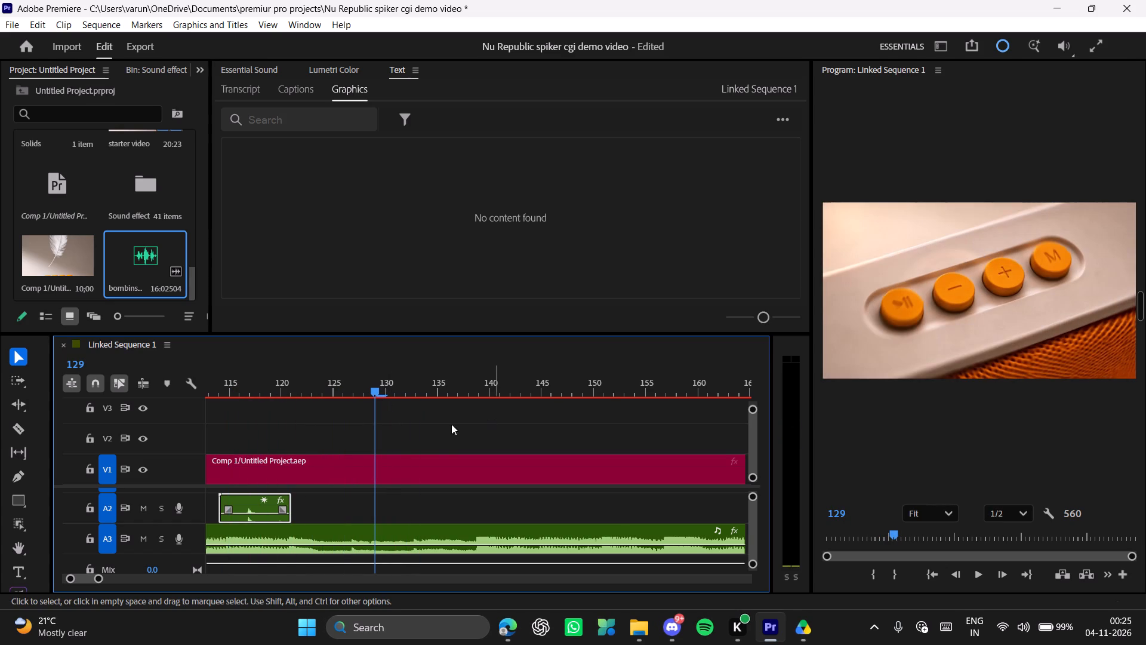
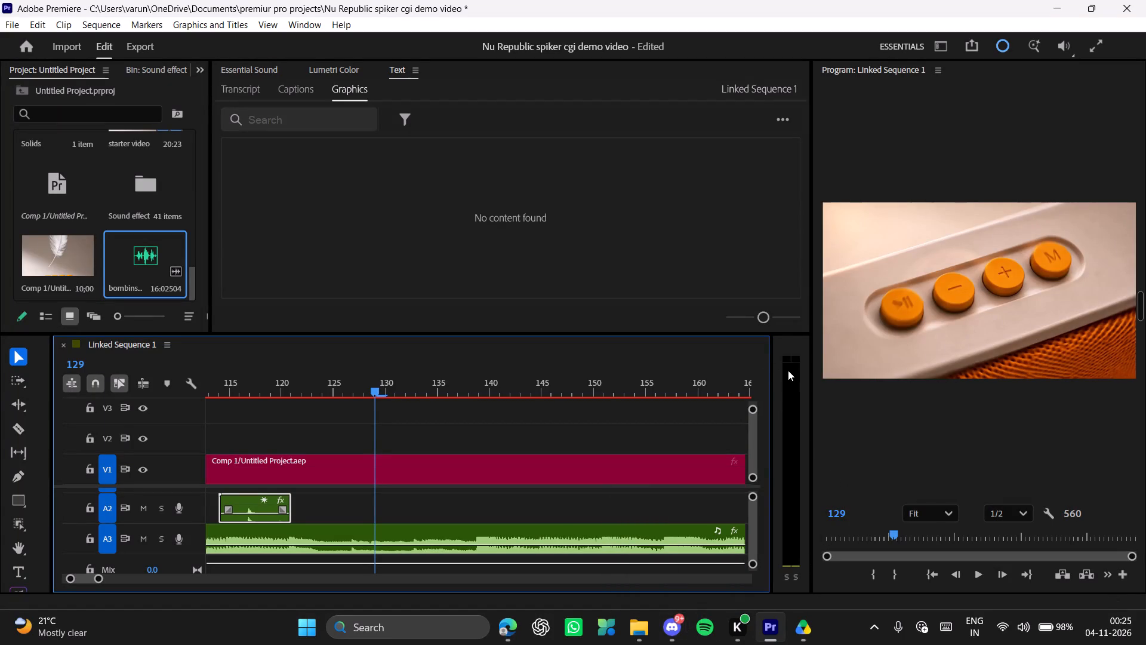
# Move the Linked Sequence 1 program monitor into the upper panel group beside Text and enlarge the upper row for a bigger preview.
pyautogui.moveTo(907, 71); pyautogui.dragTo(636, 68)
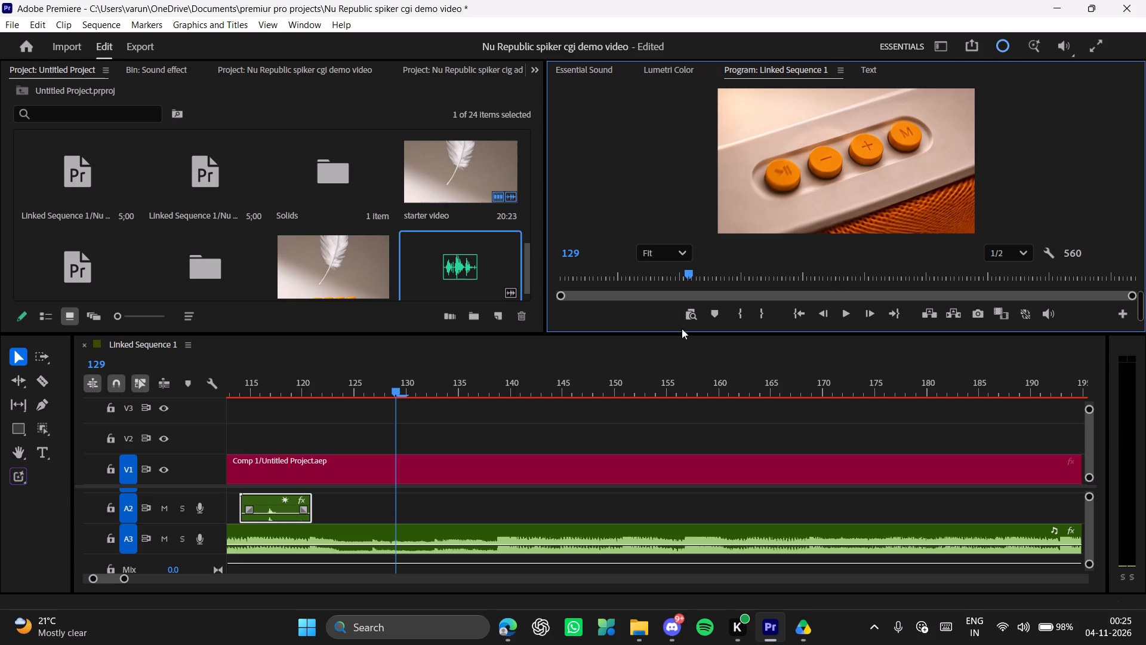
pyautogui.moveTo(683, 335); pyautogui.dragTo(674, 385)
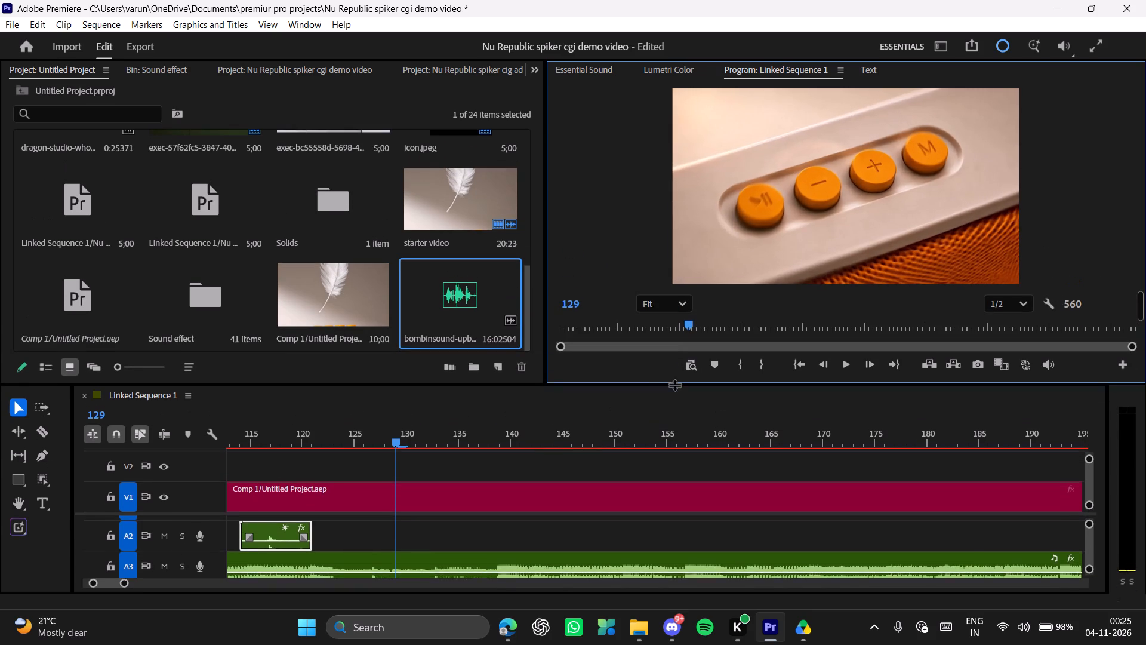
pyautogui.moveTo(674, 385); pyautogui.dragTo(669, 404)
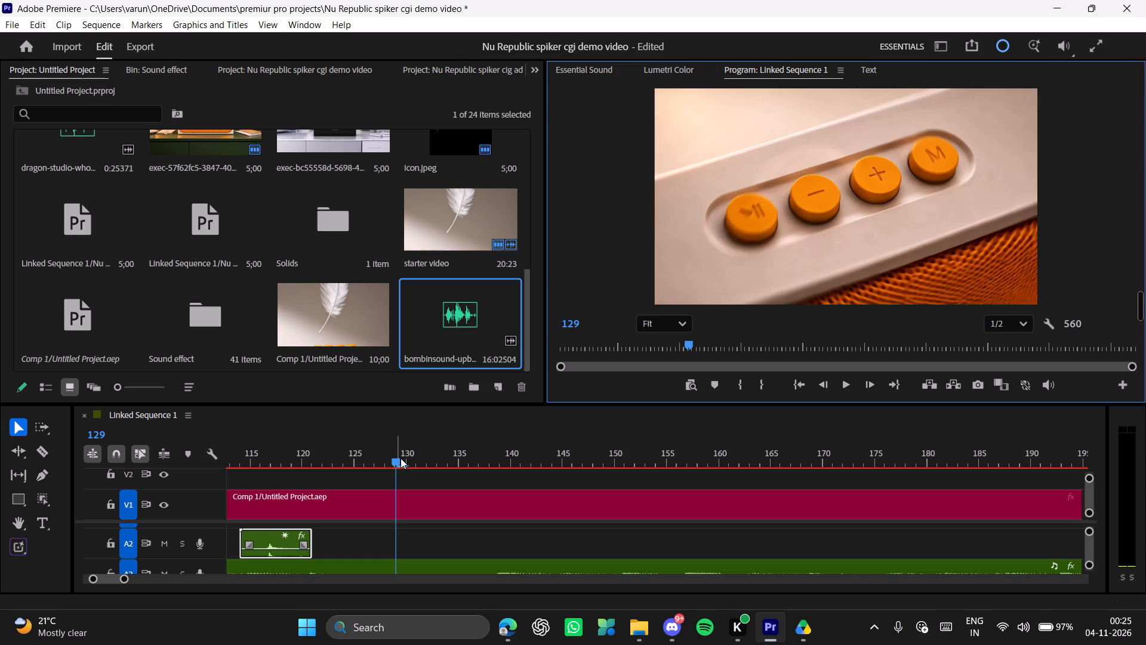
# Play from the NUREPUBLIC logo shot into the buttons shot to check the sound, and scrub back to frame 41.
pyautogui.moveTo(401, 458); pyautogui.dragTo(107, 474)
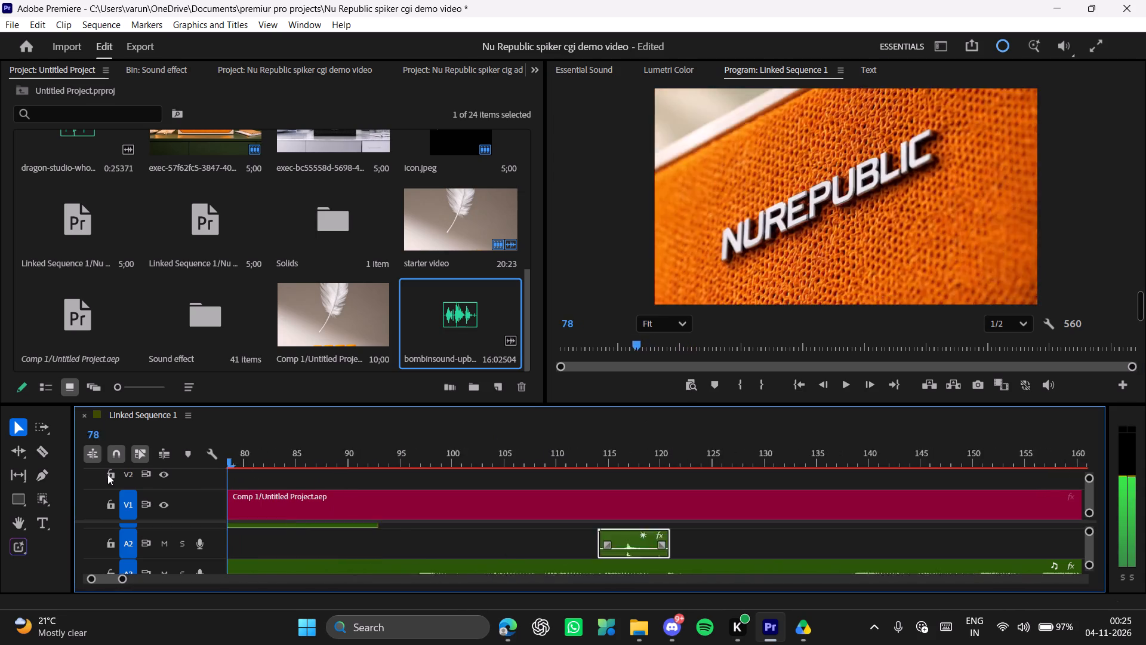
pyautogui.moveTo(107, 474); pyautogui.dragTo(95, 475)
pyautogui.press('space')
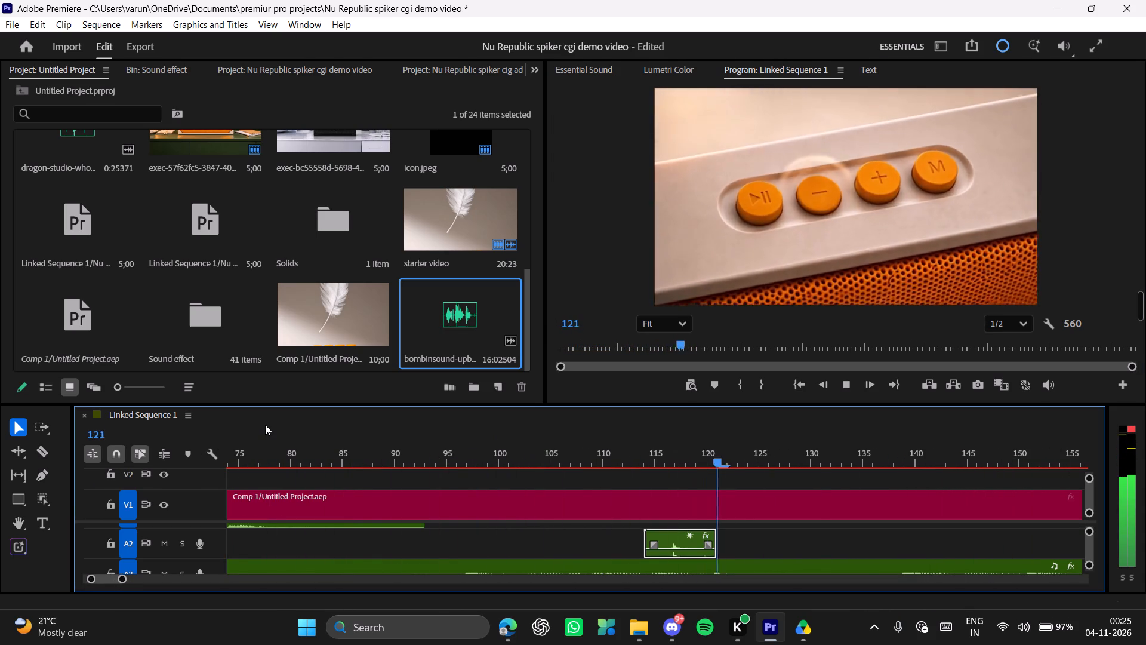
pyautogui.press('space')
pyautogui.moveTo(294, 454); pyautogui.dragTo(139, 476)
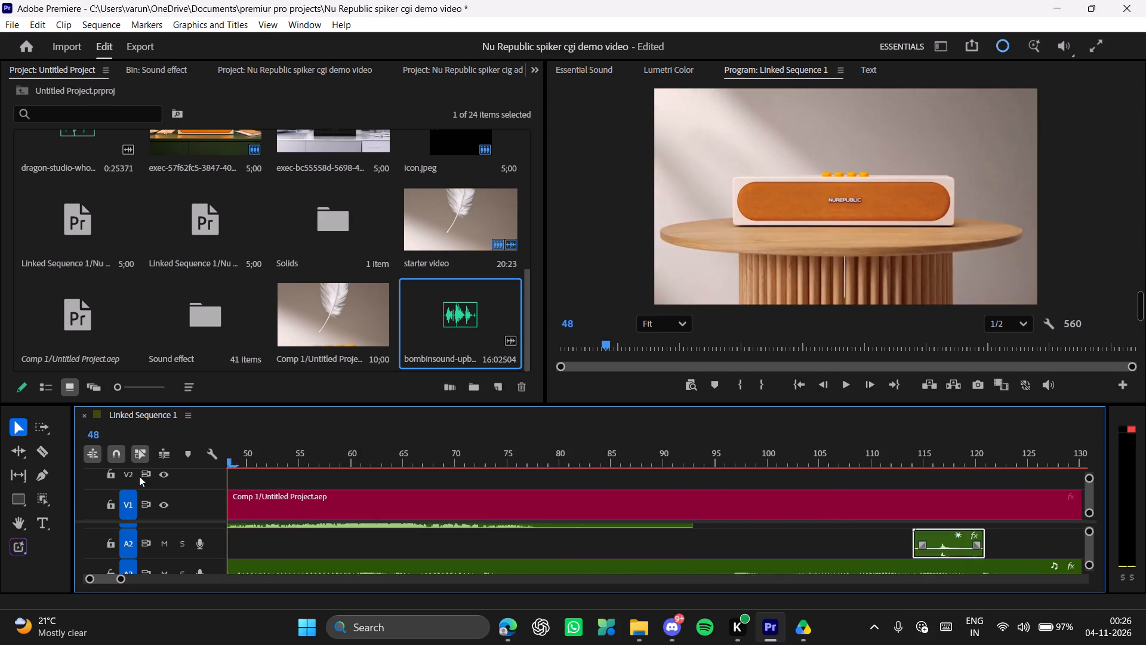
pyautogui.moveTo(139, 476); pyautogui.dragTo(249, 492)
# Lower the volume of the dragon-studio-epic-whoosh clip on A1 to about -14 dB.
pyautogui.scroll(4, 441, 530)
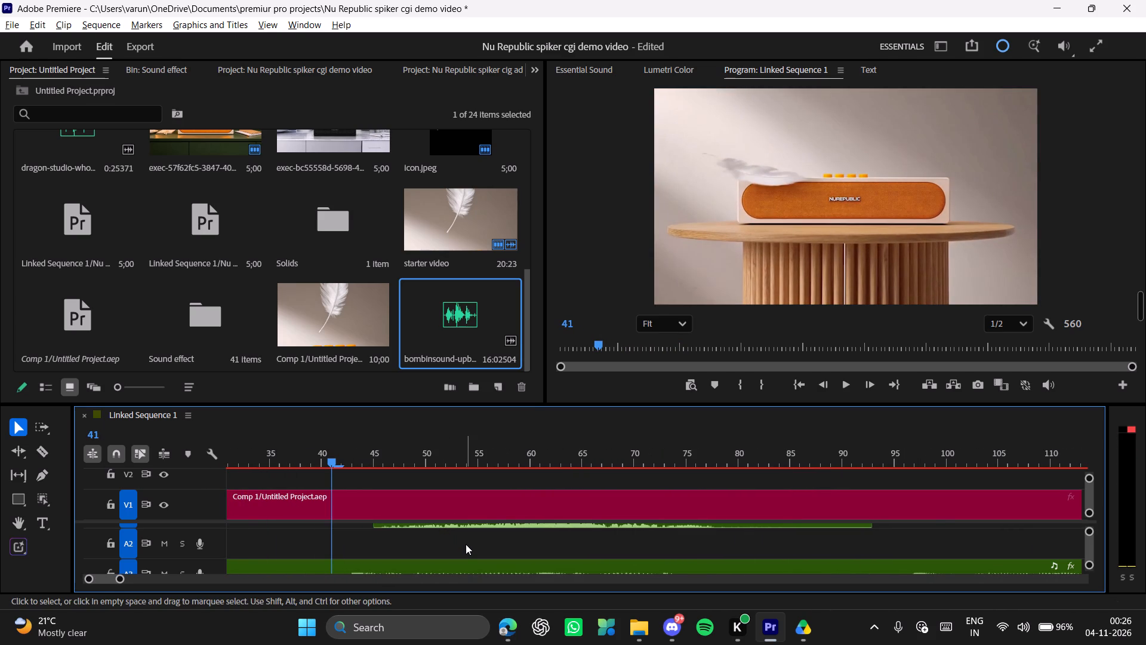
pyautogui.keyDown('alt'); pyautogui.scroll(1, 466, 544); pyautogui.keyUp('alt')
pyautogui.keyDown('alt'); pyautogui.scroll(-1, 466, 544); pyautogui.keyUp('alt')
pyautogui.keyDown('ctrl'); pyautogui.scroll(4, 466, 544); pyautogui.keyUp('ctrl')
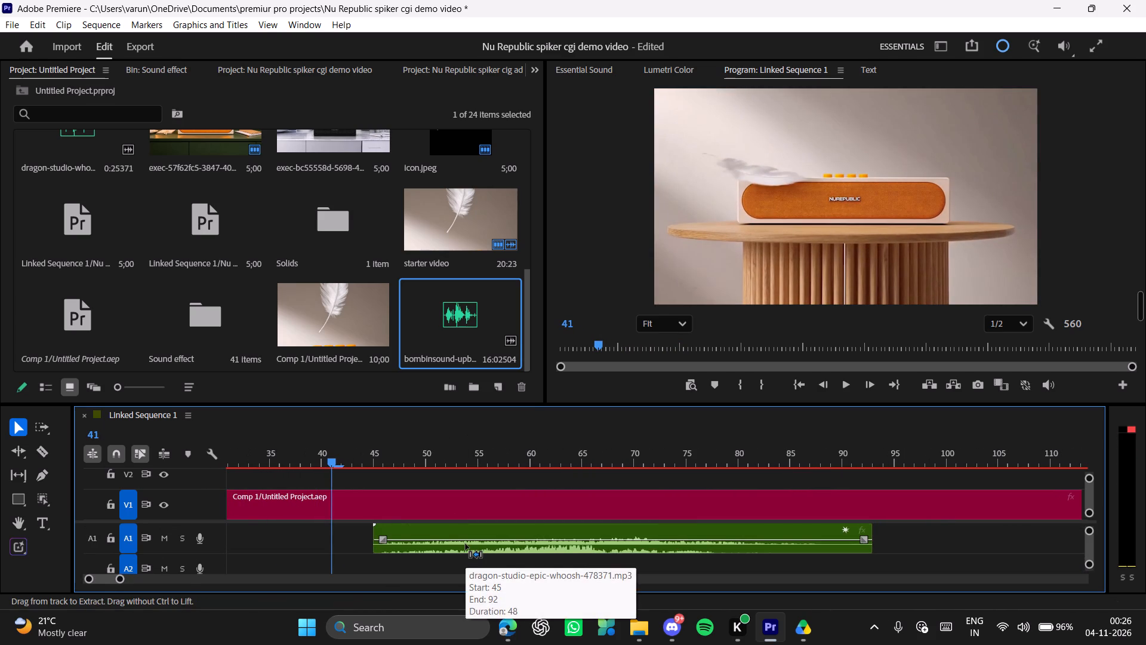
pyautogui.moveTo(471, 536); pyautogui.dragTo(471, 539)
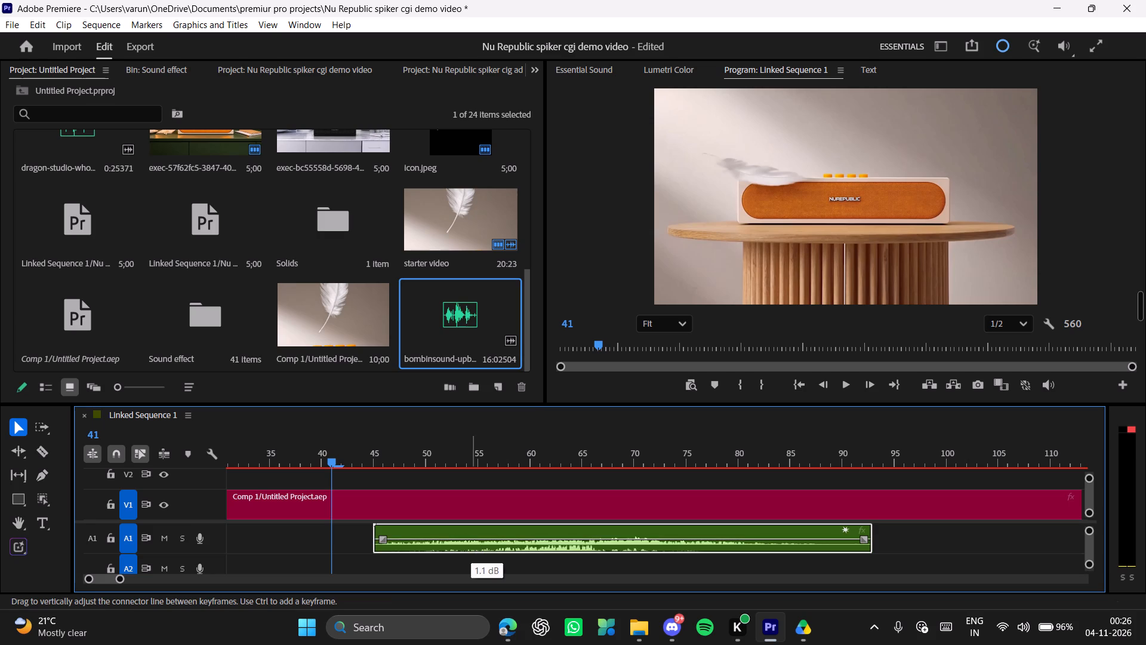
pyautogui.moveTo(471, 539); pyautogui.dragTo(476, 543)
# Play from frame 41 into the ports shot to check the whoosh level, and scrub back to frame 52.
pyautogui.press('space')
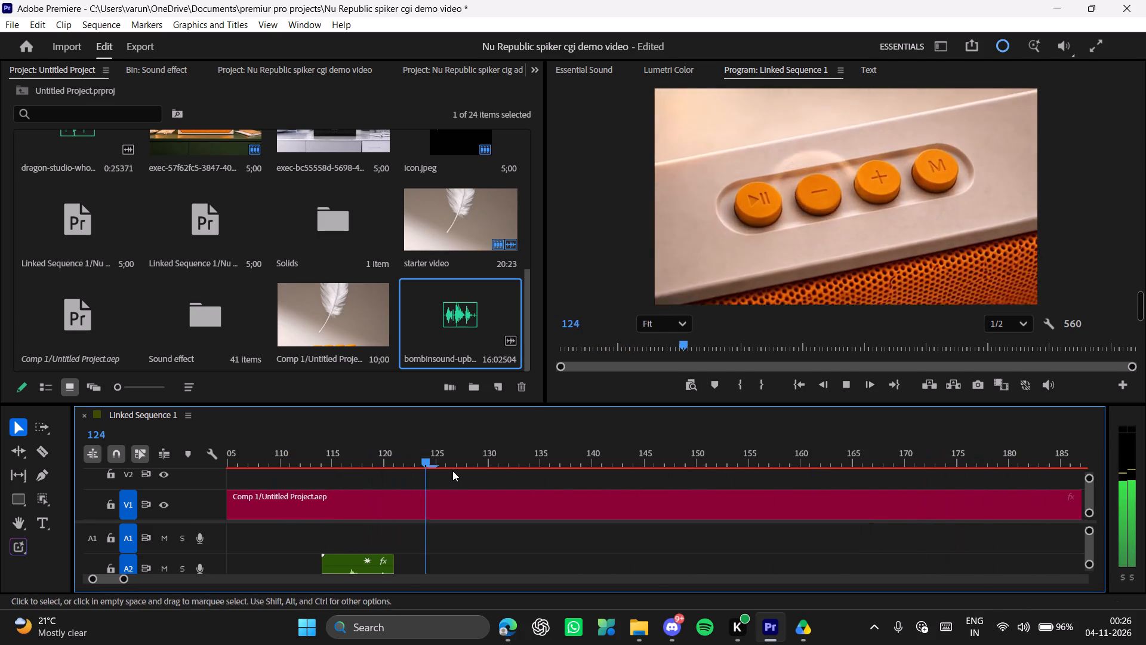
pyautogui.press('space')
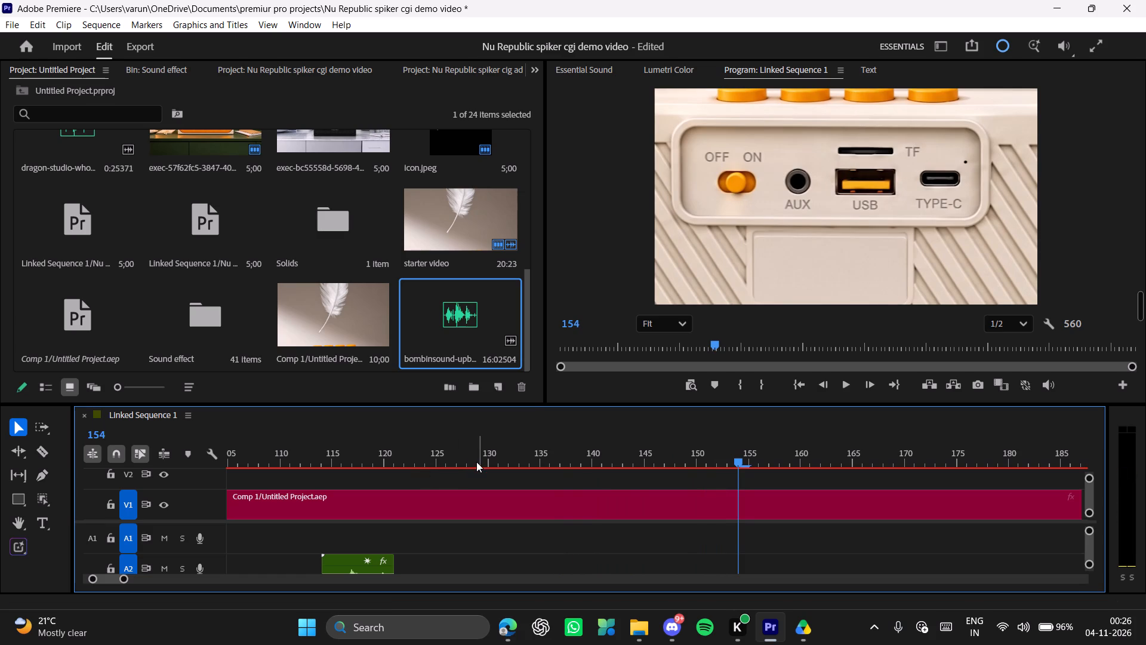
pyautogui.moveTo(476, 462); pyautogui.dragTo(161, 453)
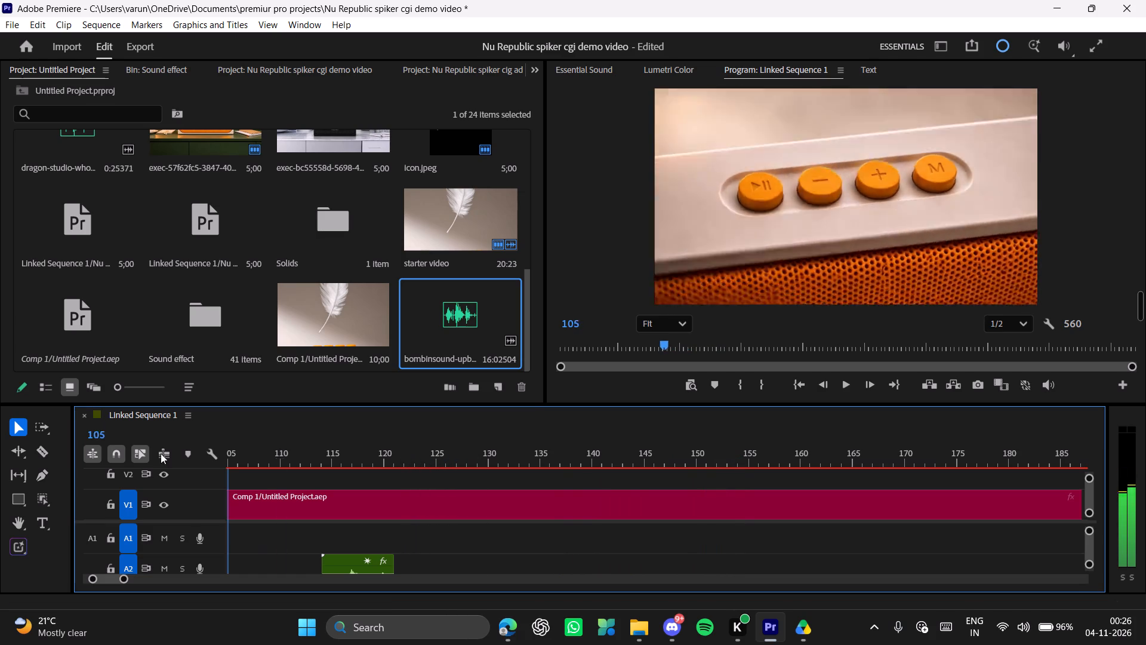
pyautogui.moveTo(161, 453); pyautogui.dragTo(122, 454)
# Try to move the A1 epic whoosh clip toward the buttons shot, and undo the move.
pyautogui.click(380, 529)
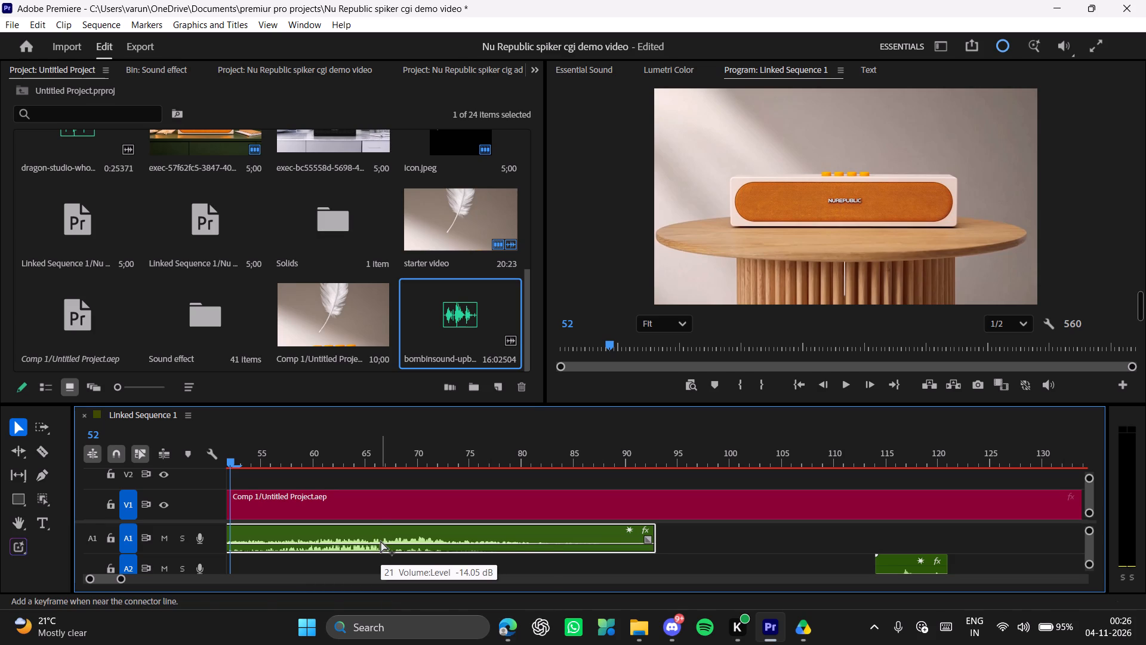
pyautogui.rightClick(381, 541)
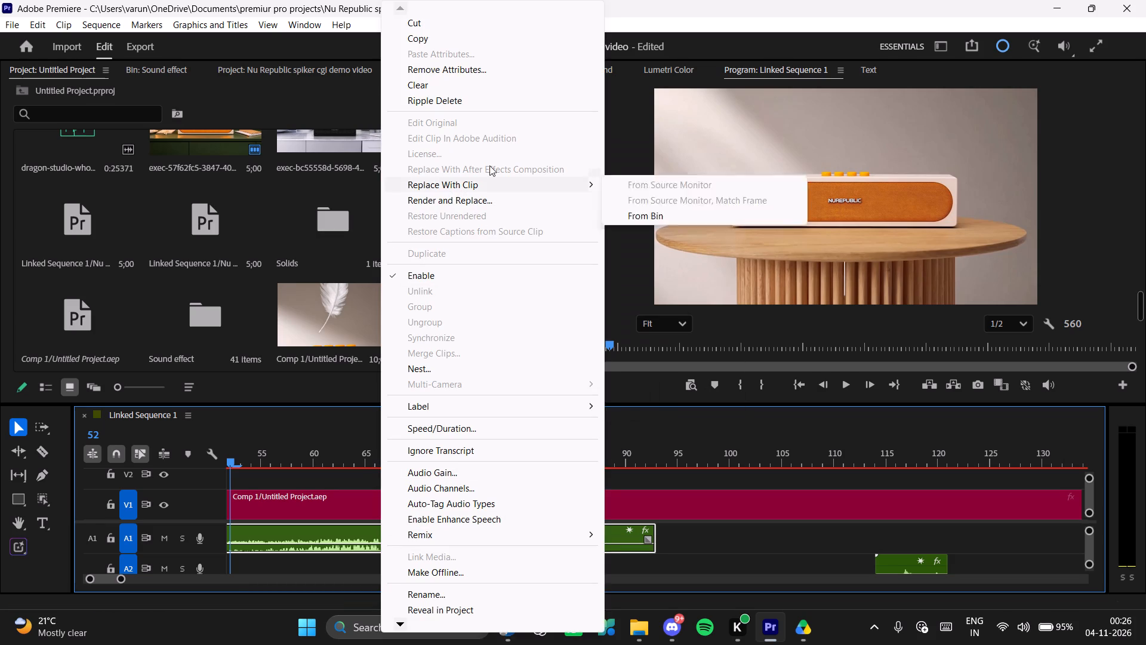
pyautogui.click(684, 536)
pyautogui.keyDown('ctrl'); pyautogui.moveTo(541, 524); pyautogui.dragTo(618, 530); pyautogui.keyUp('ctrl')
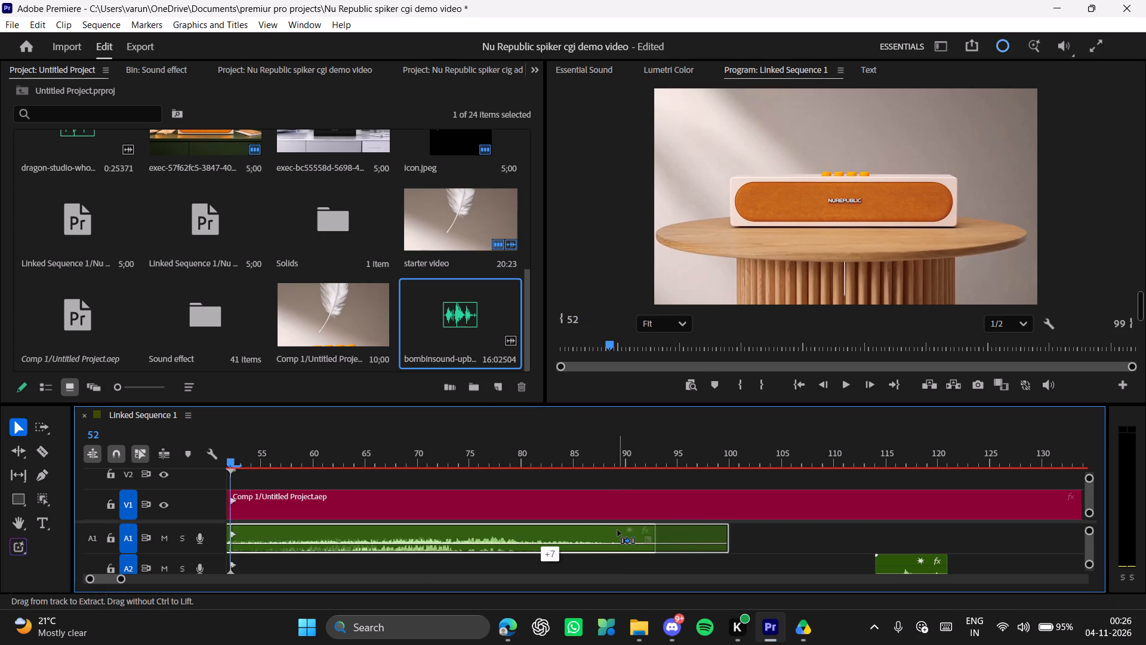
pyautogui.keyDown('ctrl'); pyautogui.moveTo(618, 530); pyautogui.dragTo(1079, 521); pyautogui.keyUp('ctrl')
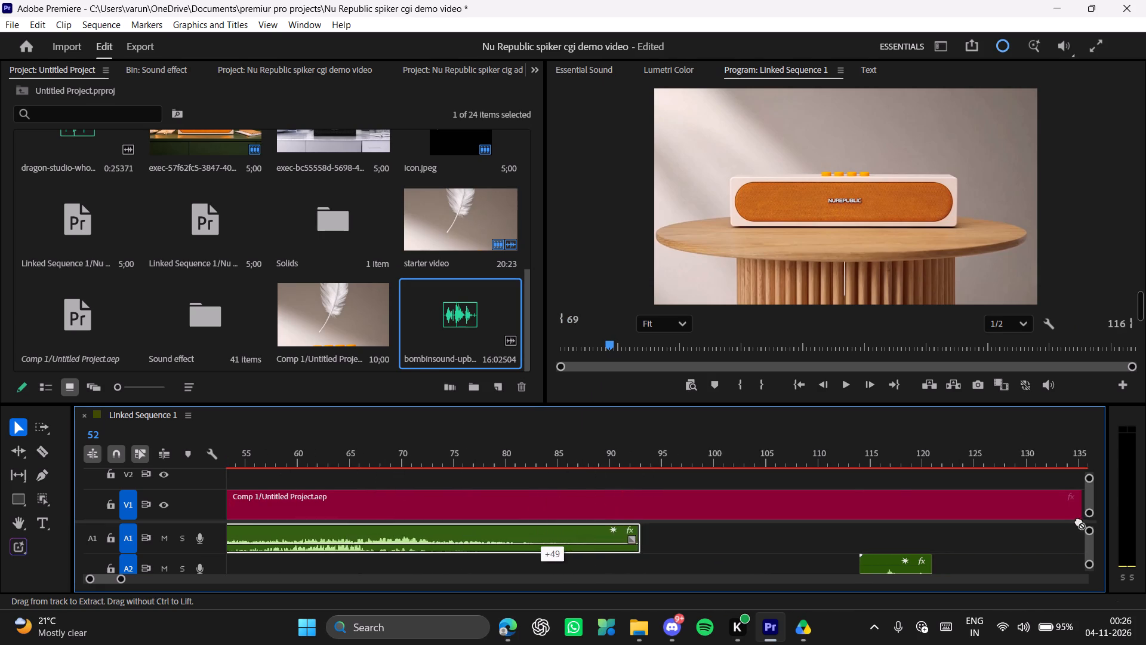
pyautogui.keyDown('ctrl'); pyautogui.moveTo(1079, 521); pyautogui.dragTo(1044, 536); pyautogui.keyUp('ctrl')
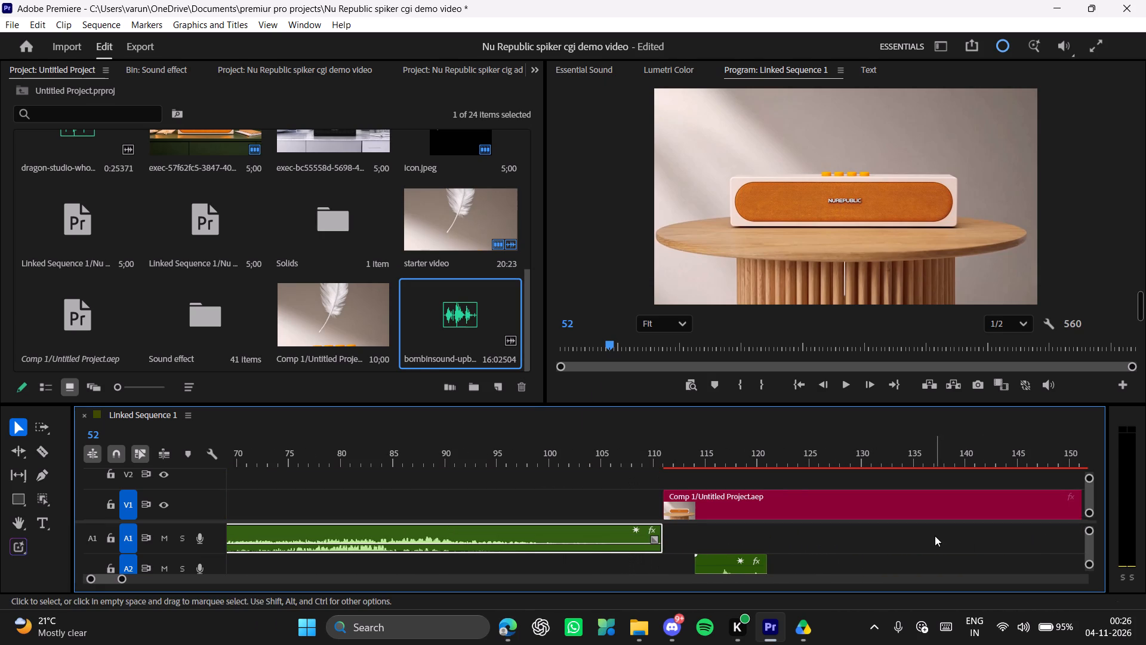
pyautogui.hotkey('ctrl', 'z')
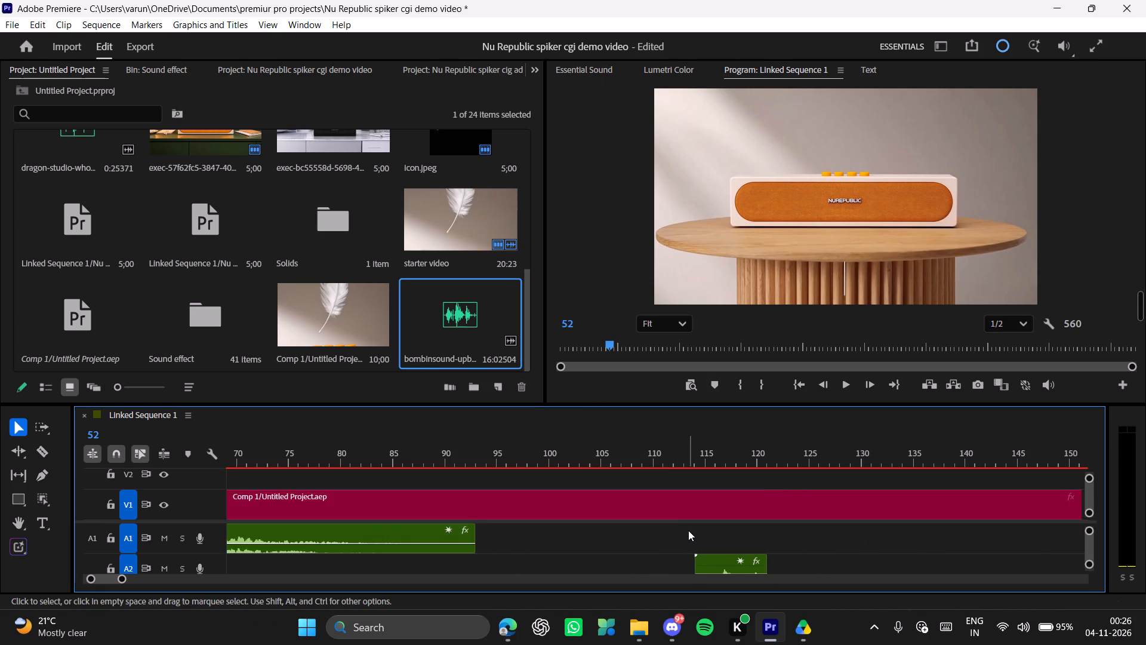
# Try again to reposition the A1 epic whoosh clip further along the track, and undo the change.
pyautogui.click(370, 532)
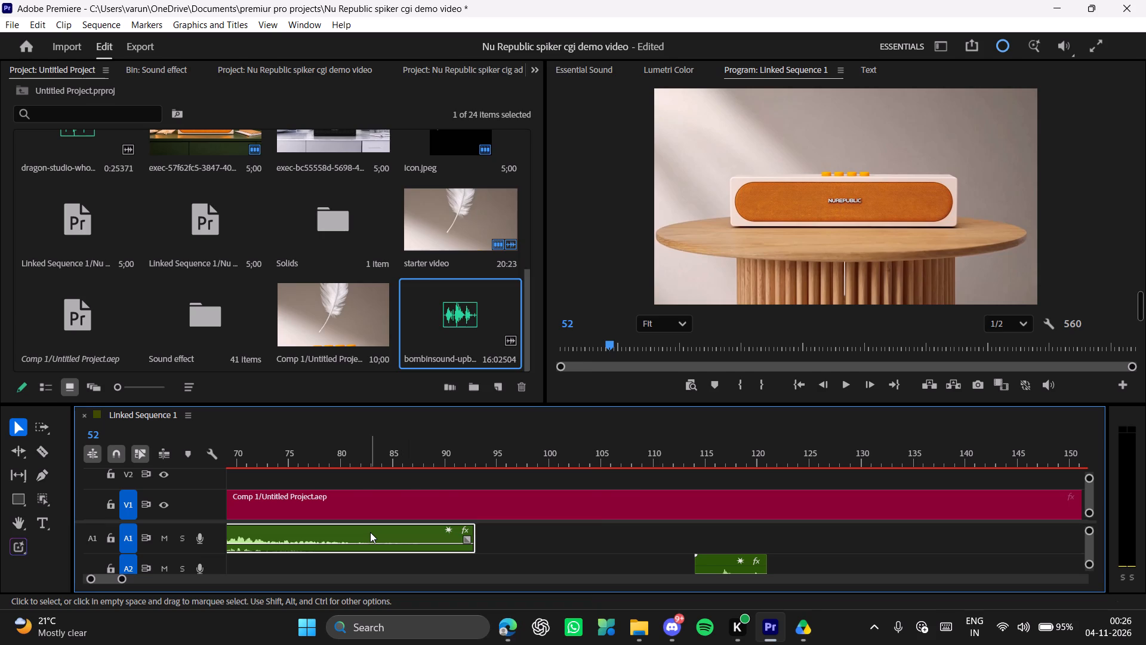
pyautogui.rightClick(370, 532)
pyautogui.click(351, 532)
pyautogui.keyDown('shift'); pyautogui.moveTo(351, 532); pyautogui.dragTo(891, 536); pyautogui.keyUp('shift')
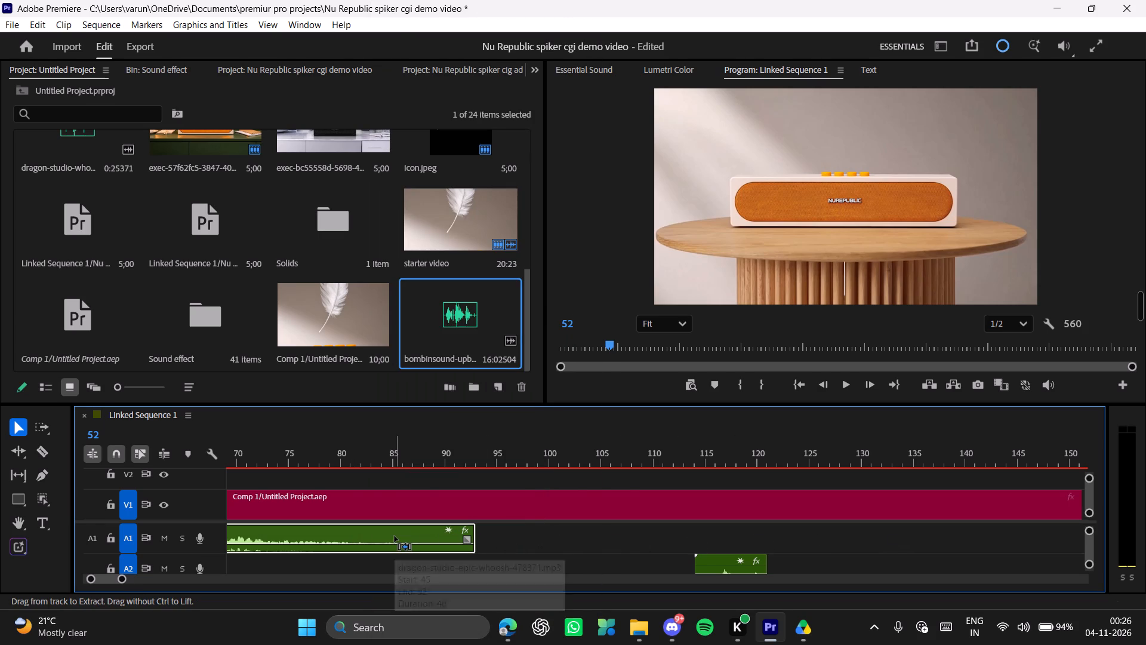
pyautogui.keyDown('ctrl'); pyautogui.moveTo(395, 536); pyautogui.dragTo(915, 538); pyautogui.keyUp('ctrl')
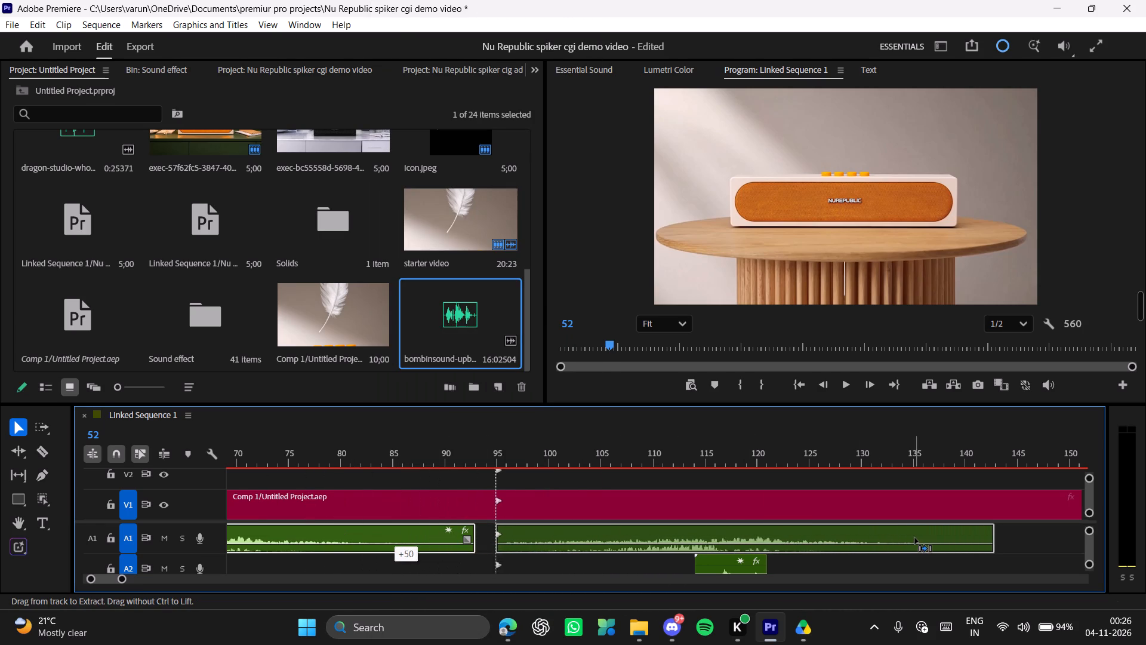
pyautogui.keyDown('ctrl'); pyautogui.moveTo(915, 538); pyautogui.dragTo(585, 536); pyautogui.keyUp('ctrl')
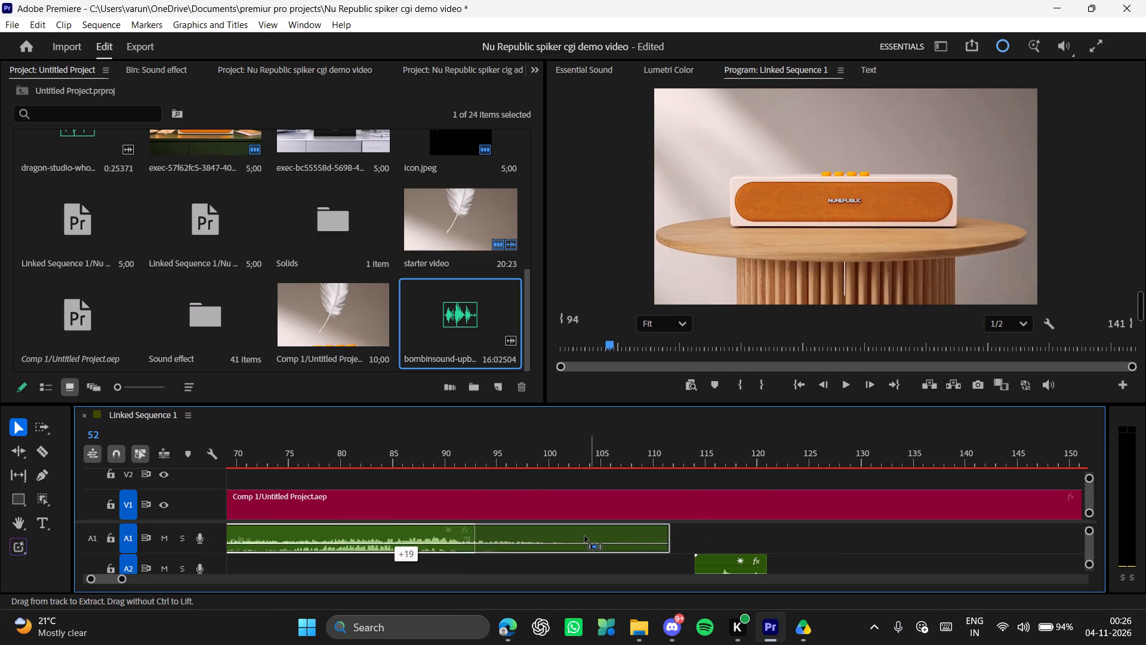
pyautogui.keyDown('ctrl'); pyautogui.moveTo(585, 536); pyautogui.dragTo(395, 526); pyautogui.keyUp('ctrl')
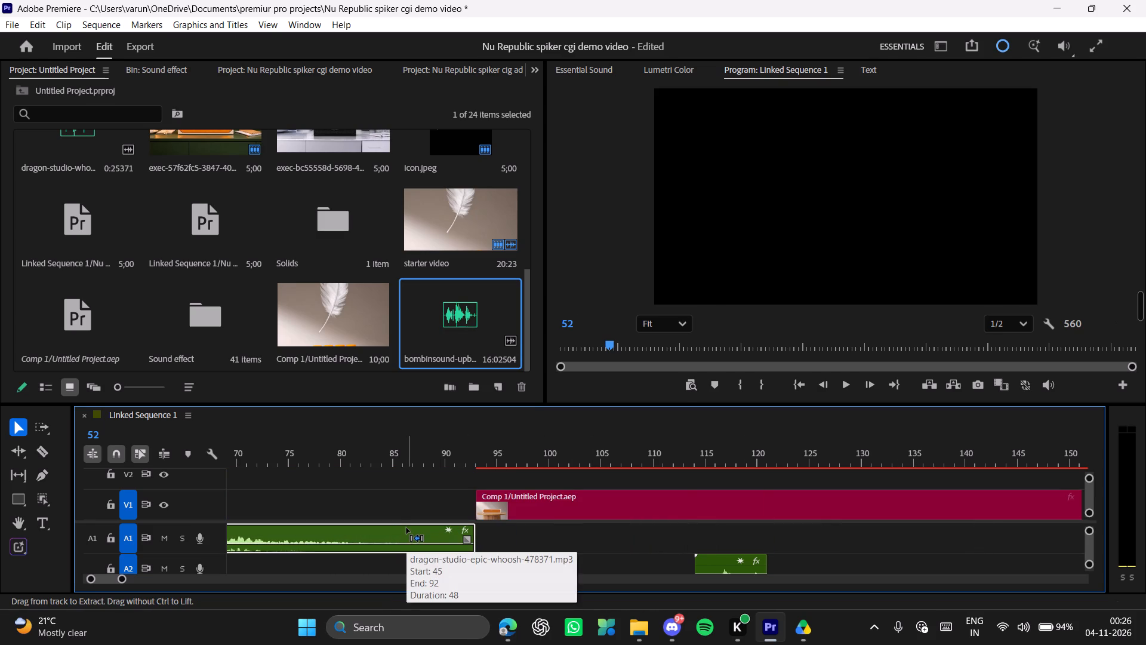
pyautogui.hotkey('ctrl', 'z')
# Play the opening section through the logo shot into the buttons shot twice to check the whoosh against the music.
pyautogui.moveTo(453, 454); pyautogui.dragTo(0, 457)
pyautogui.press('space')
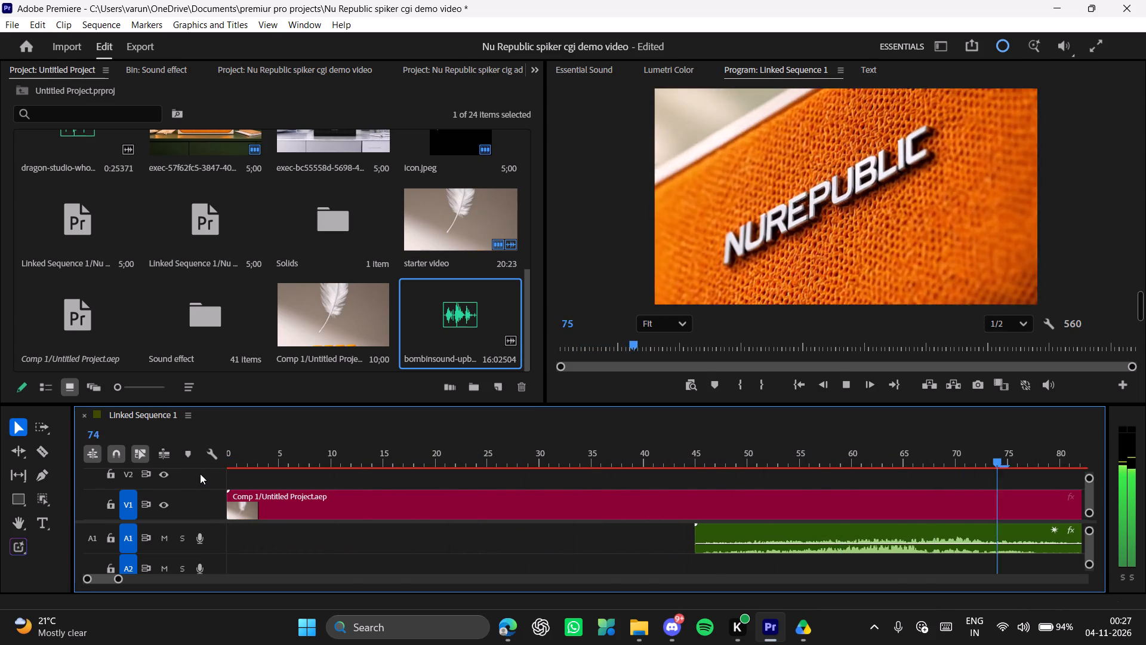
pyautogui.press('space')
pyautogui.moveTo(321, 457); pyautogui.dragTo(220, 453)
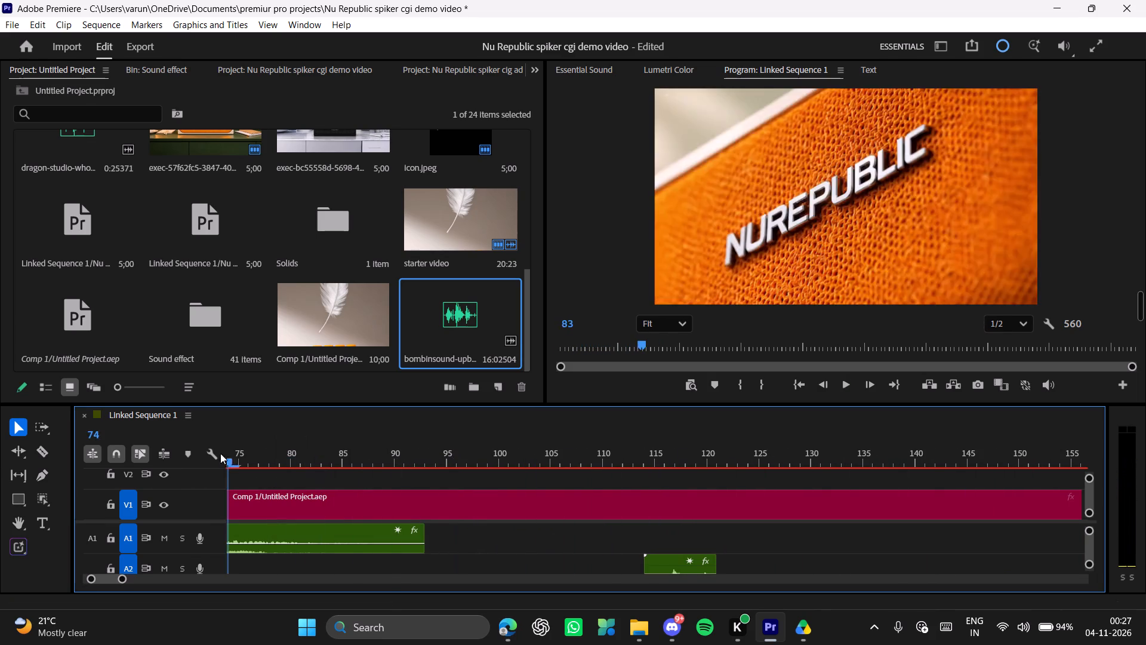
pyautogui.moveTo(220, 453); pyautogui.dragTo(170, 457)
pyautogui.press('space')
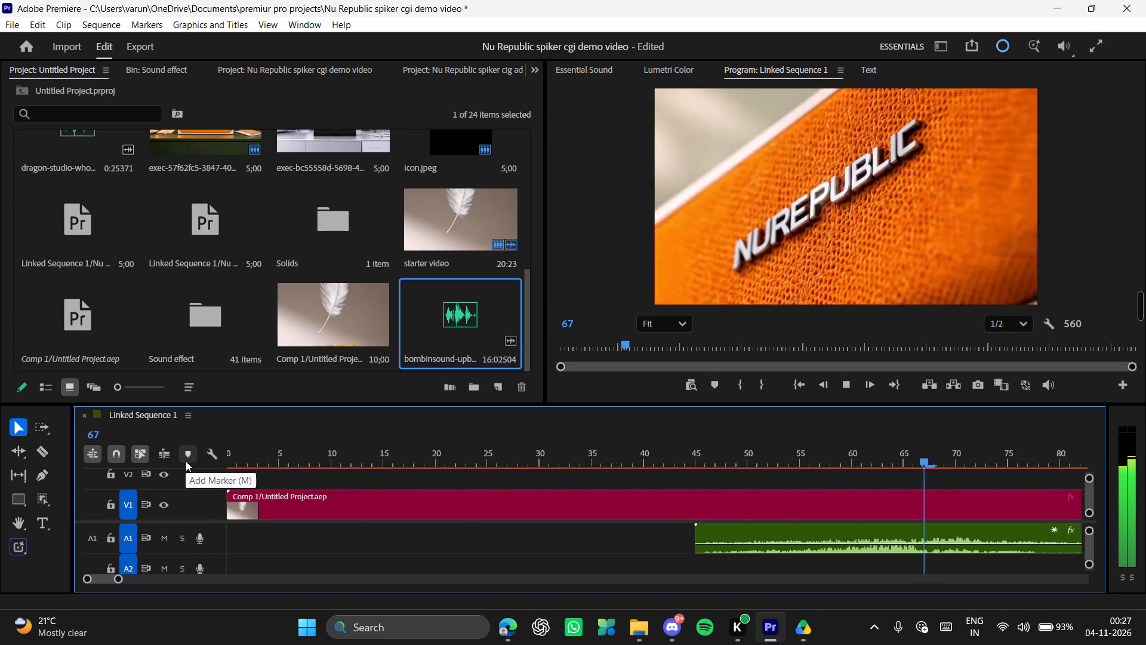
pyautogui.press('space')
pyautogui.press('space')
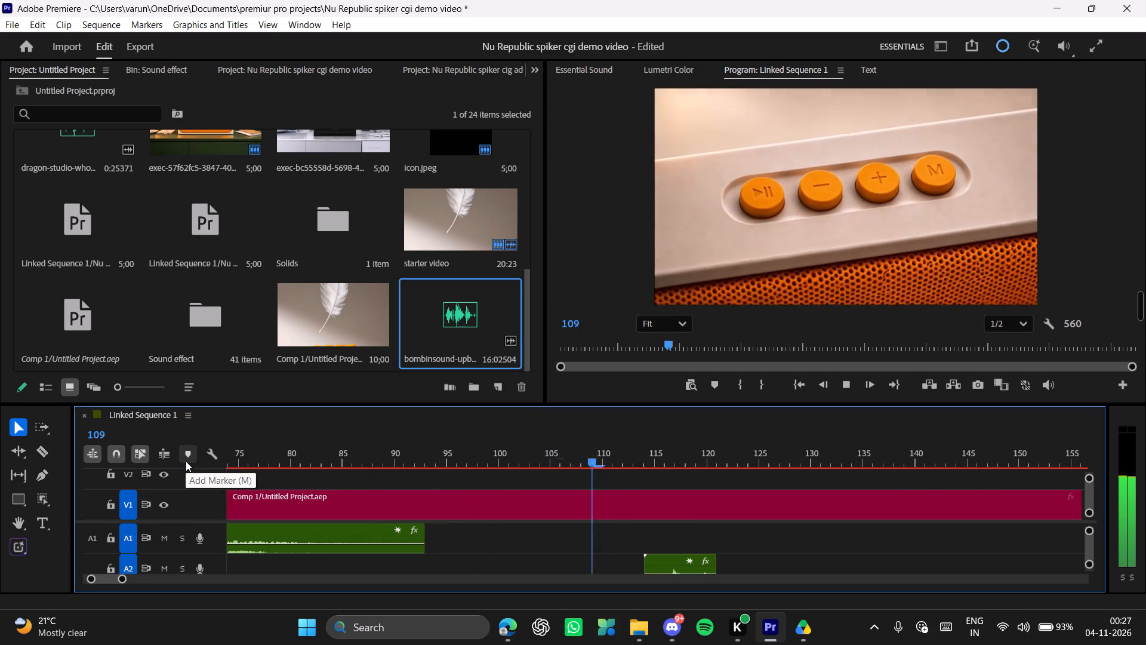
pyautogui.press('space')
# Scrub around the end of the NUREPUBLIC logo shot and place the playhead at frame 95, where the transition begins.
pyautogui.moveTo(420, 462); pyautogui.dragTo(410, 462)
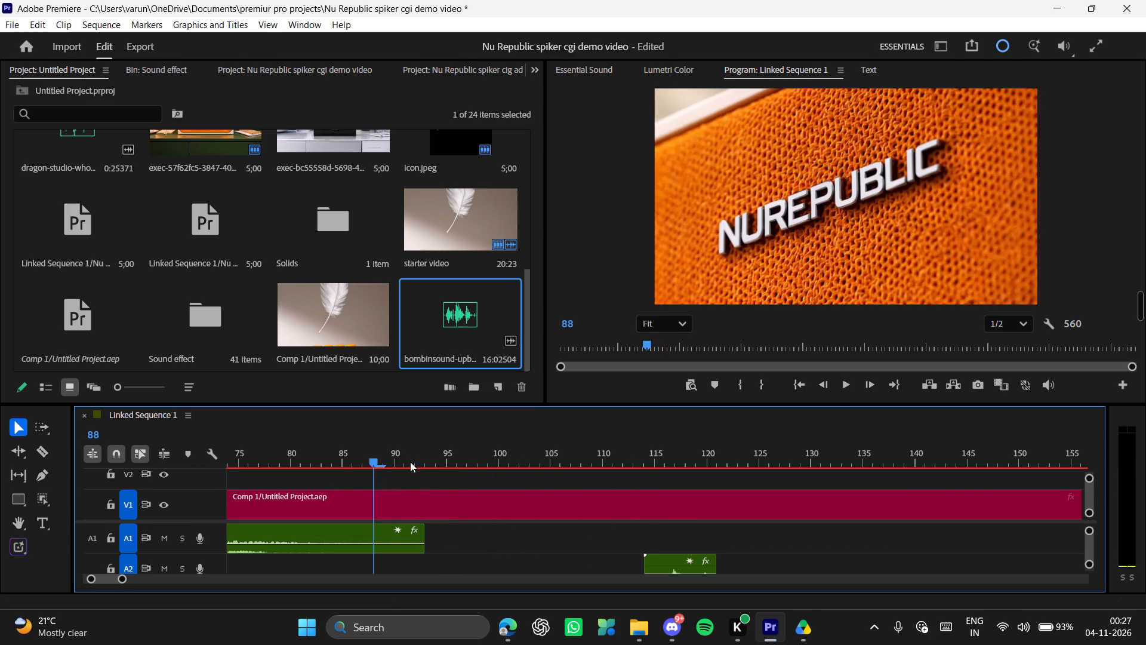
pyautogui.moveTo(410, 462); pyautogui.dragTo(457, 465)
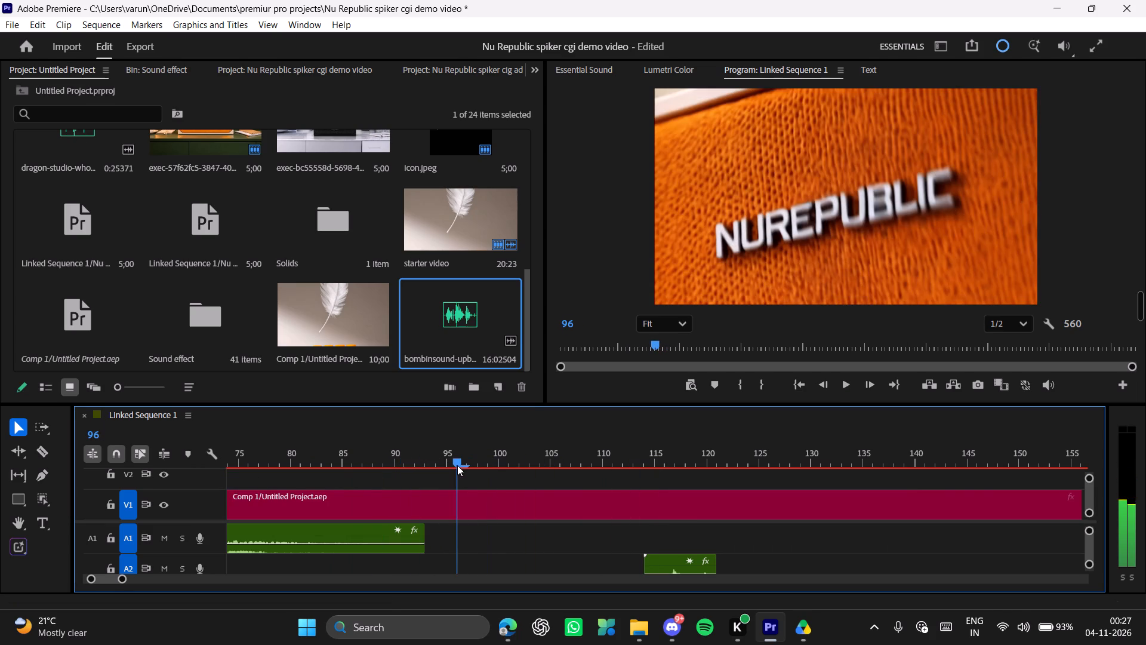
pyautogui.moveTo(457, 465); pyautogui.dragTo(447, 465)
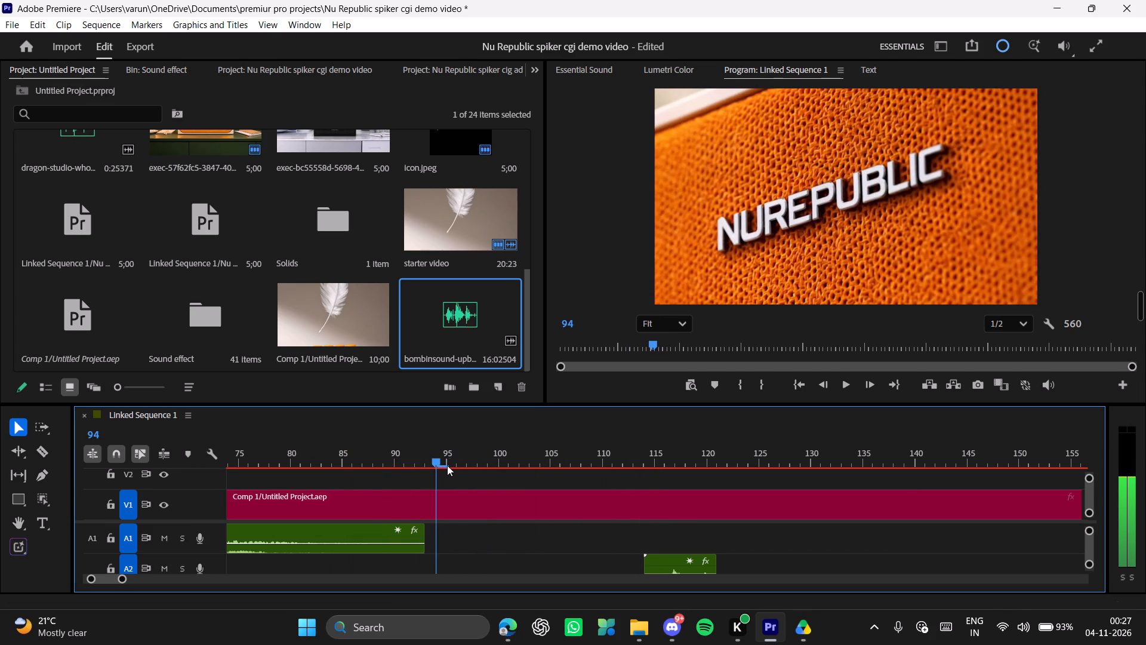
pyautogui.moveTo(447, 465); pyautogui.dragTo(449, 465)
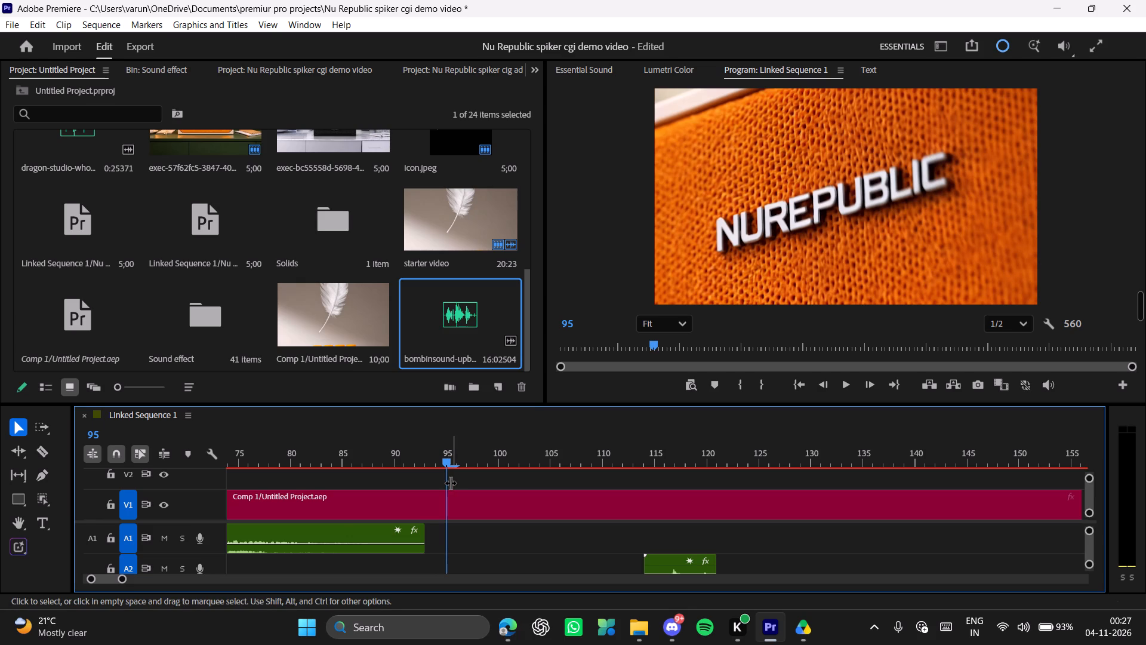
# Open the Sound effect bin and preview the mixkit-transition-wi… clip from its beginning.
pyautogui.doubleClick(201, 307)
pyautogui.click(300, 285)
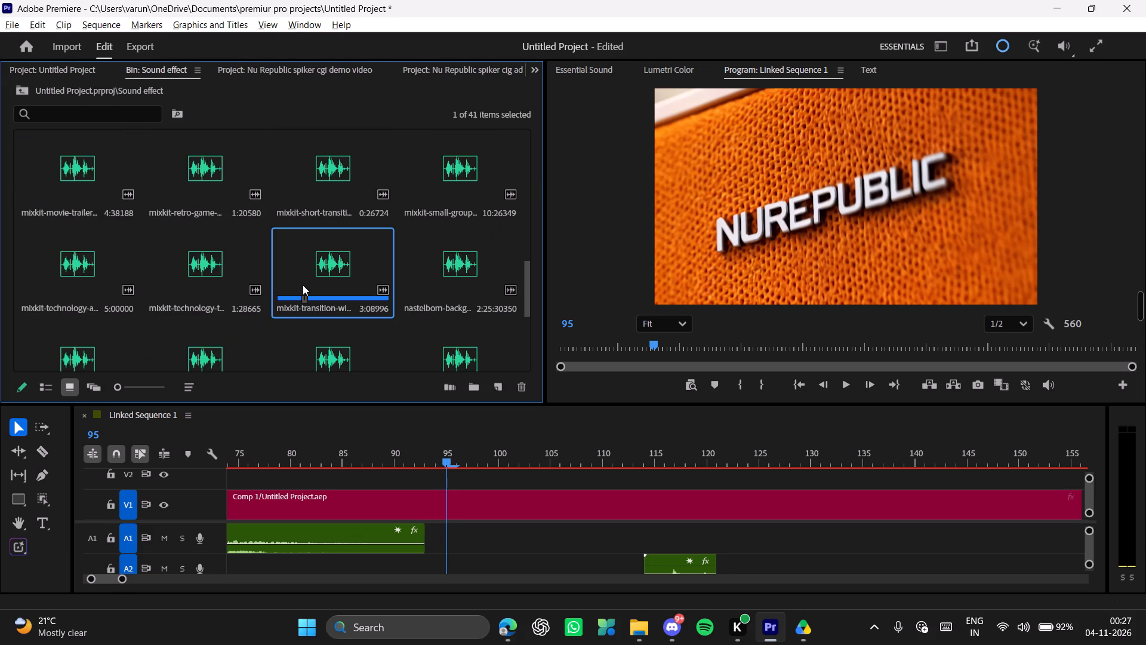
pyautogui.click(266, 279)
pyautogui.click(292, 281)
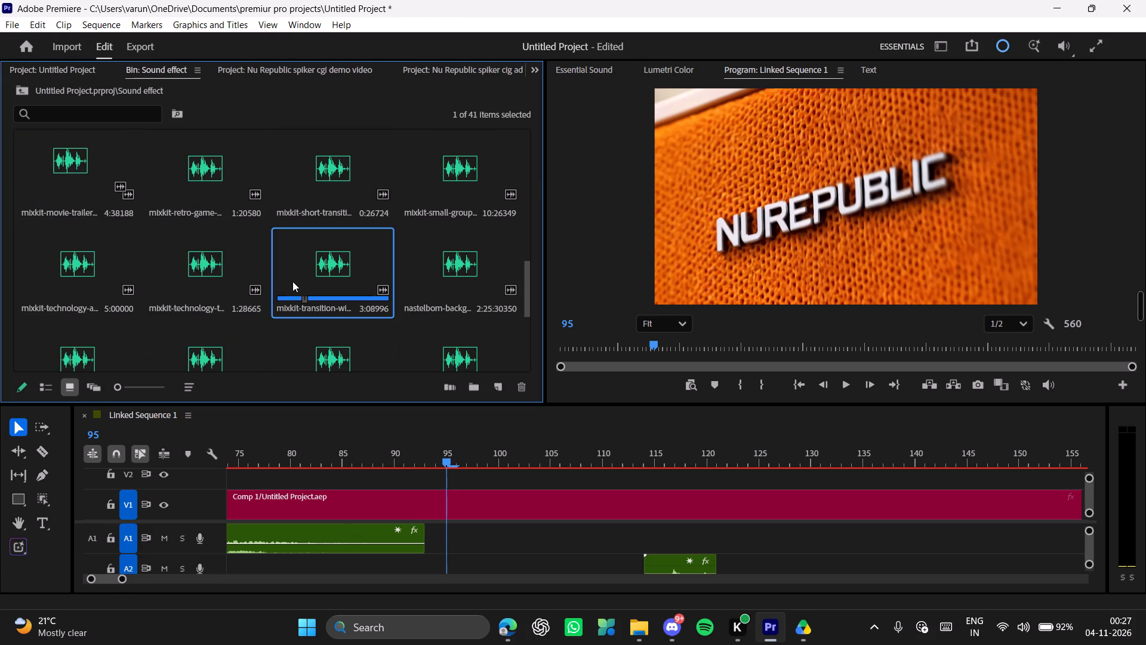
pyautogui.click(279, 282)
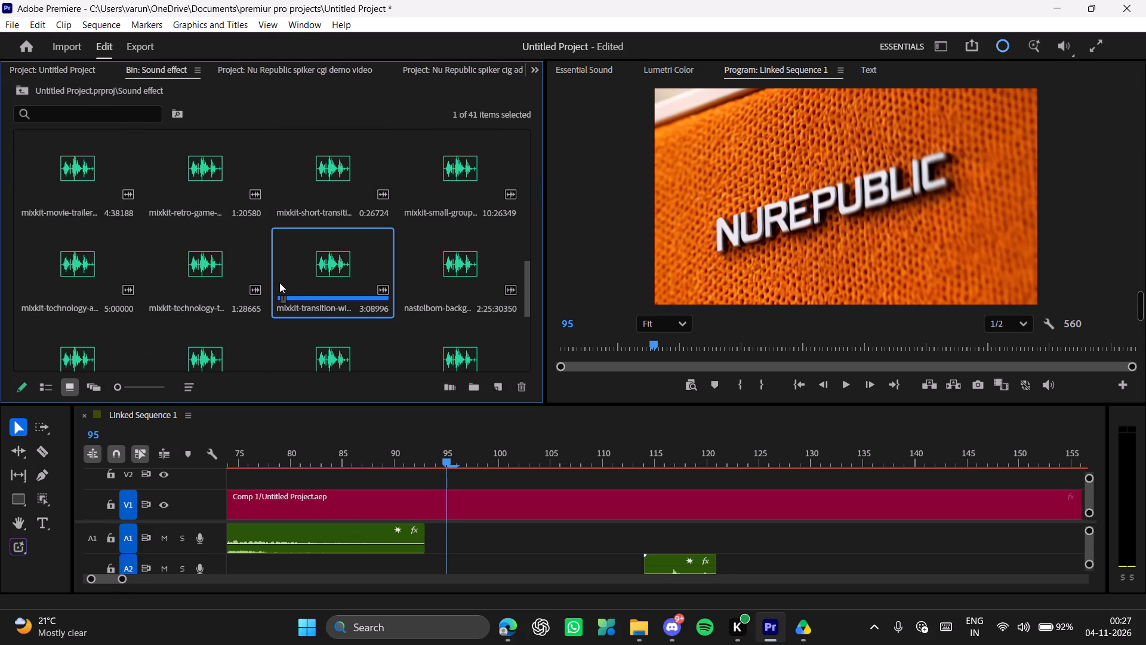
pyautogui.press('space')
pyautogui.press('space')
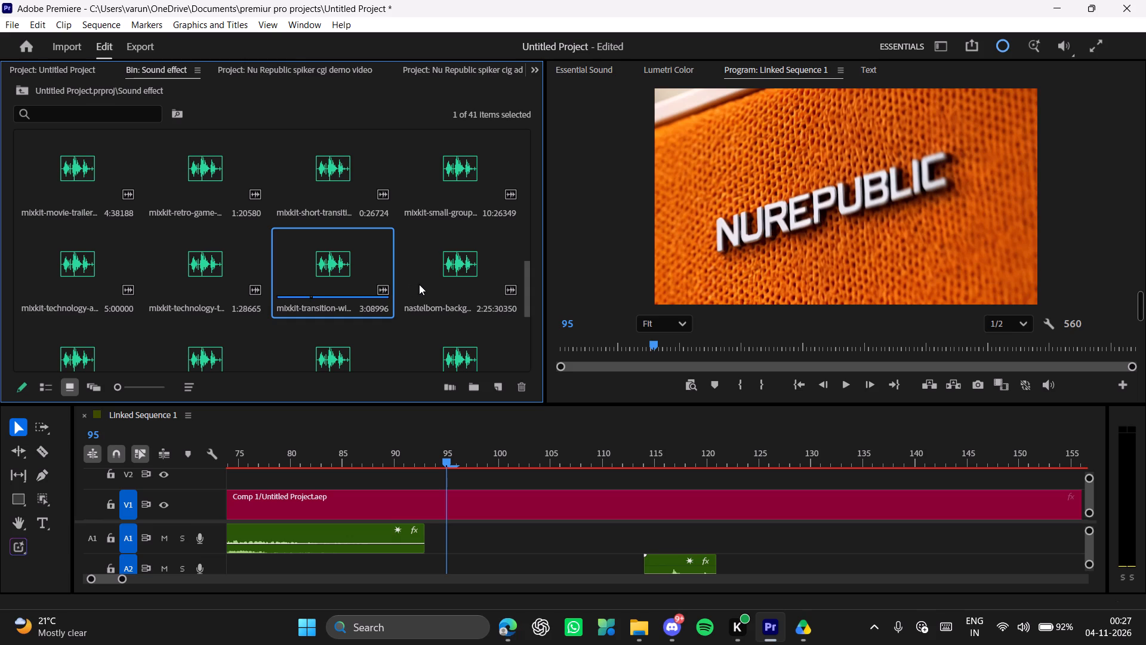
# Preview the nastelbom-backg… track and the first sound clip in the row below it.
pyautogui.click(425, 283)
pyautogui.click(409, 283)
pyautogui.press('space')
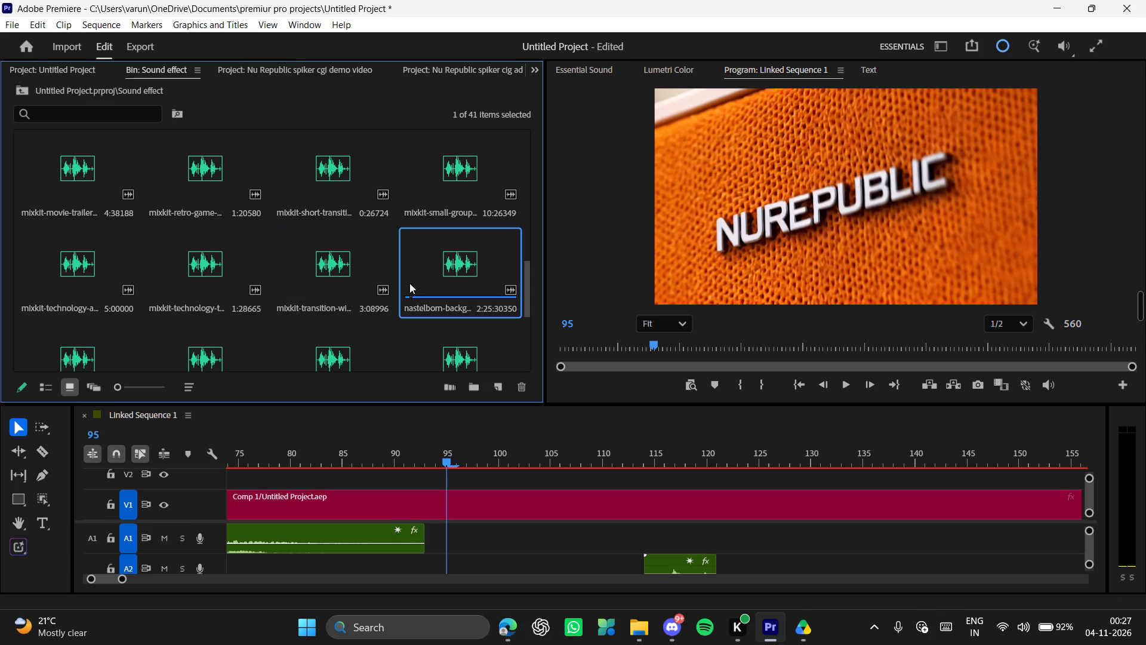
pyautogui.click(409, 283)
pyautogui.press('space')
pyautogui.press('space')
pyautogui.click(84, 355)
pyautogui.click(32, 355)
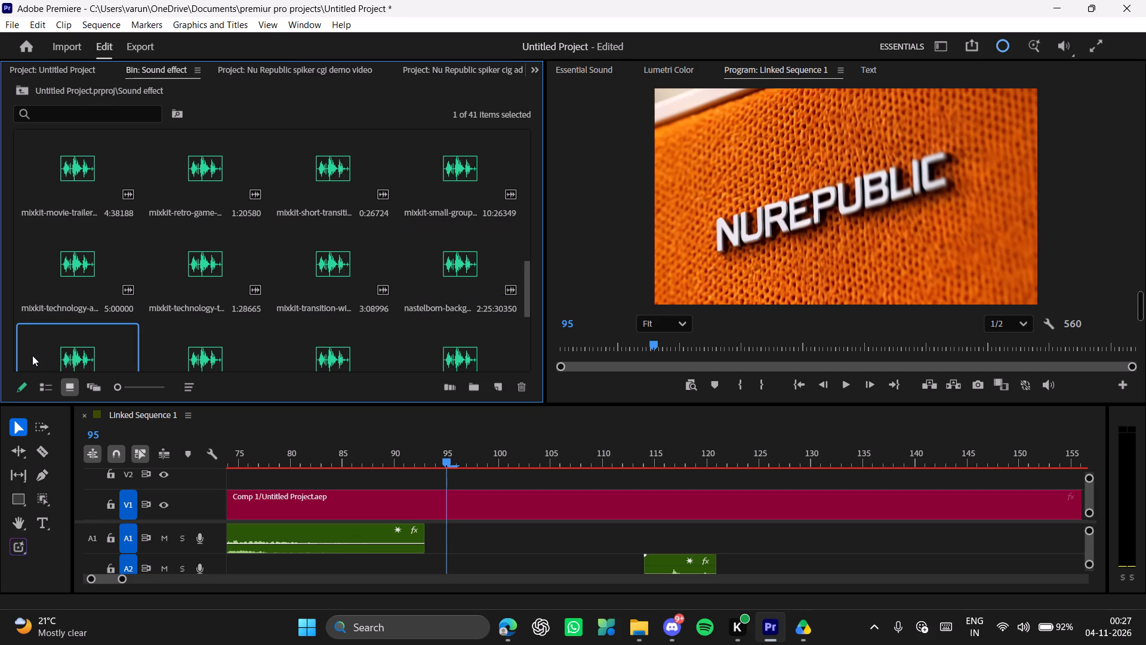
pyautogui.press('space')
pyautogui.click(32, 355)
# Browse the Sound effect bin and preview the lordsonny-whoosh-c… clip and the first mixkit-arcade-retro-… clip.
pyautogui.scroll(-4, 300, 317)
pyautogui.scroll(-5, 206, 265)
pyautogui.scroll(17, 206, 266)
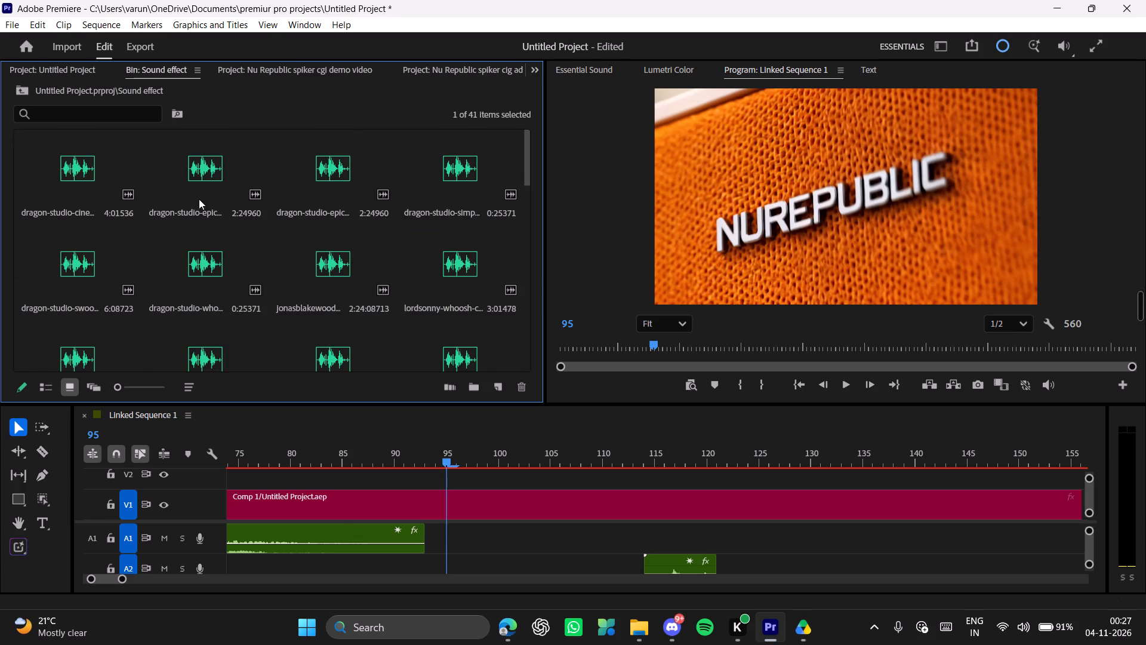
pyautogui.click(424, 275)
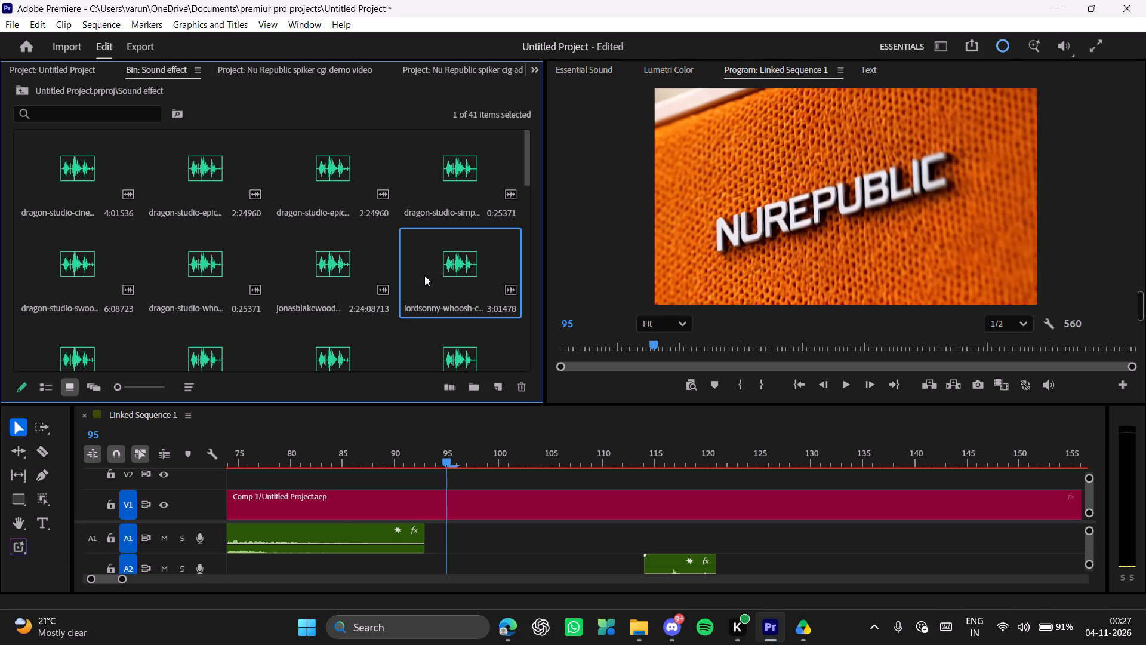
pyautogui.click(409, 275)
pyautogui.press('space')
pyautogui.press('space')
pyautogui.scroll(-1, 416, 297)
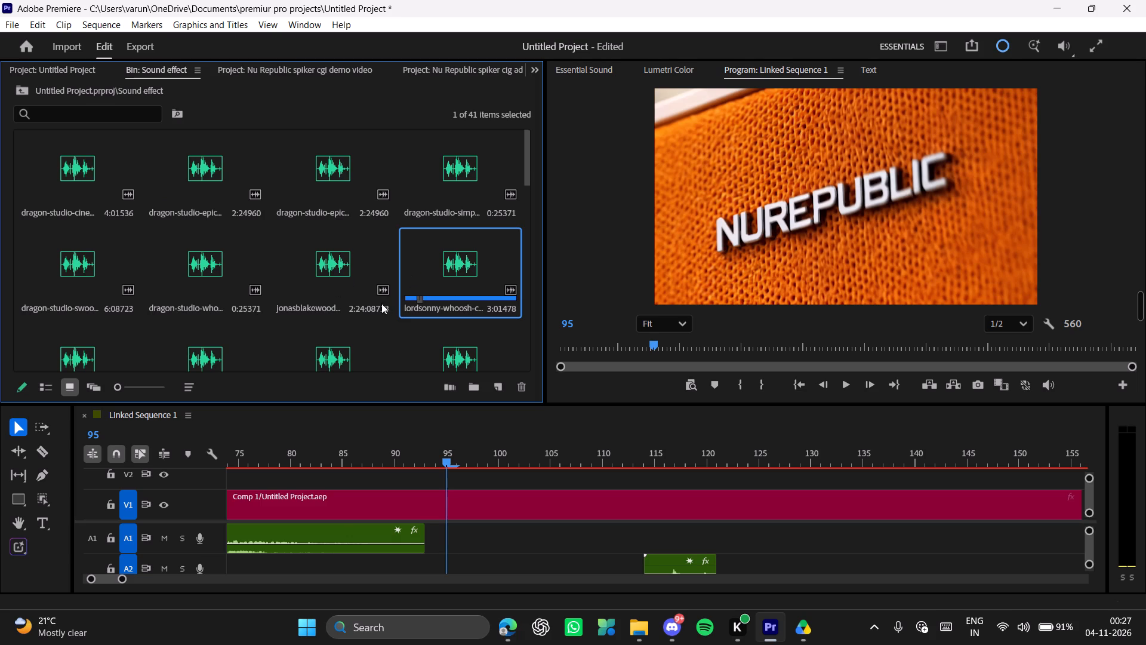
pyautogui.scroll(-2, 392, 306)
pyautogui.scroll(1, 356, 283)
pyautogui.click(321, 269)
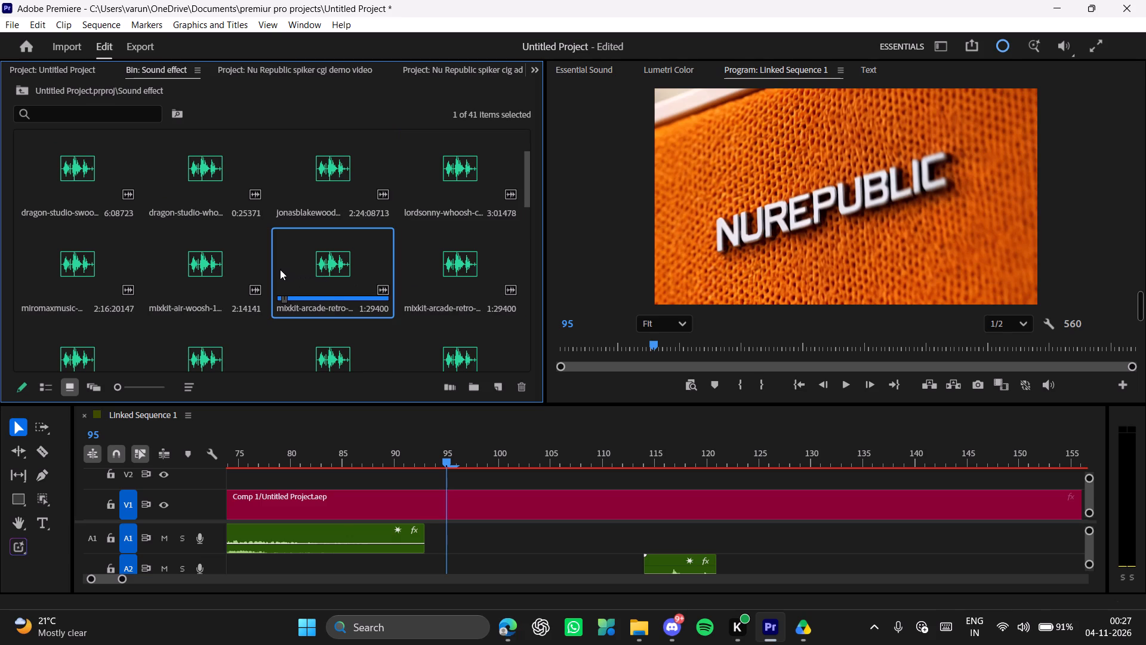
pyautogui.click(279, 269)
pyautogui.press('space')
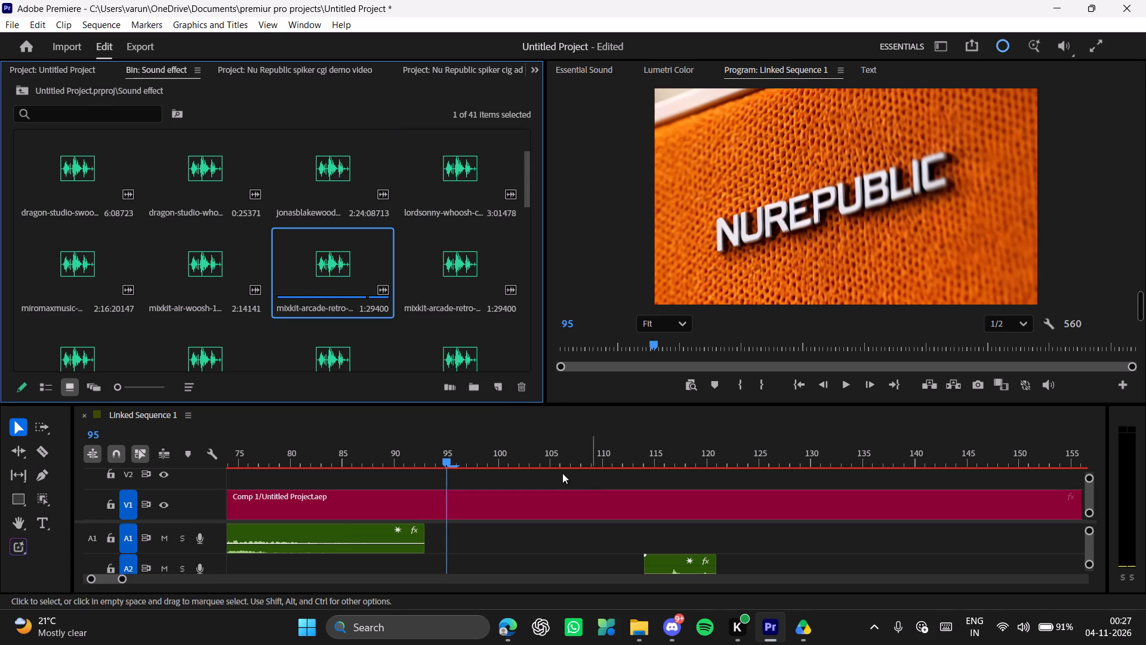
# Scrub from frame 50 through the logo-to-buttons transition and place the playhead at frame 96.
pyautogui.moveTo(442, 456); pyautogui.dragTo(290, 463)
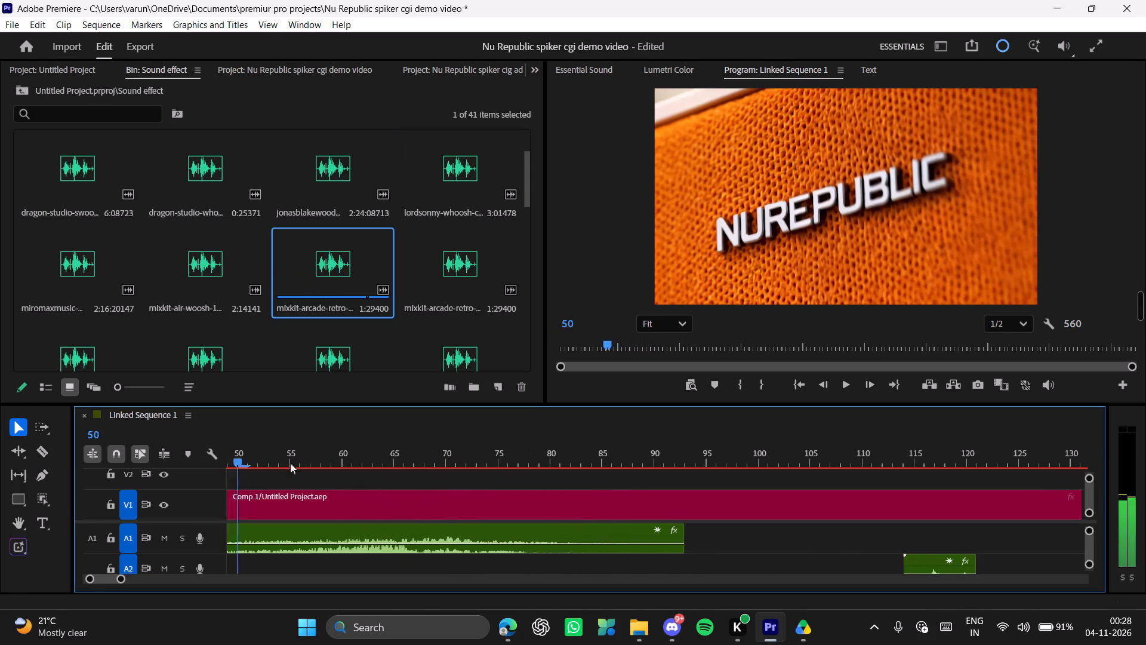
pyautogui.moveTo(290, 463); pyautogui.dragTo(783, 462)
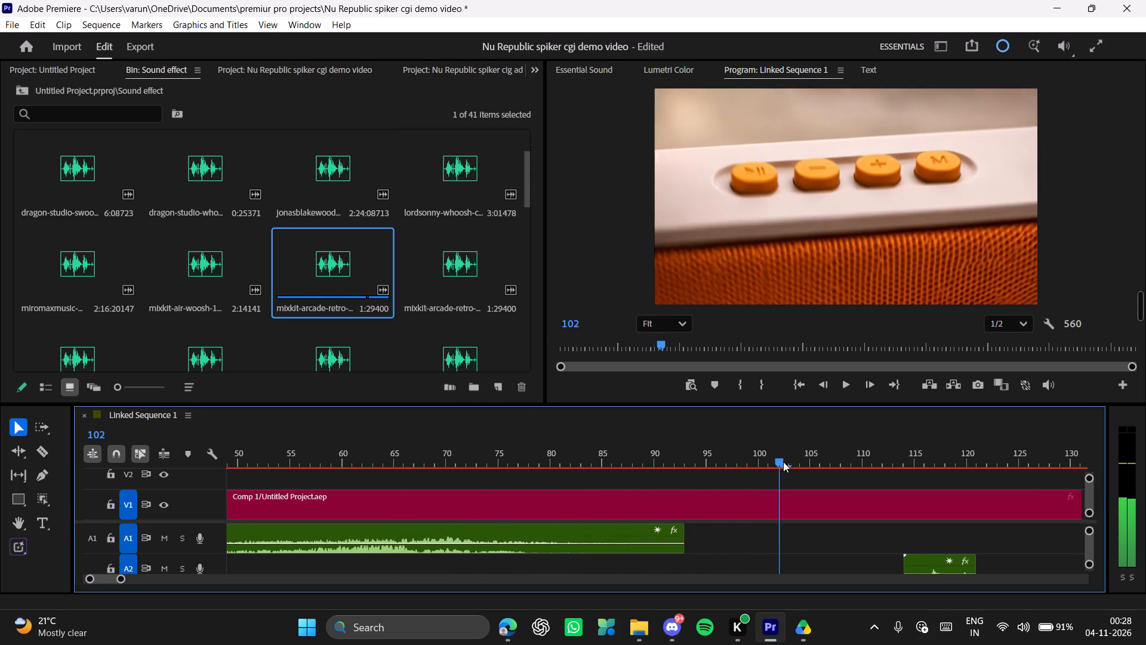
pyautogui.moveTo(783, 462); pyautogui.dragTo(734, 465)
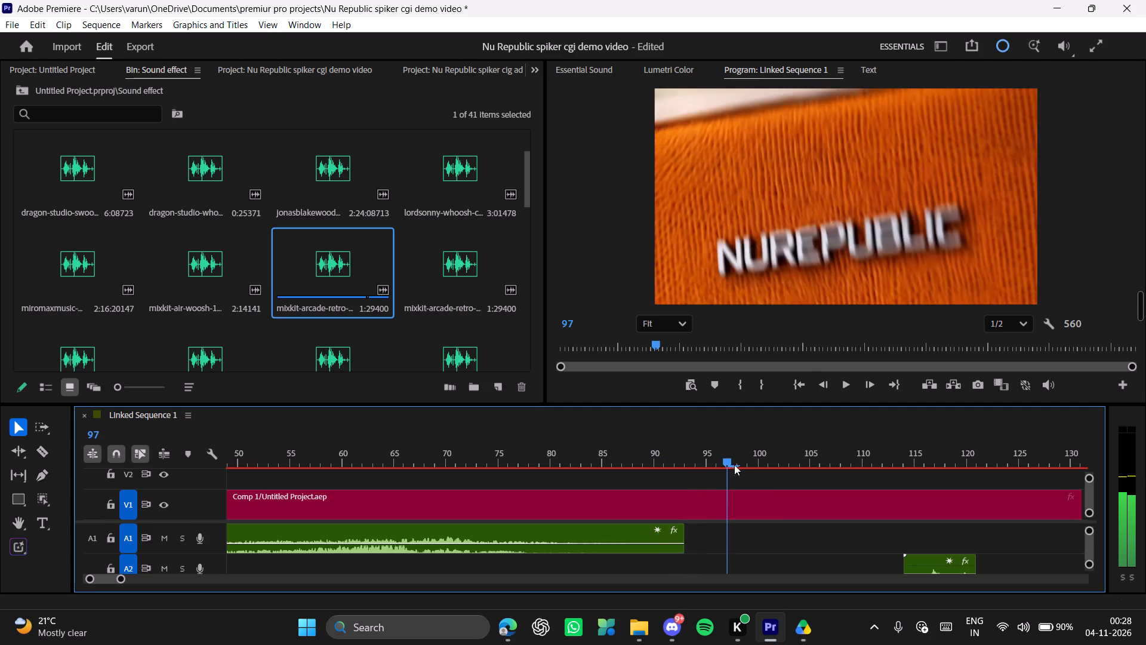
pyautogui.moveTo(734, 465); pyautogui.dragTo(720, 466)
# Switch to the Pixabay sound effects page in Edge and pause the Upbeat Advertising - Version 7 (Only Time) track.
pyautogui.click(517, 616)
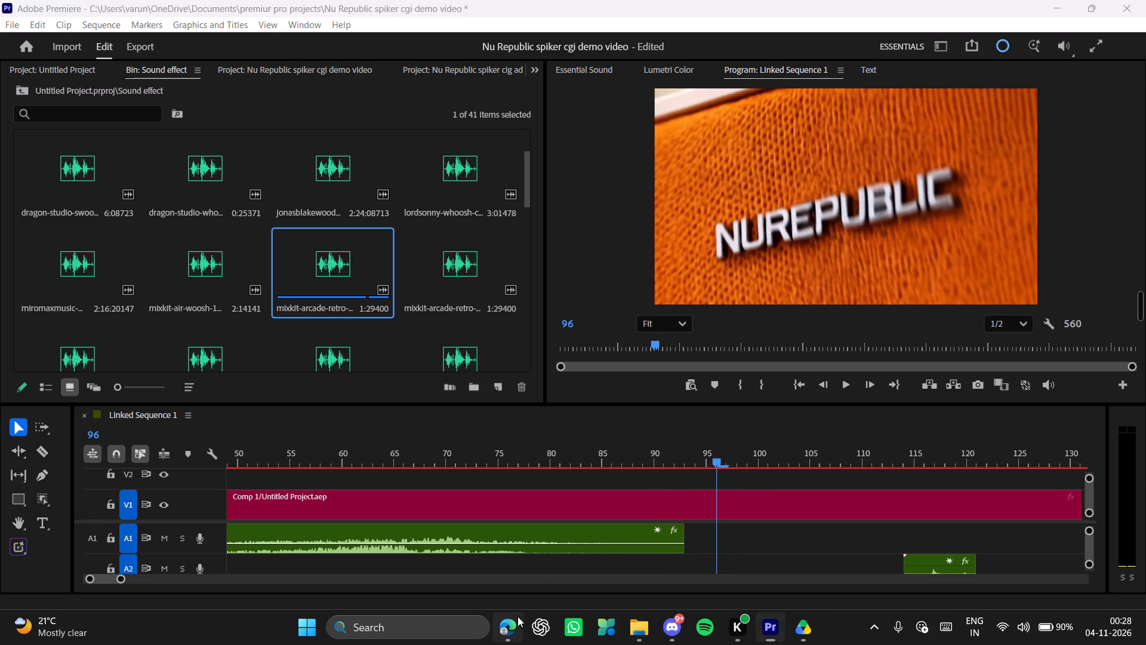
pyautogui.click(868, 344)
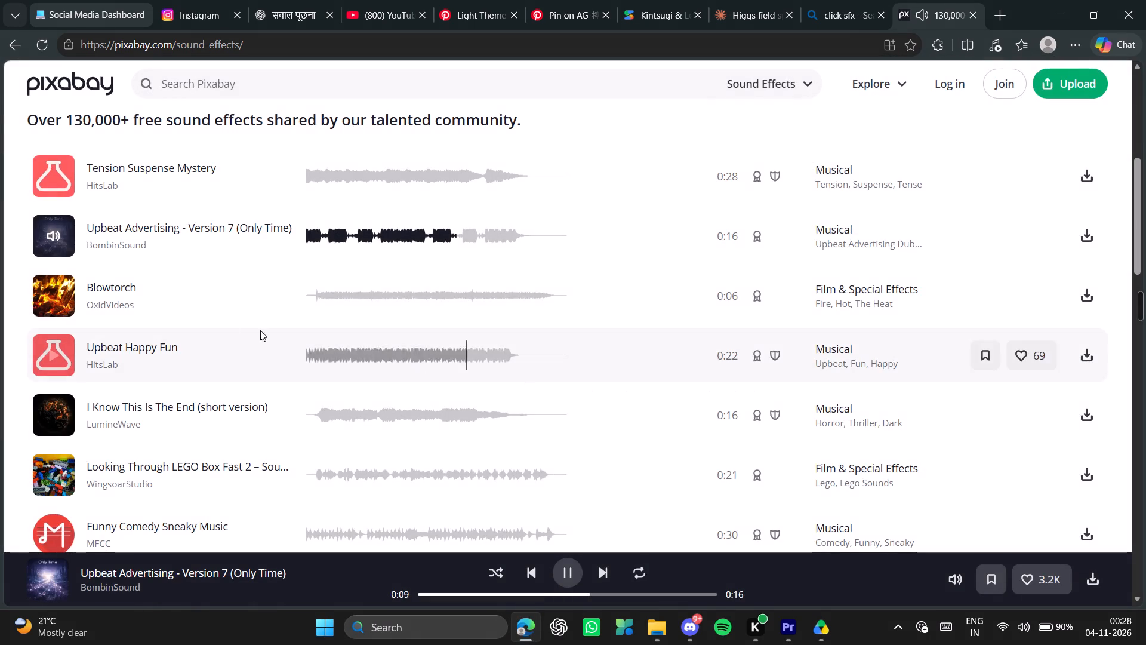
pyautogui.click(53, 239)
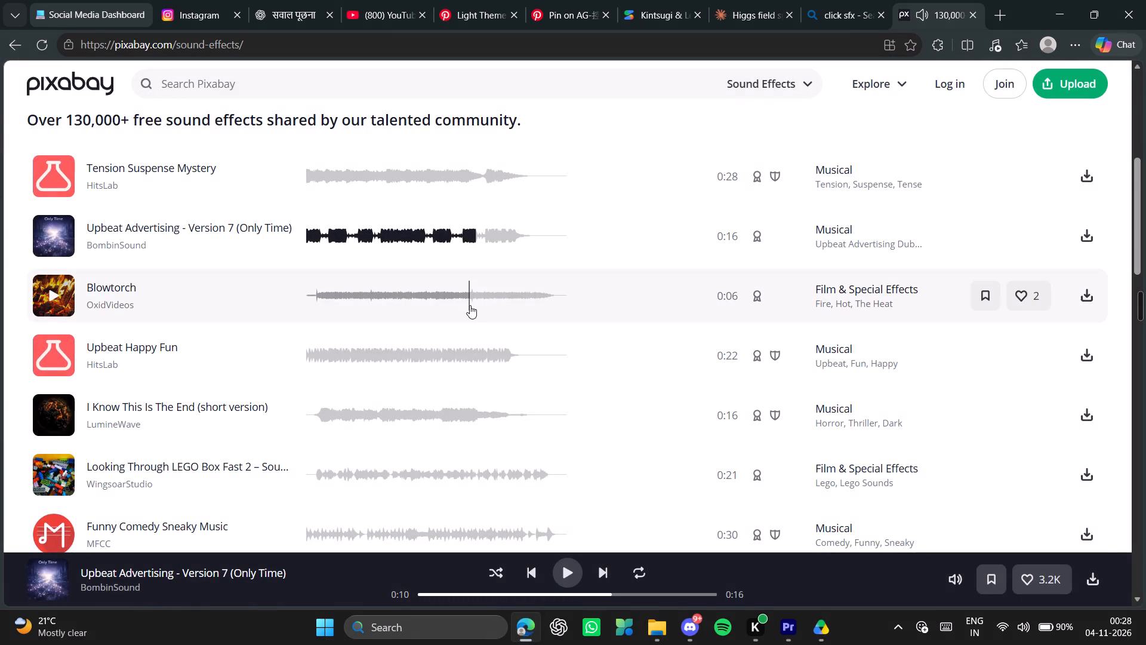
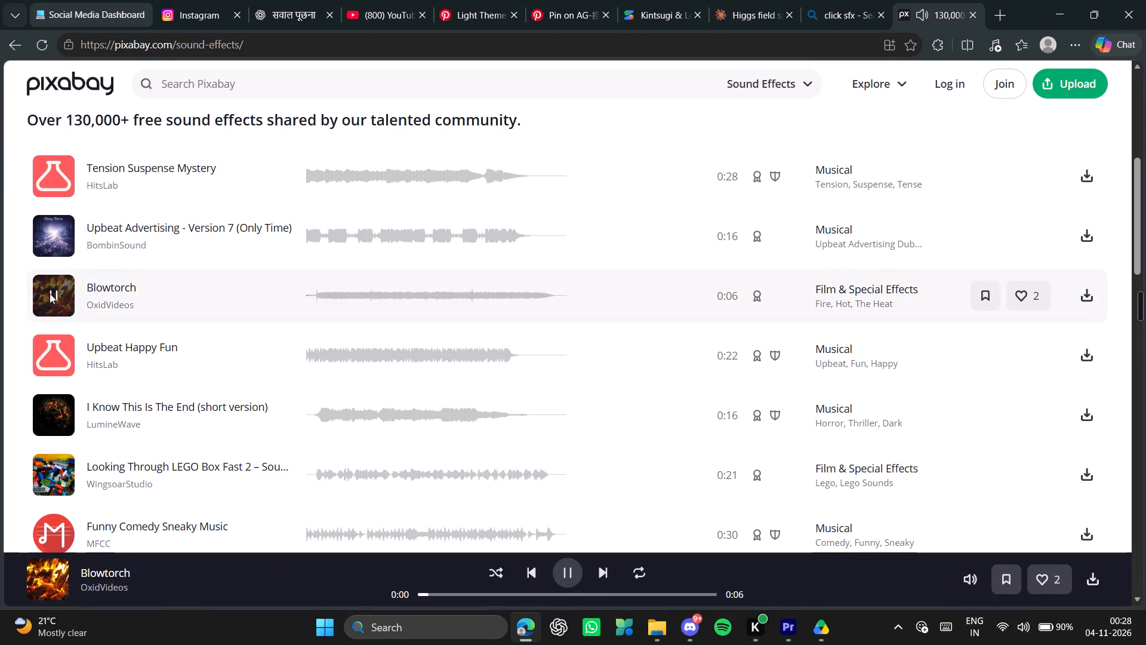
# Stop the Blowtorch sound effect and briefly preview the Upbeat Happy Fun track.
pyautogui.click(50, 293)
pyautogui.click(47, 360)
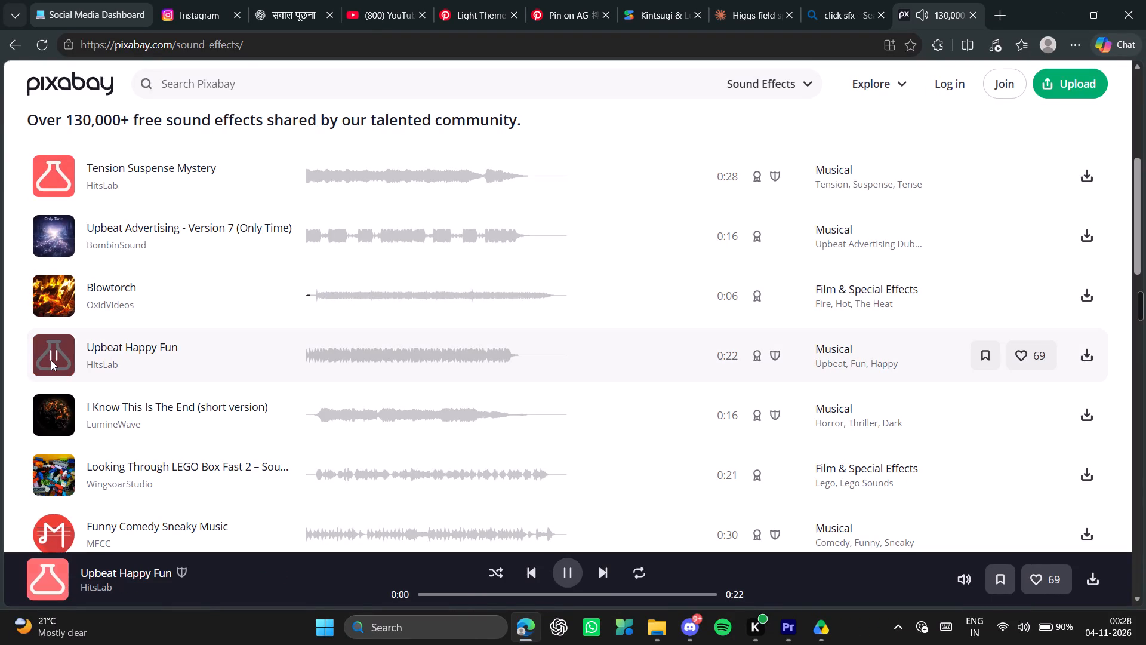
pyautogui.click(51, 360)
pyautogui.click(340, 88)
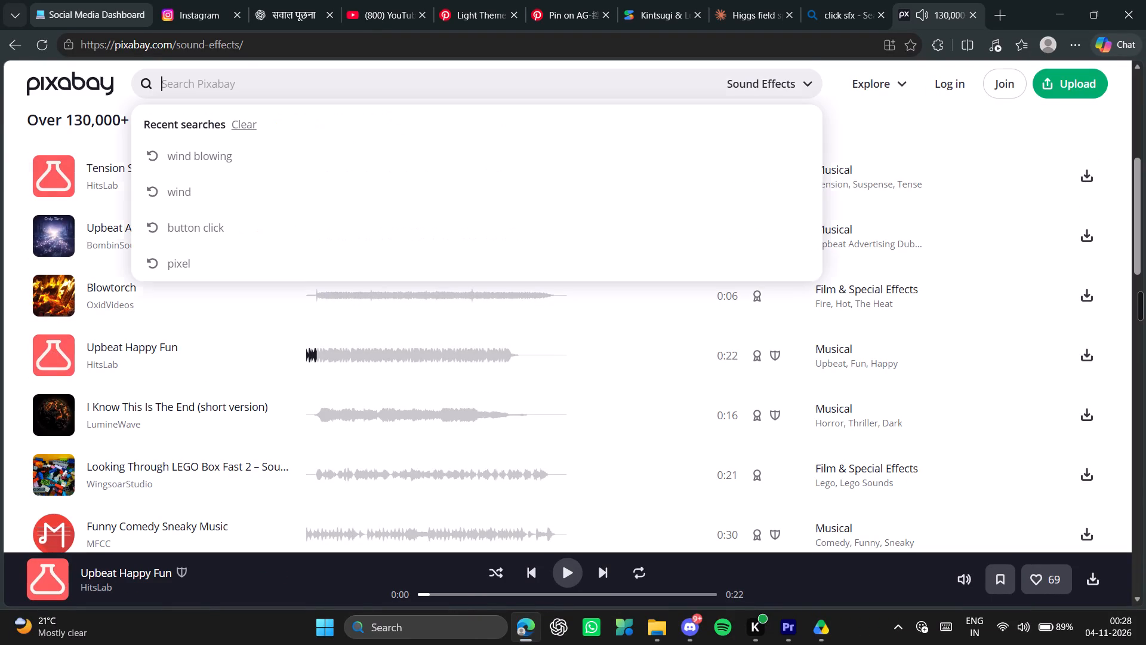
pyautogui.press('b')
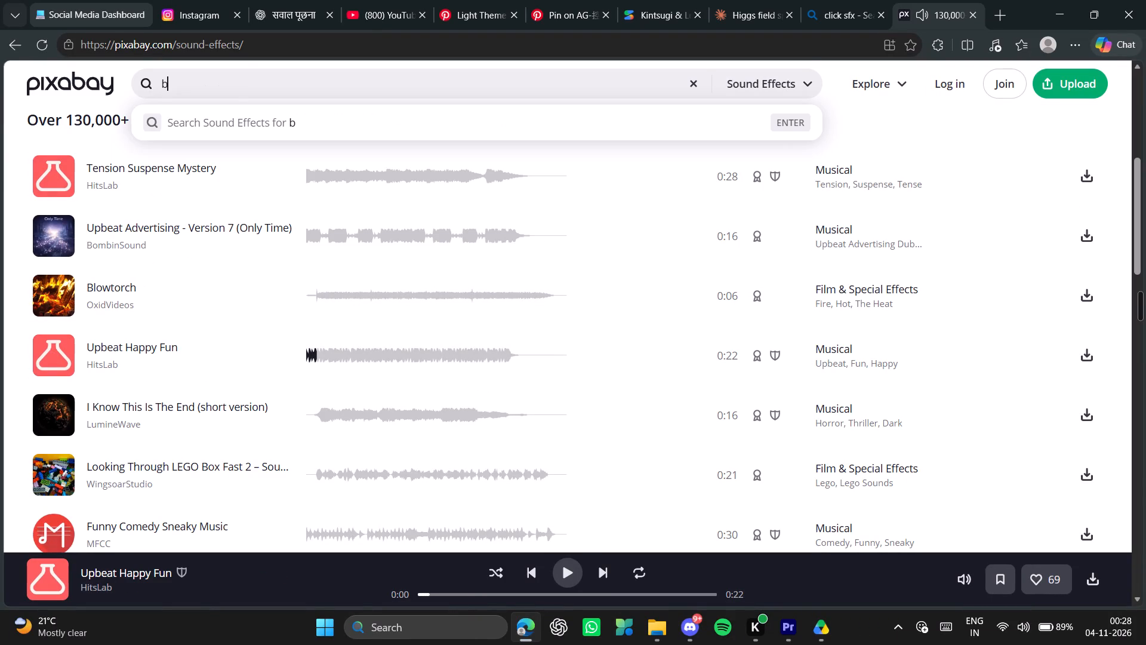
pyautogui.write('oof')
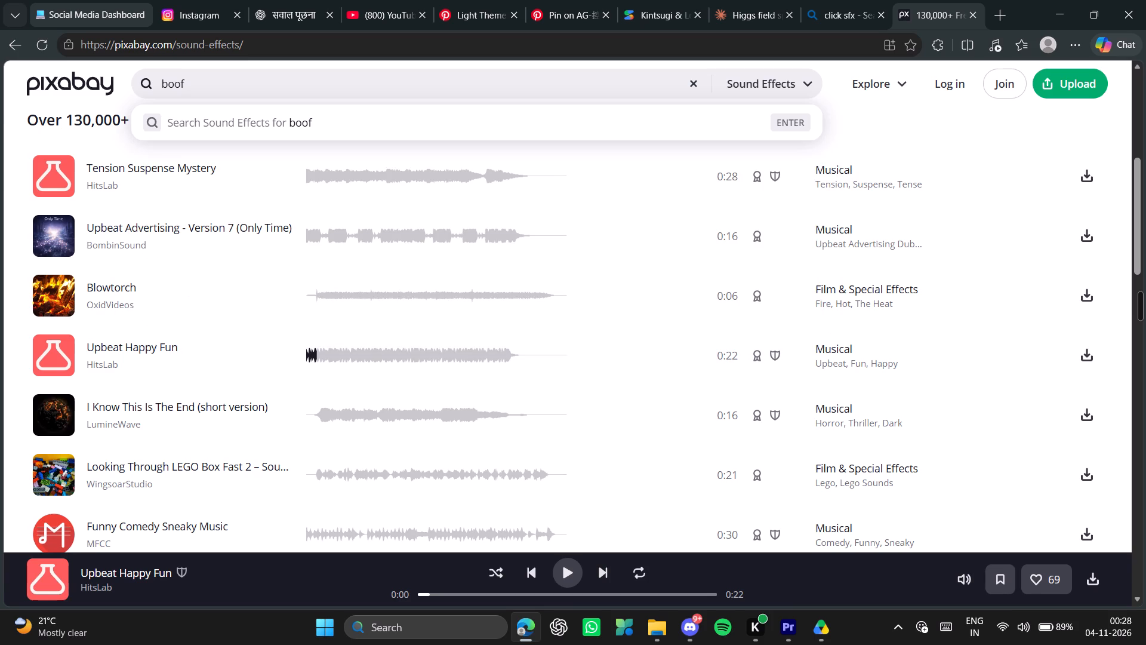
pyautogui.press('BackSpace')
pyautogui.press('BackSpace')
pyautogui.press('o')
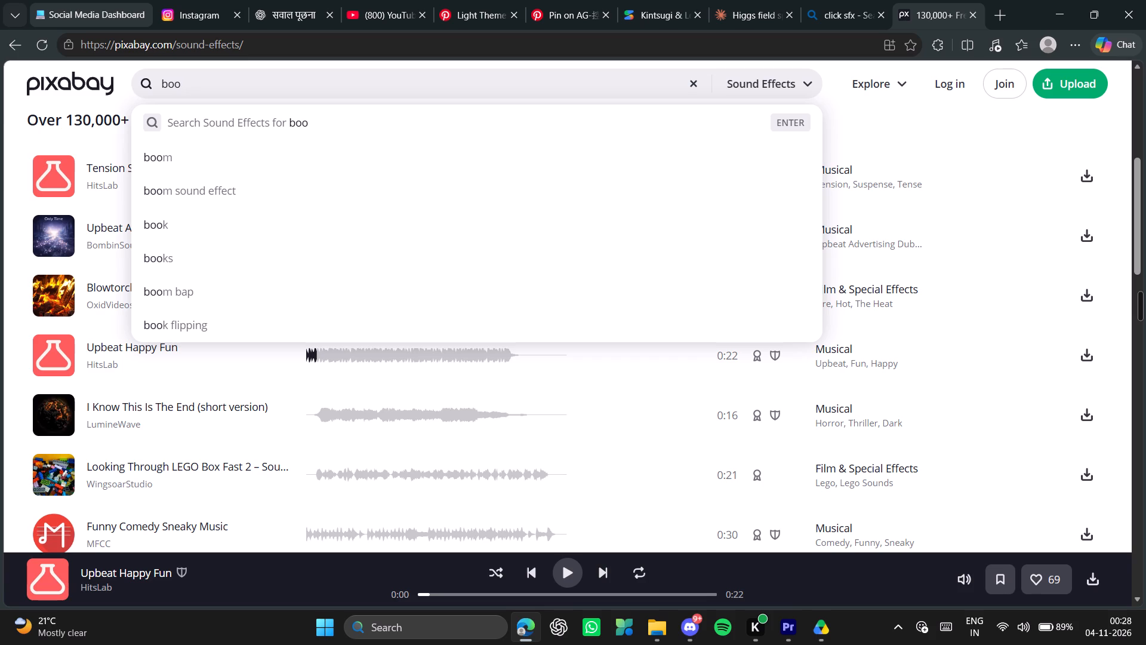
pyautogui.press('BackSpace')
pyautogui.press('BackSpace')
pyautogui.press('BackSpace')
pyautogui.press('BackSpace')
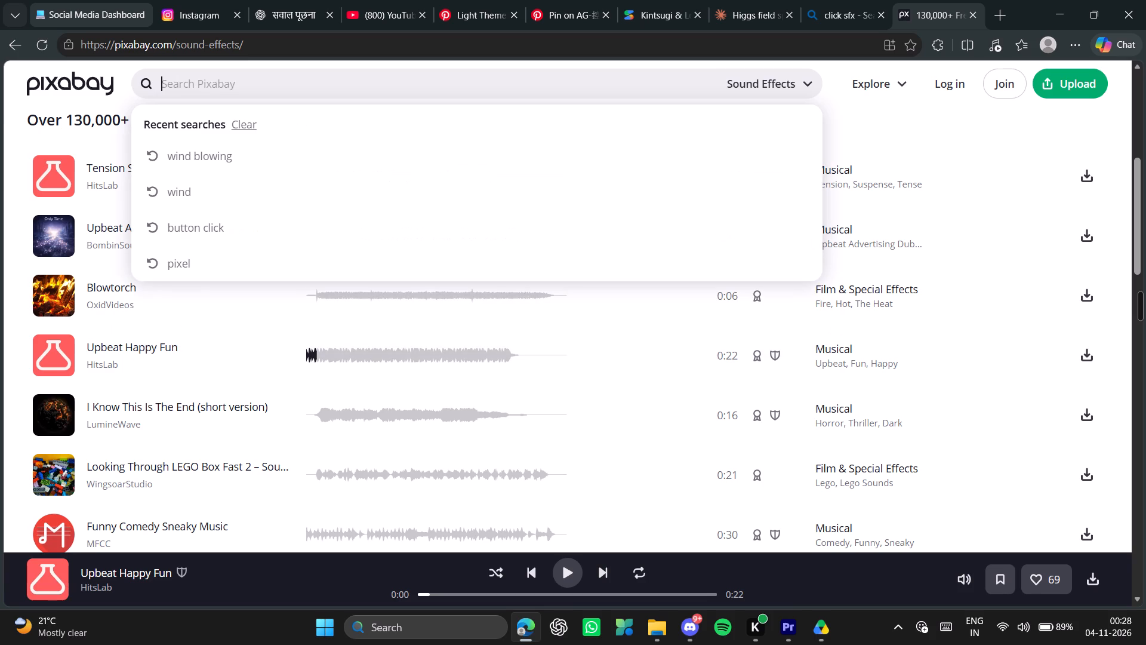
# Search the sound effects for flipping and preview the card flipping and Flipping Book Page clips.
pyautogui.write('flip')
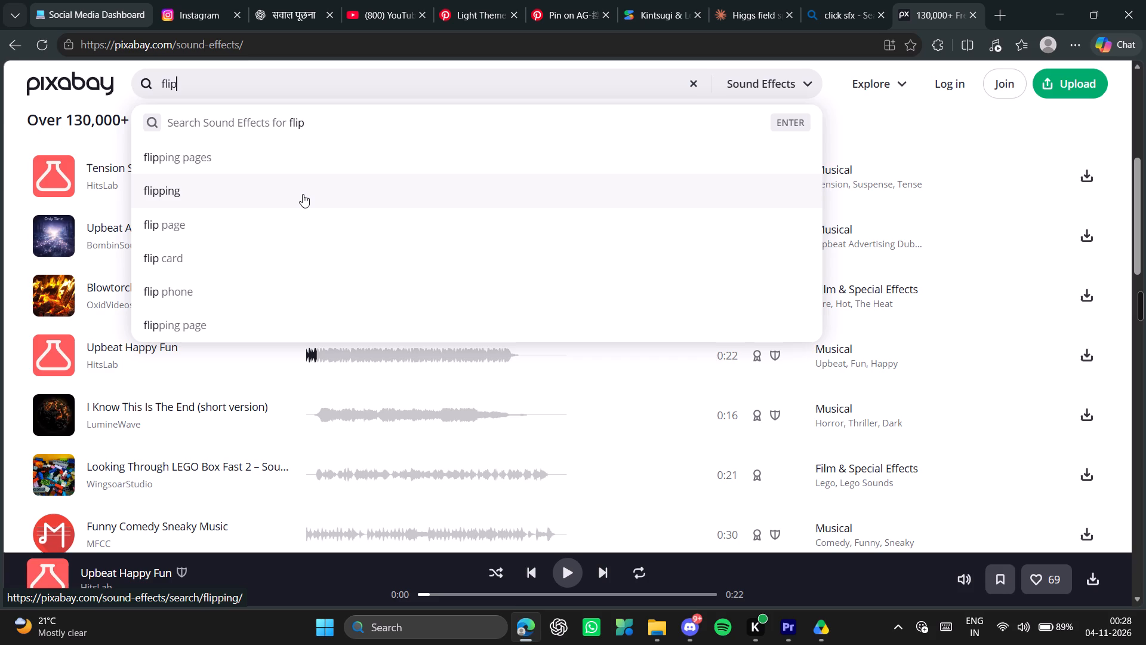
pyautogui.click(303, 194)
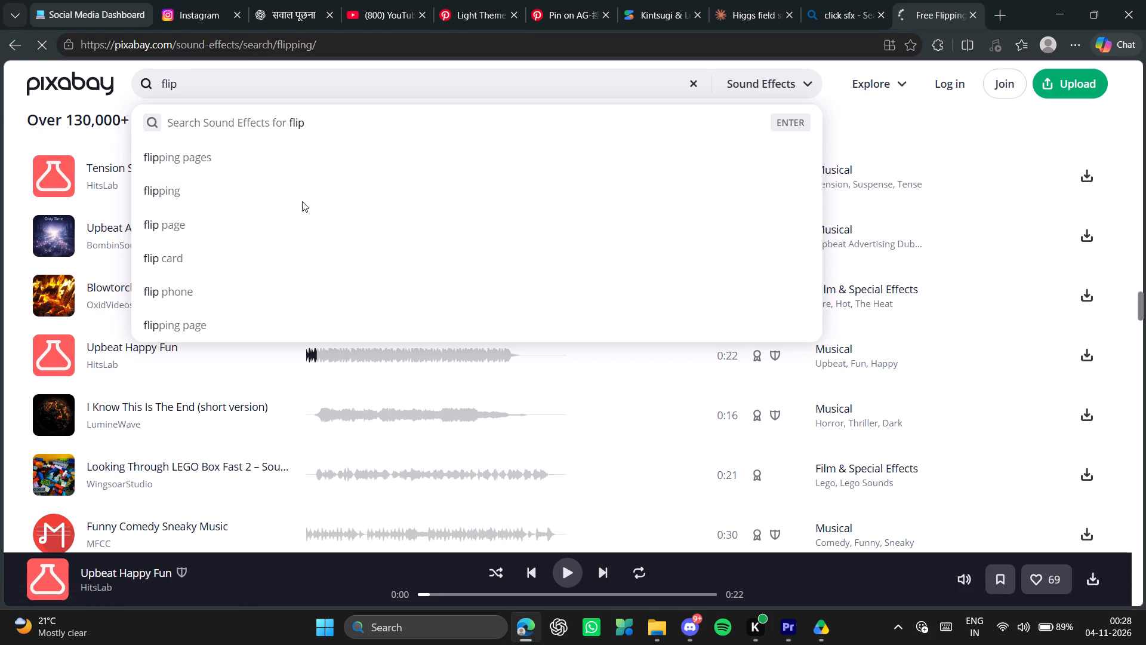
pyautogui.click(49, 380)
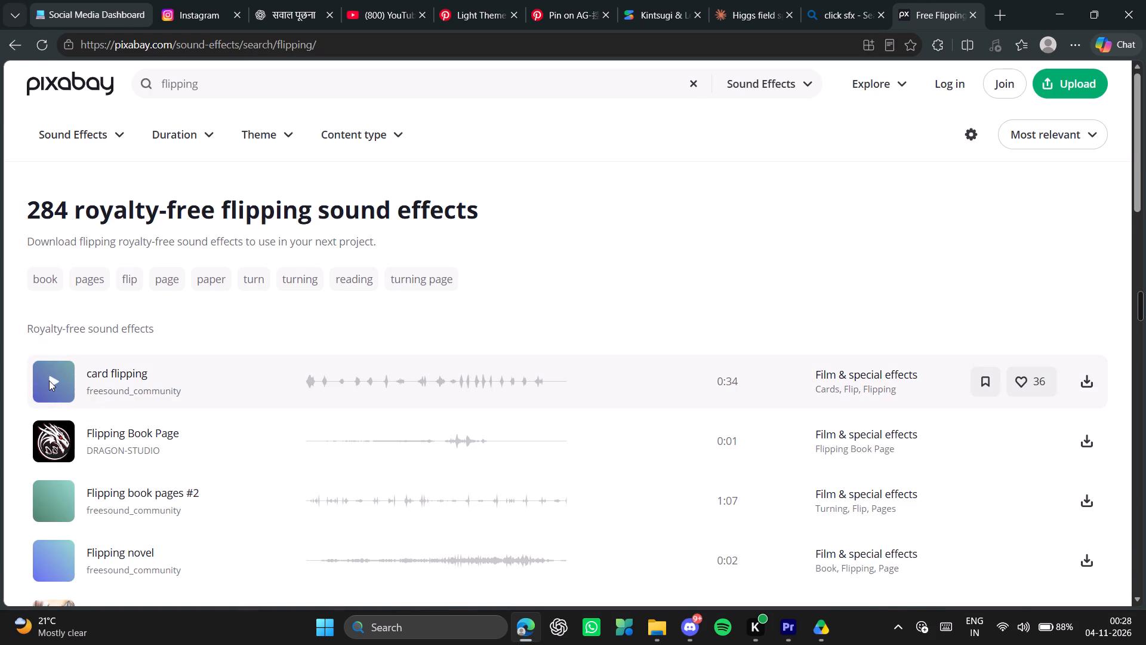
pyautogui.click(49, 380)
pyautogui.click(49, 380)
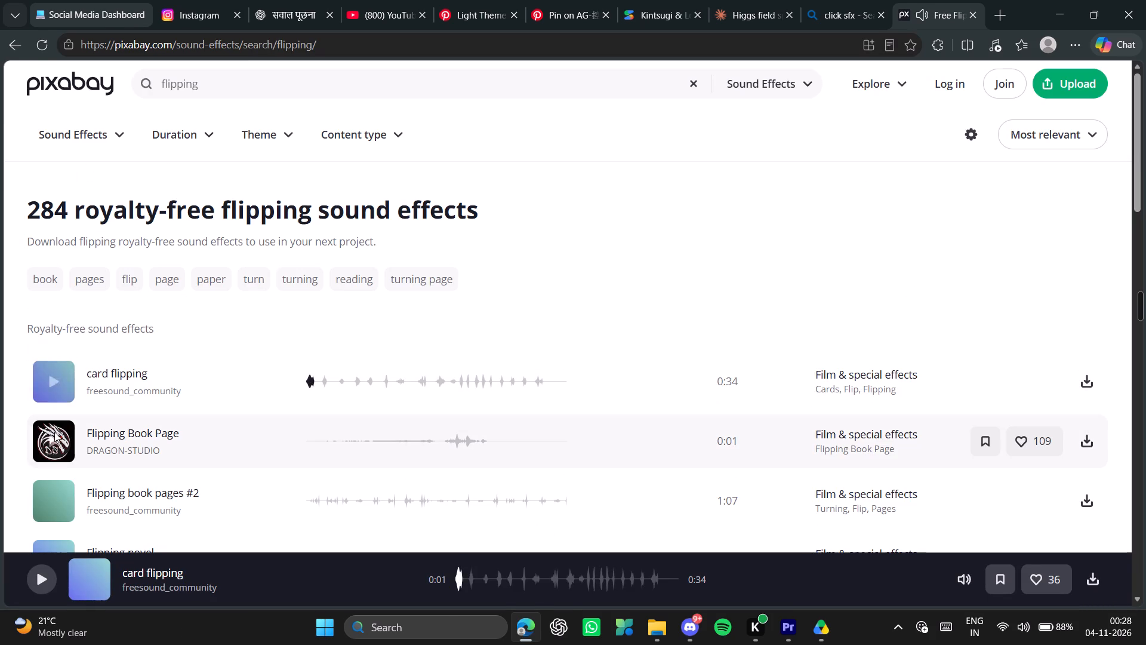
pyautogui.click(59, 440)
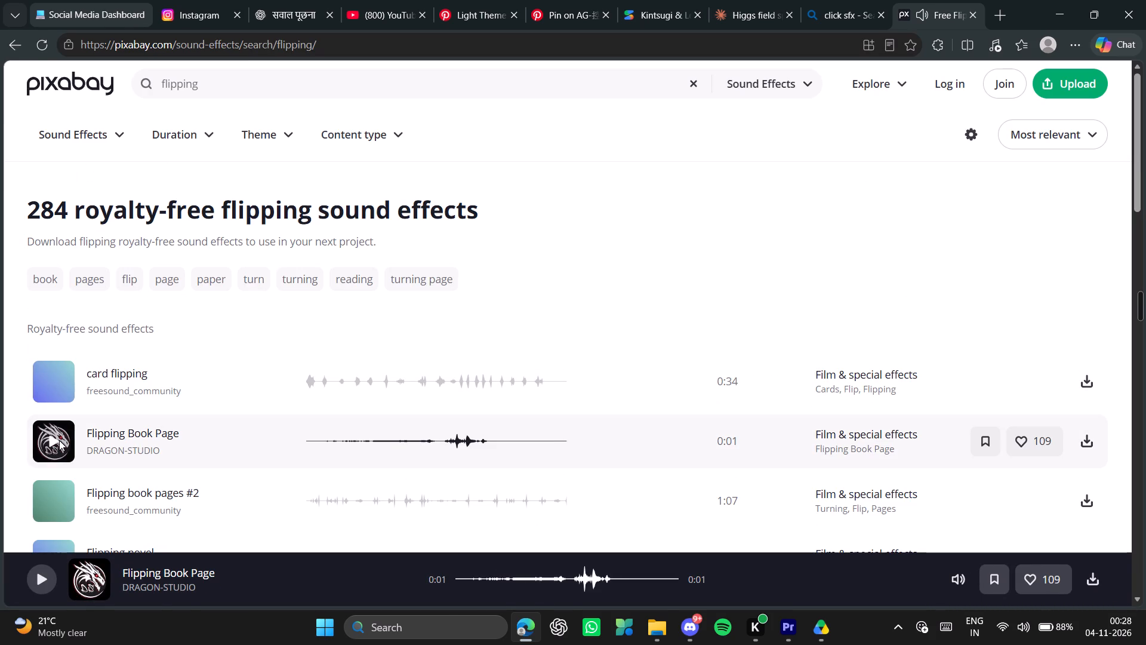
pyautogui.click(59, 440)
pyautogui.click(59, 440)
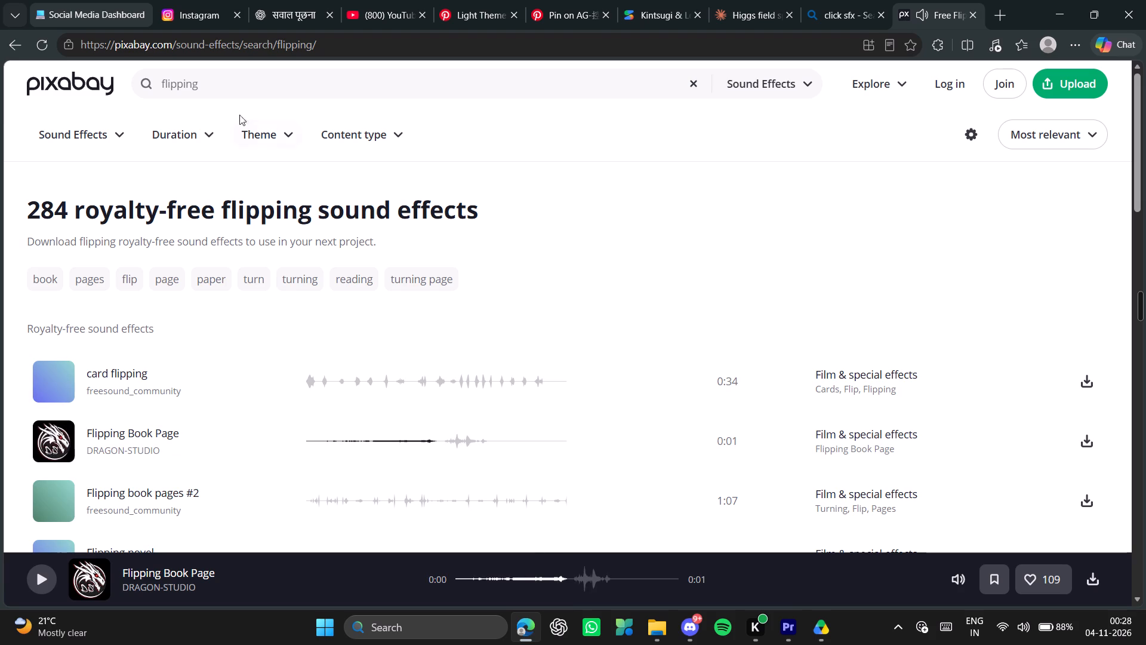
# Replace the search term and search the sound effects for flip.
pyautogui.moveTo(239, 94); pyautogui.dragTo(141, 92)
pyautogui.press('BackSpace')
pyautogui.press('BackSpace')
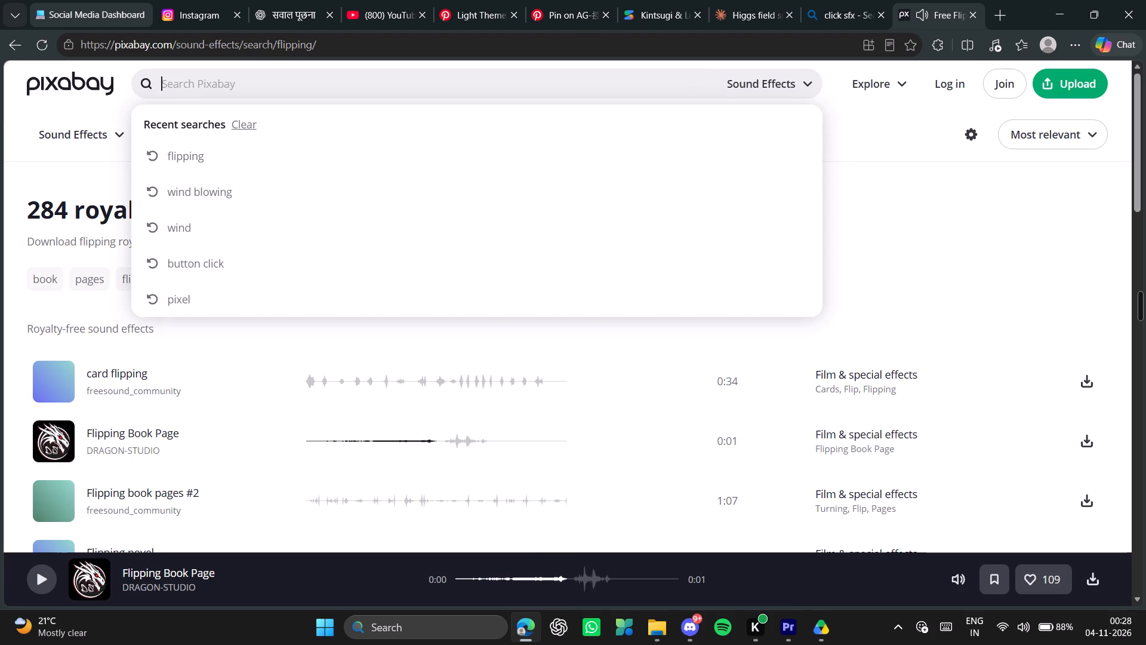
pyautogui.write('flip')
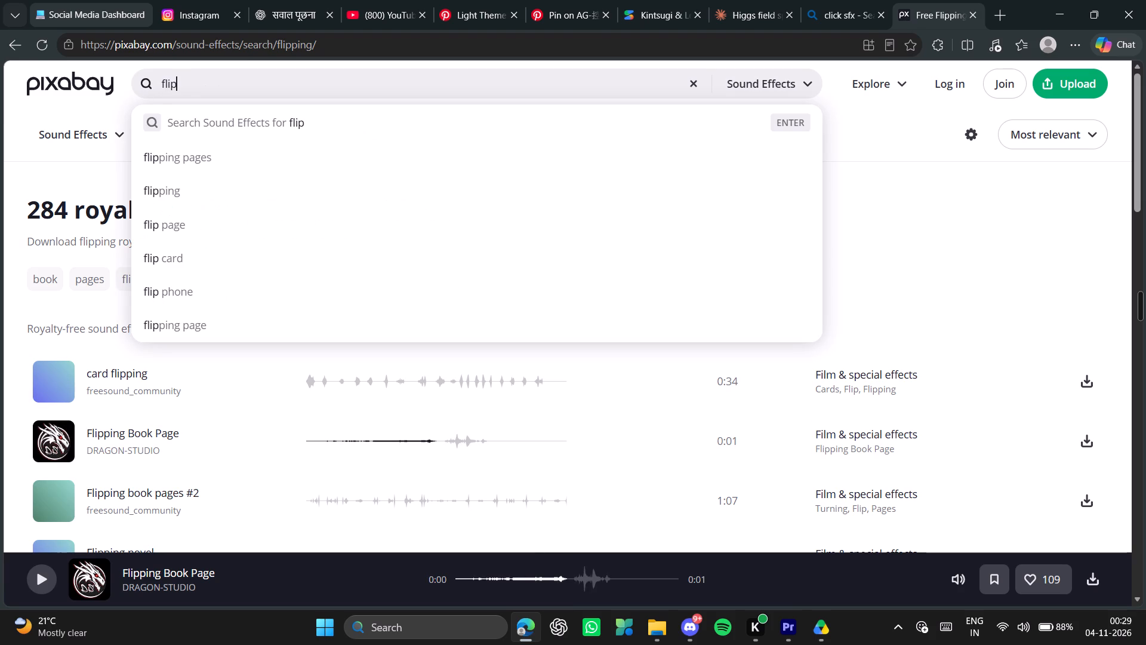
pyautogui.press('Return')
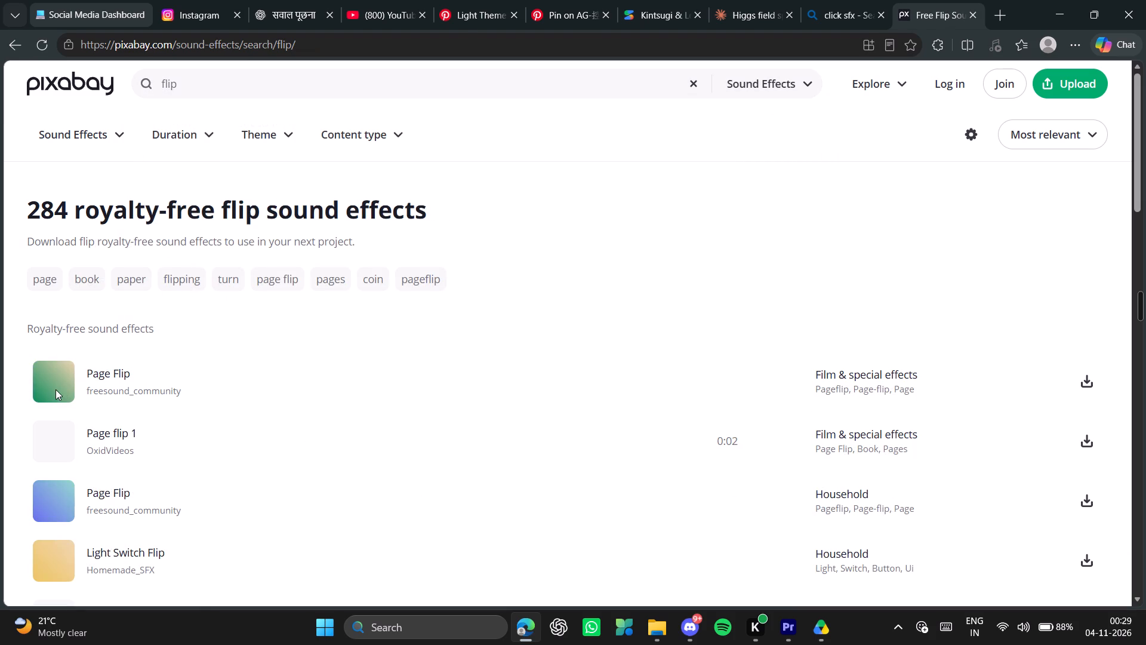
# Preview Light Switch Flip, both Page Flip clips, Page flip 1, coin flip and One page book flip.
pyautogui.click(48, 562)
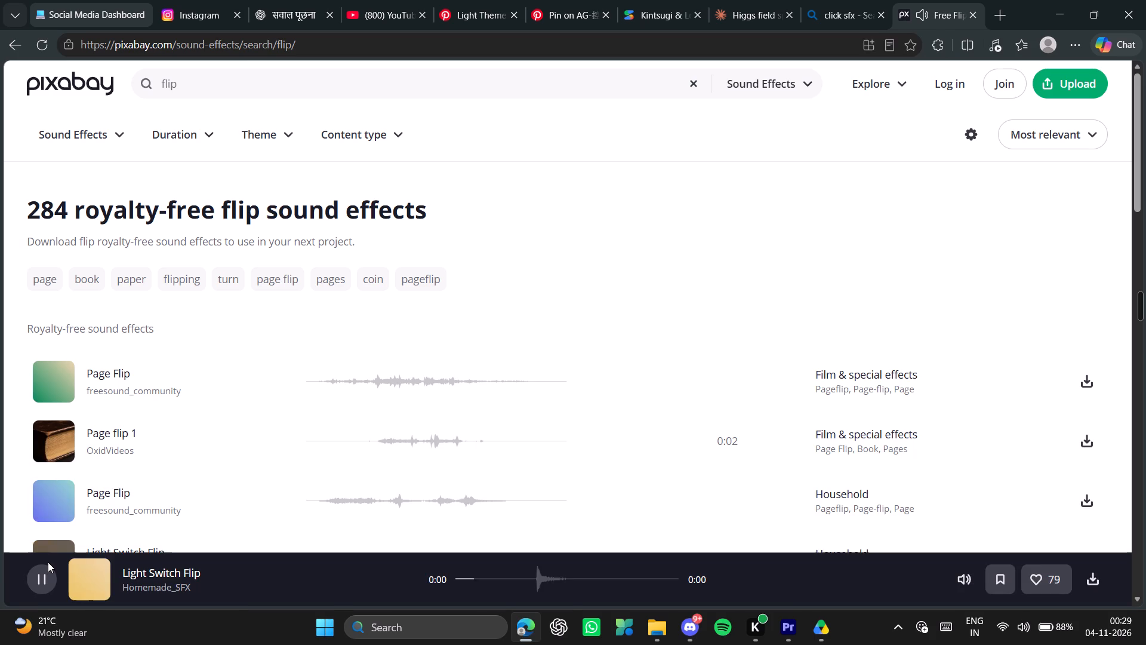
pyautogui.scroll(-1, 104, 494)
pyautogui.click(50, 497)
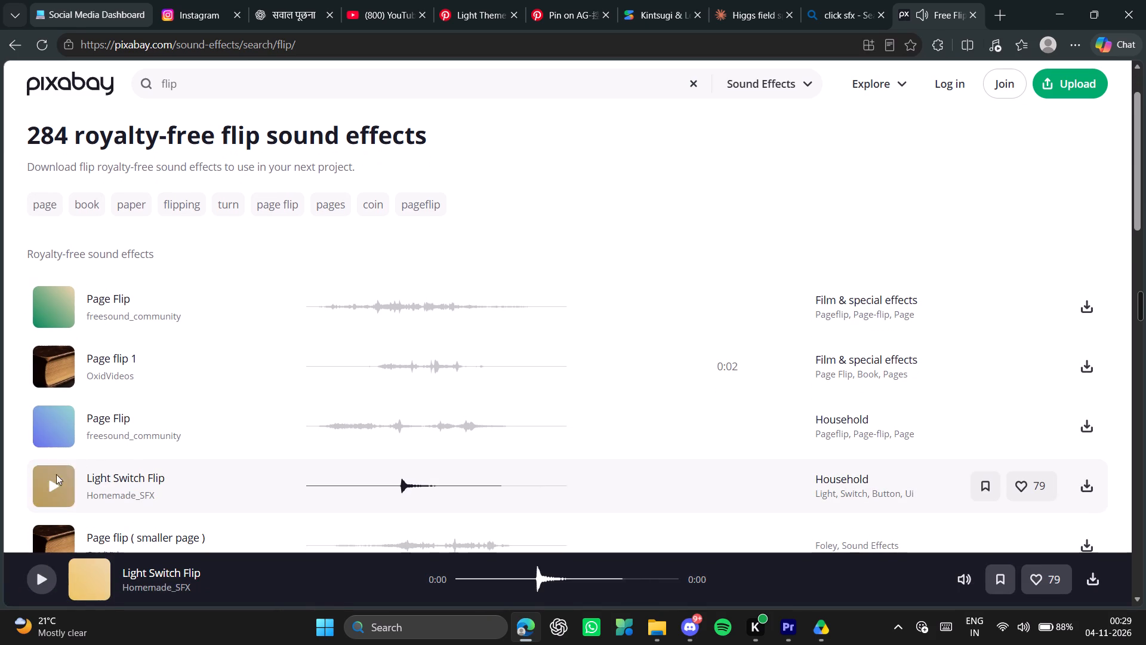
pyautogui.click(60, 420)
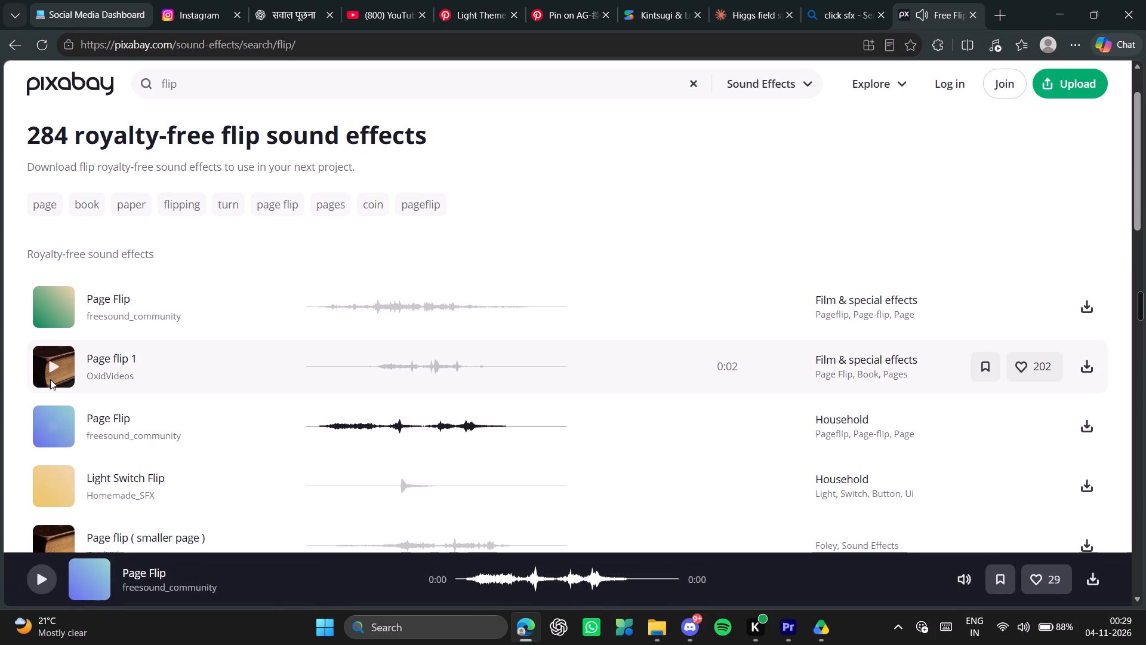
pyautogui.click(54, 370)
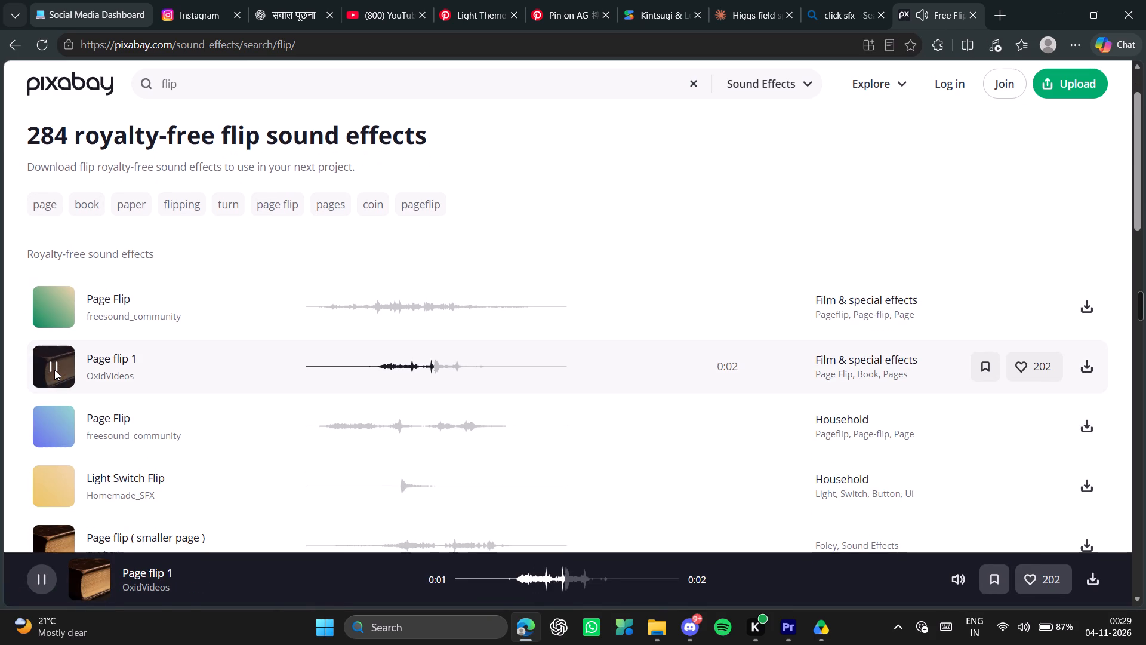
pyautogui.click(53, 311)
pyautogui.scroll(-2, 56, 311)
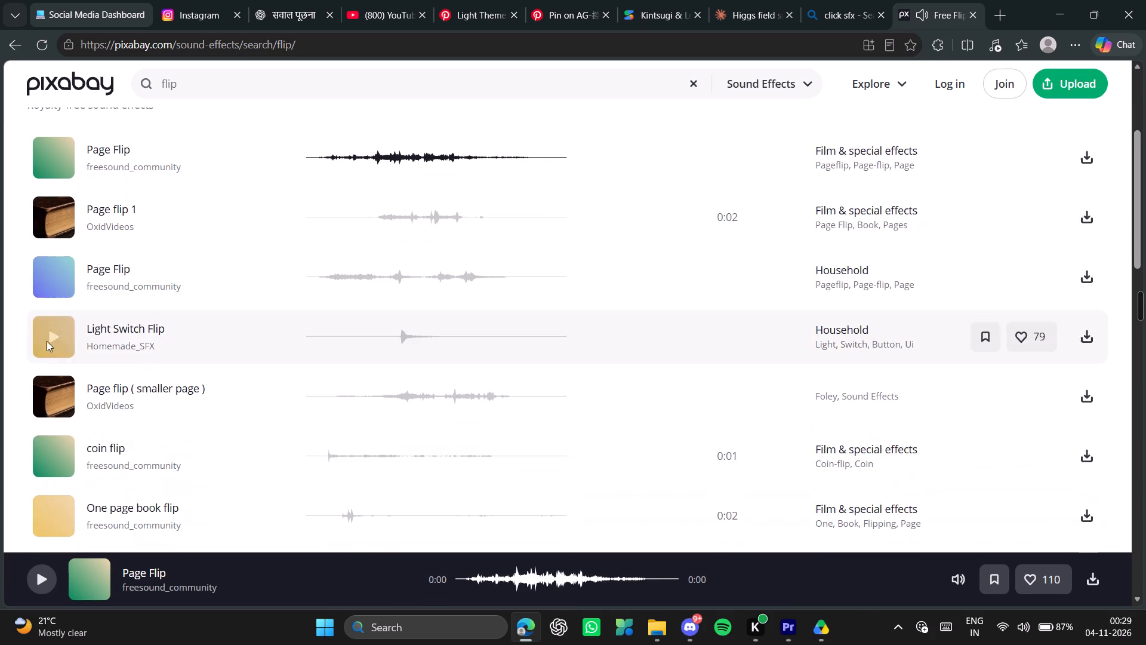
pyautogui.click(53, 452)
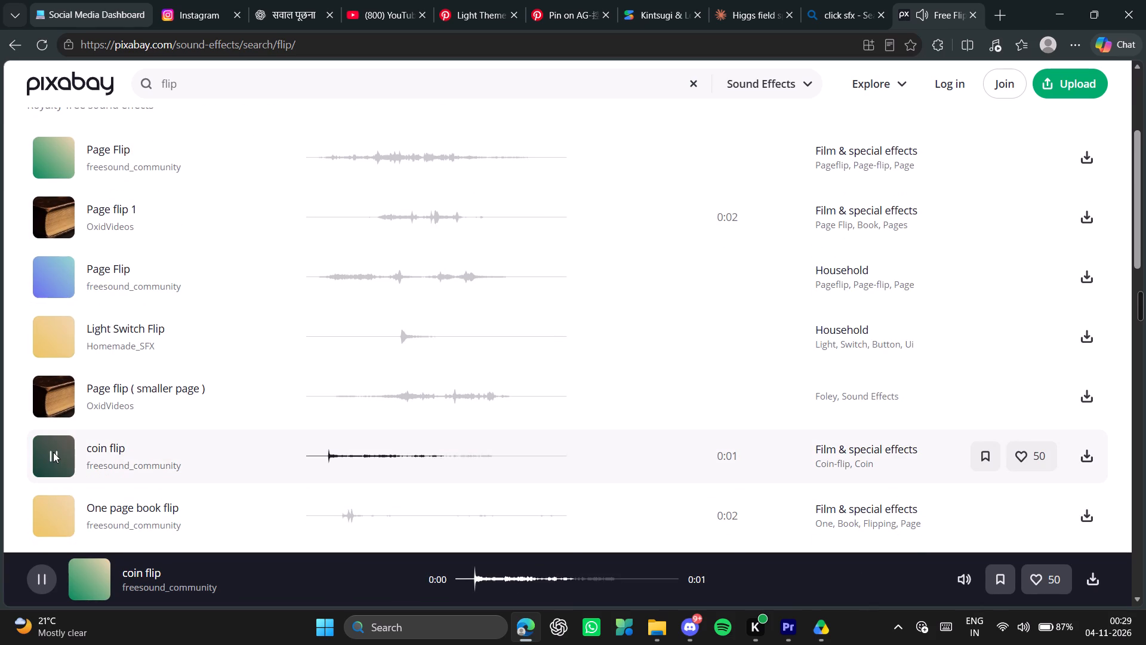
pyautogui.scroll(-2, 53, 452)
pyautogui.click(57, 374)
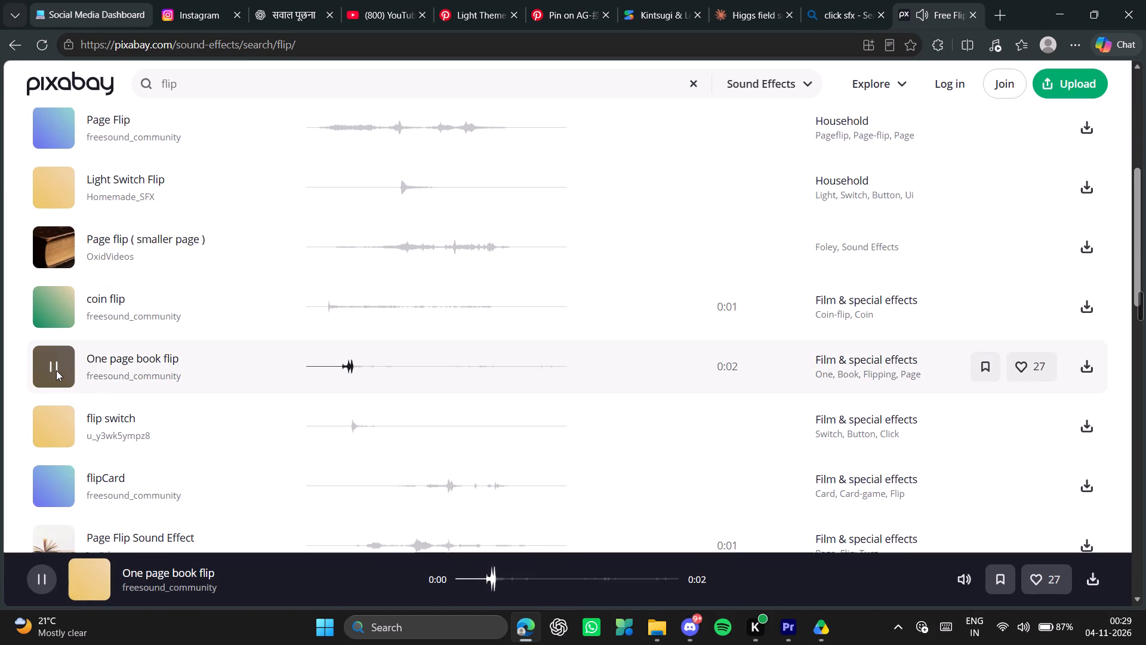
pyautogui.click(51, 370)
pyautogui.scroll(9, 162, 384)
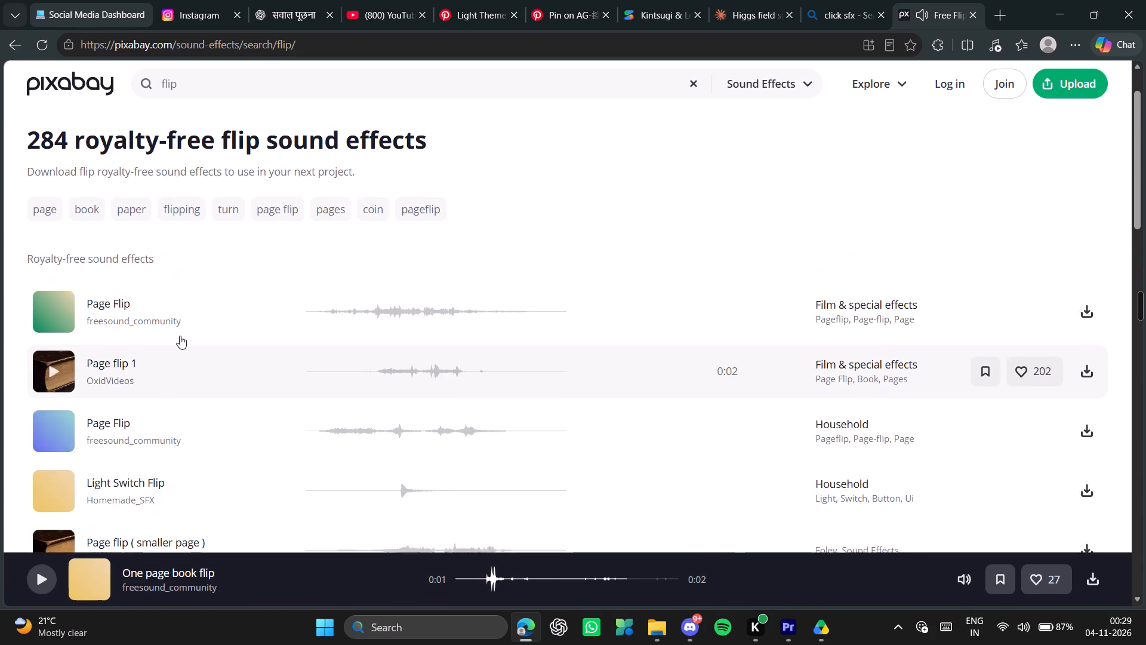
# Extend the search term and search the sound effects for plastic flip.
pyautogui.click(162, 83)
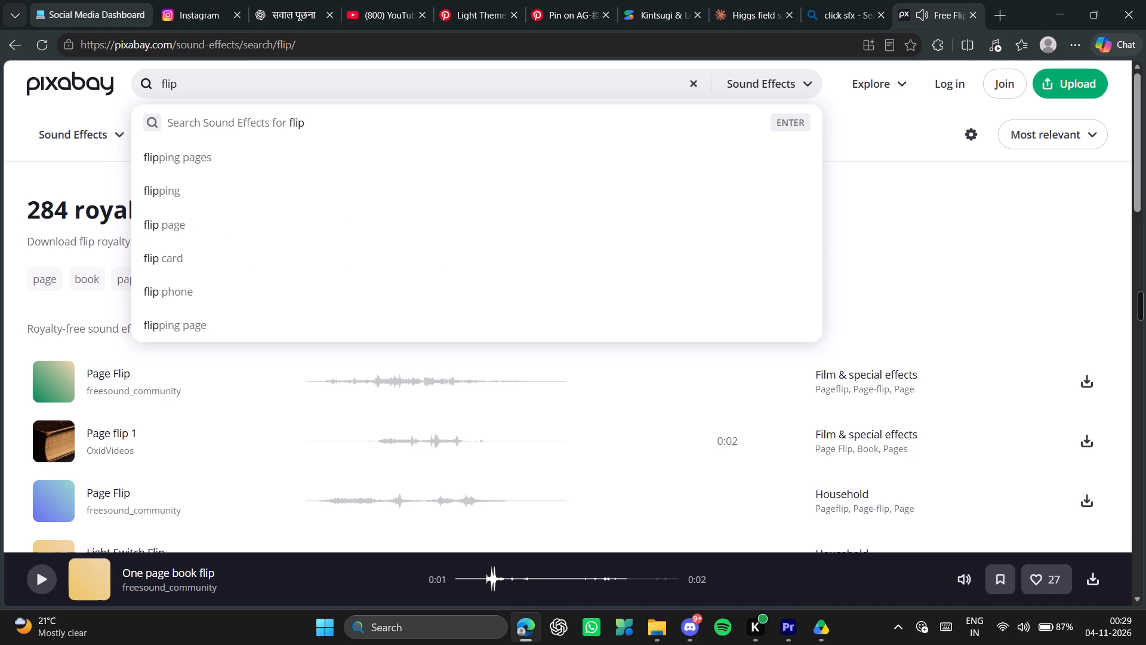
pyautogui.write('plas')
pyautogui.write('tic')
pyautogui.press('space')
pyautogui.press('Return')
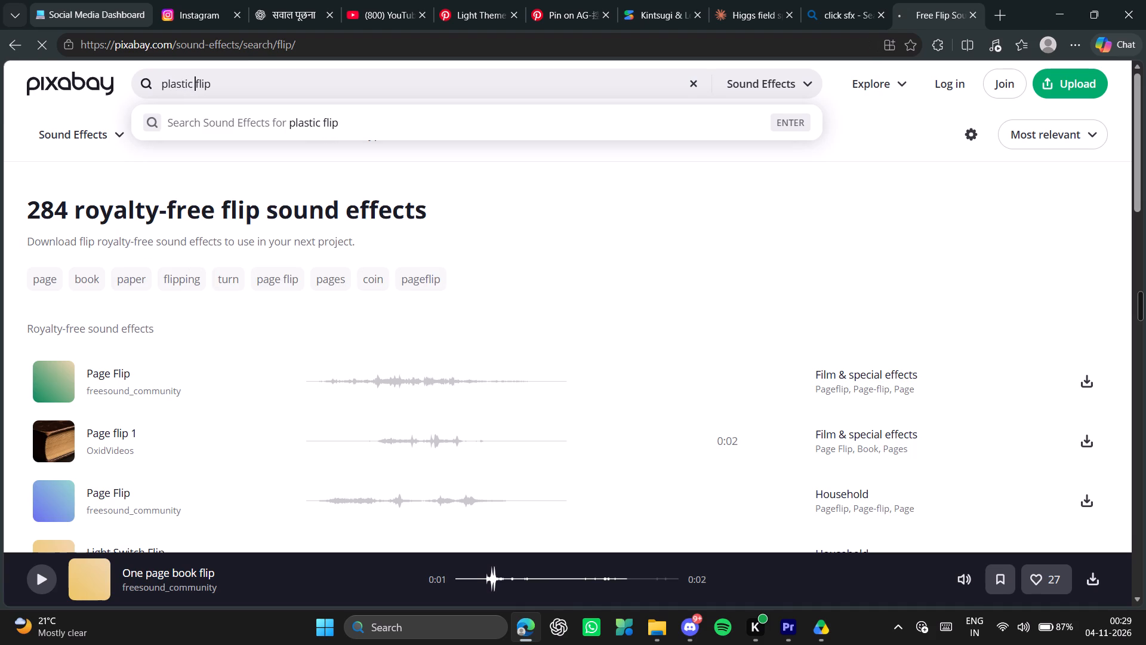
# Preview the first six plastic flip results, from surge protector switch plastic click through Page flip 1.
pyautogui.click(43, 384)
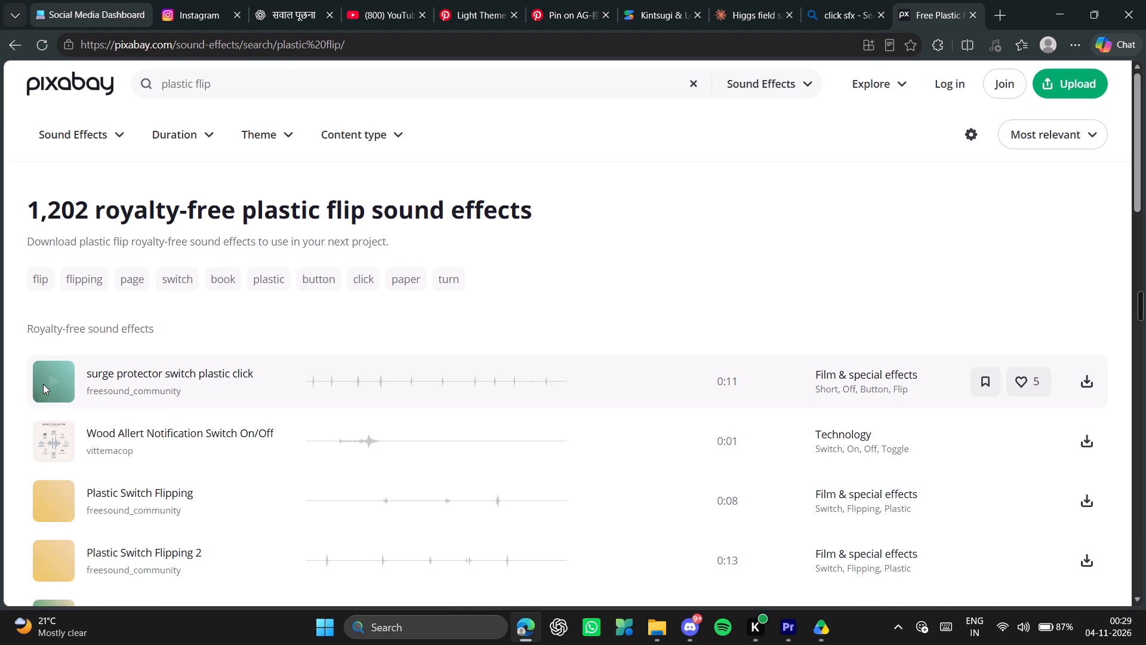
pyautogui.click(50, 384)
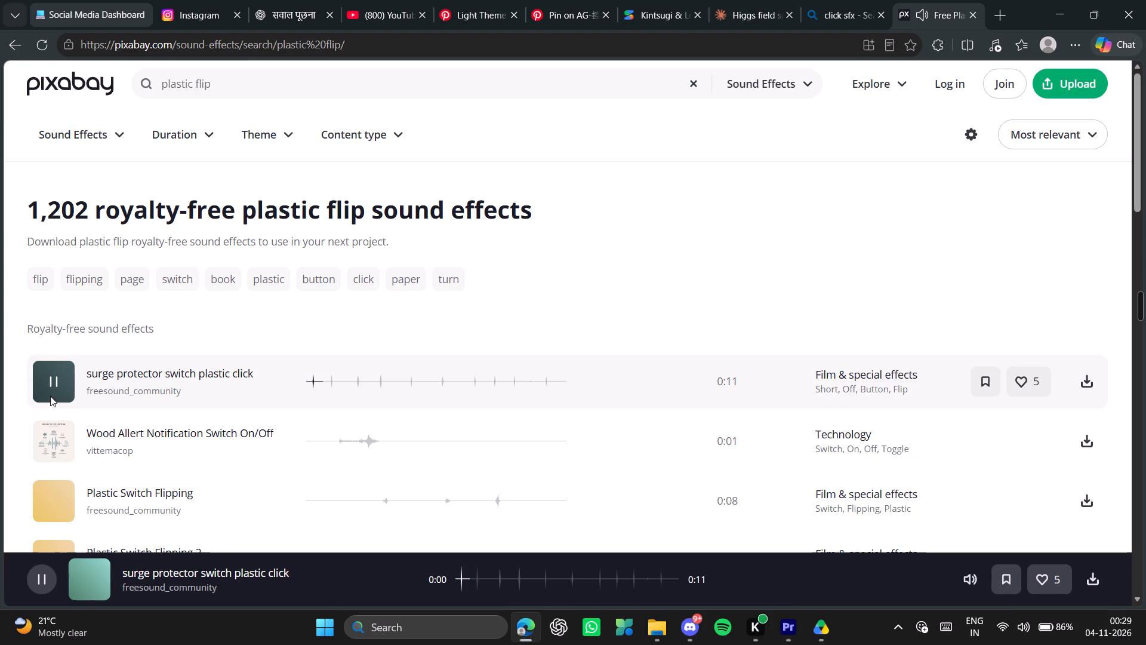
pyautogui.click(53, 445)
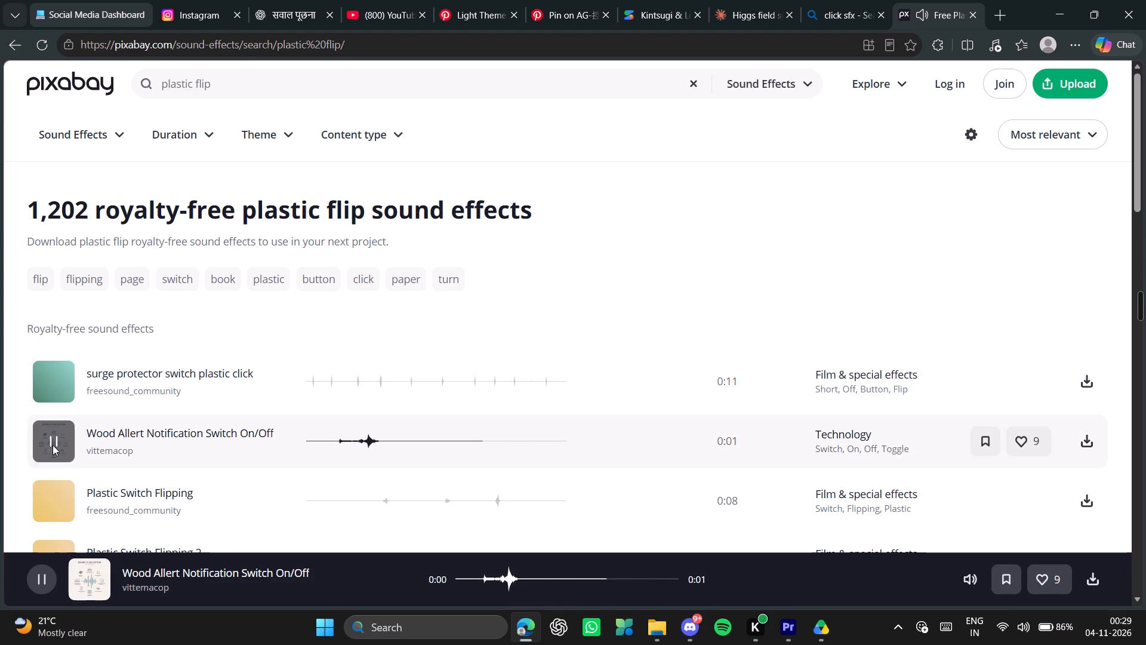
pyautogui.scroll(-1, 63, 445)
pyautogui.click(57, 425)
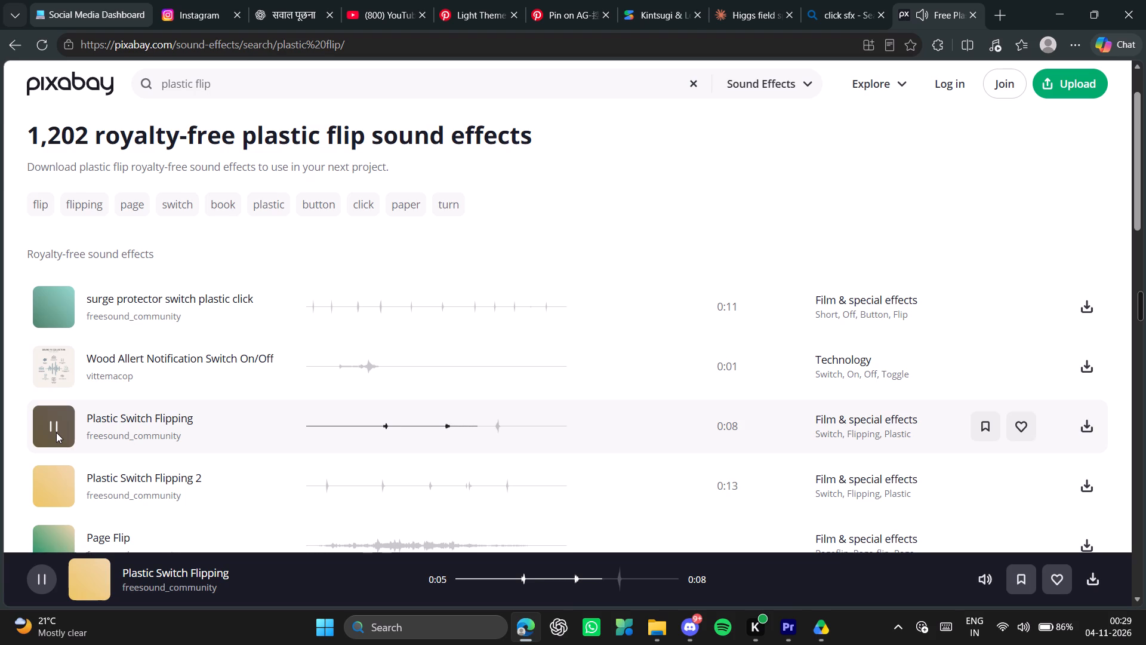
pyautogui.click(57, 472)
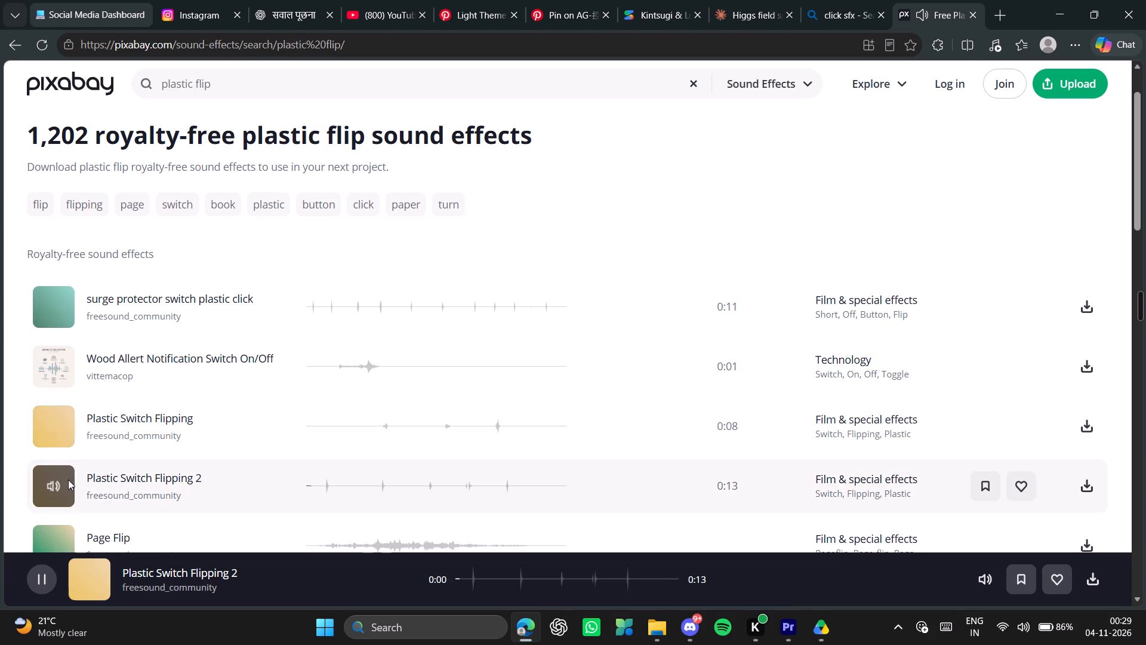
pyautogui.scroll(-2, 78, 461)
pyautogui.click(59, 400)
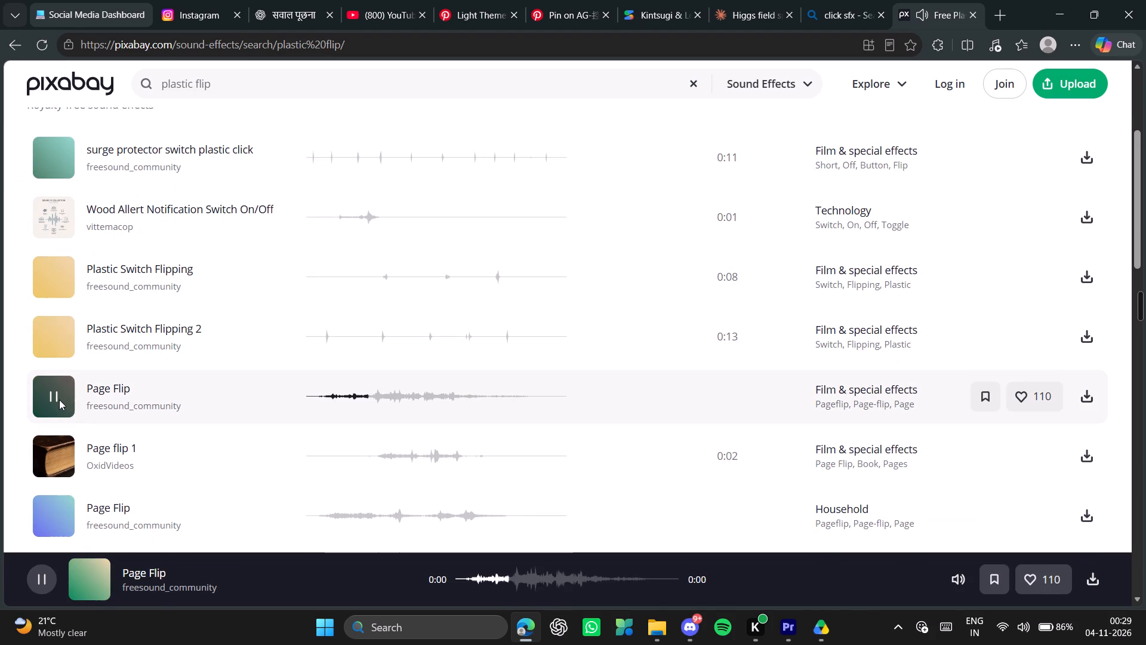
pyautogui.click(56, 474)
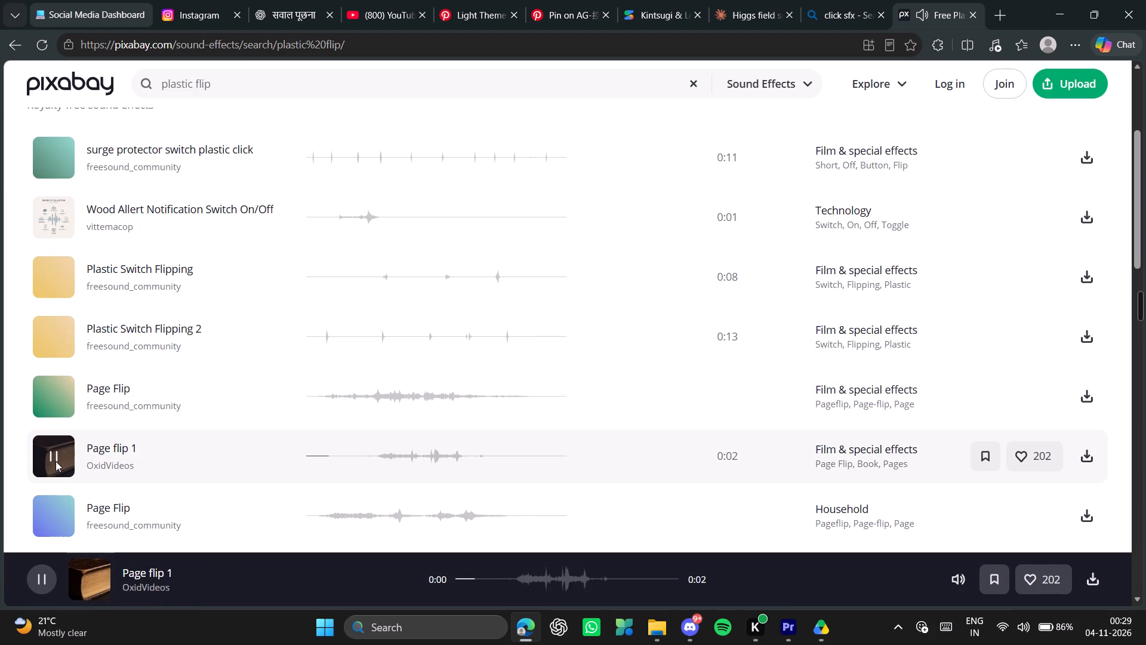
# Clear the plastic flip search term and close the search suggestions.
pyautogui.scroll(4, 89, 440)
pyautogui.moveTo(244, 88); pyautogui.dragTo(154, 85)
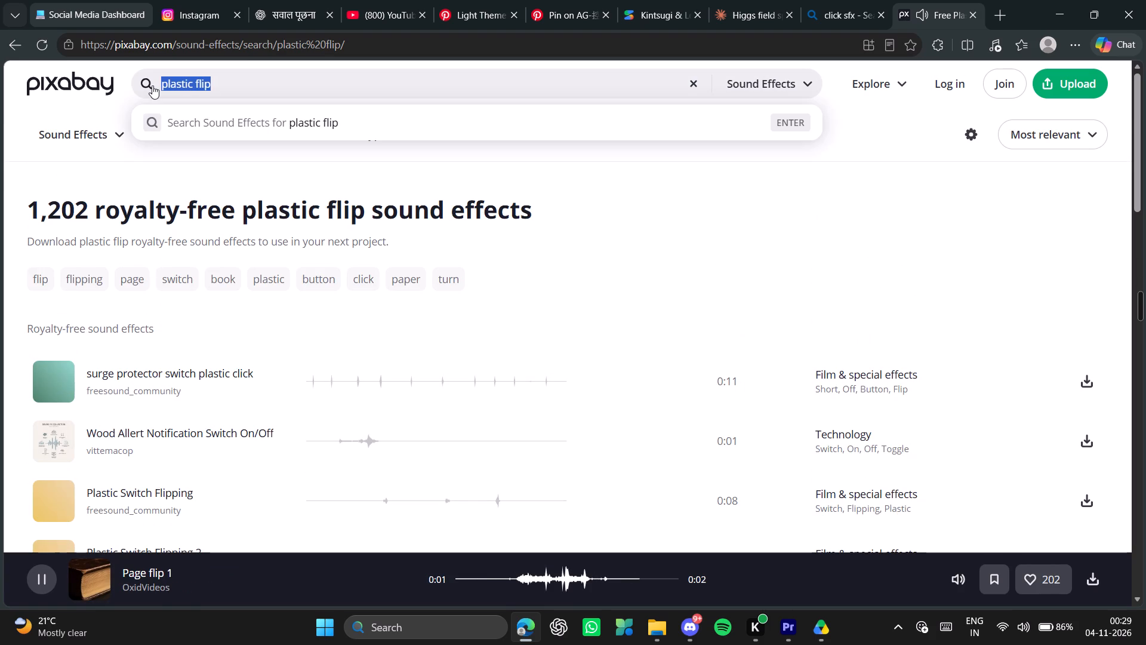
pyautogui.press('BackSpace')
pyautogui.click(851, 189)
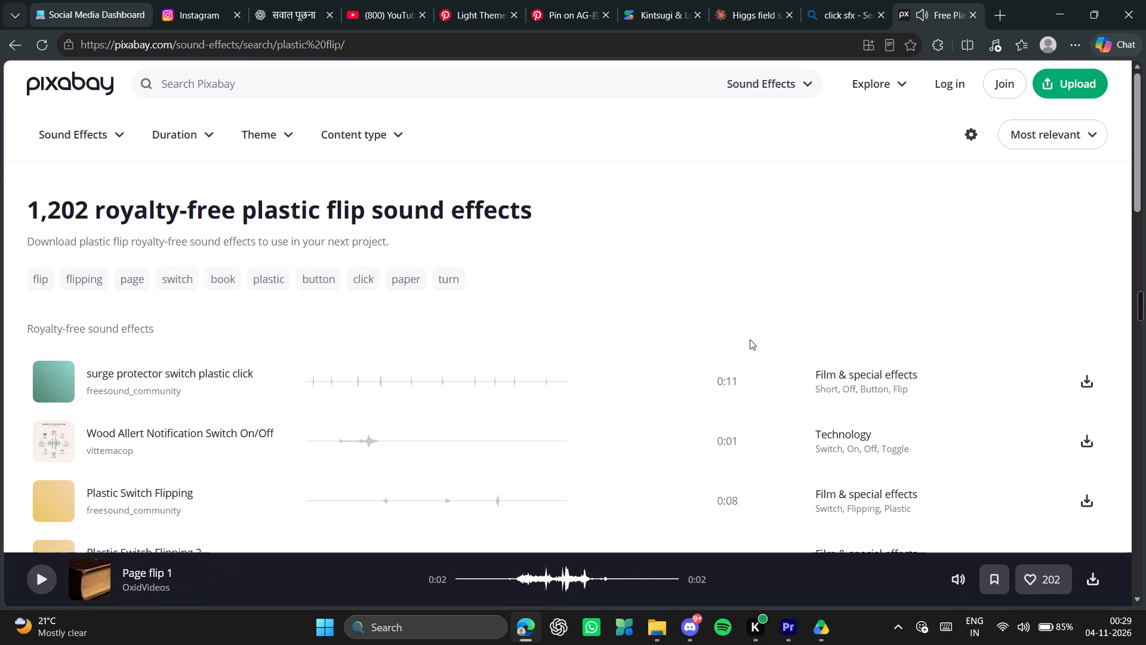
# Switch to Premiere and scrub through the NUREPUBLIC logo shot back to about frame 69.
pyautogui.click(787, 638)
pyautogui.moveTo(637, 452); pyautogui.dragTo(431, 459)
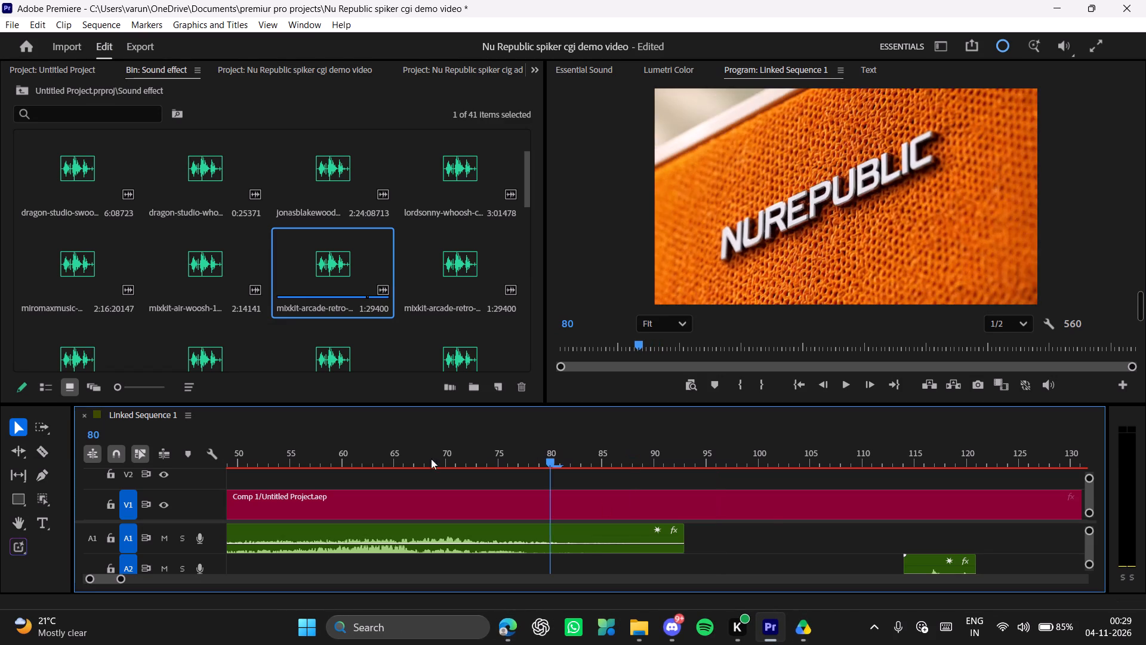
pyautogui.moveTo(431, 459); pyautogui.dragTo(531, 482)
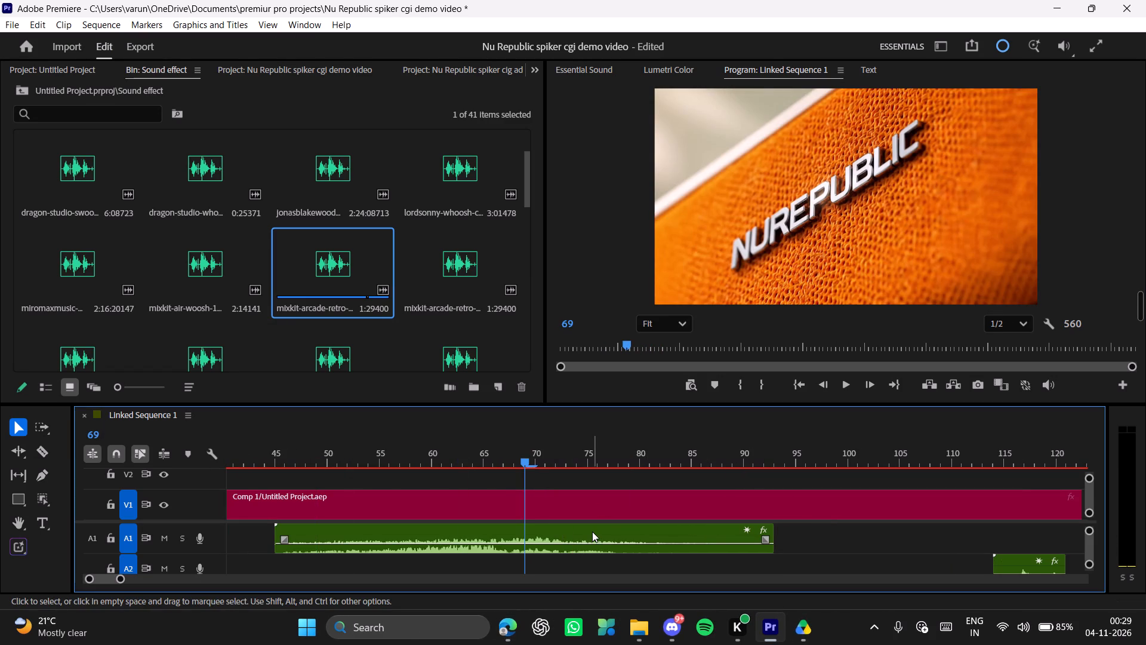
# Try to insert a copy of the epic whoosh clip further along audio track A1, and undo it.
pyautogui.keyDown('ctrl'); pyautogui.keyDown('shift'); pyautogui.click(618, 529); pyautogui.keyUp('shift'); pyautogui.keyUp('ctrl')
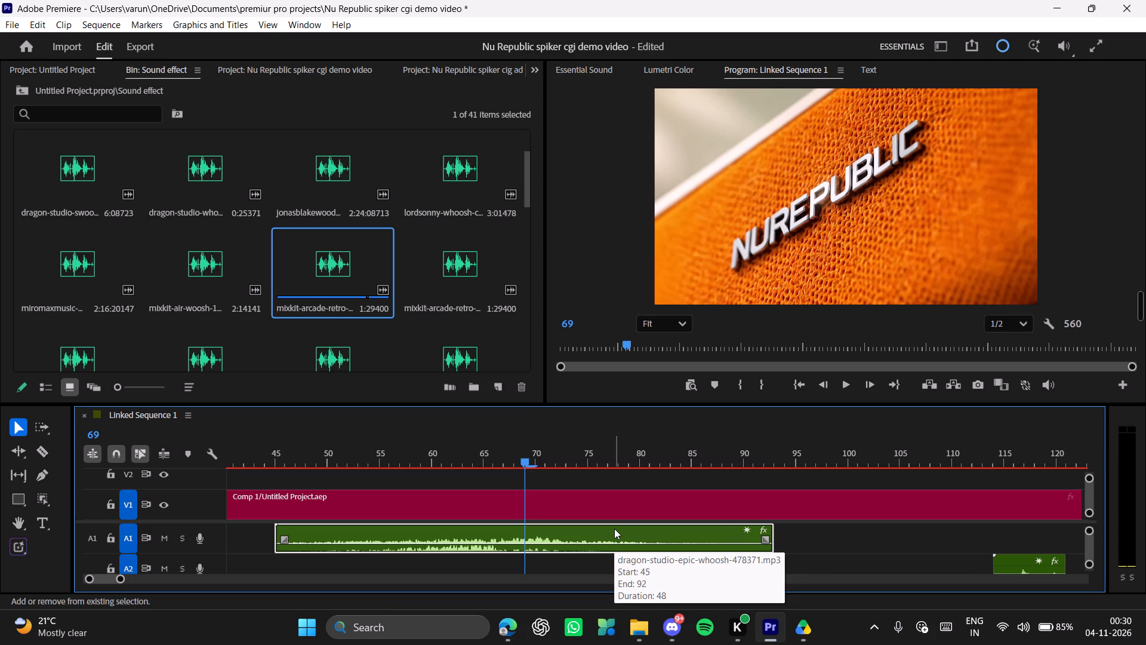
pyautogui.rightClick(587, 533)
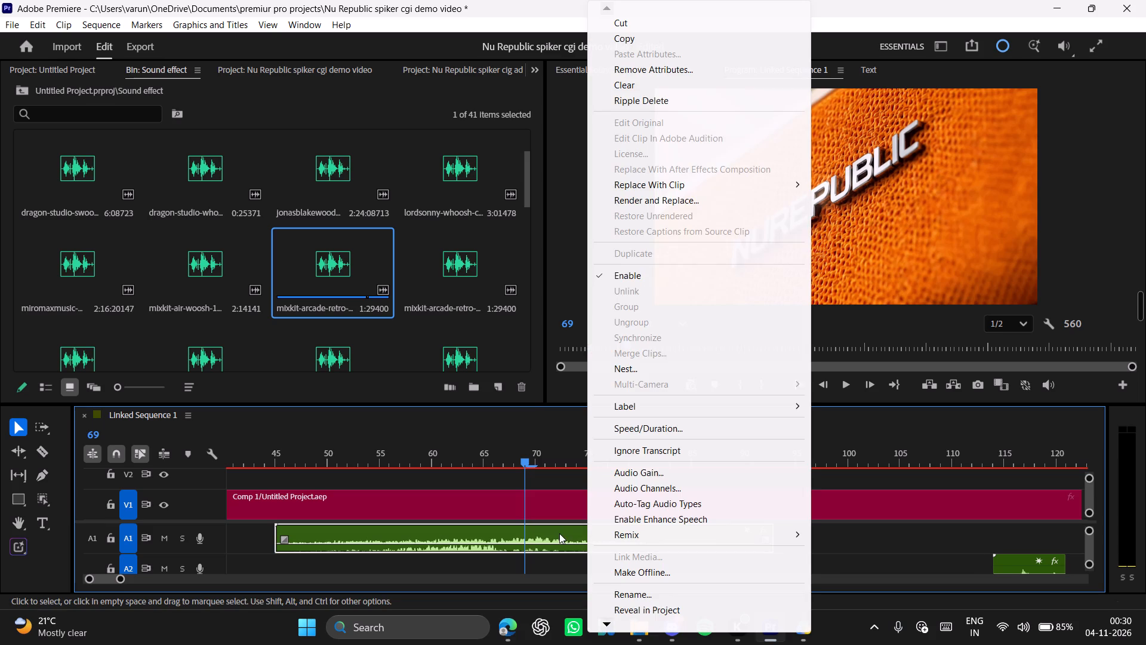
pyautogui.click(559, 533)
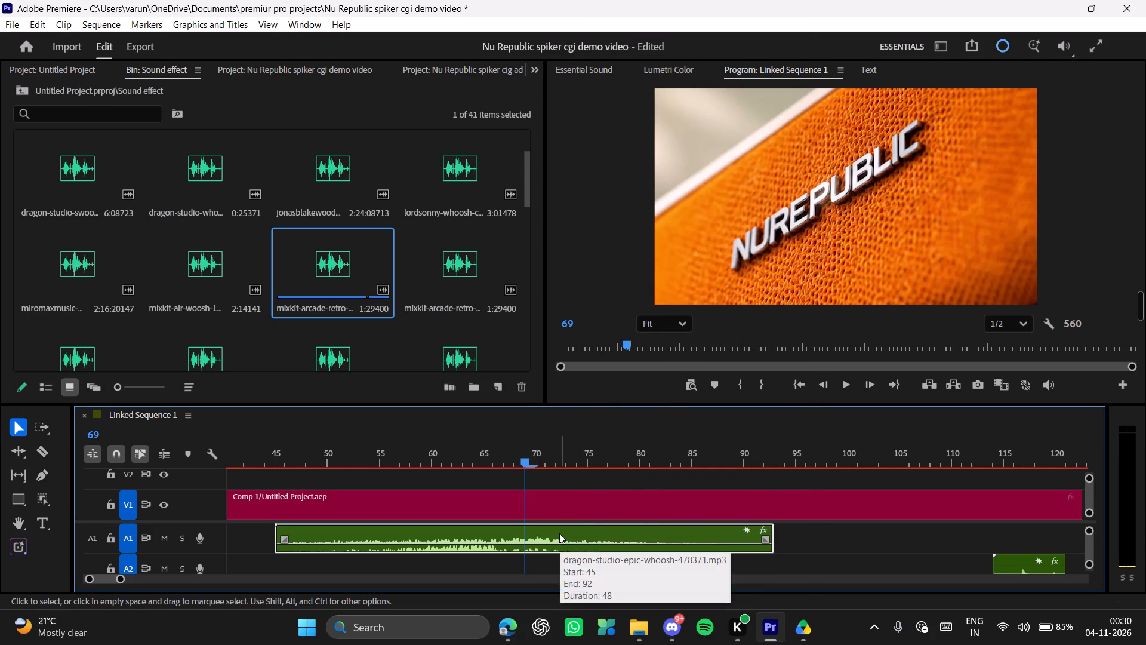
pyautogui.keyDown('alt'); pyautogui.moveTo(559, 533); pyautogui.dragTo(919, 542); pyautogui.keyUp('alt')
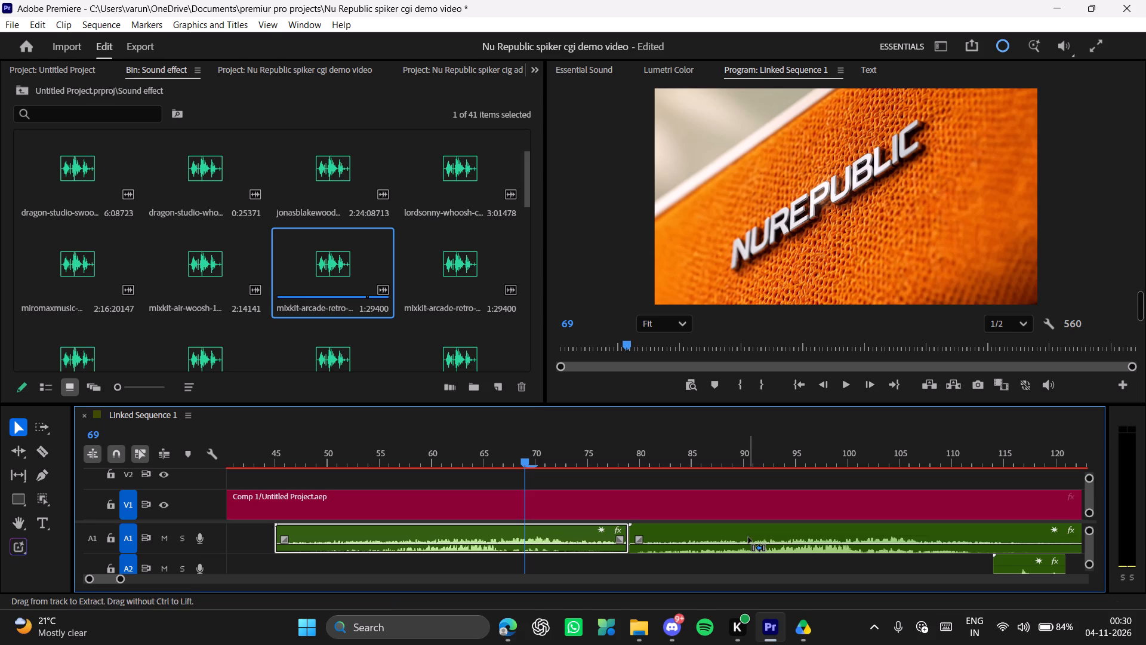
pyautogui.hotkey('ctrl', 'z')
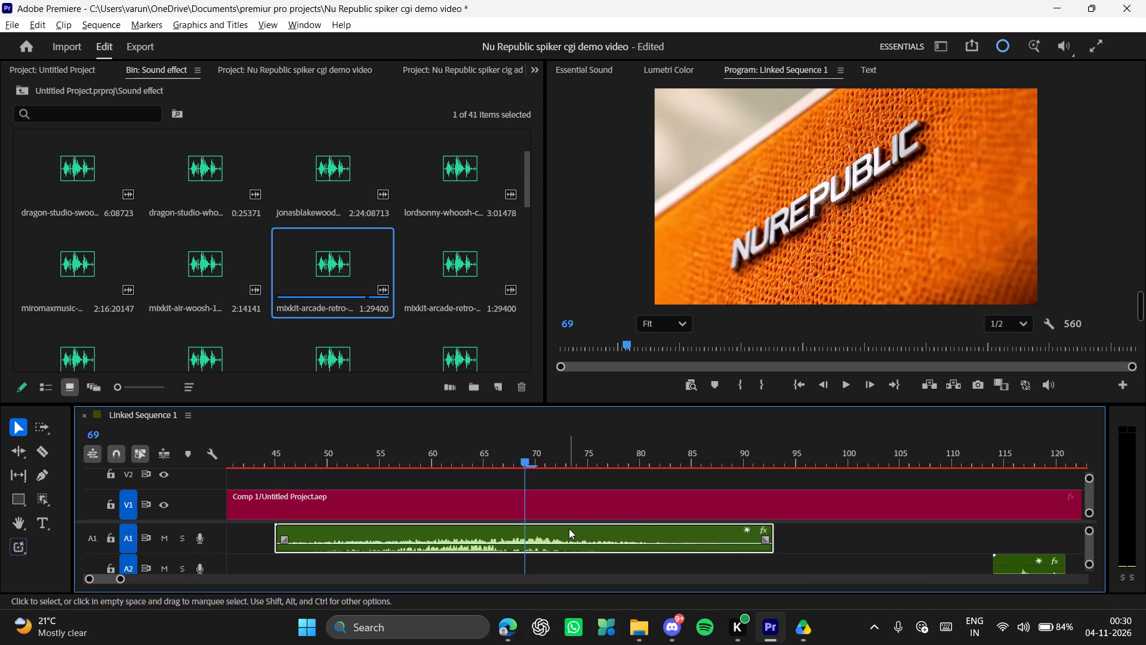
# Duplicate the epic whoosh clip on audio track A1 and place the copy starting at about frame 141.
pyautogui.keyDown('alt'); pyautogui.moveTo(569, 529); pyautogui.dragTo(1061, 536); pyautogui.keyUp('alt')
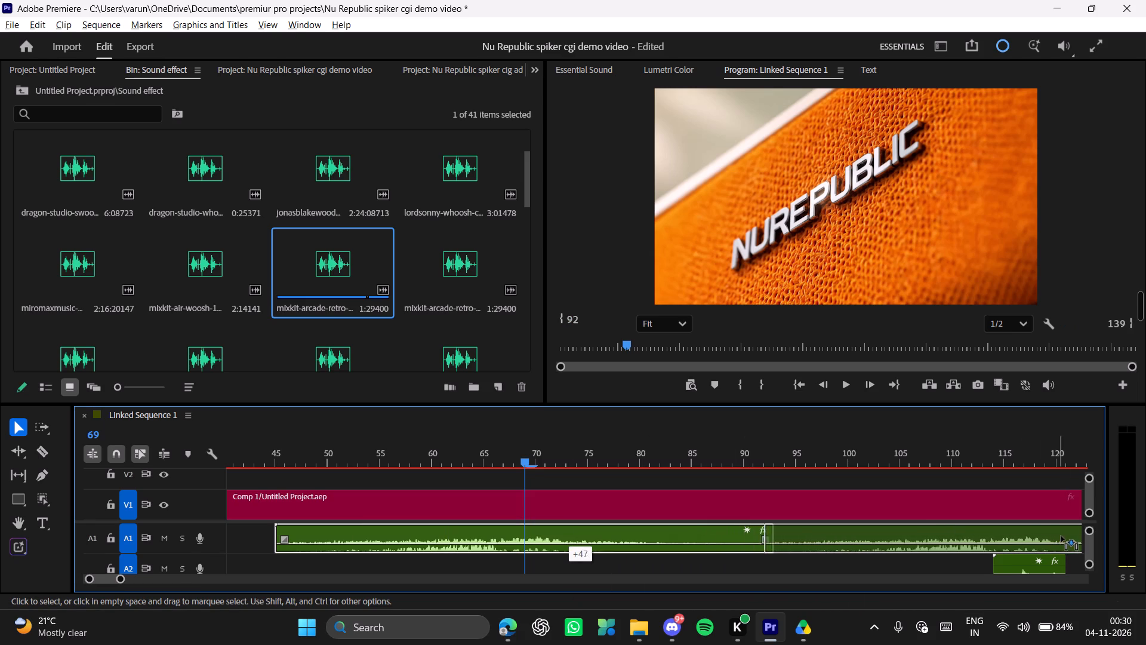
pyautogui.keyDown('alt'); pyautogui.moveTo(1061, 536); pyautogui.dragTo(1021, 535); pyautogui.keyUp('alt')
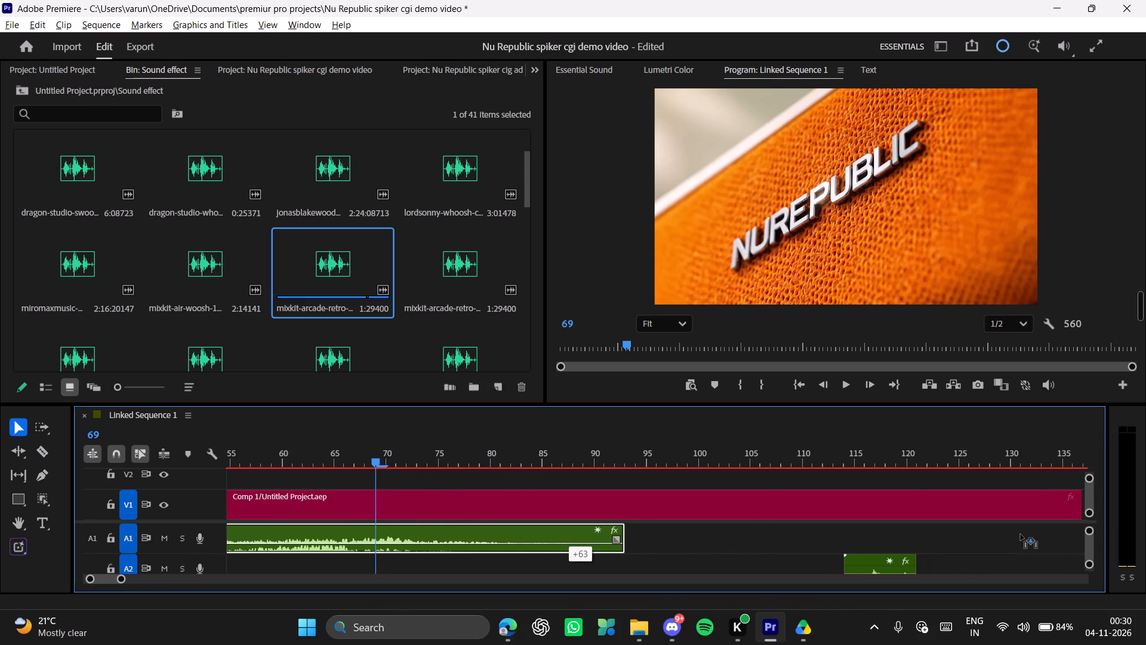
pyautogui.keyDown('alt'); pyautogui.moveTo(1021, 535); pyautogui.dragTo(996, 533); pyautogui.keyUp('alt')
pyautogui.scroll(-10, 744, 523)
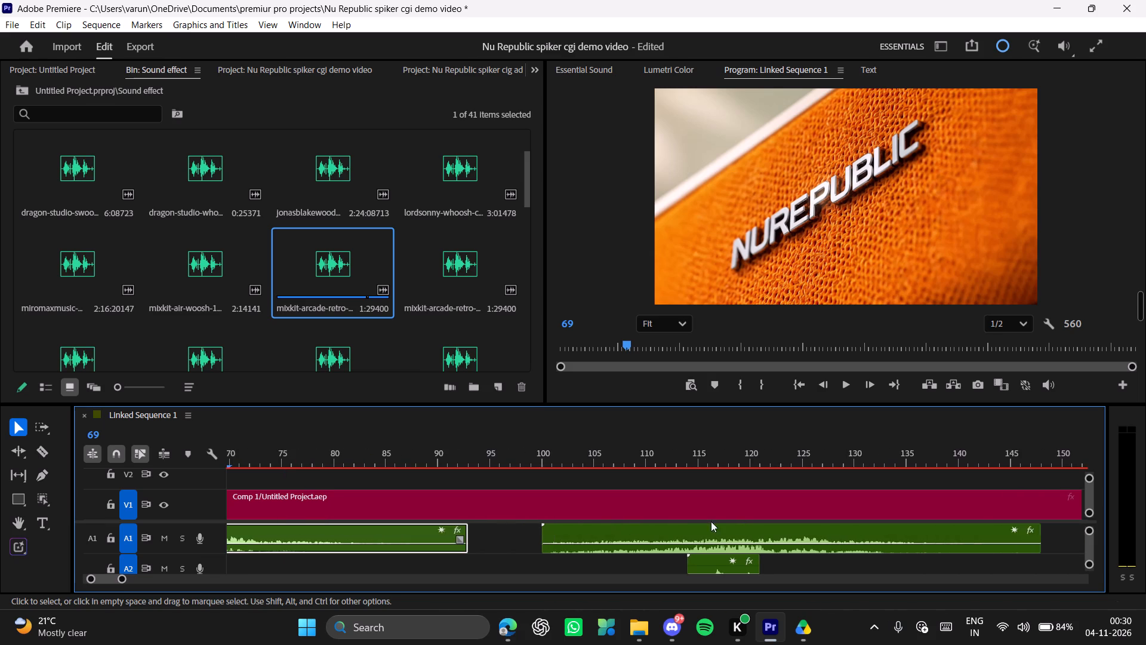
pyautogui.scroll(-12, 711, 521)
pyautogui.scroll(-3, 463, 517)
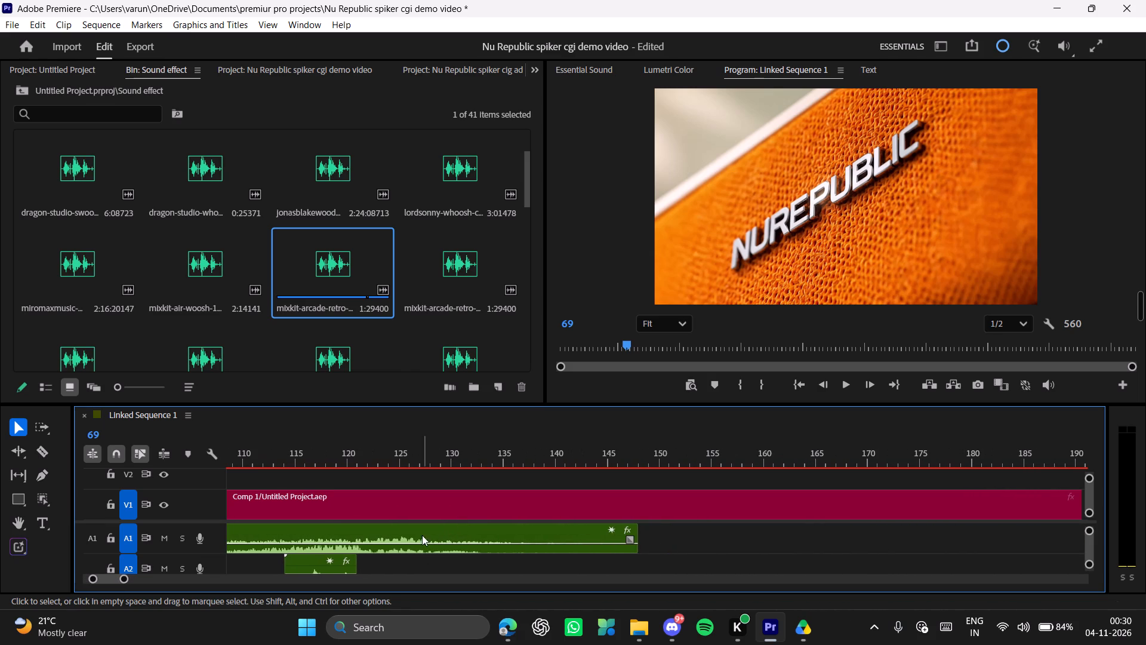
pyautogui.moveTo(421, 530); pyautogui.dragTo(844, 535)
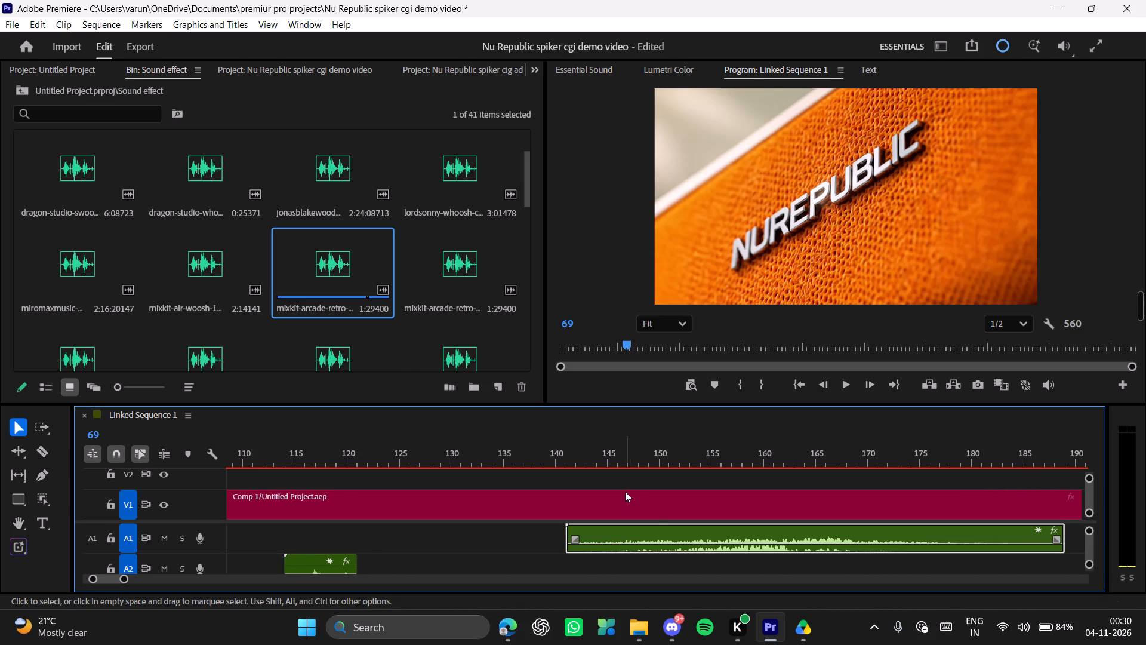
# Play the button, port and speaker shots from about frames 131 and 143 to check the copied whoosh's timing.
pyautogui.moveTo(658, 457); pyautogui.dragTo(465, 449)
pyautogui.press('space')
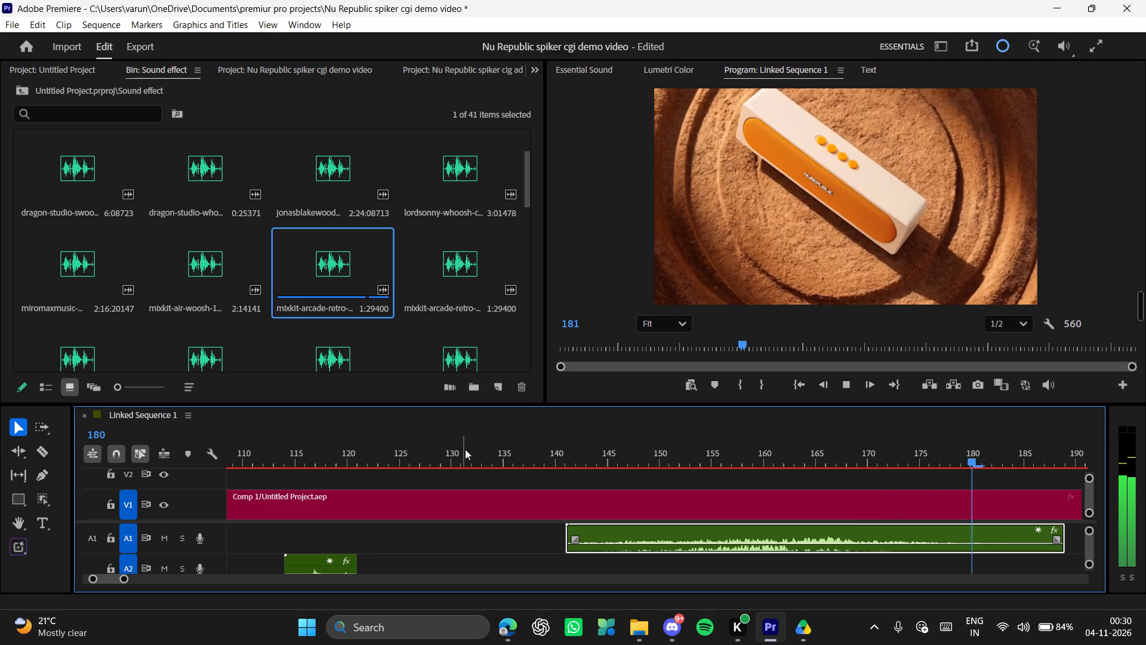
pyautogui.press('space')
pyautogui.moveTo(393, 456); pyautogui.dragTo(136, 456)
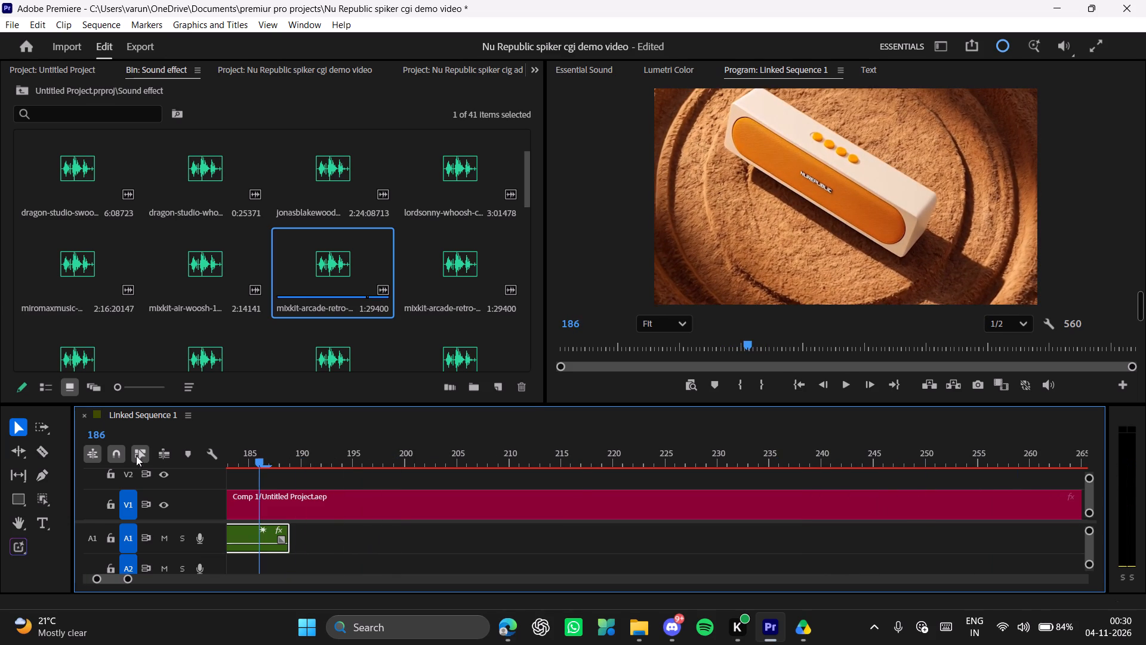
pyautogui.moveTo(136, 456); pyautogui.dragTo(107, 456)
pyautogui.press('space')
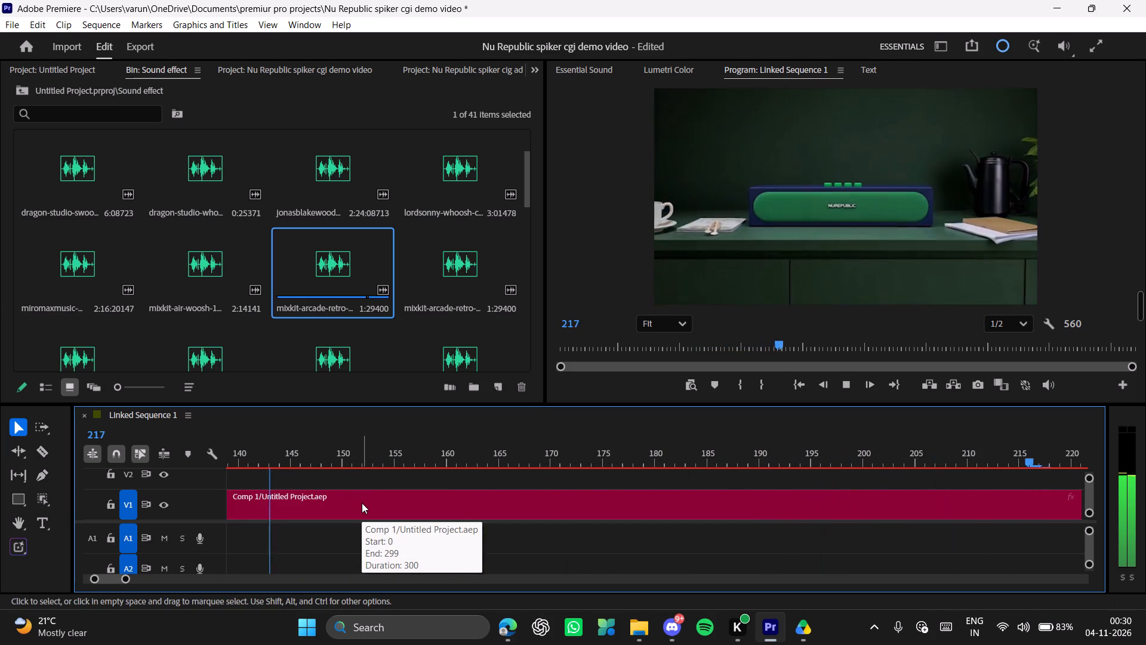
pyautogui.press('space')
pyautogui.moveTo(429, 457); pyautogui.dragTo(91, 457)
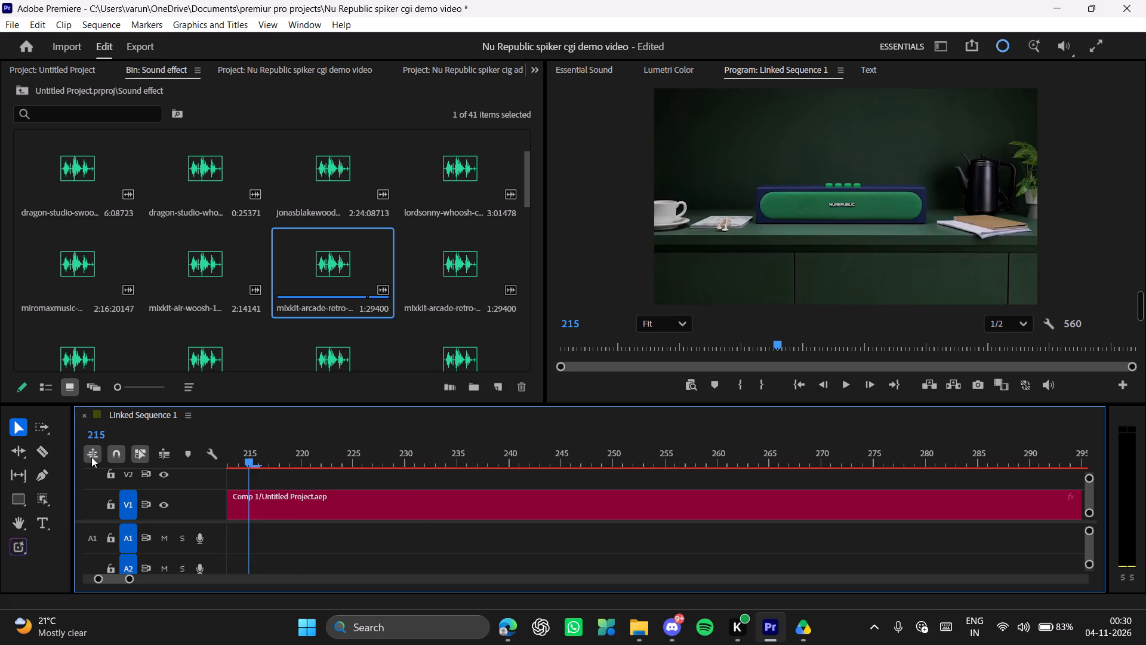
pyautogui.moveTo(91, 457); pyautogui.dragTo(80, 457)
# Move the copied whoosh on A1 to start at frame 116 and check it by playing from about frame 129.
pyautogui.moveTo(775, 536); pyautogui.dragTo(514, 530)
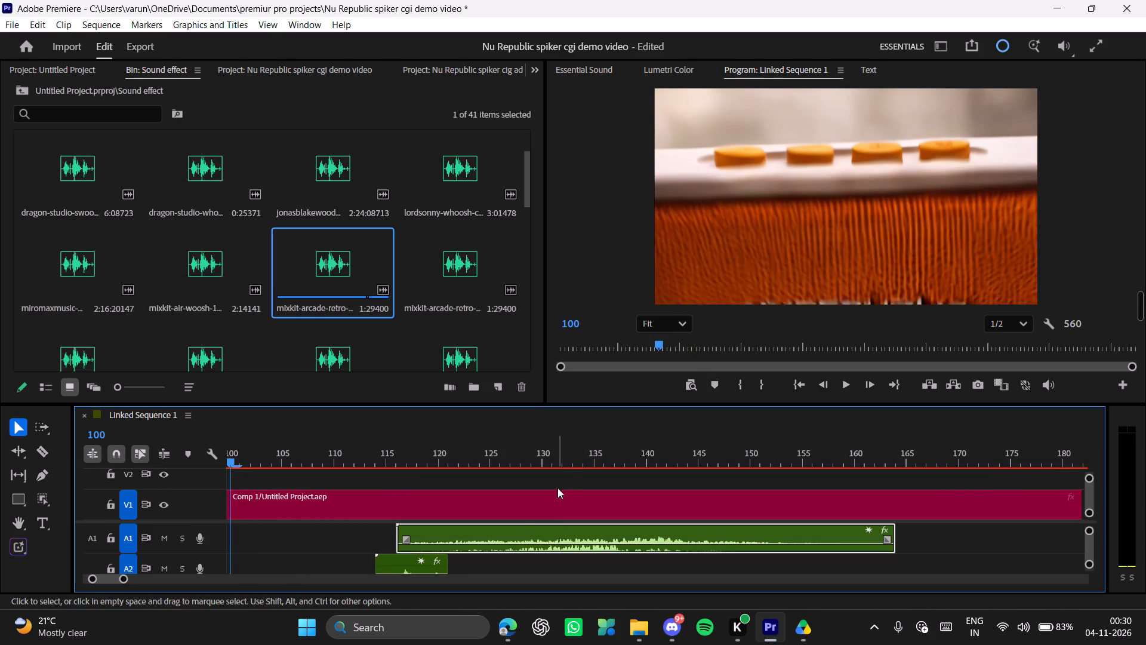
pyautogui.moveTo(566, 455); pyautogui.dragTo(395, 456)
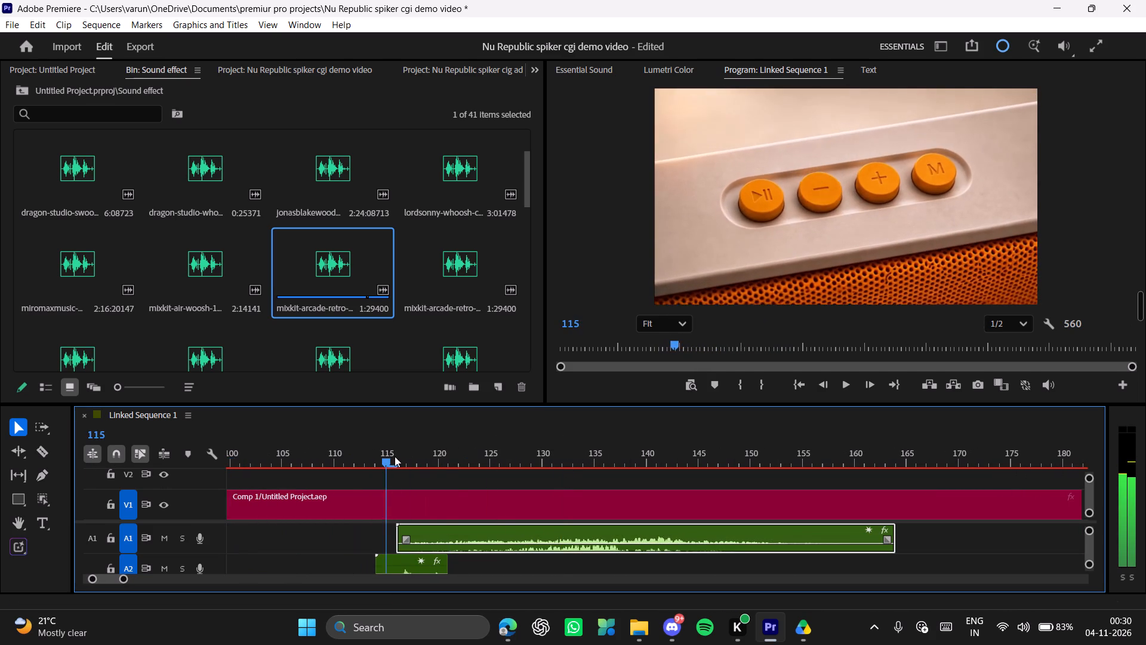
pyautogui.moveTo(395, 456); pyautogui.dragTo(552, 470)
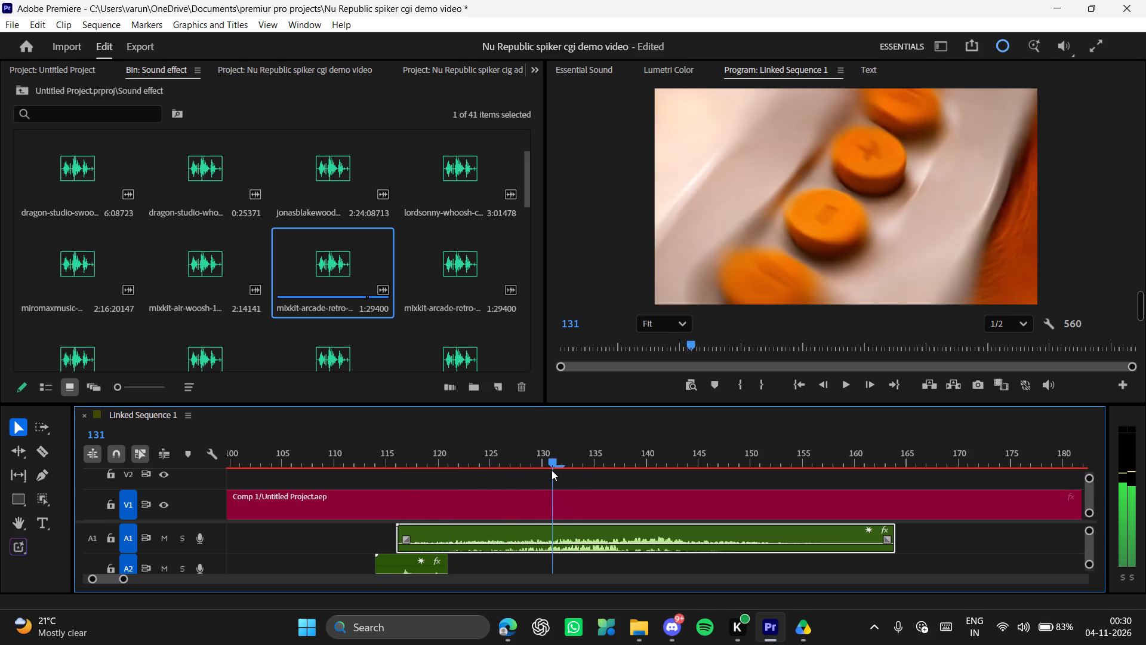
pyautogui.moveTo(552, 470); pyautogui.dragTo(532, 469)
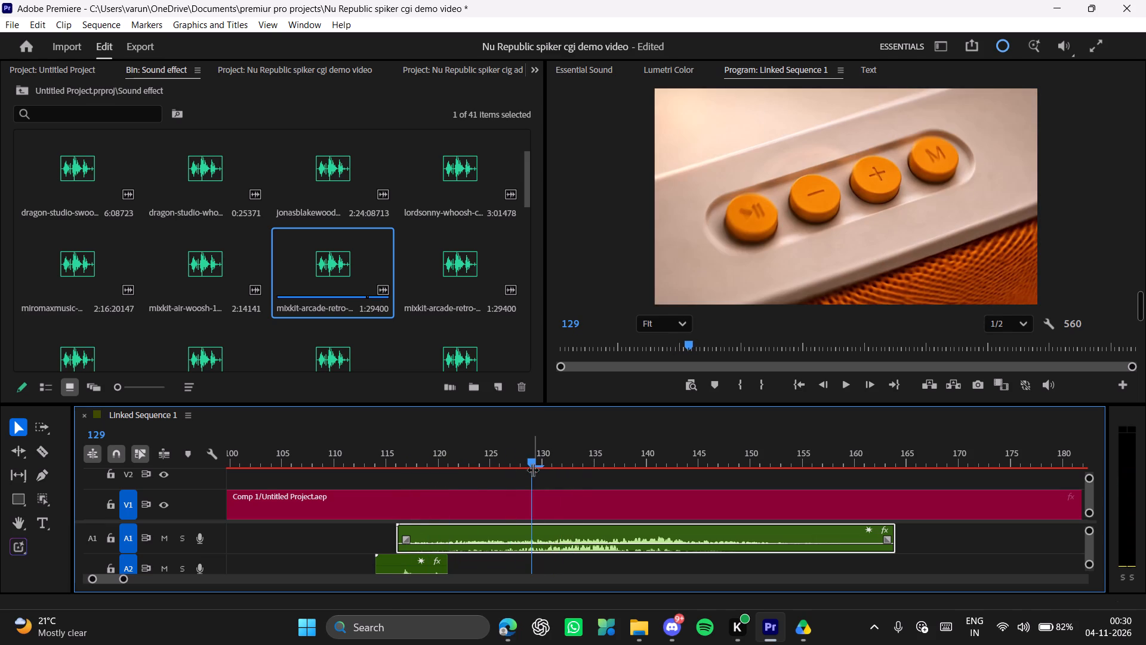
pyautogui.press('space')
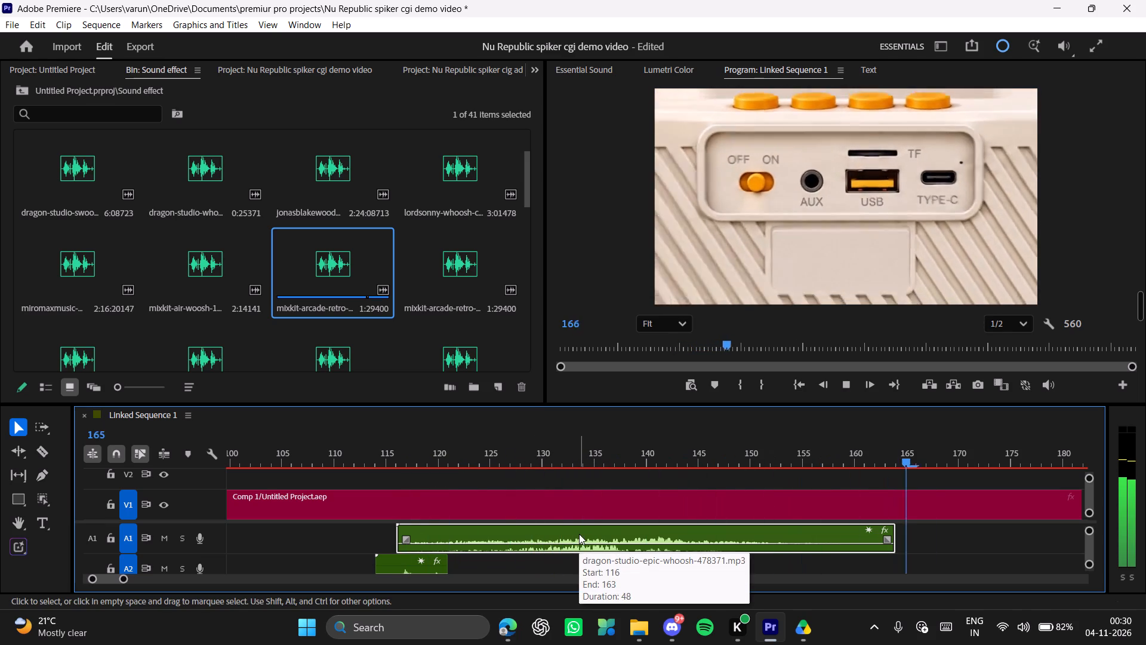
pyautogui.press('space')
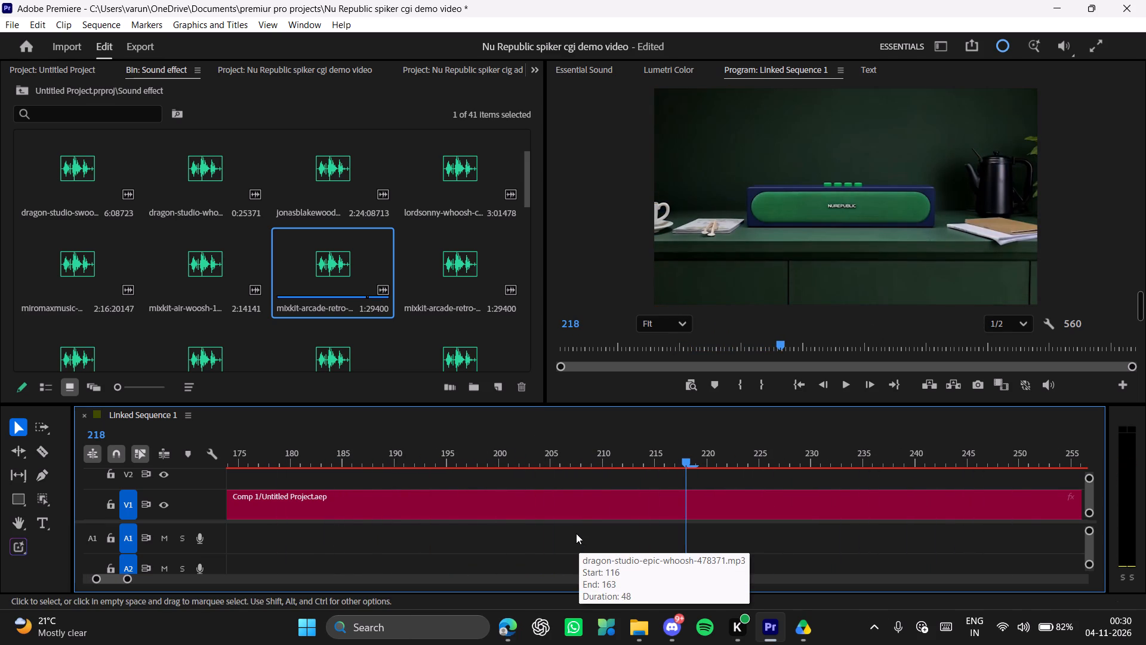
pyautogui.moveTo(538, 463); pyautogui.dragTo(272, 460)
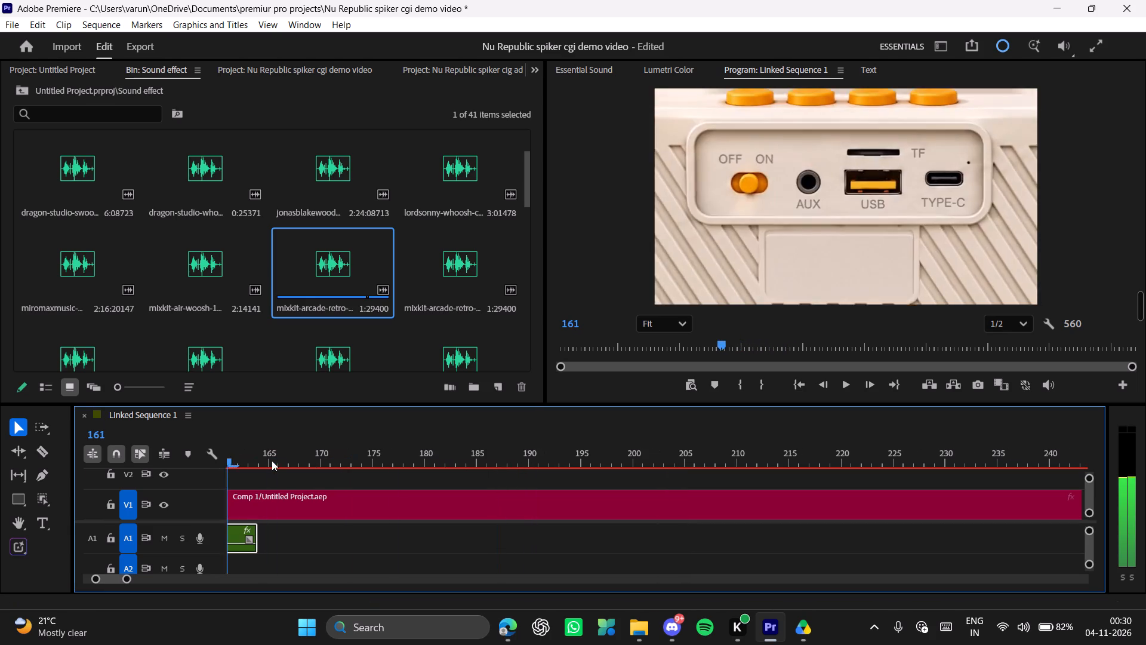
pyautogui.moveTo(272, 460); pyautogui.dragTo(437, 472)
# Switch to Pixabay in the browser and search the sound effects for transition sounds effect.
pyautogui.click(501, 632)
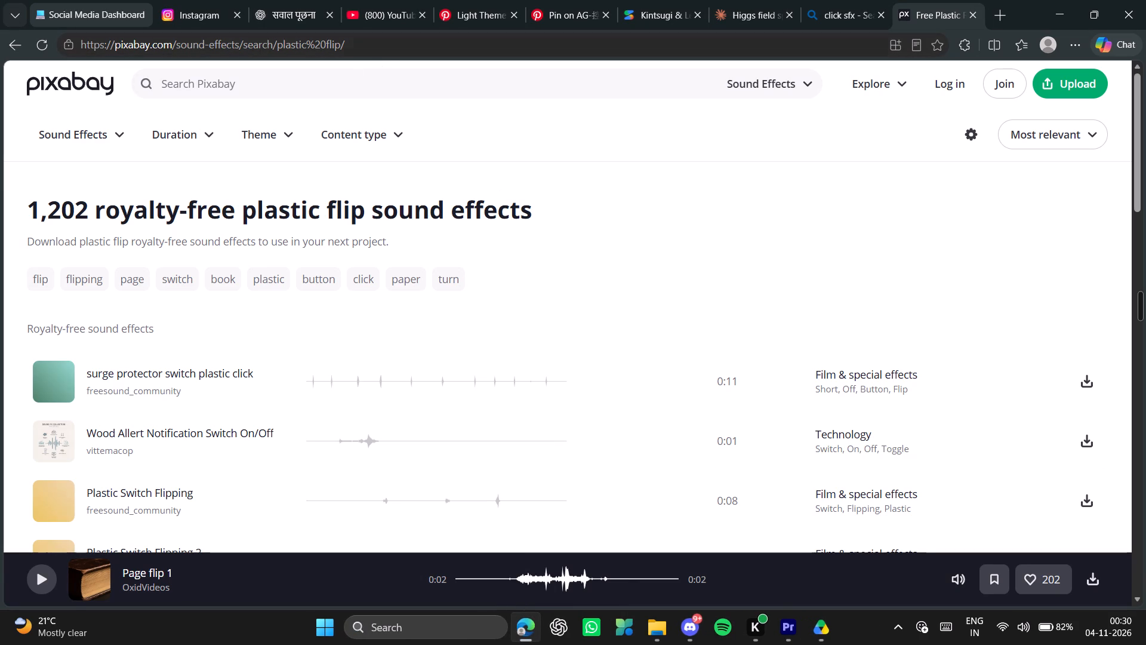
pyautogui.moveTo(288, 82); pyautogui.dragTo(121, 94)
pyautogui.write('transition')
pyautogui.press('space')
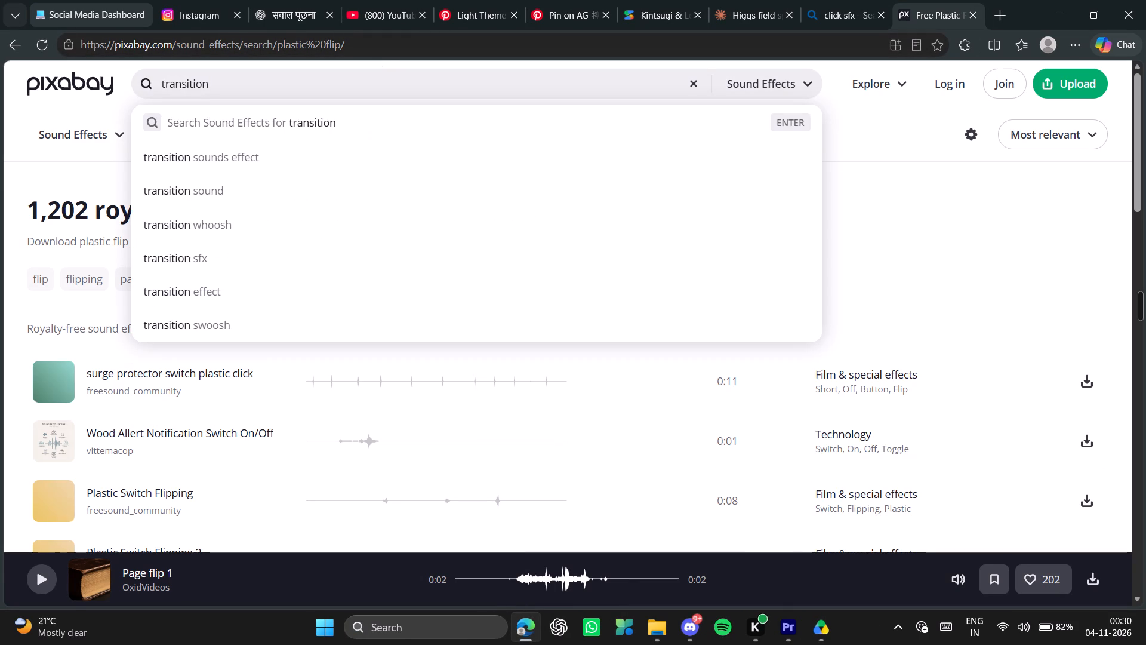
pyautogui.press('Down')
pyautogui.press('Down')
pyautogui.press('Up')
pyautogui.press('Return')
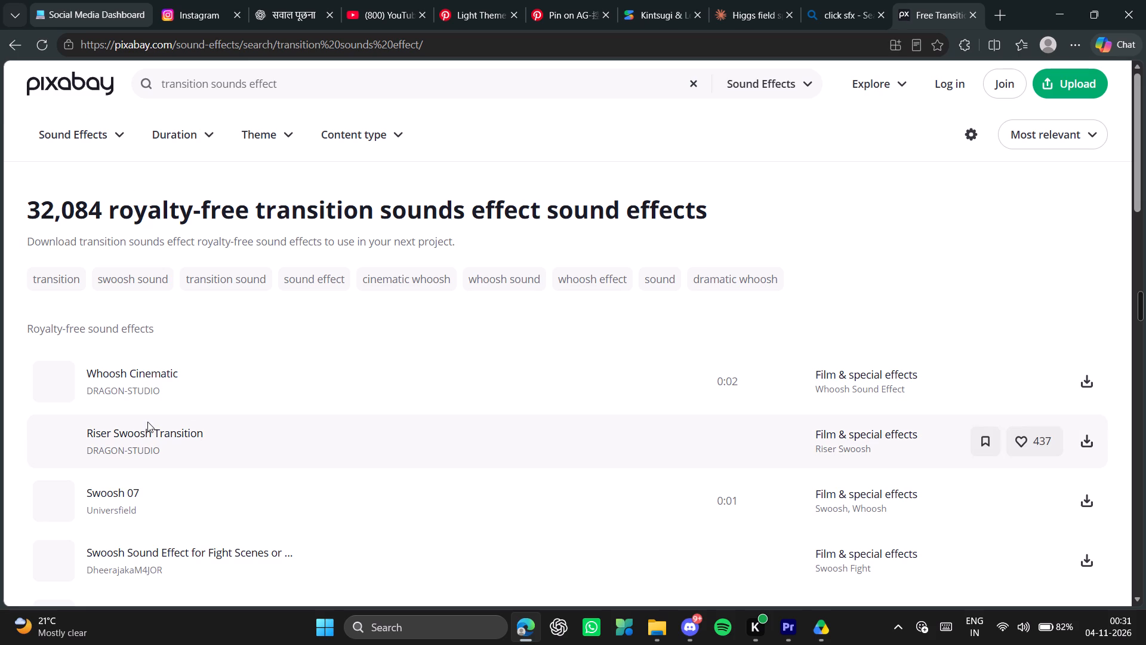
# Preview Whoosh Cinematic, Riser Swoosh Transition and Swoosh 07.
pyautogui.click(58, 380)
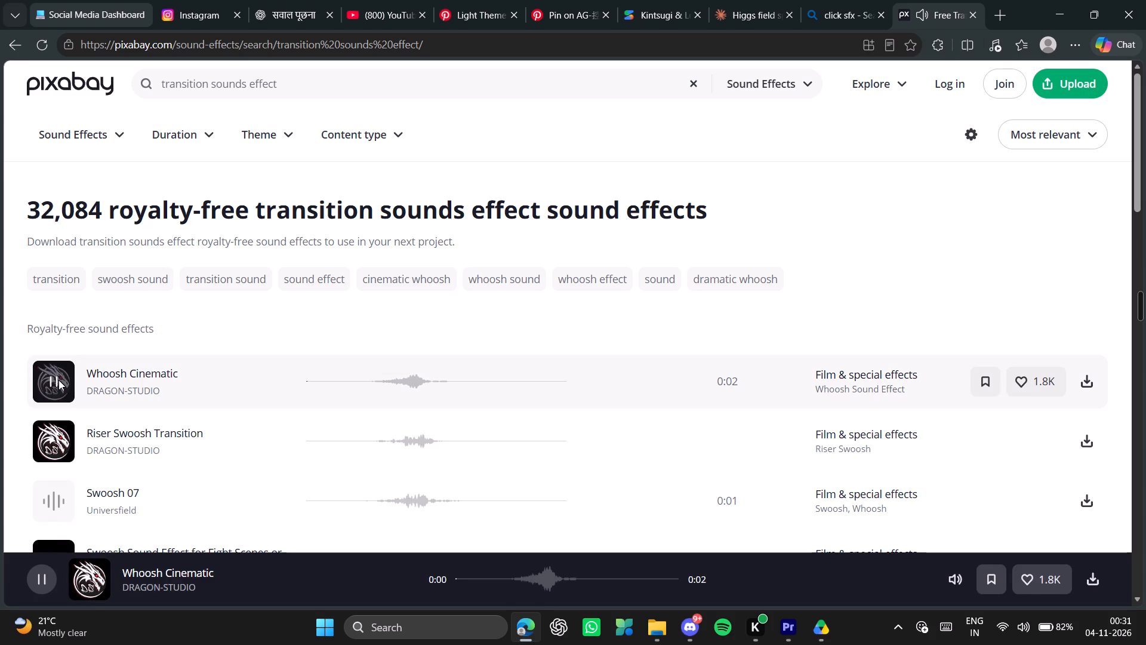
pyautogui.click(56, 443)
pyautogui.scroll(-1, 68, 435)
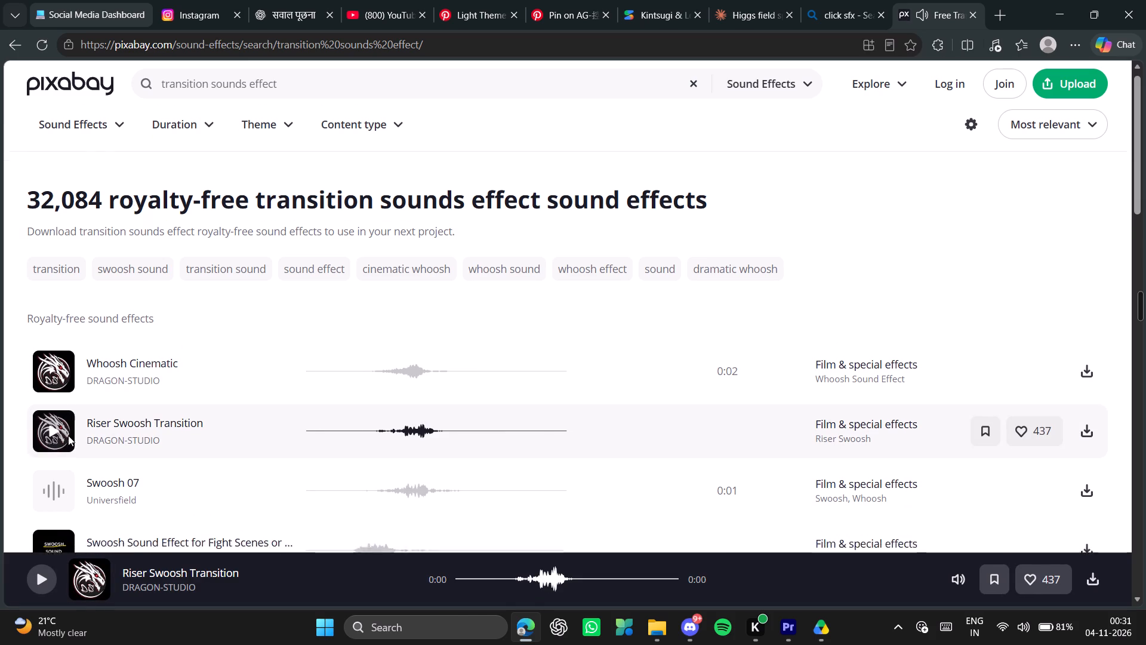
pyautogui.click(58, 417)
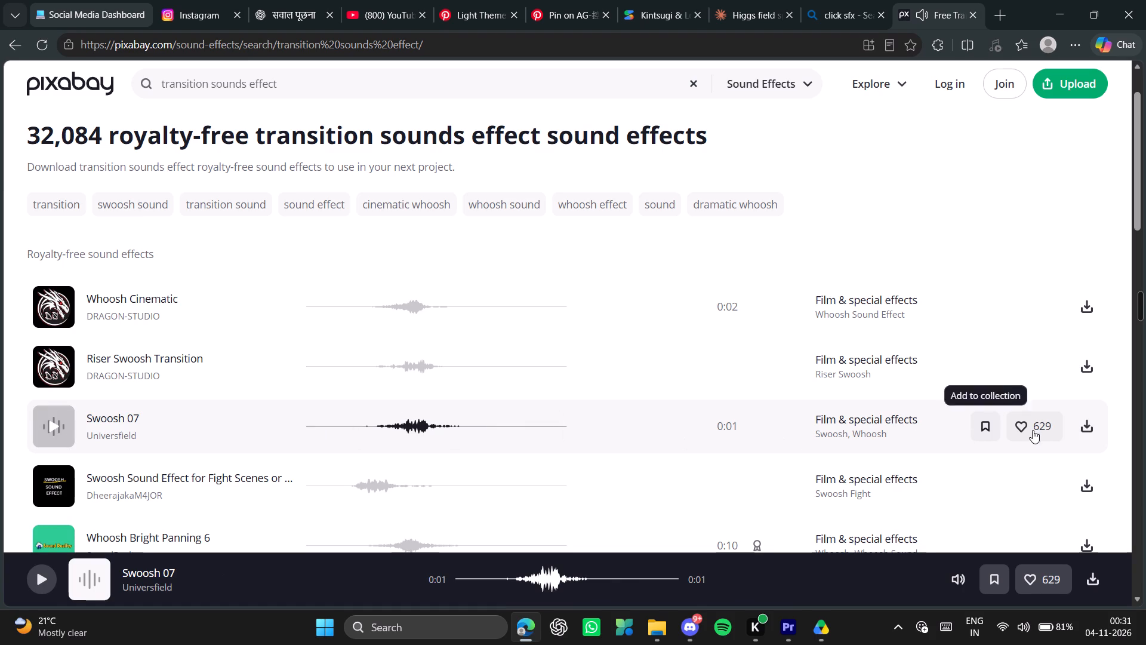
# Download Swoosh 07 and save it in Downloads as swoosh.
pyautogui.click(1081, 431)
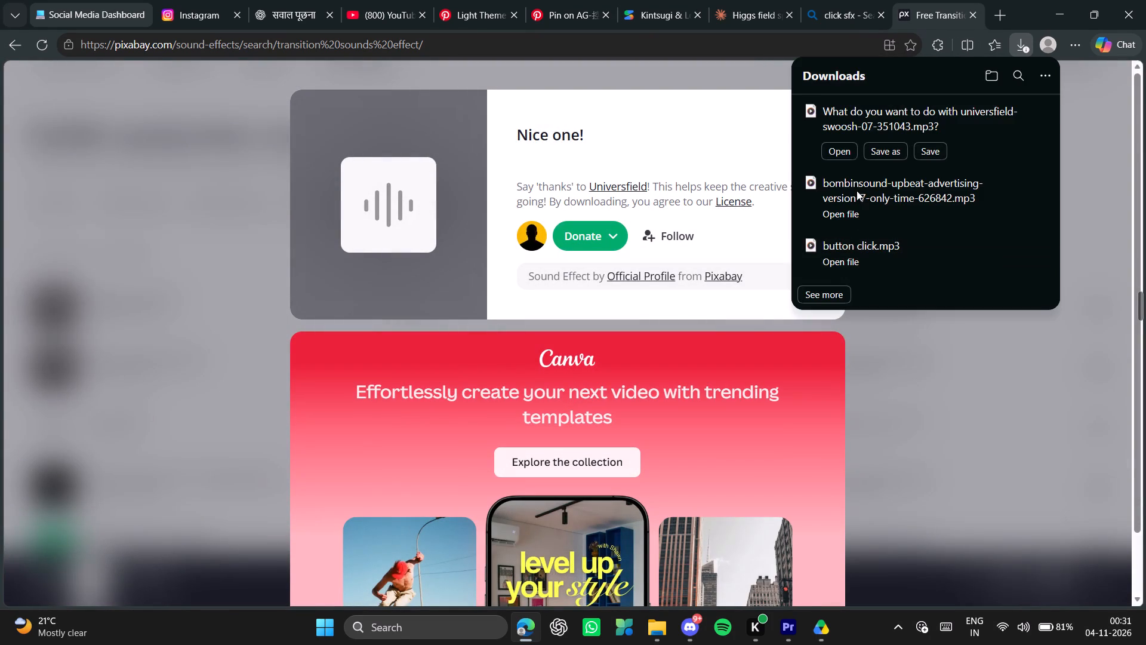
pyautogui.click(890, 152)
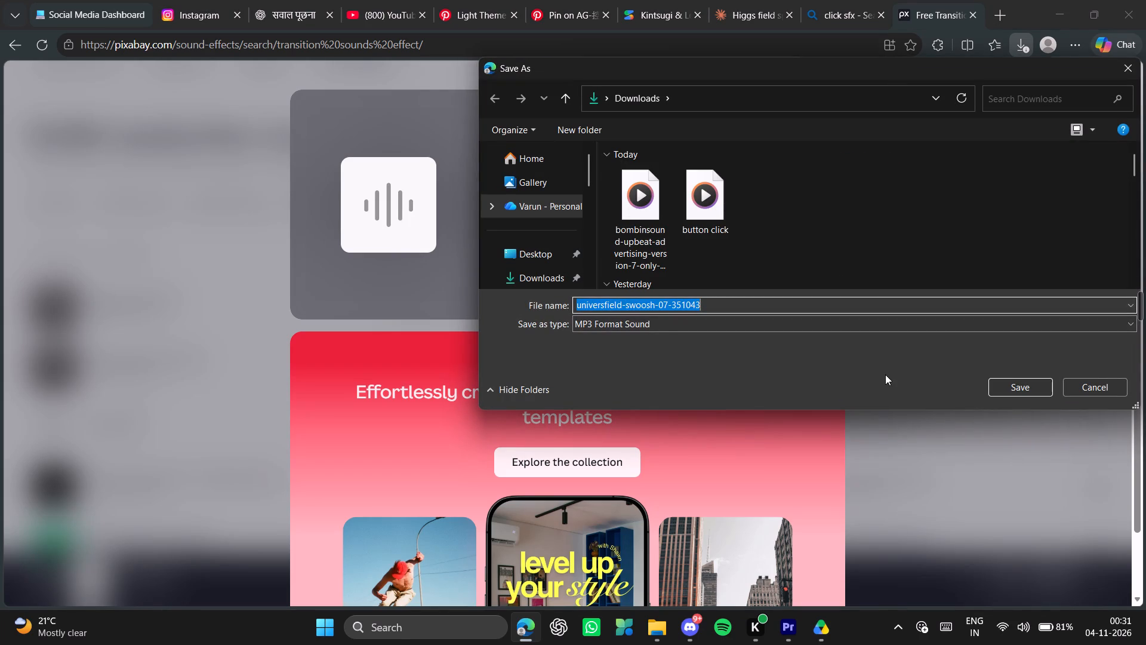
pyautogui.write('swoosh')
pyautogui.press('Return')
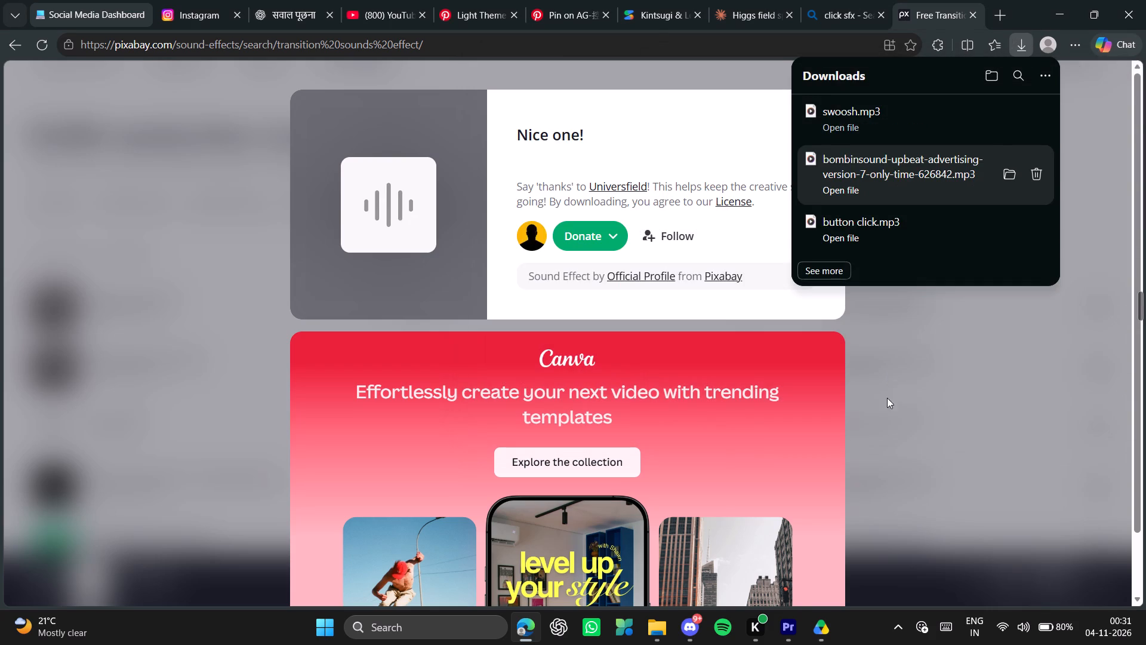
# Import swoosh from the Downloads folder into the root of Untitled Project in Premiere.
pyautogui.click(663, 637)
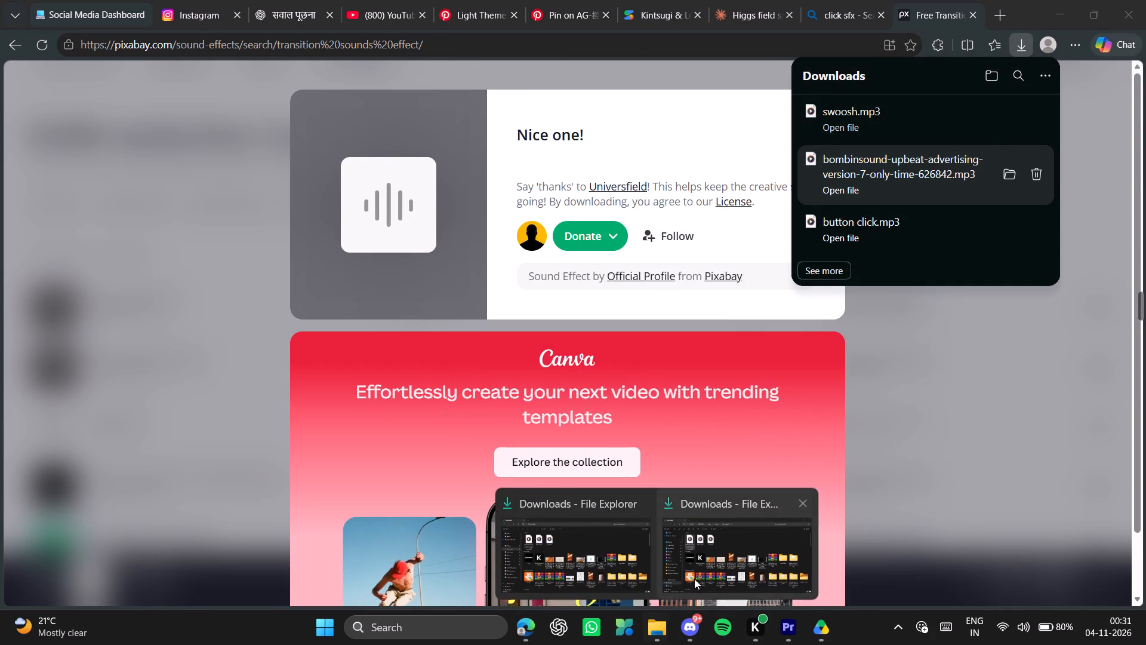
pyautogui.click(694, 578)
pyautogui.moveTo(362, 177); pyautogui.dragTo(691, 556)
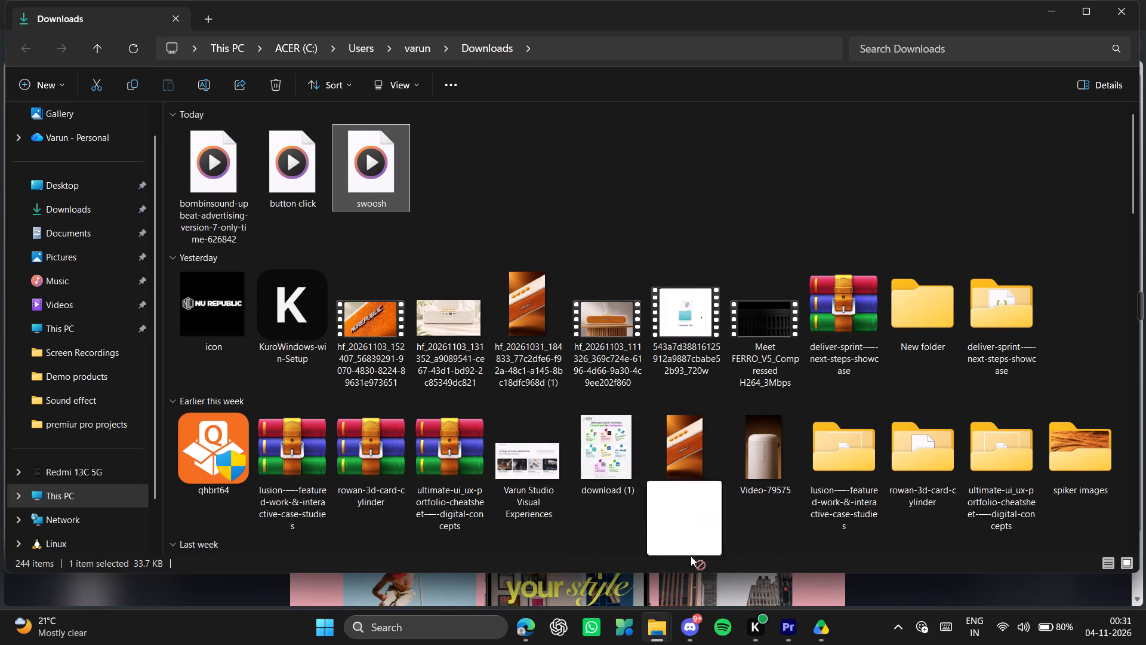
pyautogui.moveTo(691, 556); pyautogui.dragTo(307, 327)
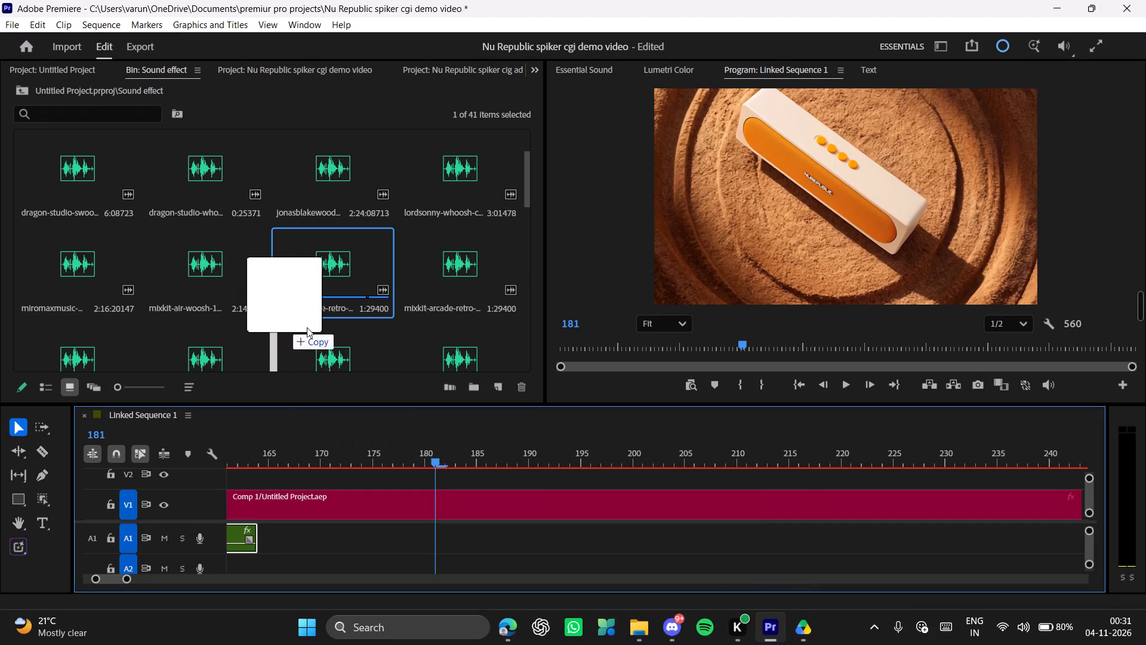
pyautogui.moveTo(307, 327); pyautogui.dragTo(50, 64)
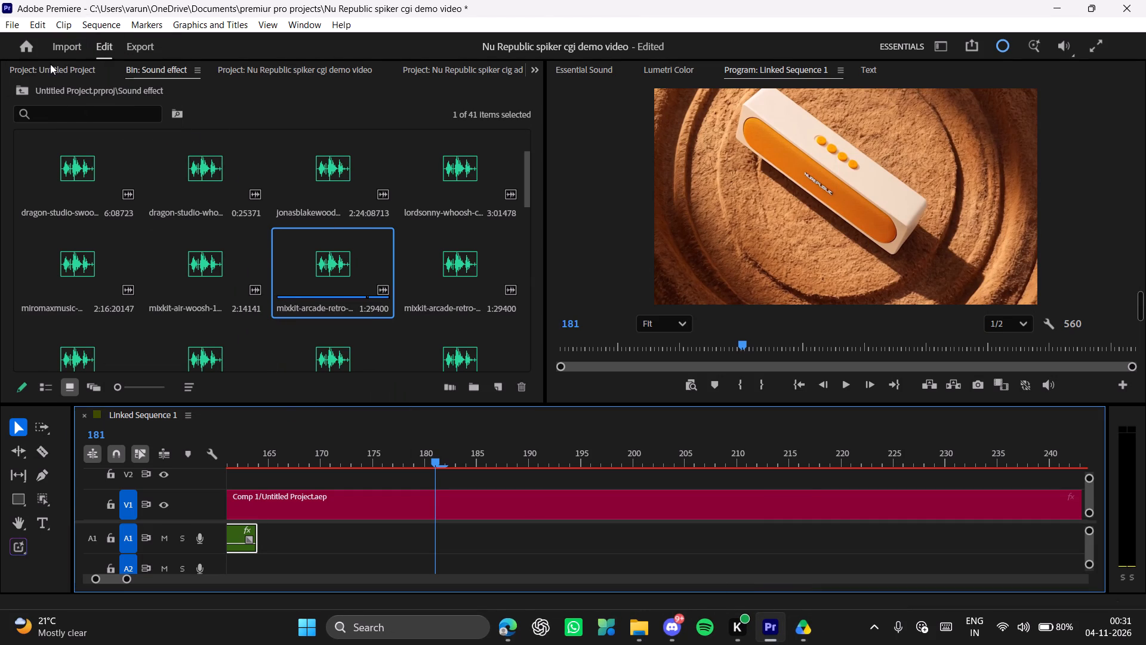
pyautogui.click(50, 64)
pyautogui.scroll(-8, 366, 311)
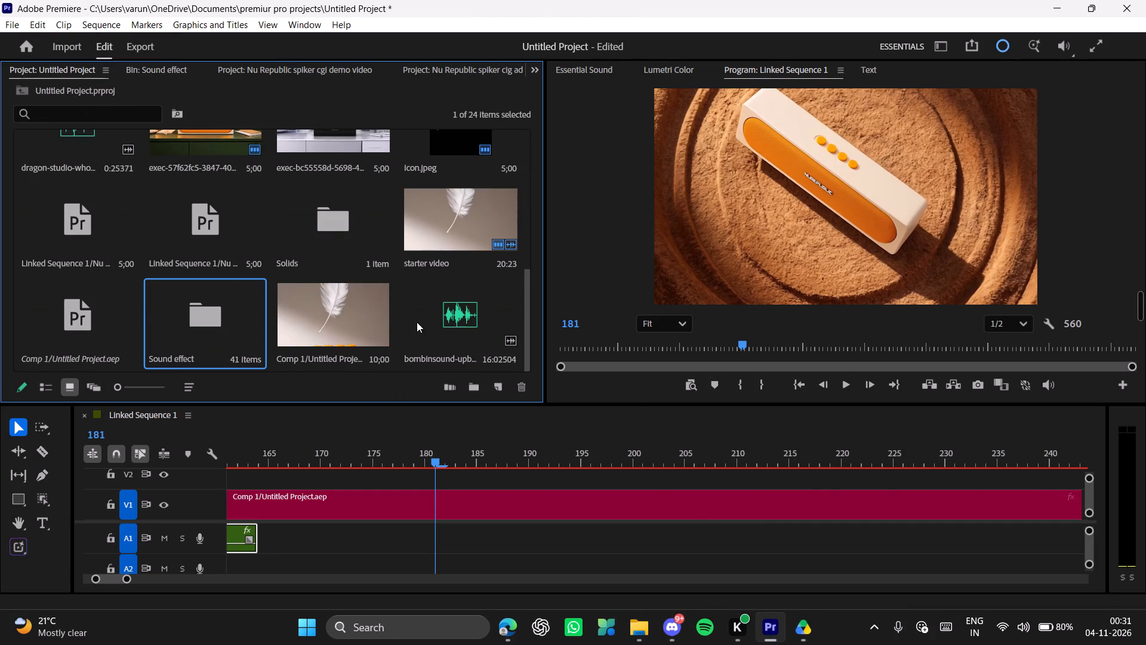
pyautogui.hotkey('alt', 'Tab')
pyautogui.moveTo(375, 167); pyautogui.dragTo(397, 287)
pyautogui.hotkey('alt', 'Tab')
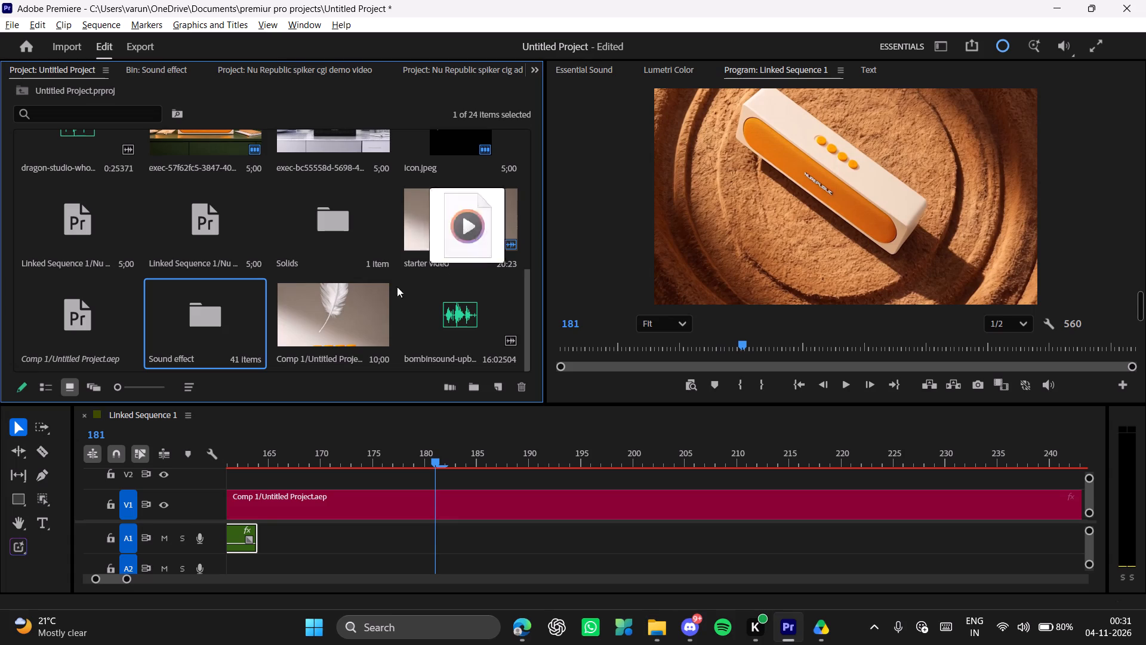
pyautogui.moveTo(397, 287); pyautogui.dragTo(390, 348)
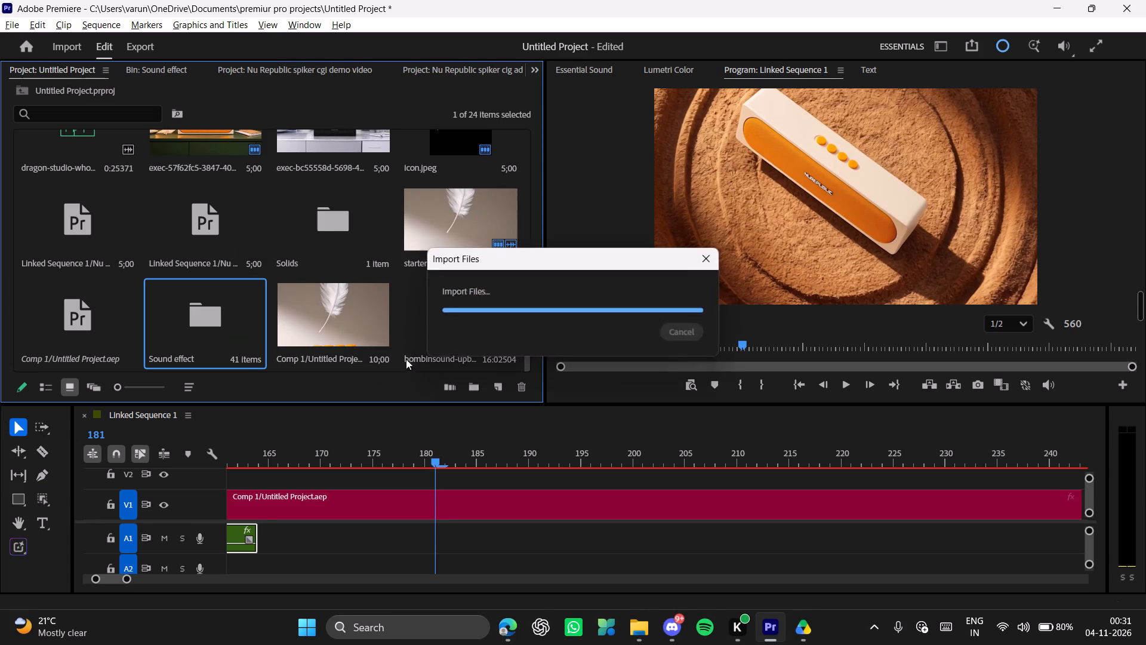
# Place swoosh.mp3 on track A1, shift it to start at frame 166, and scrub across the transition between about frames 169 and 180.
pyautogui.moveTo(433, 332); pyautogui.dragTo(428, 526)
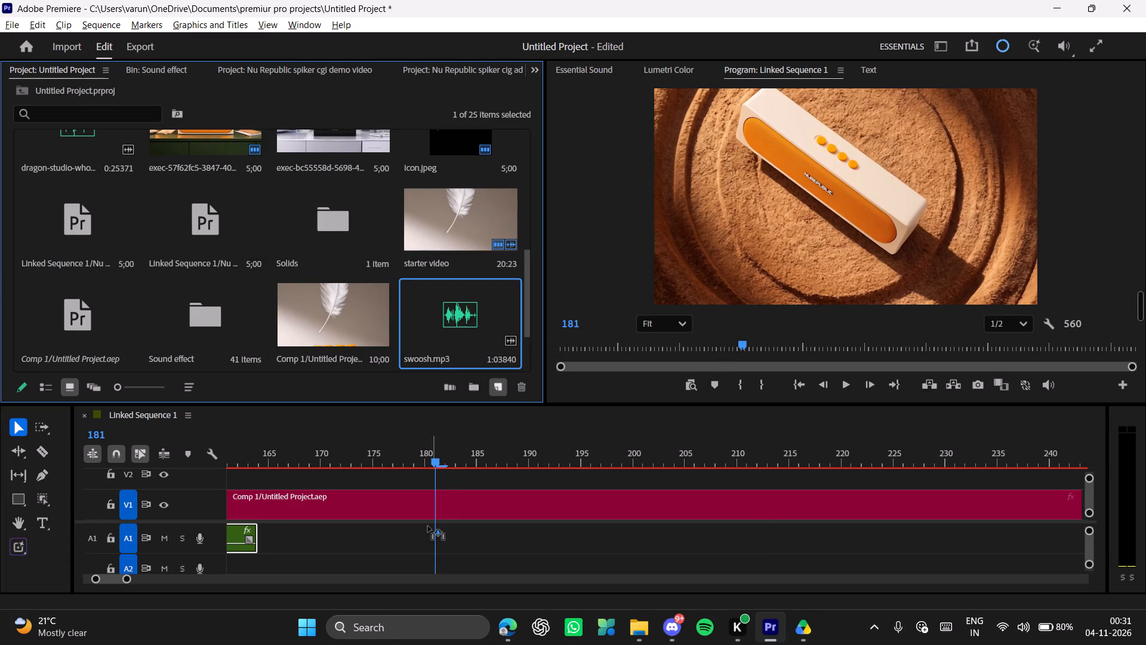
pyautogui.moveTo(428, 526); pyautogui.dragTo(343, 529)
pyautogui.moveTo(434, 459); pyautogui.dragTo(413, 459)
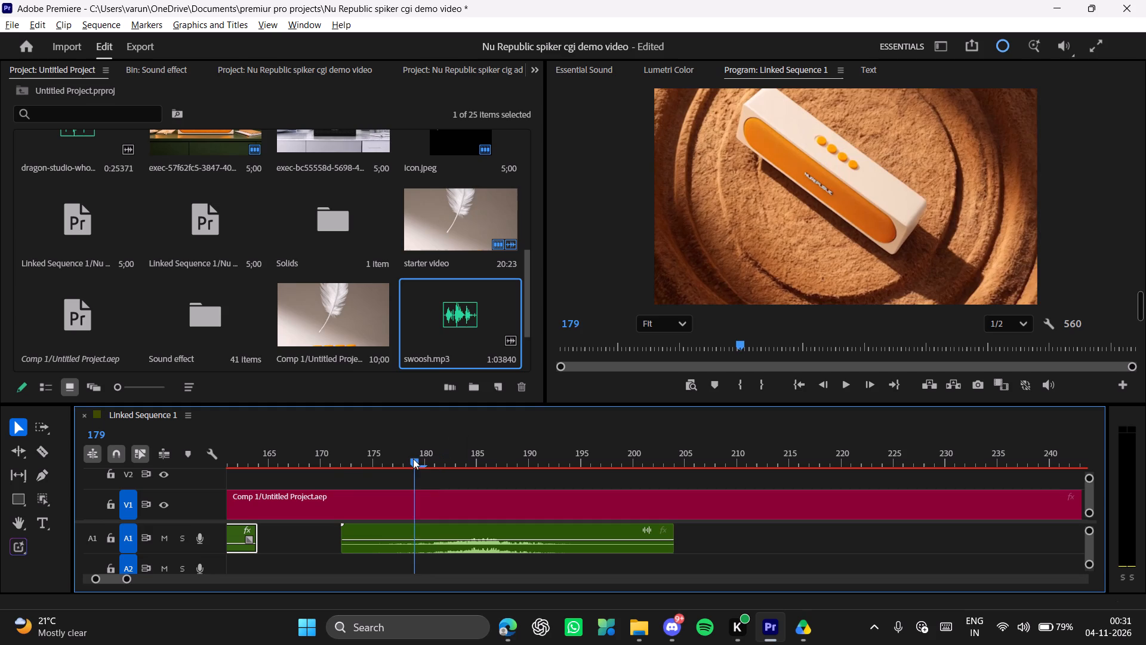
pyautogui.moveTo(413, 459); pyautogui.dragTo(306, 463)
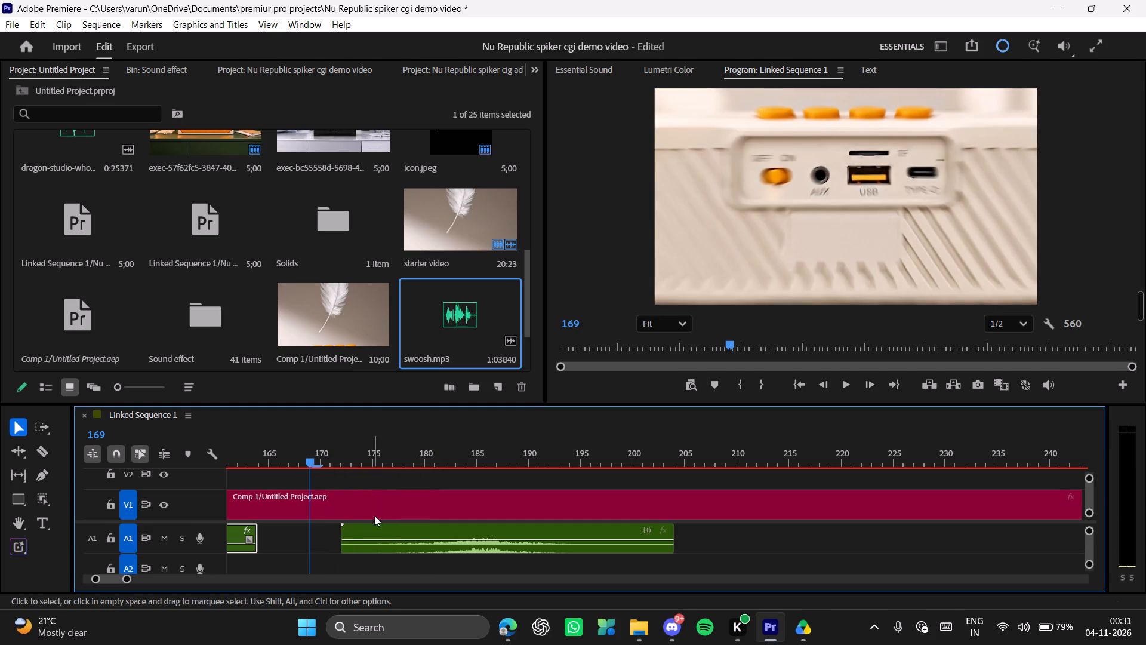
pyautogui.moveTo(375, 530); pyautogui.dragTo(318, 526)
pyautogui.moveTo(322, 459); pyautogui.dragTo(311, 459)
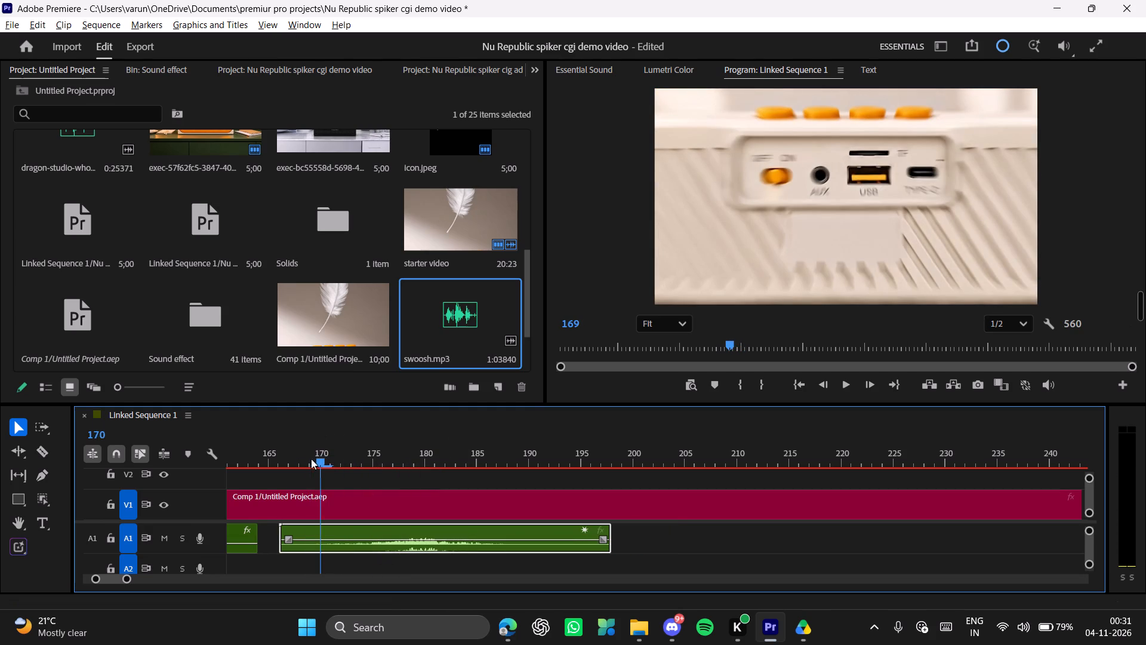
pyautogui.moveTo(311, 459); pyautogui.dragTo(422, 471)
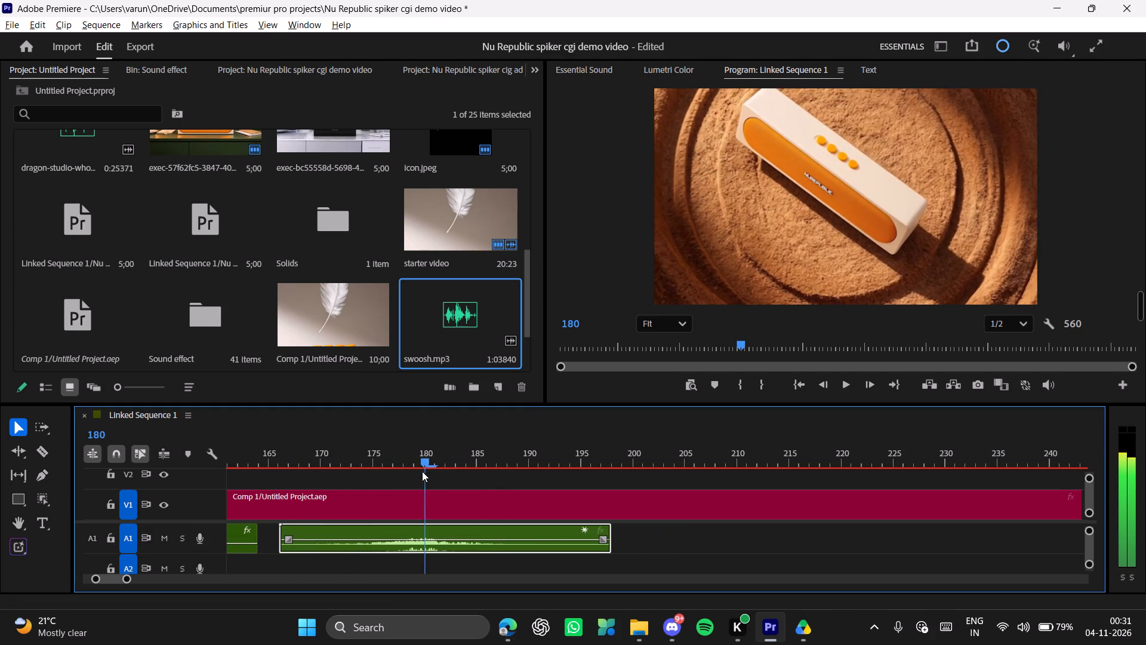
pyautogui.moveTo(422, 471); pyautogui.dragTo(336, 470)
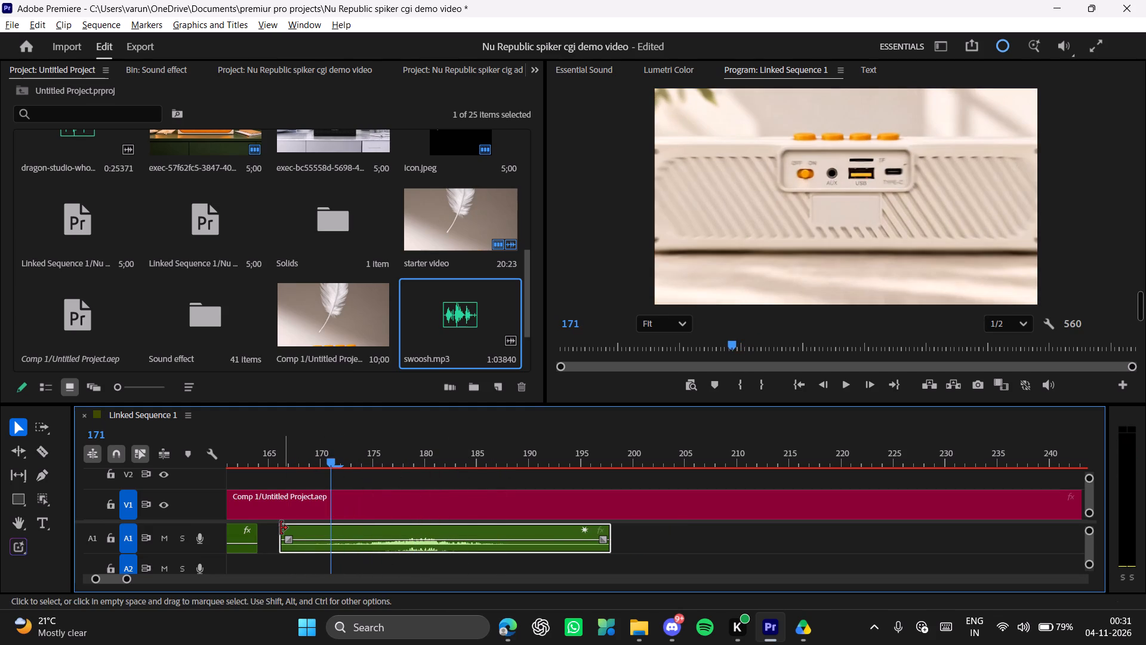
# Trim the beginning of the swoosh clip on A1 to frame 170.
pyautogui.moveTo(281, 528); pyautogui.dragTo(317, 533)
pyautogui.moveTo(386, 531); pyautogui.dragTo(381, 530)
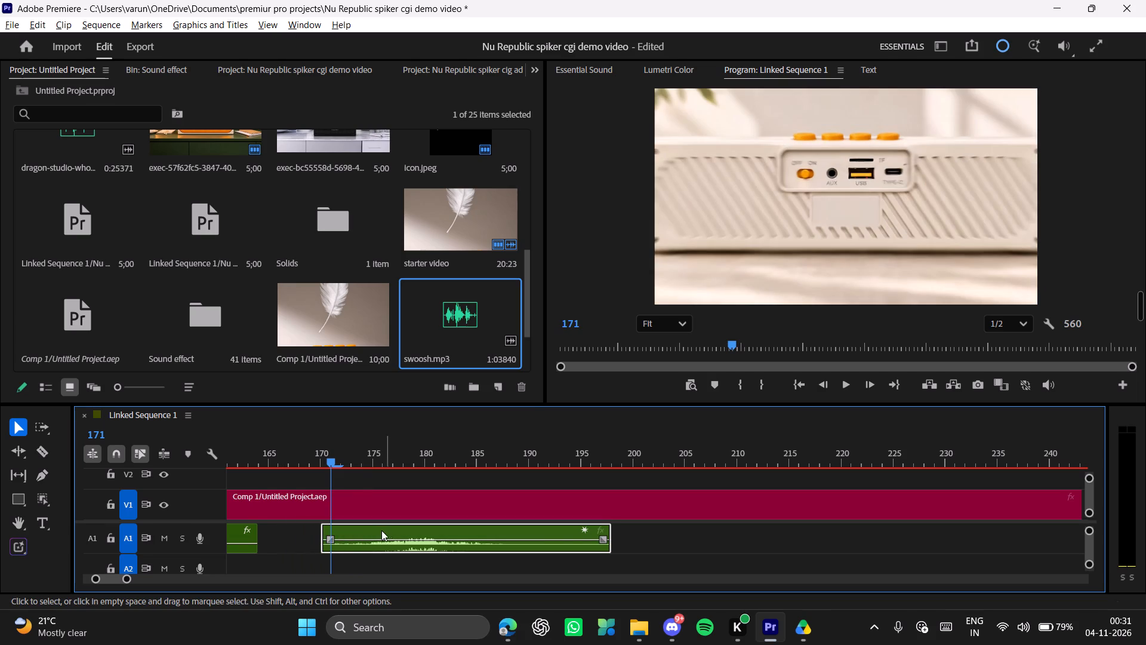
pyautogui.moveTo(381, 530); pyautogui.dragTo(330, 558)
pyautogui.scroll(-1, 358, 505)
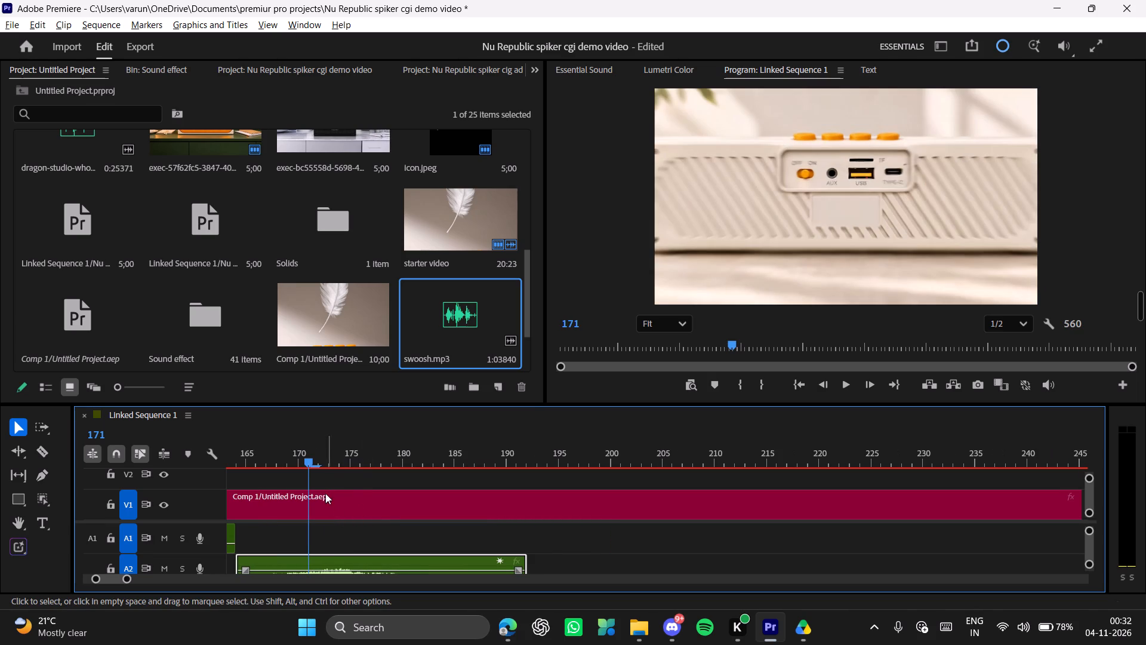
pyautogui.moveTo(309, 465); pyautogui.dragTo(286, 464)
pyautogui.press('space')
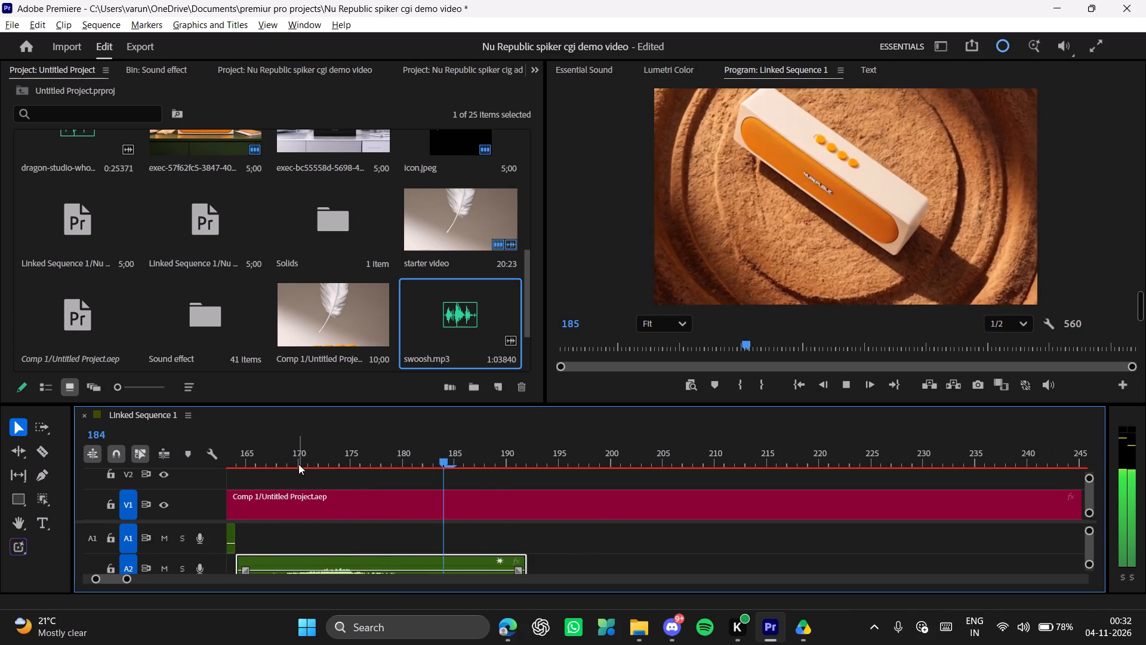
pyautogui.press('space')
pyautogui.moveTo(328, 462); pyautogui.dragTo(212, 459)
pyautogui.press('space')
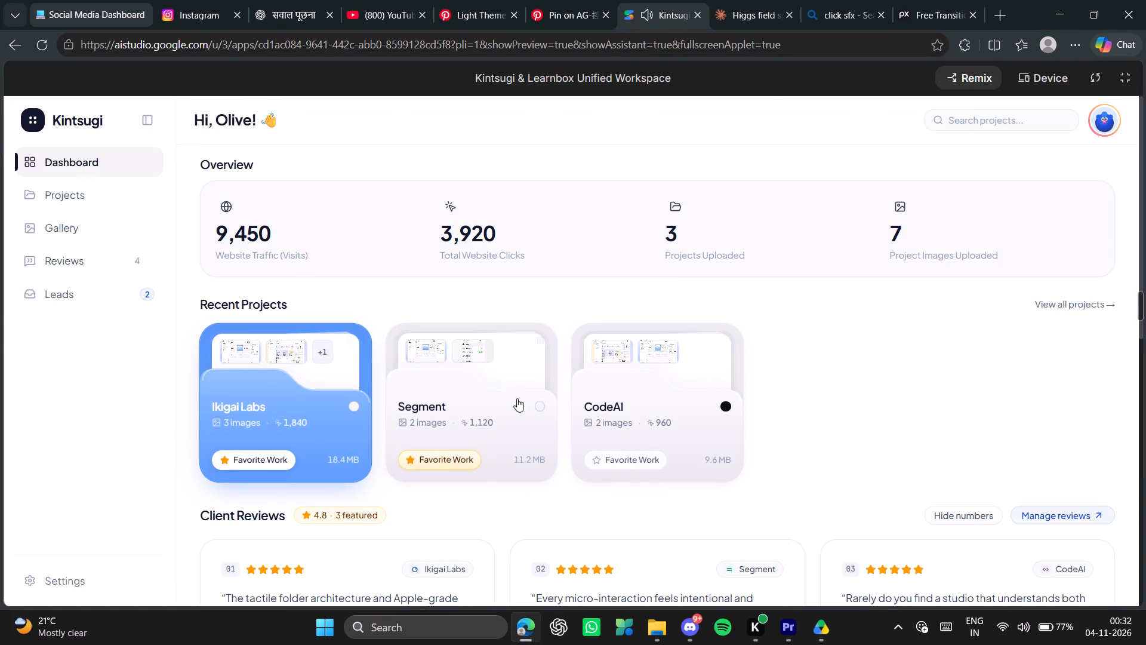
# Close the browser page with the click sfx search.
pyautogui.click(828, 17)
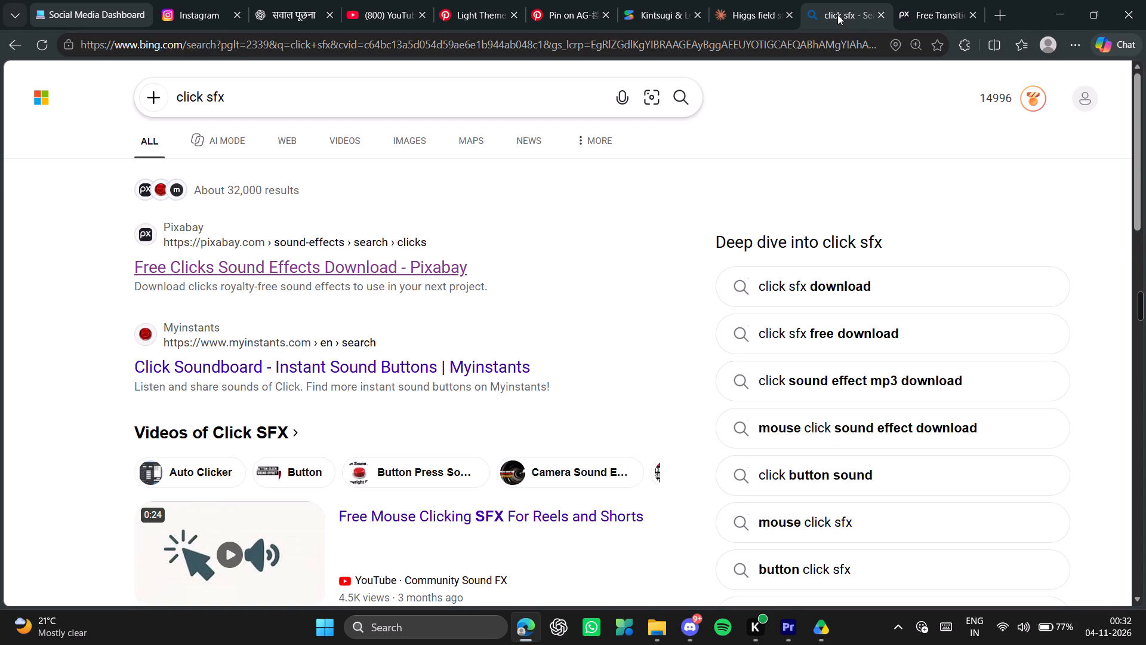
pyautogui.middleClick(837, 14)
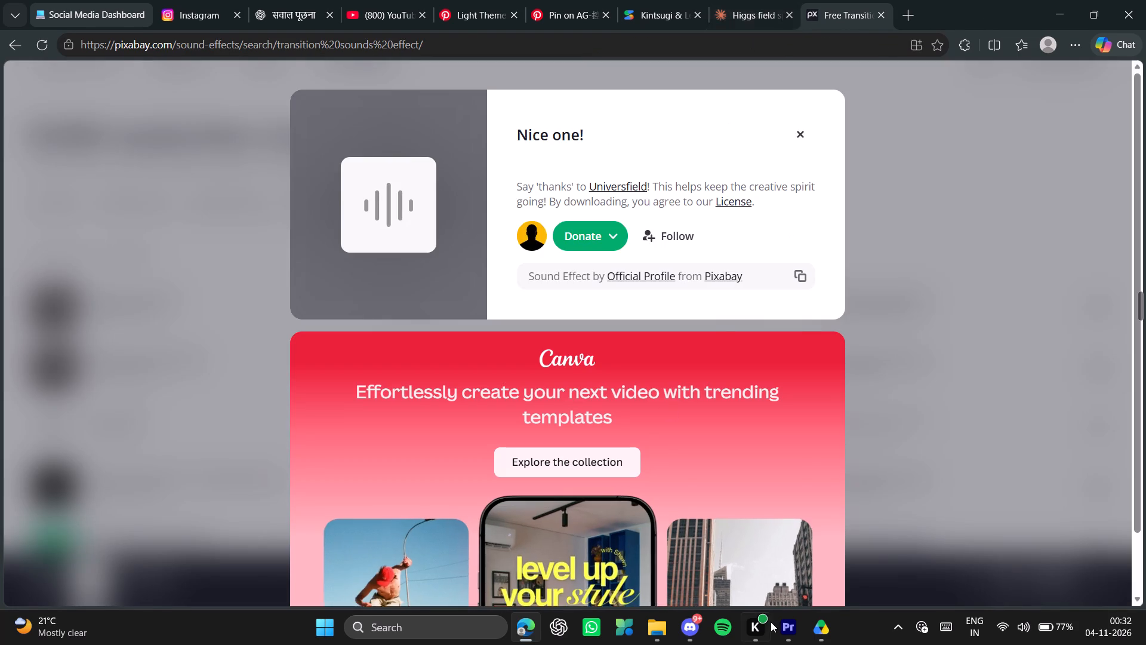
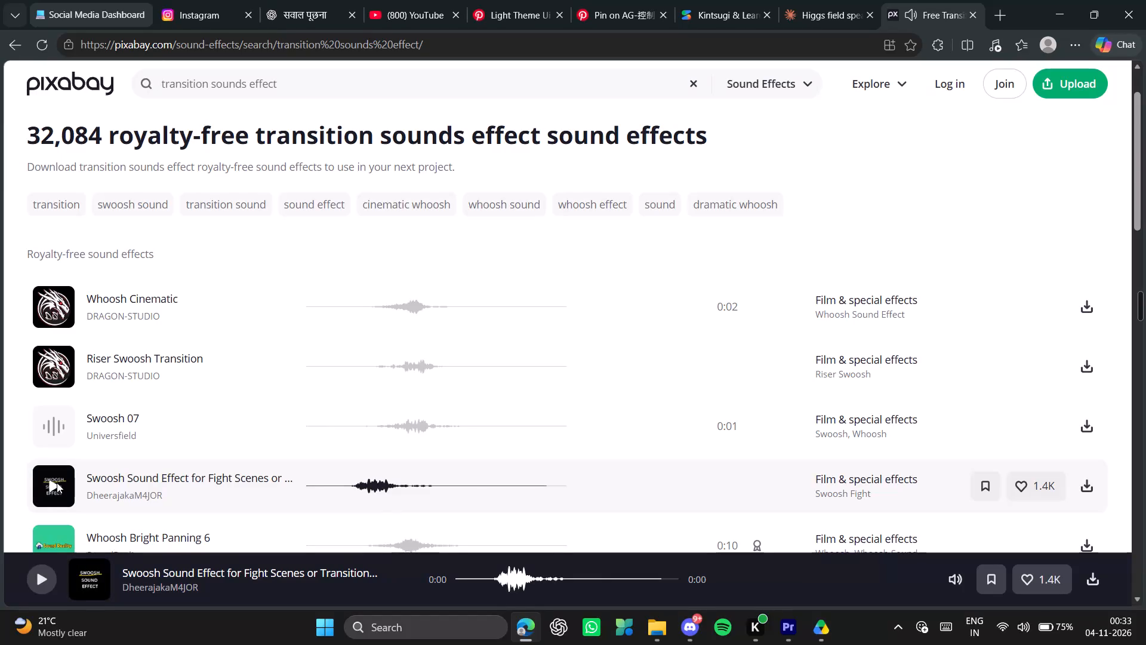
# Audition Glitch FX Transitions 9, Scary Transition, Professional transition 01 and Swoosh 1 in the Pixabay transition sound results.
pyautogui.scroll(-2, 59, 480)
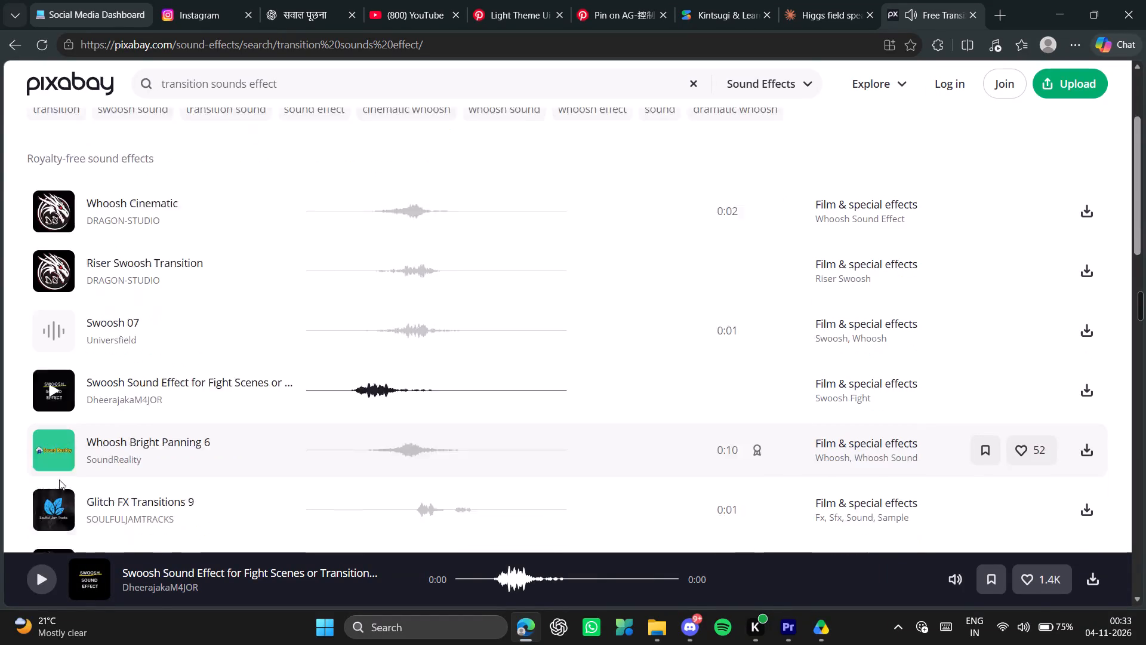
pyautogui.scroll(-2, 59, 480)
pyautogui.click(51, 298)
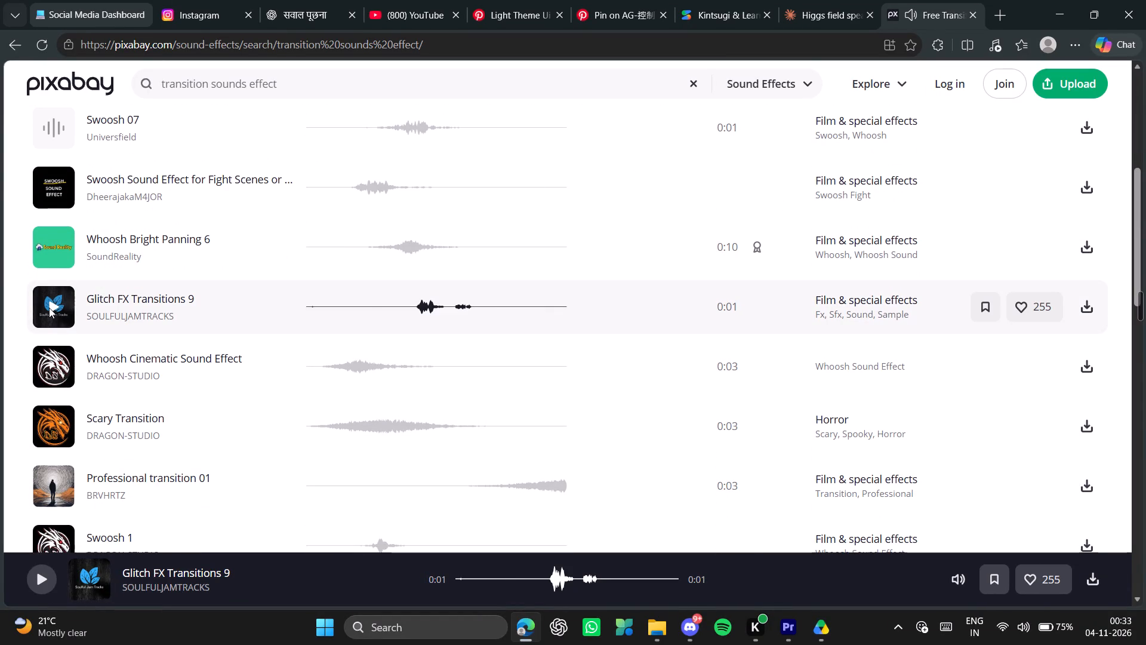
pyautogui.click(58, 431)
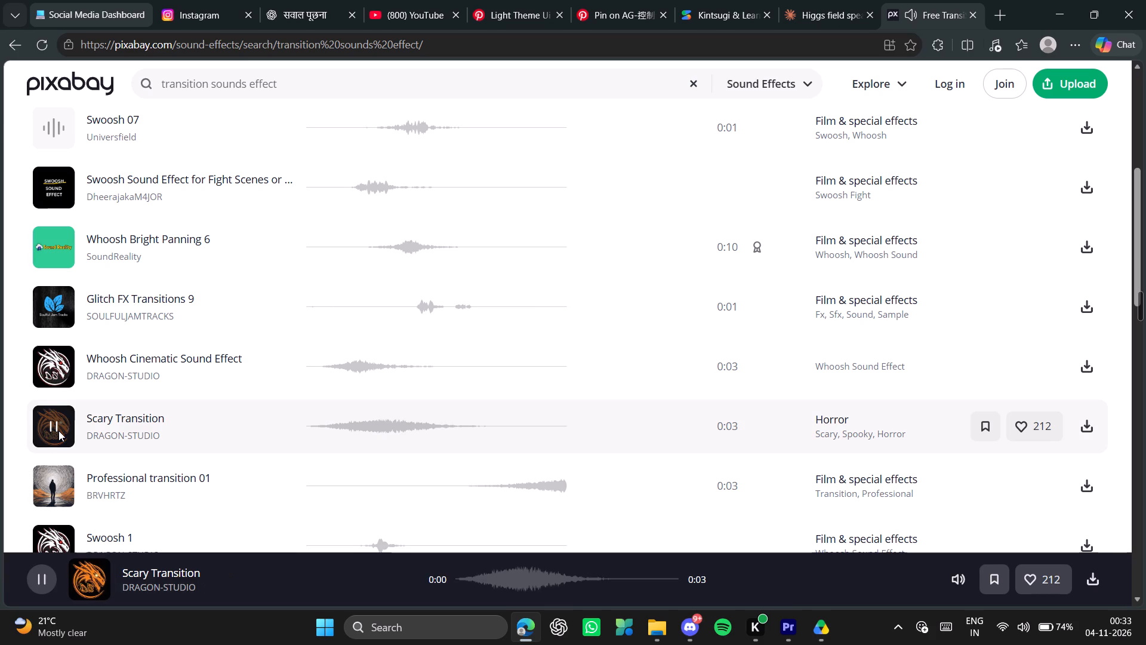
pyautogui.click(58, 431)
pyautogui.click(53, 490)
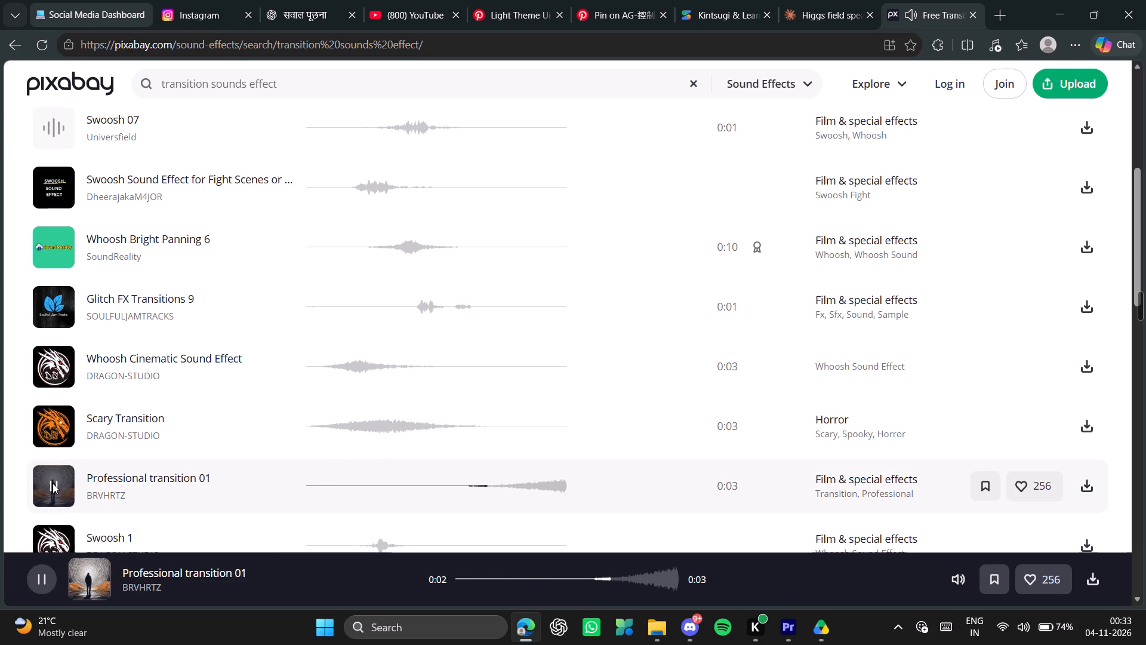
pyautogui.click(47, 535)
# Audition Futuristic Transition, Air Swoosh, Glitch Sound Effect HD, Whoosh Transition 6 and pop in the Pixabay results.
pyautogui.scroll(-3, 74, 469)
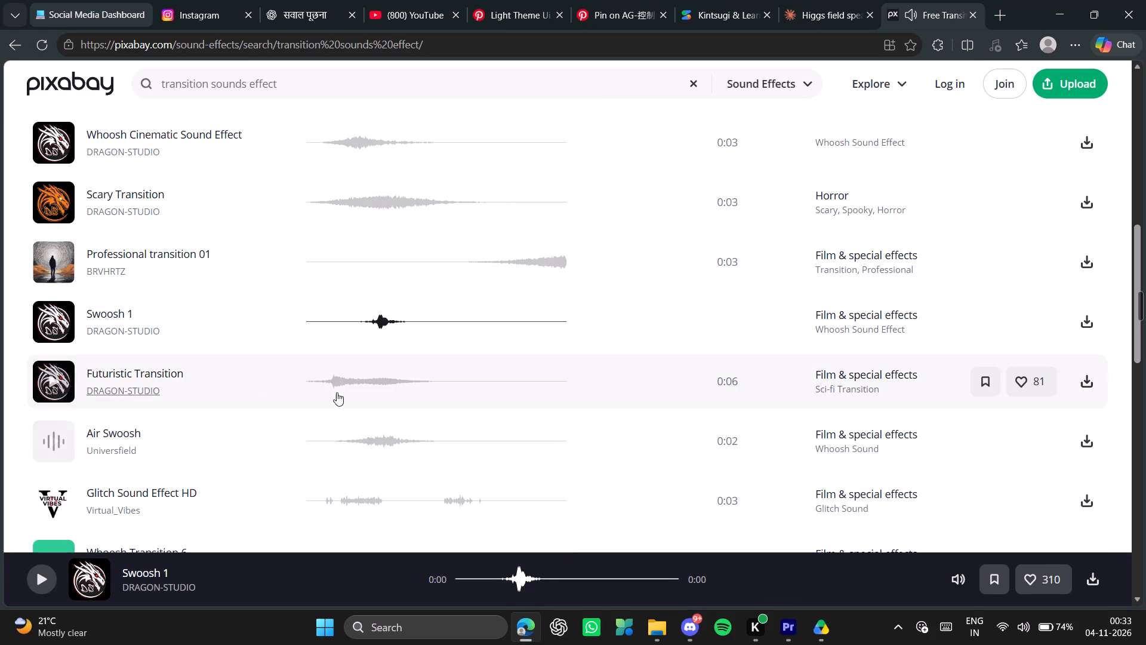
pyautogui.click(56, 373)
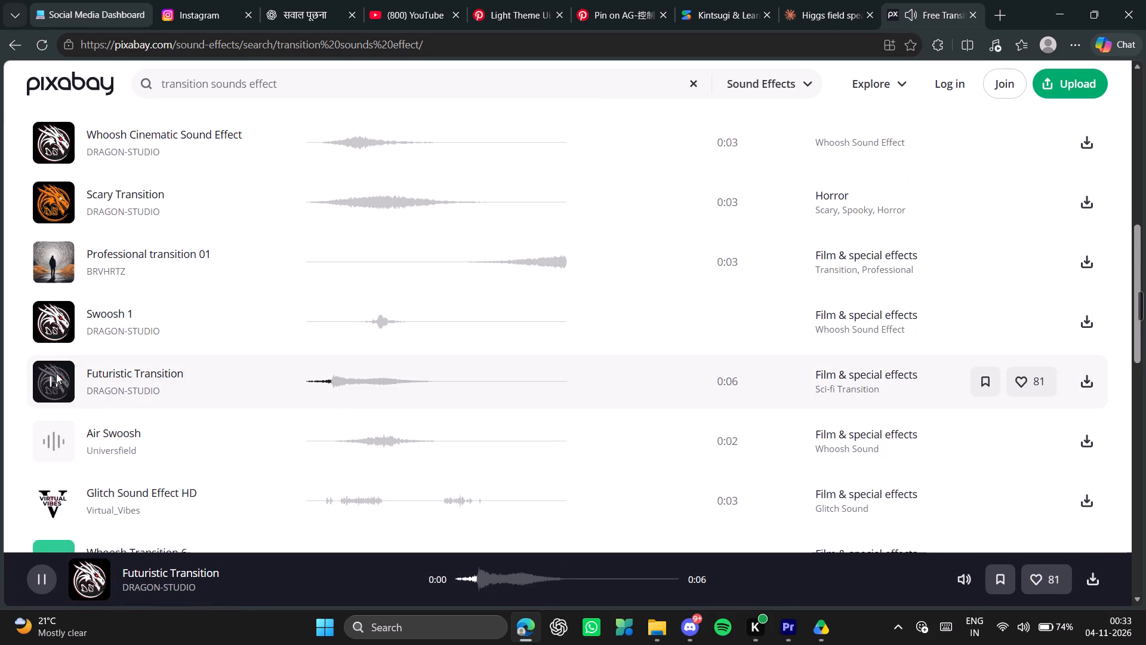
pyautogui.click(46, 439)
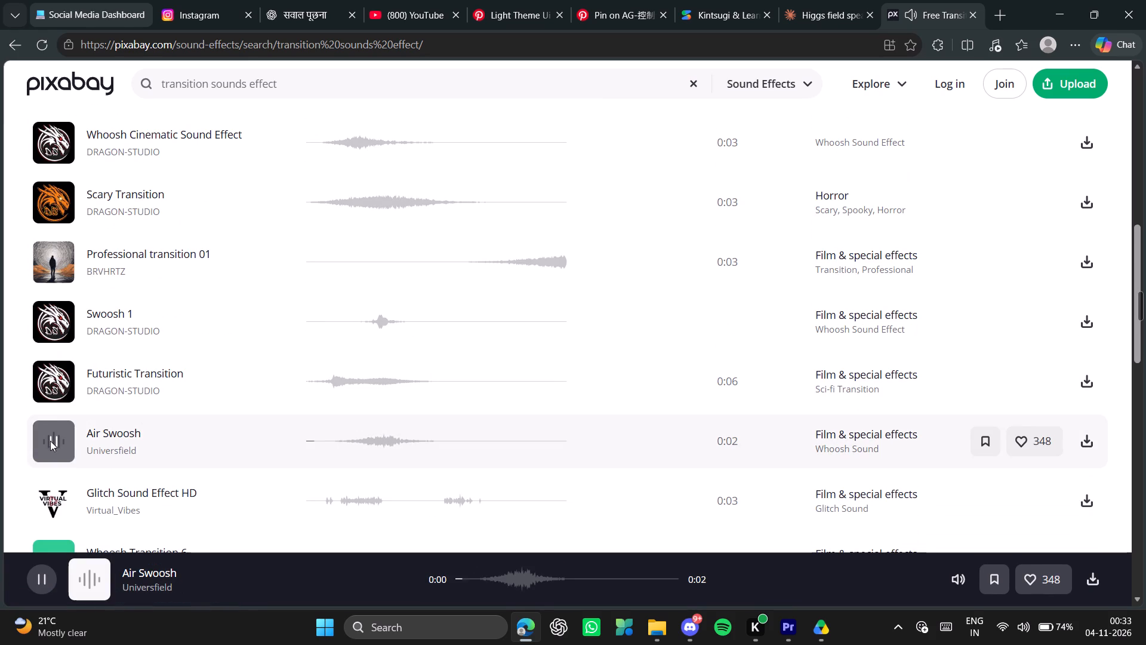
pyautogui.click(53, 497)
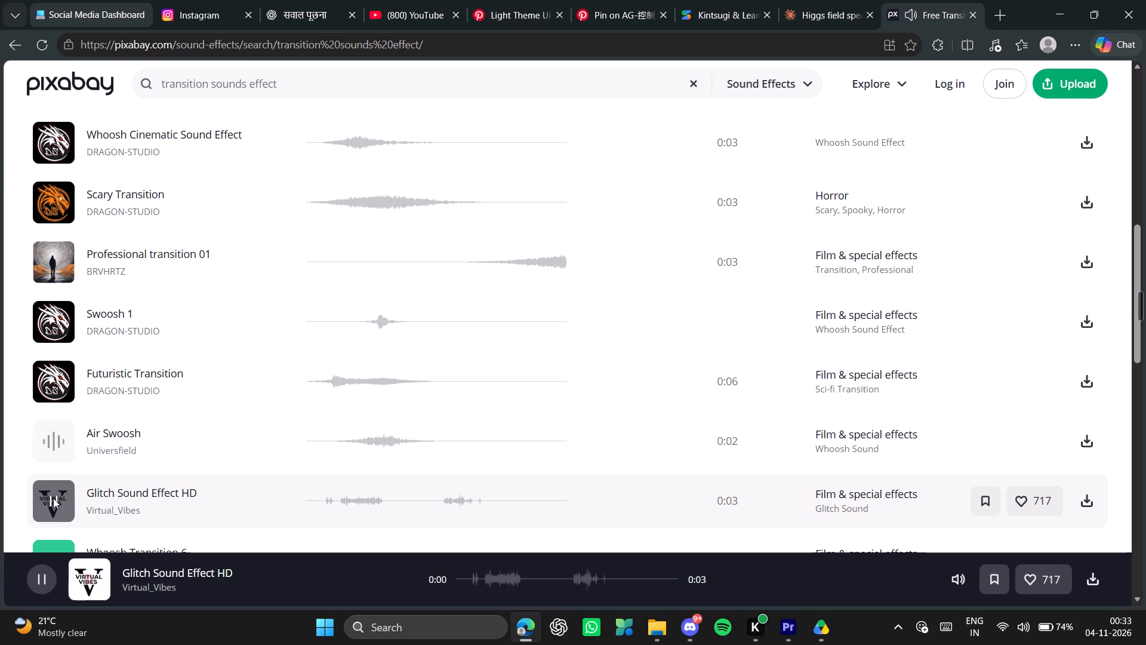
pyautogui.click(53, 498)
pyautogui.scroll(-2, 95, 454)
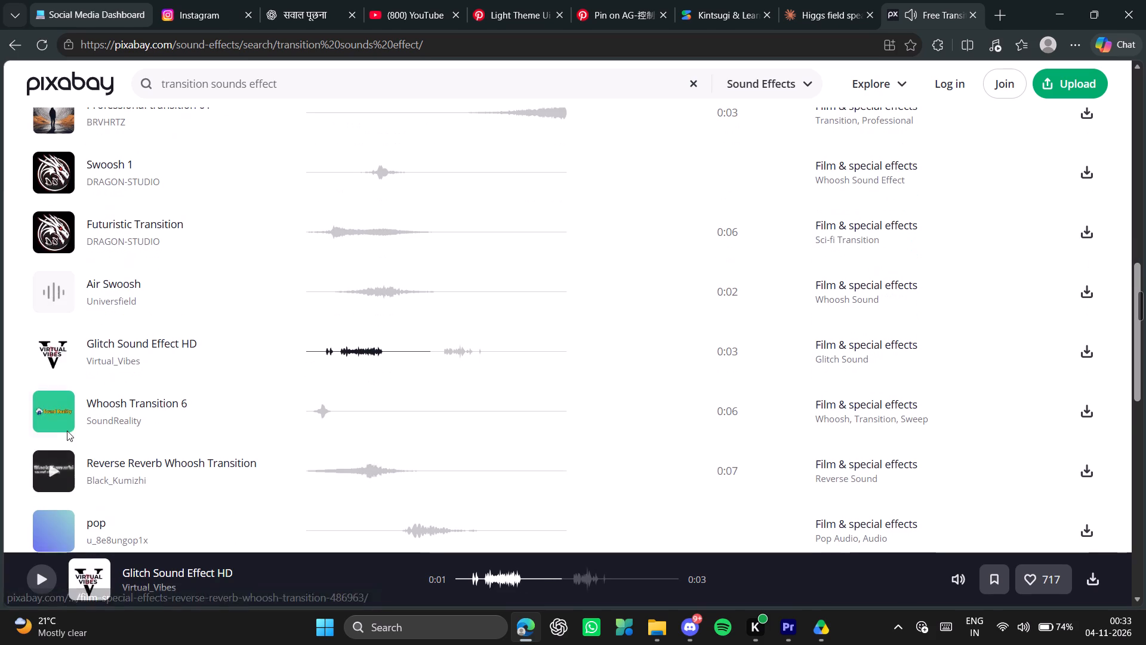
pyautogui.click(54, 413)
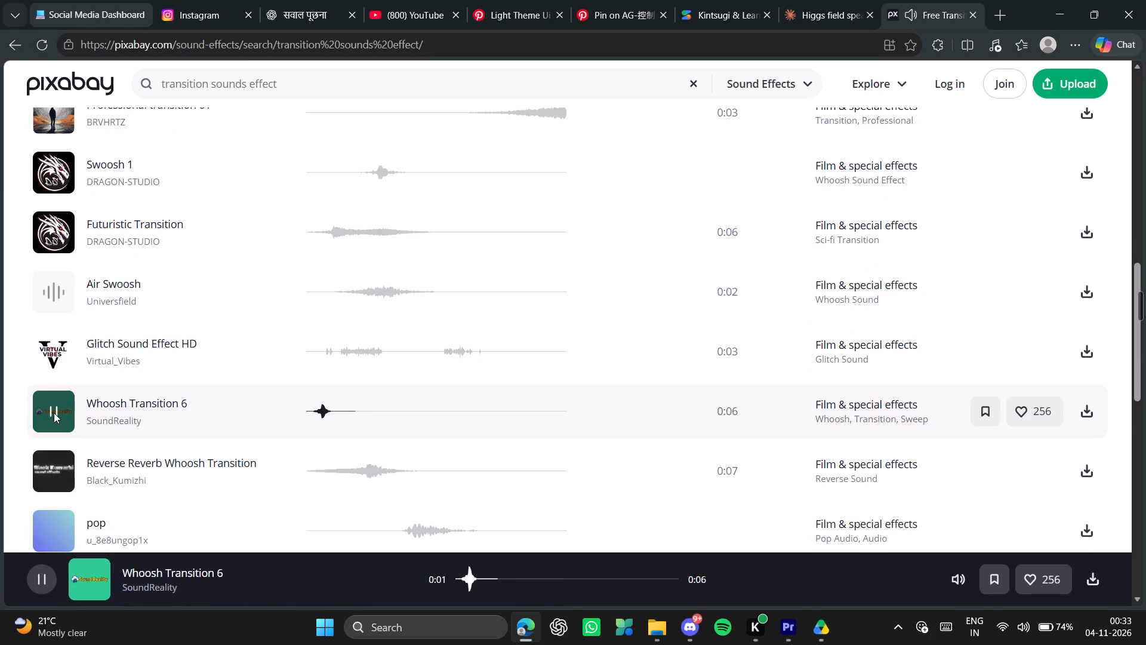
pyautogui.scroll(-2, 119, 417)
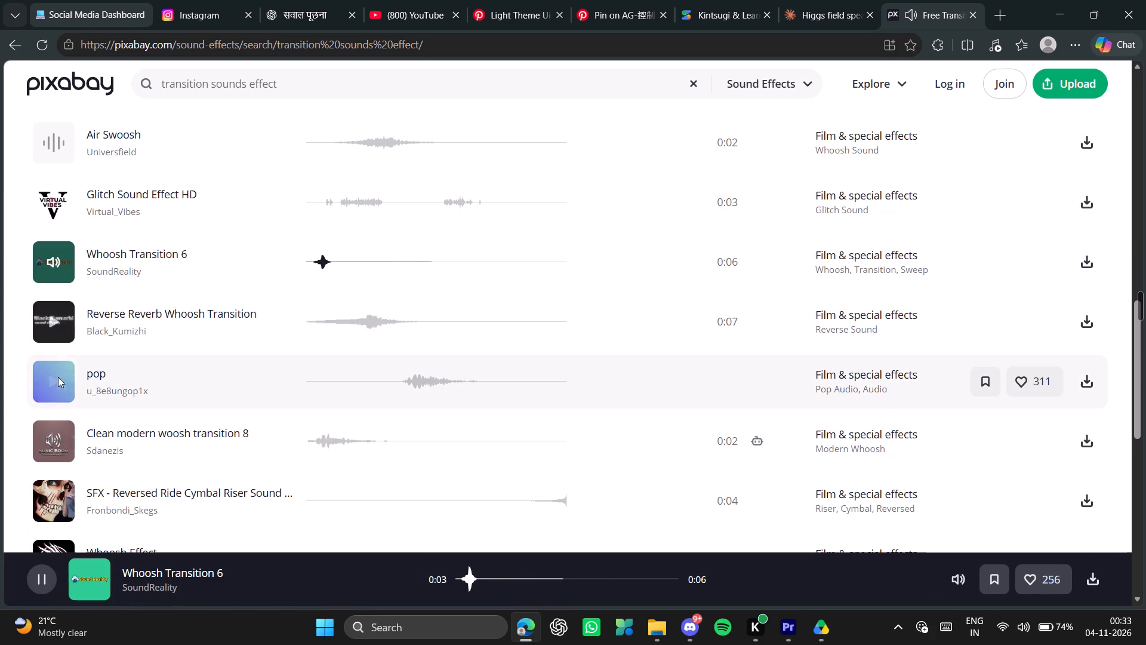
pyautogui.click(58, 384)
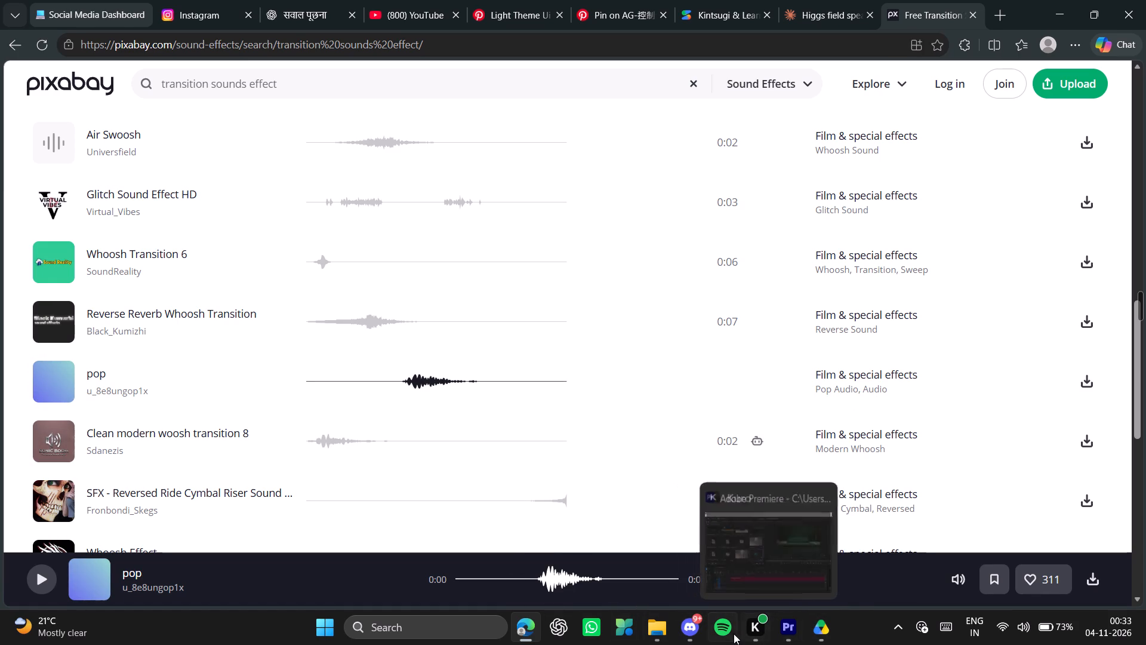
# Switch to Premiere and play Linked Sequence 1 repeatedly between about frames 111 and 260 to review the sound effects against the shots.
pyautogui.click(785, 638)
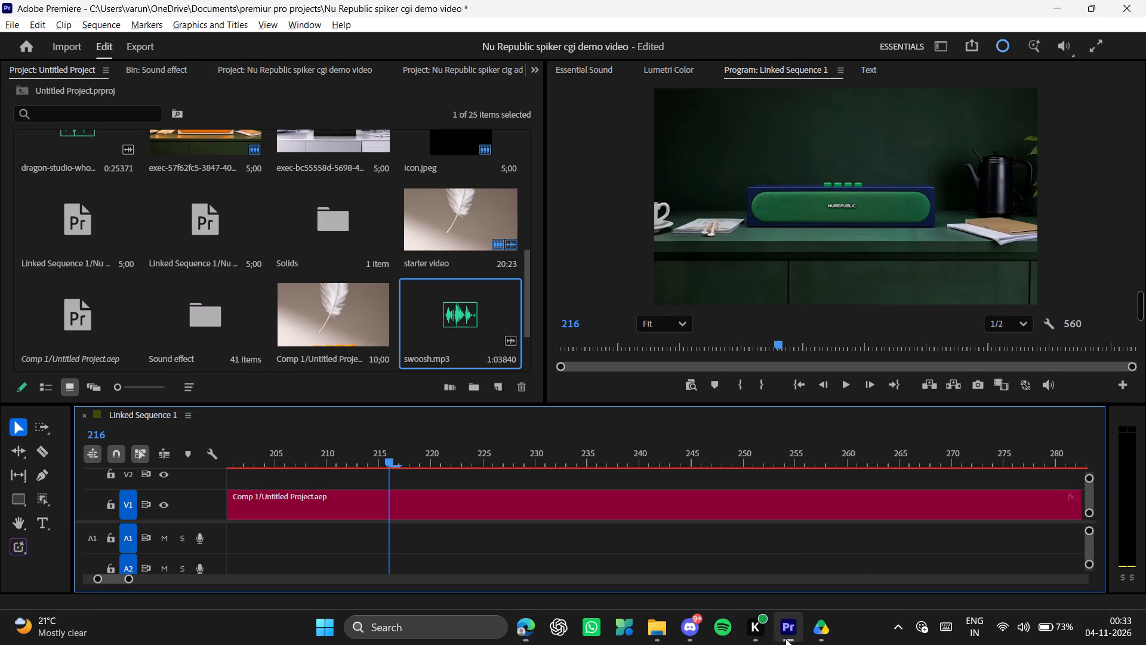
pyautogui.moveTo(398, 458); pyautogui.dragTo(384, 459)
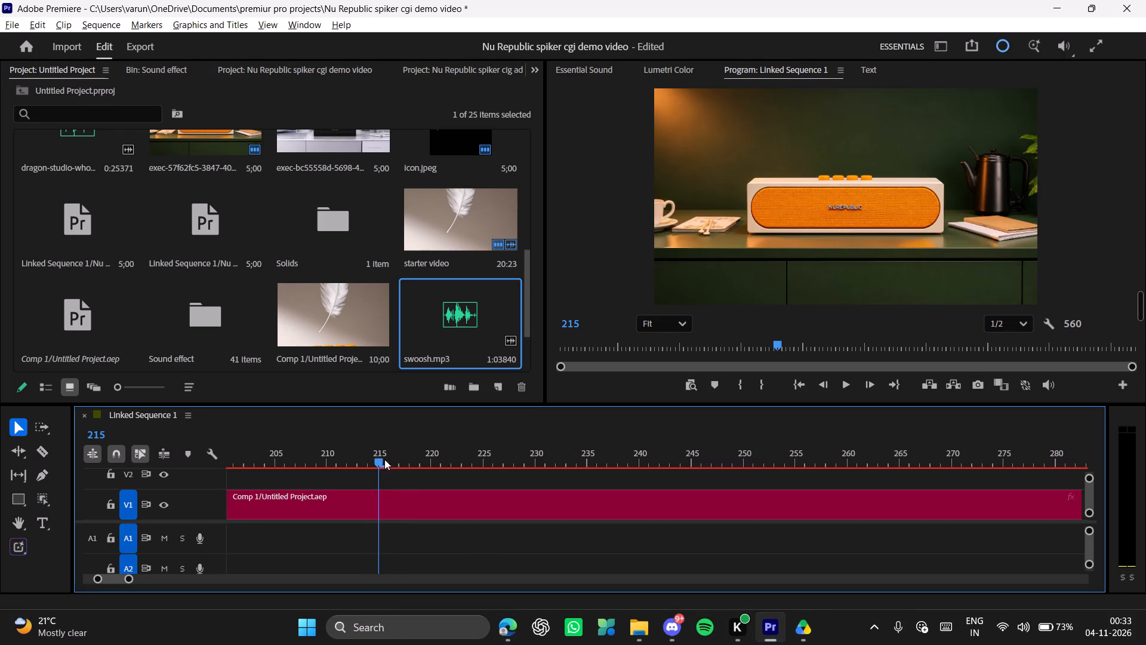
pyautogui.moveTo(384, 459); pyautogui.dragTo(329, 460)
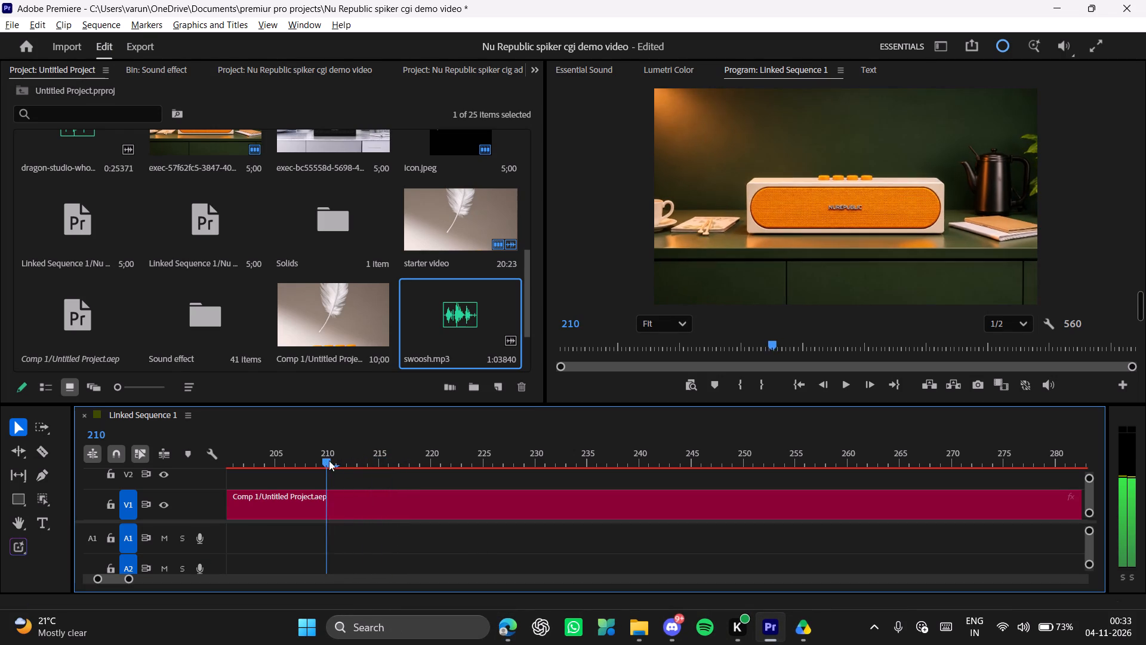
pyautogui.moveTo(329, 460); pyautogui.dragTo(212, 465)
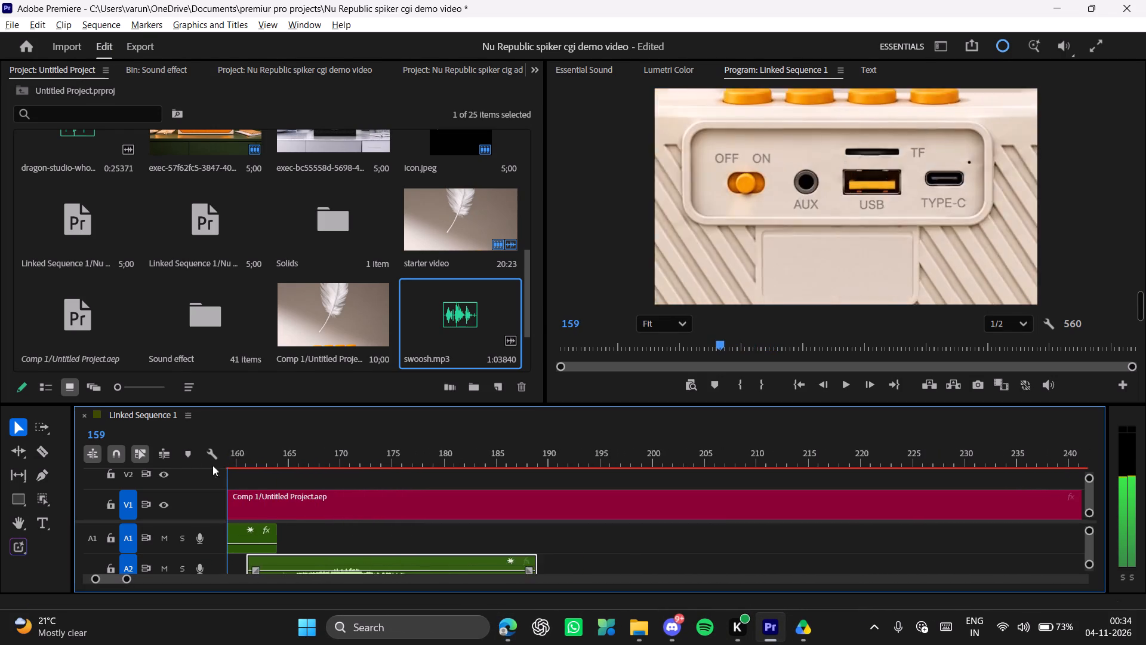
pyautogui.moveTo(212, 465); pyautogui.dragTo(502, 482)
pyautogui.press('space')
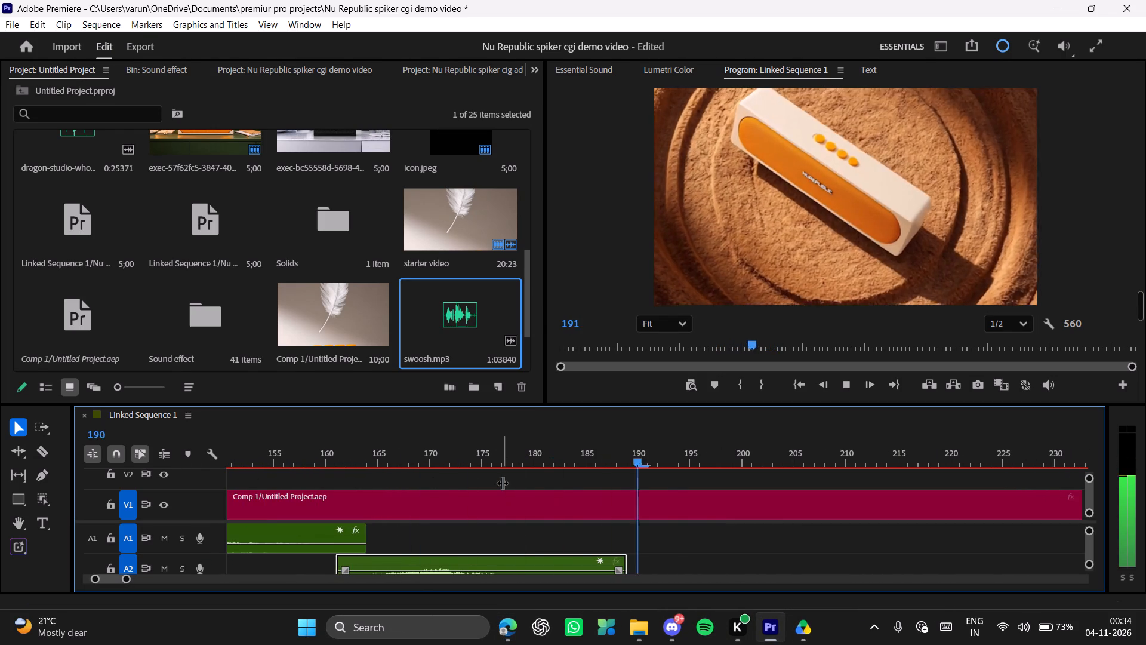
pyautogui.press('space')
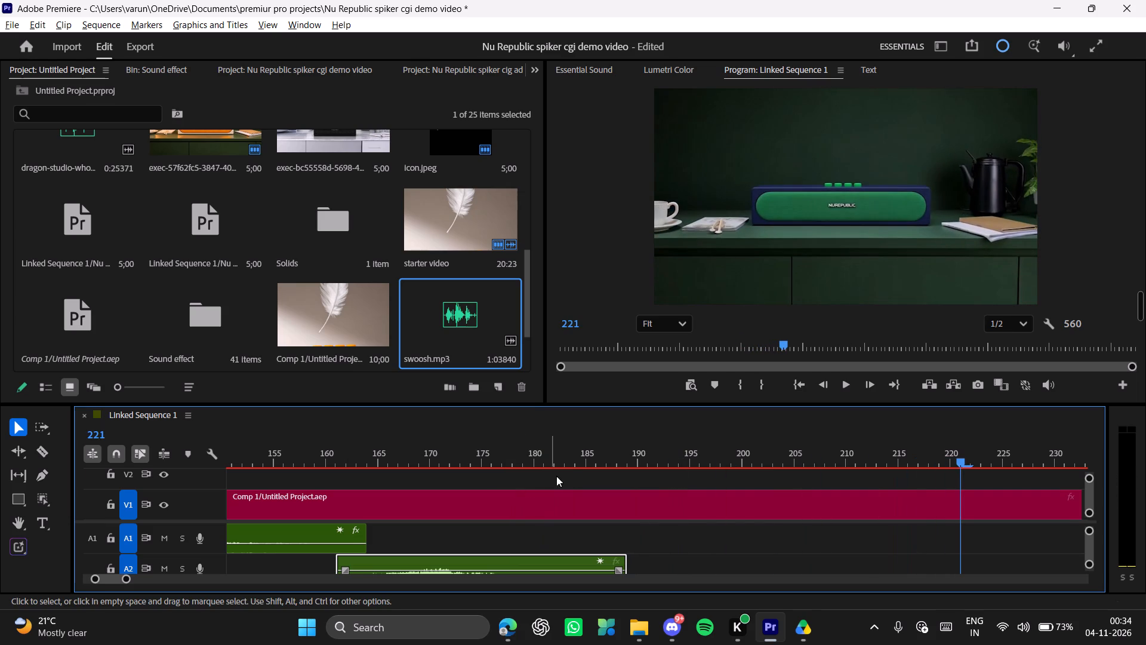
pyautogui.moveTo(568, 468); pyautogui.dragTo(347, 460)
pyautogui.moveTo(413, 460); pyautogui.dragTo(133, 454)
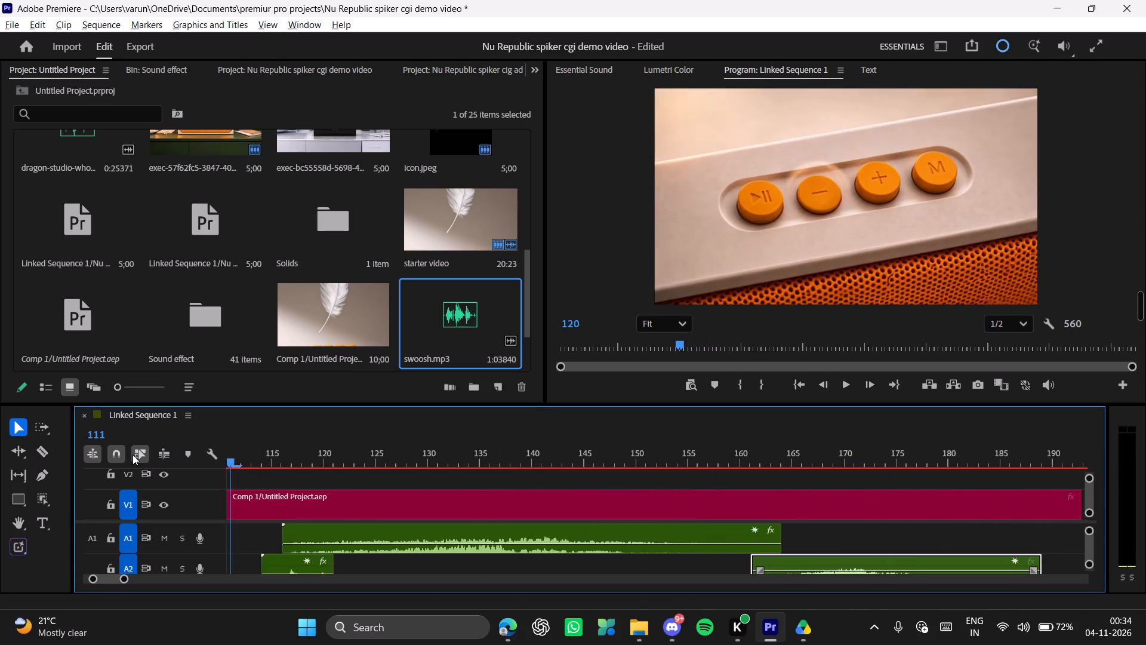
pyautogui.press('space')
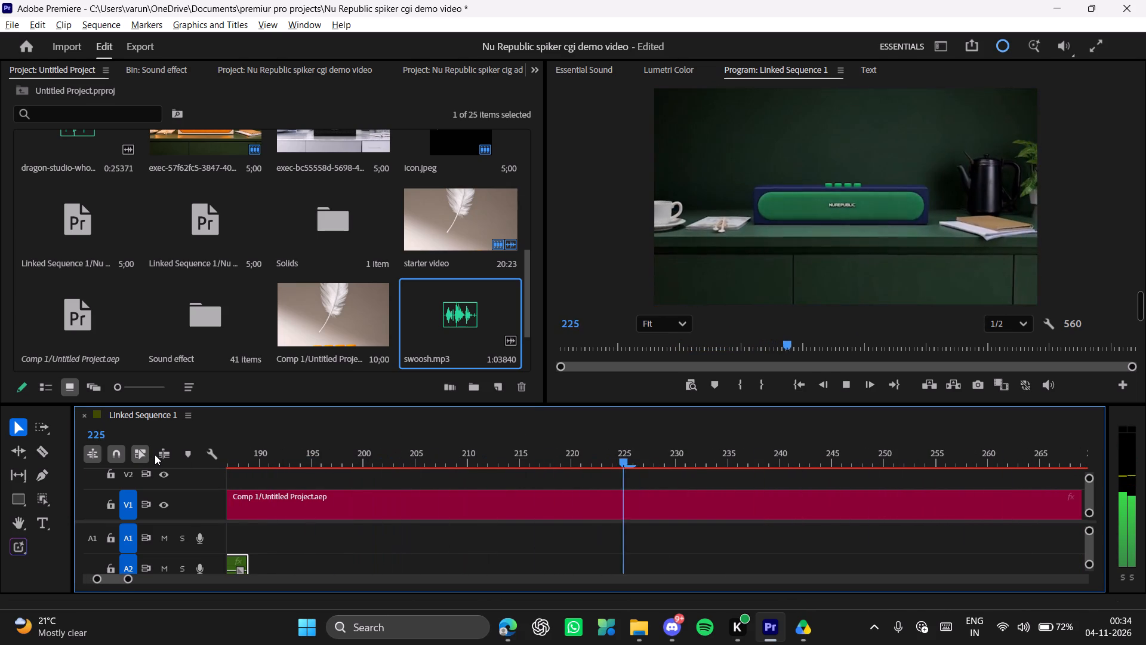
pyautogui.press('space')
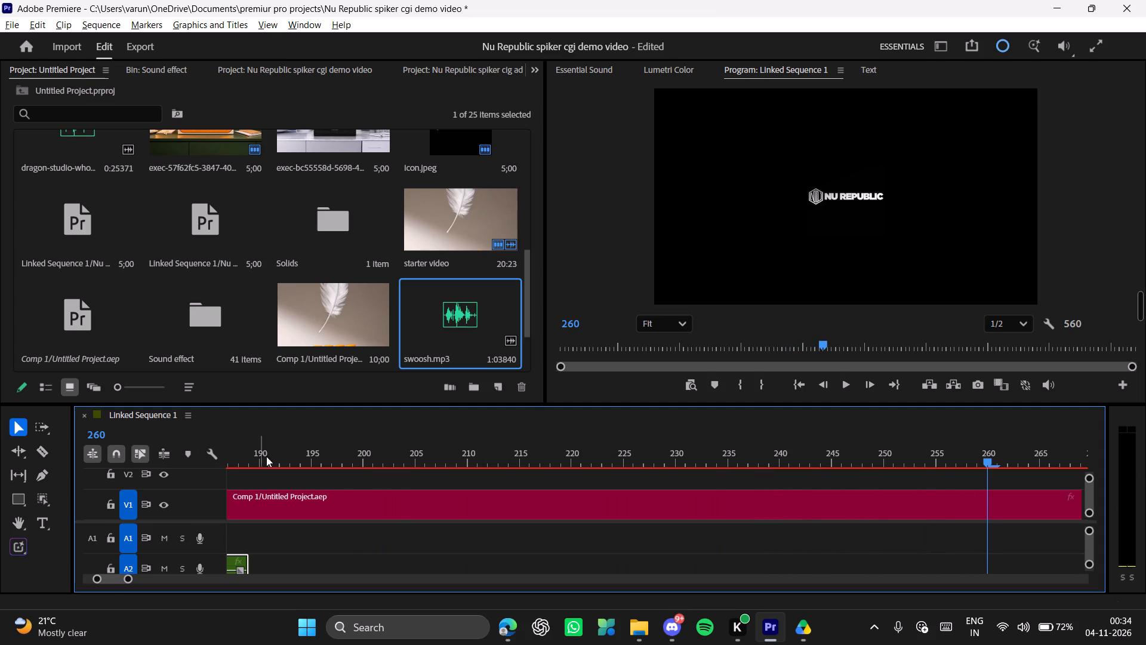
pyautogui.moveTo(266, 456); pyautogui.dragTo(79, 460)
pyautogui.press('space')
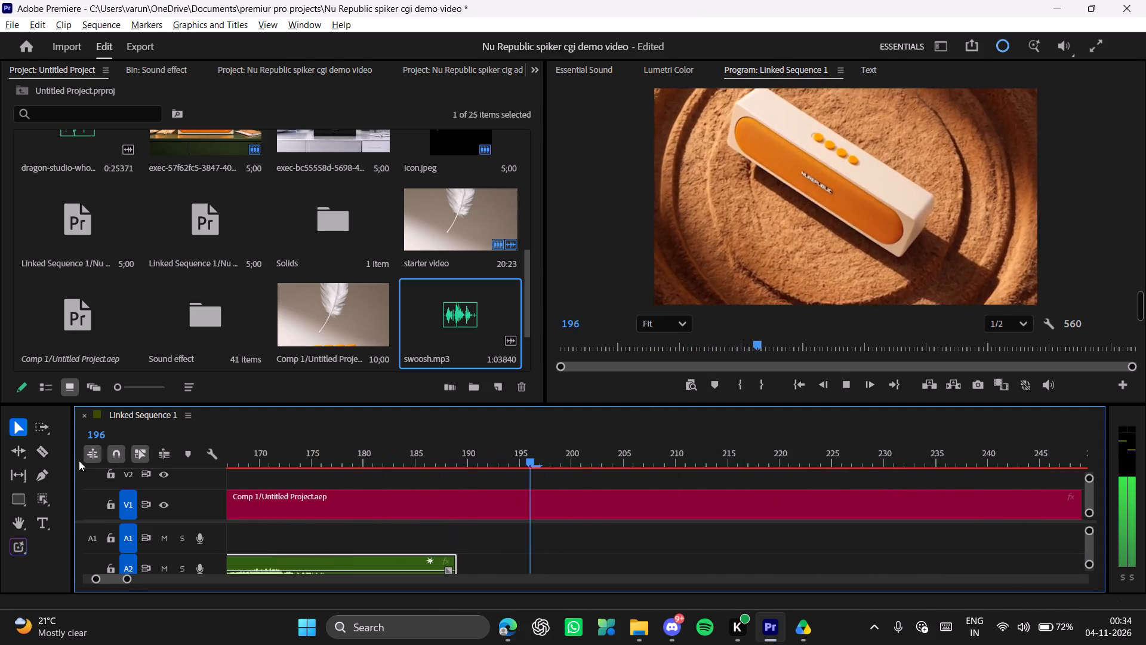
pyautogui.press('space')
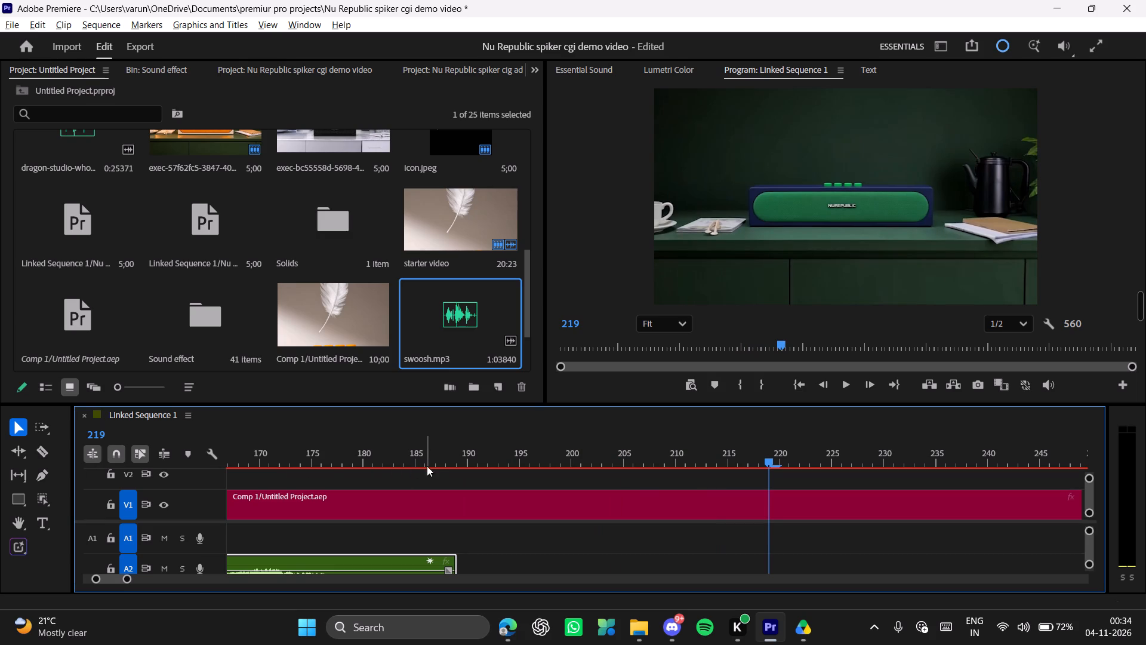
# Scrub the sequence between about frames 100 and 247 to examine the shot transitions, stopping at frame 141.
pyautogui.moveTo(432, 465); pyautogui.dragTo(836, 466)
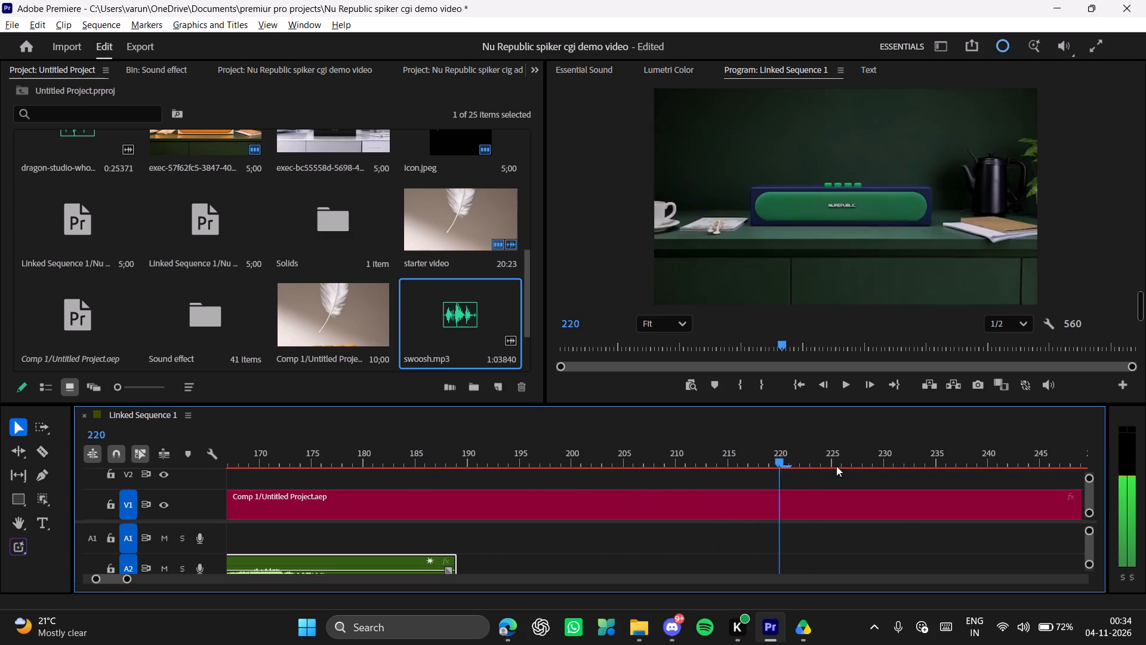
pyautogui.moveTo(836, 466); pyautogui.dragTo(1062, 466)
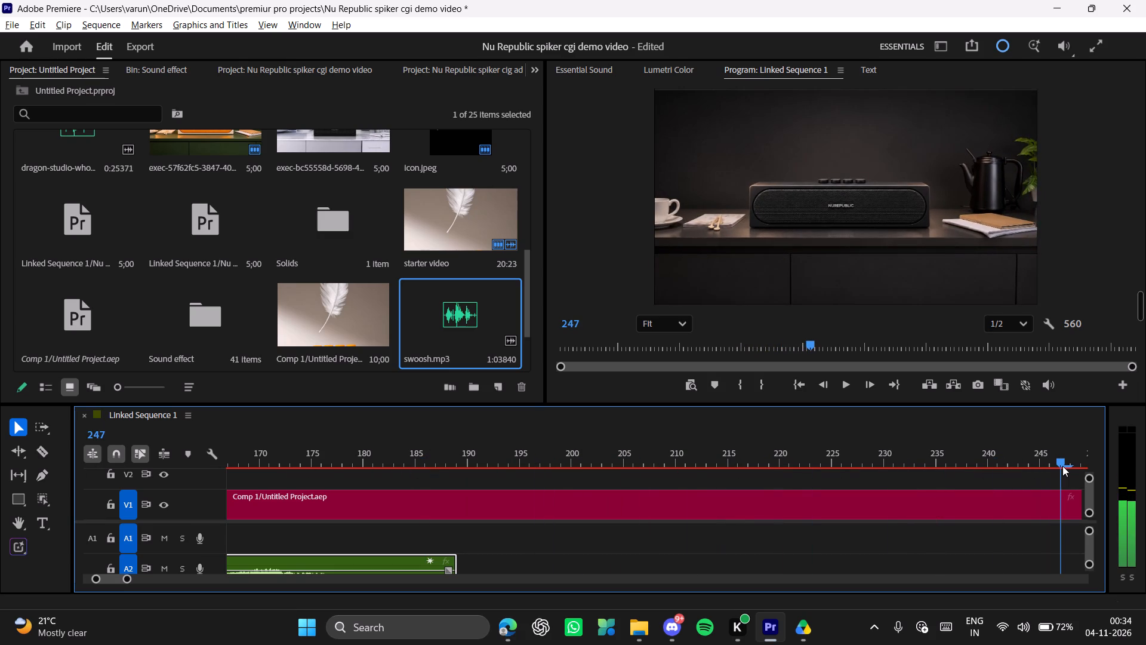
pyautogui.moveTo(1062, 466); pyautogui.dragTo(882, 458)
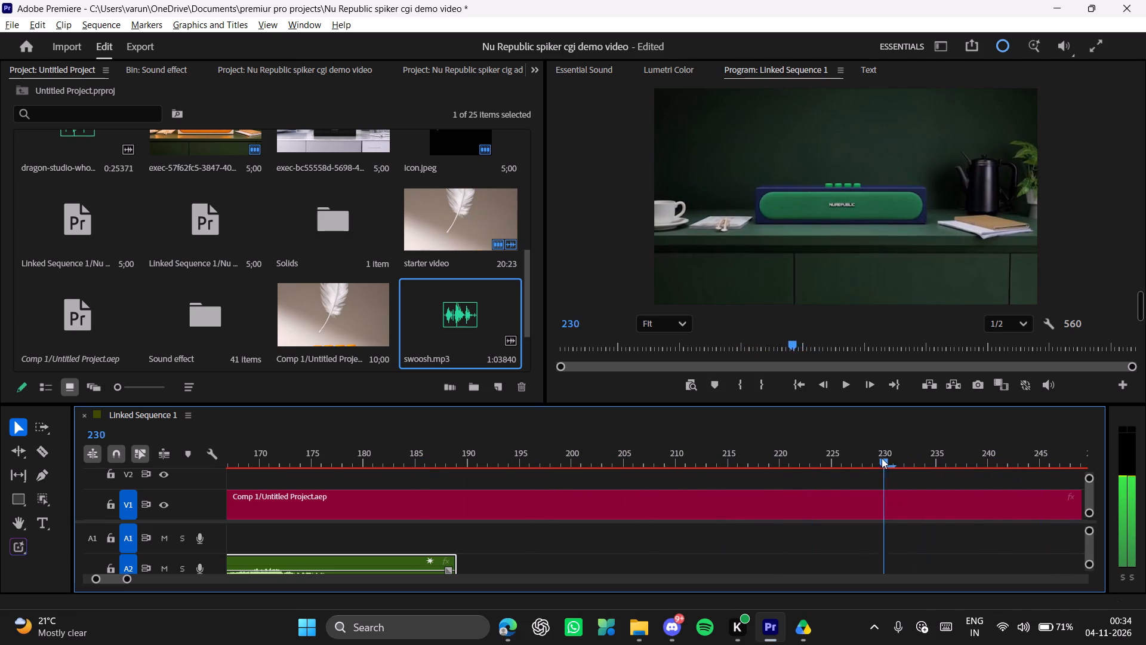
pyautogui.moveTo(882, 458); pyautogui.dragTo(525, 457)
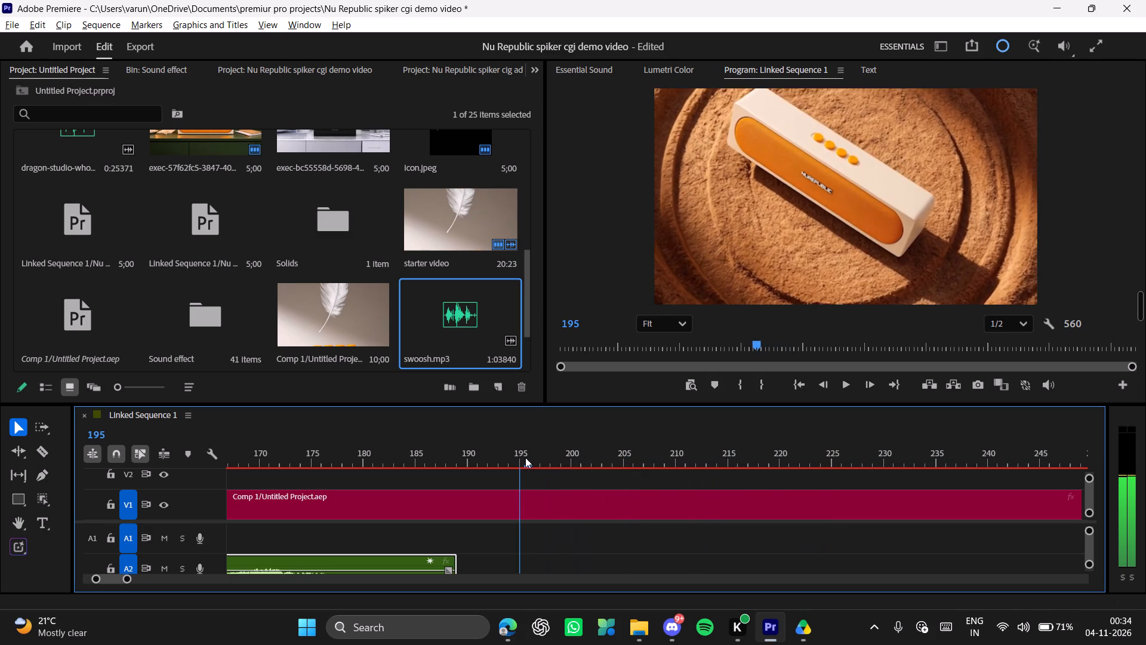
pyautogui.moveTo(525, 457); pyautogui.dragTo(427, 457)
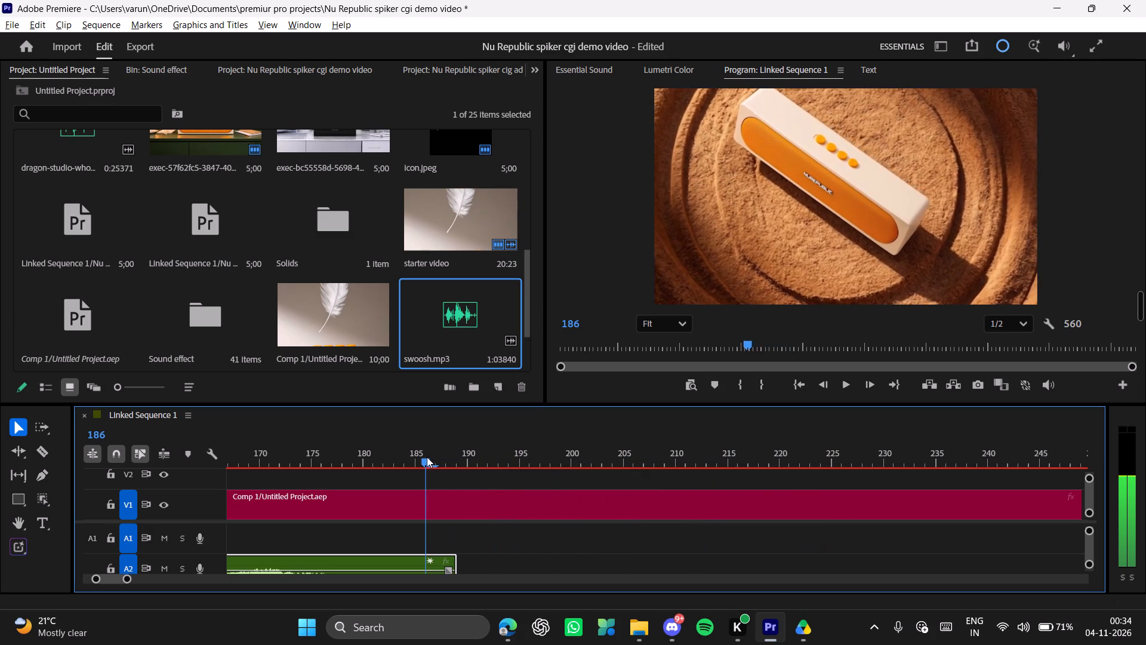
pyautogui.moveTo(427, 457); pyautogui.dragTo(212, 465)
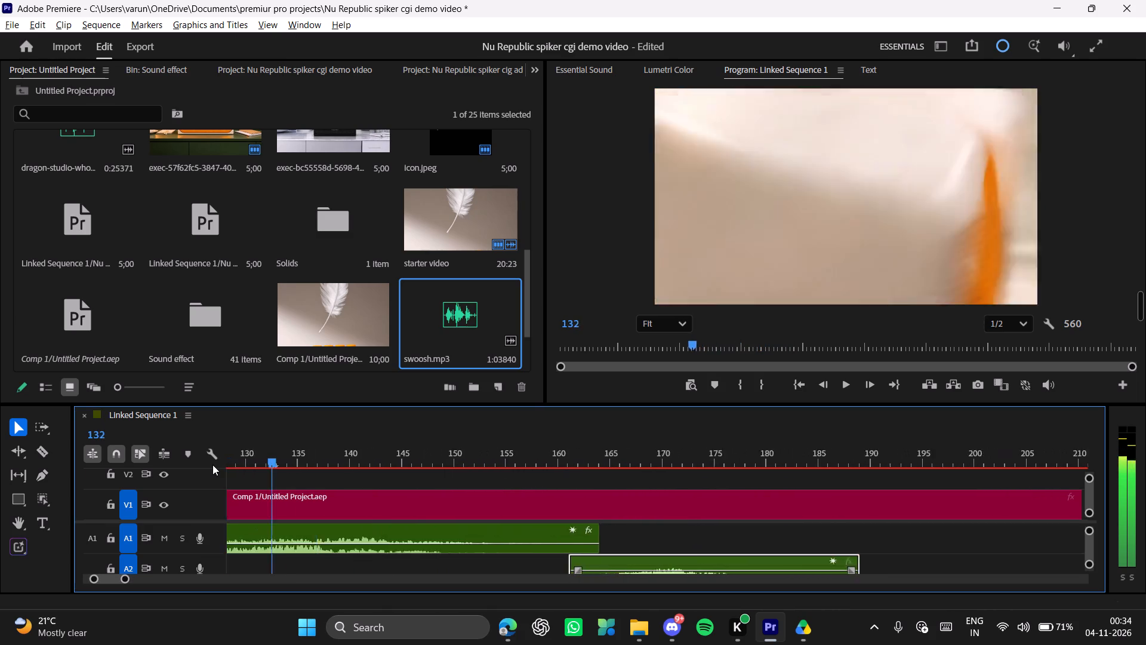
pyautogui.moveTo(212, 465); pyautogui.dragTo(671, 477)
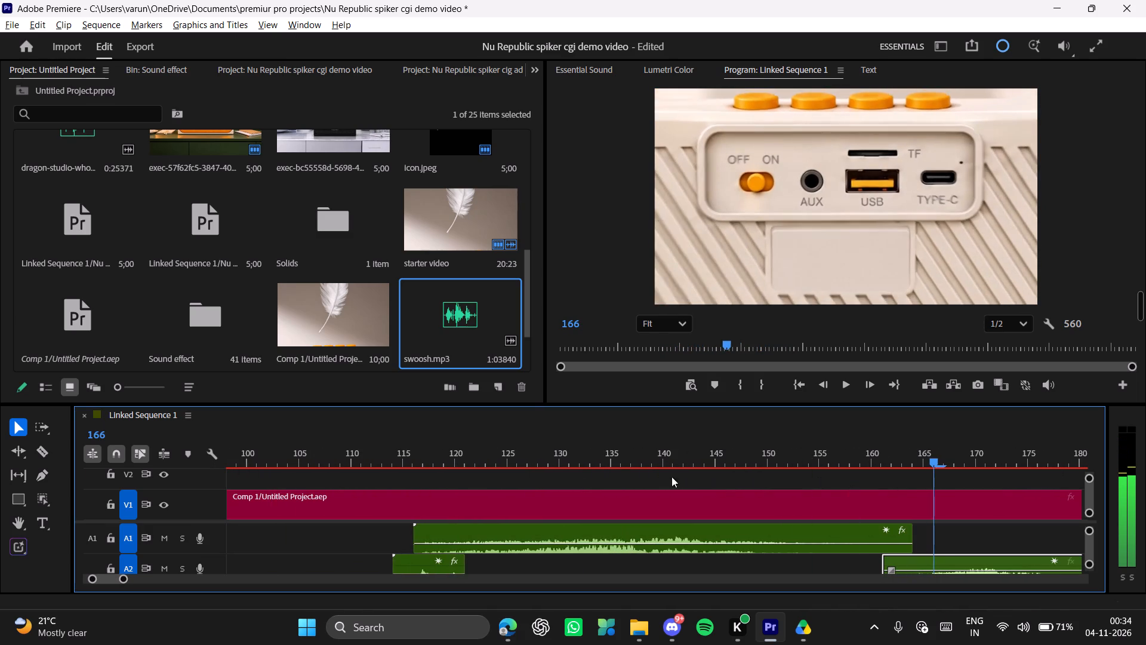
pyautogui.moveTo(671, 477); pyautogui.dragTo(678, 480)
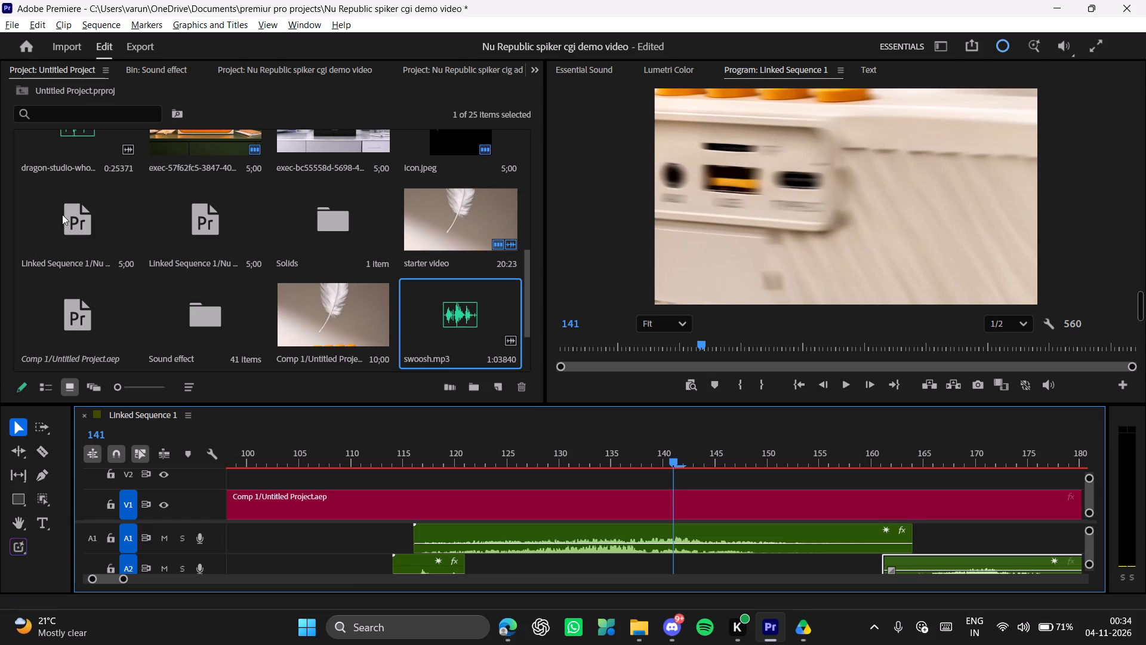
# Find and launch Adobe After Effects 2026.
pyautogui.click(420, 631)
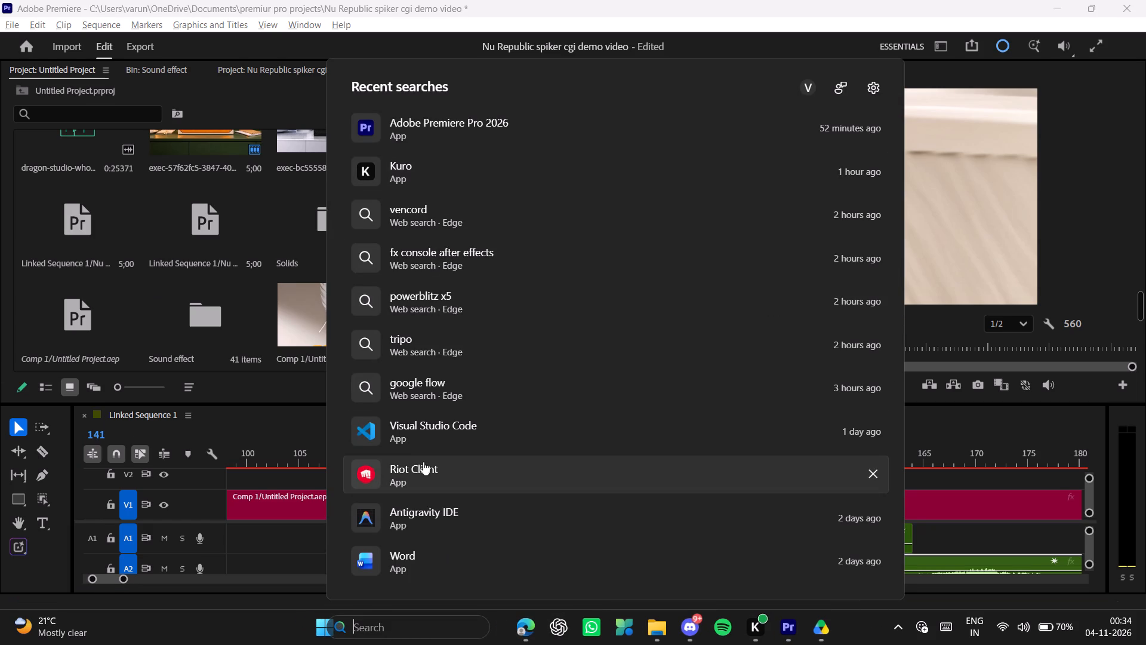
pyautogui.press('a')
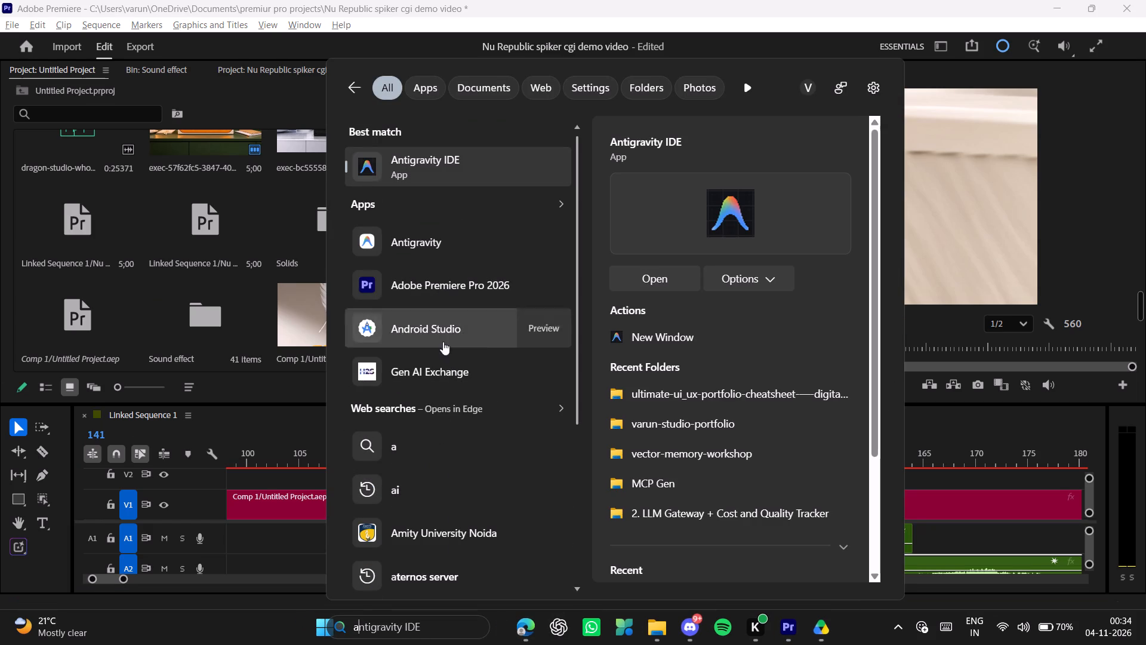
pyautogui.write('fter')
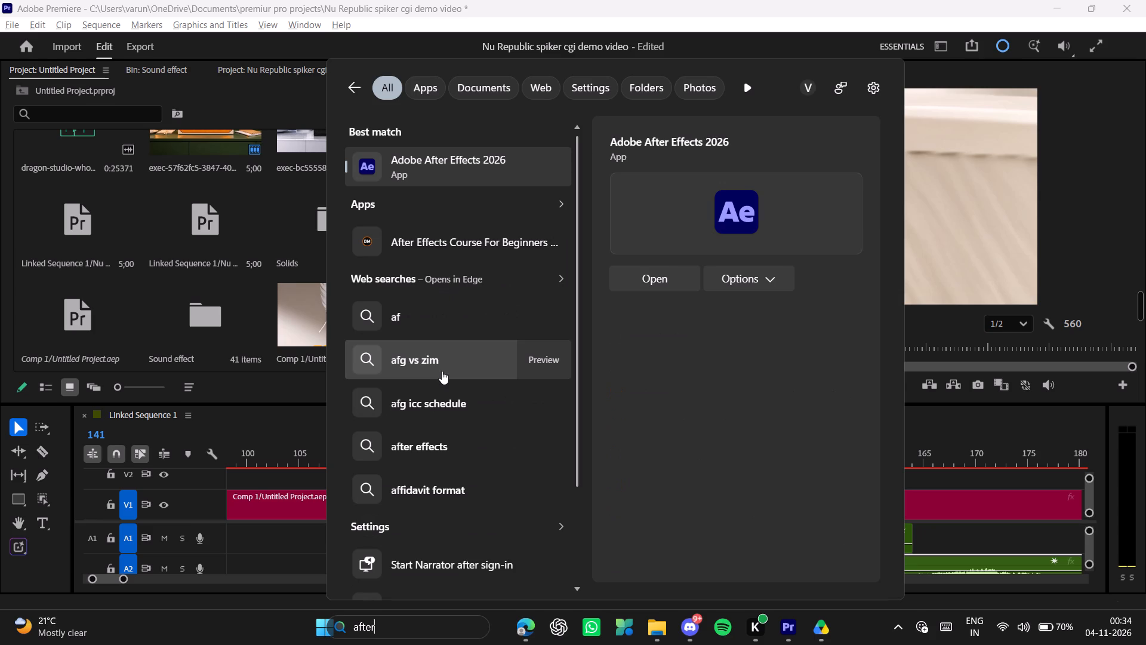
pyautogui.click(666, 273)
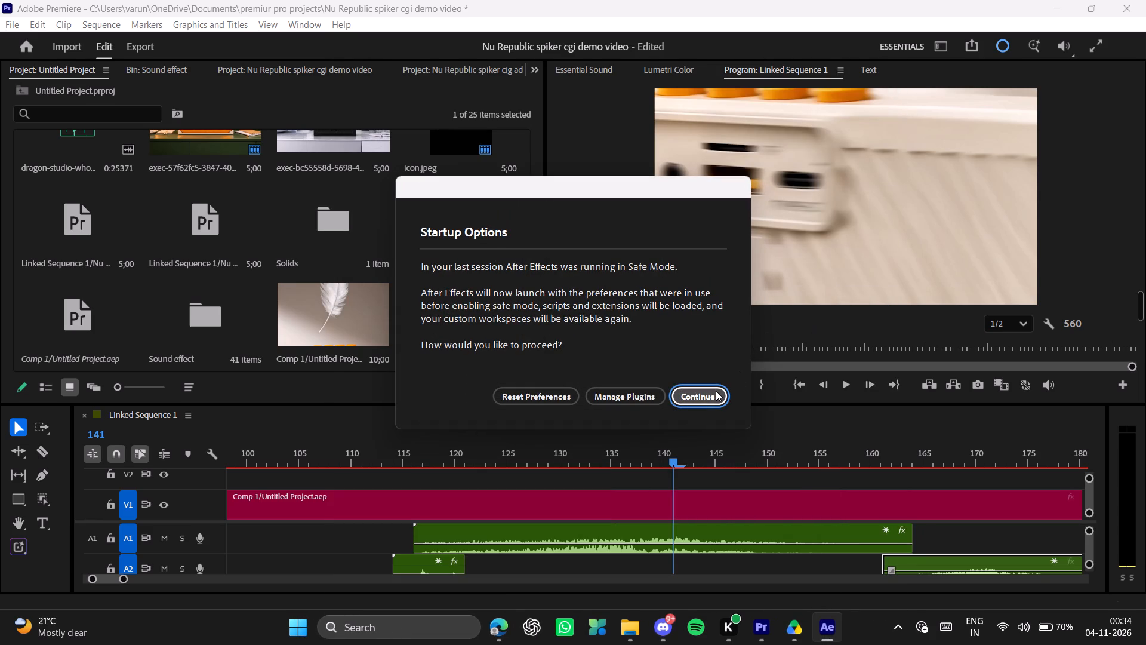
# Continue the After Effects startup with the previous preferences and open the Untitled Project file from the premiur pro projects folder.
pyautogui.click(710, 398)
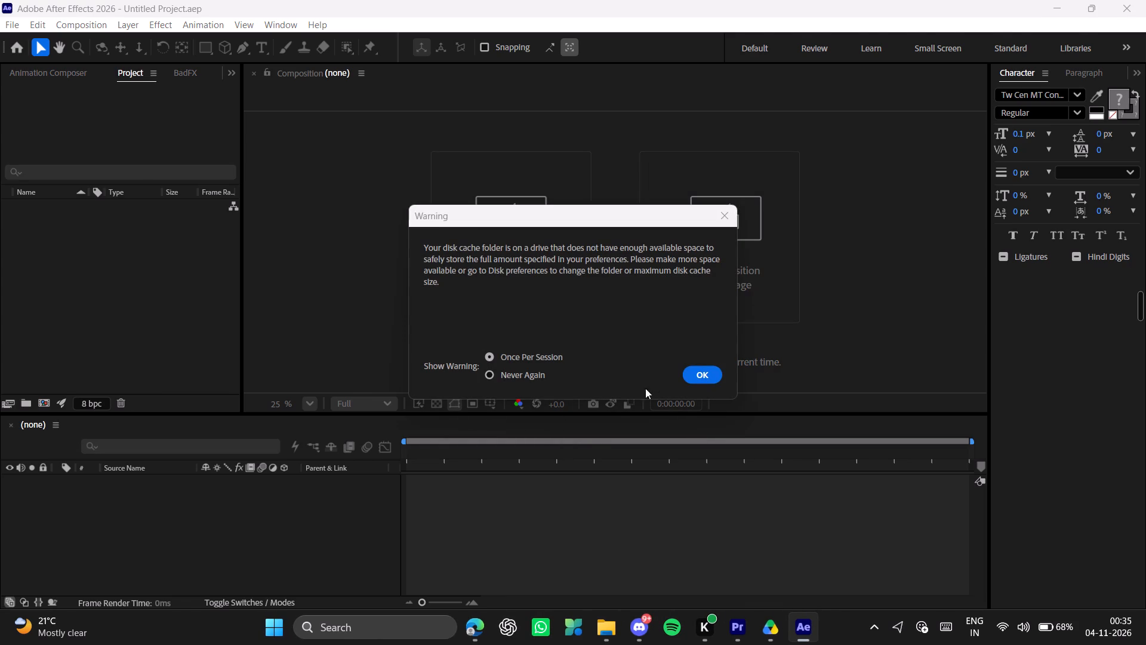
pyautogui.click(693, 374)
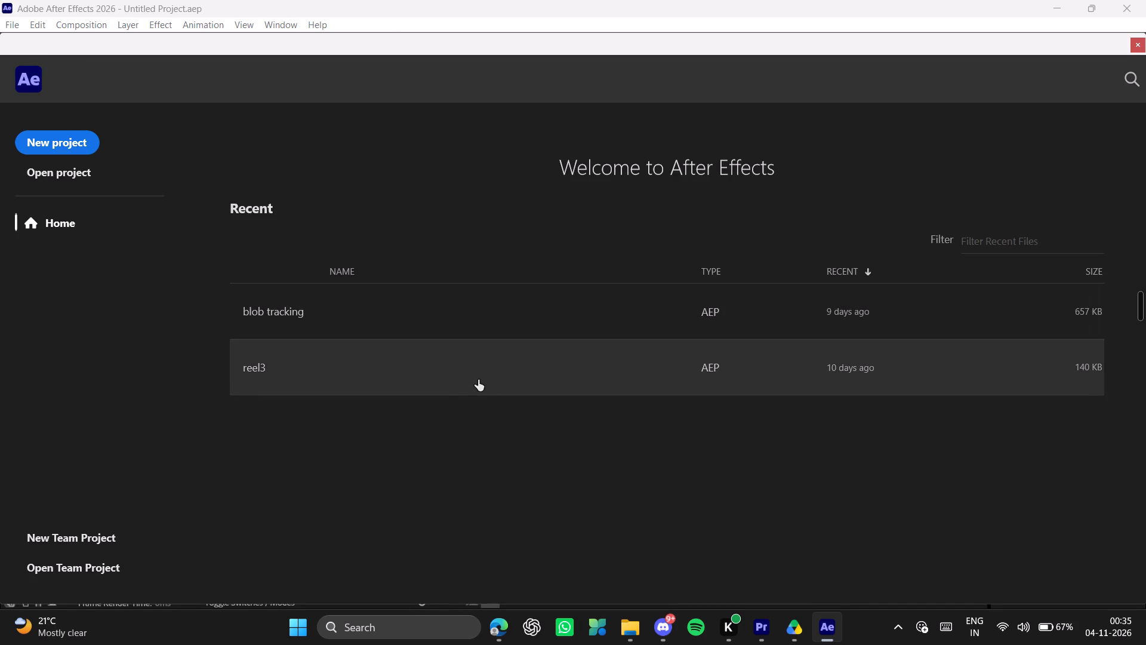
pyautogui.click(86, 175)
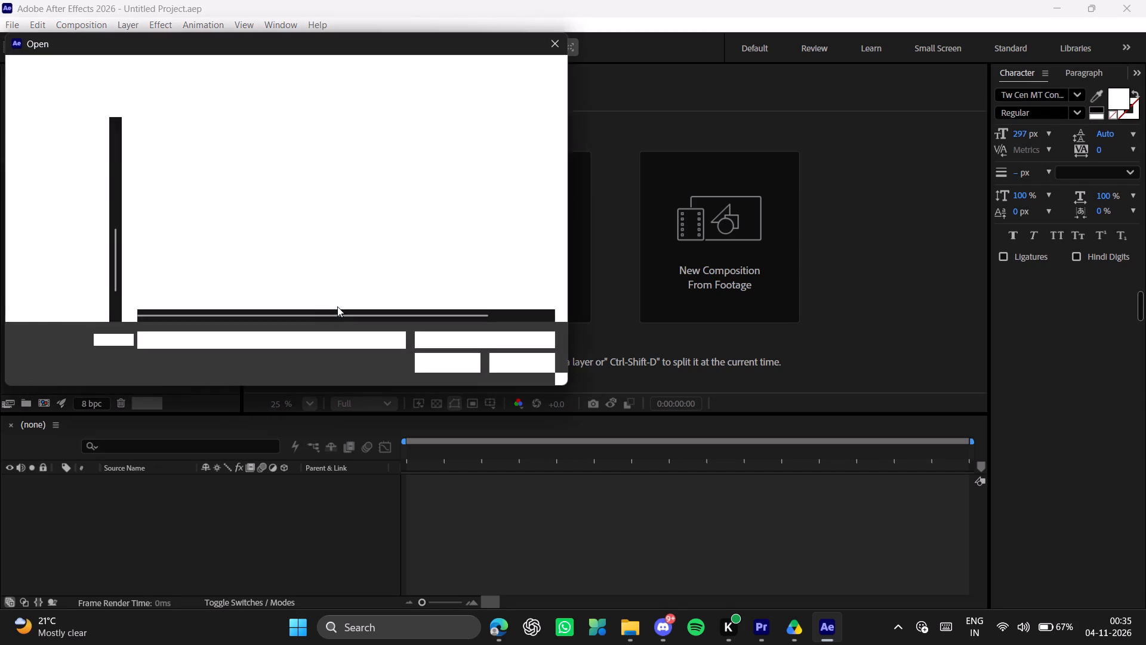
pyautogui.click(238, 201)
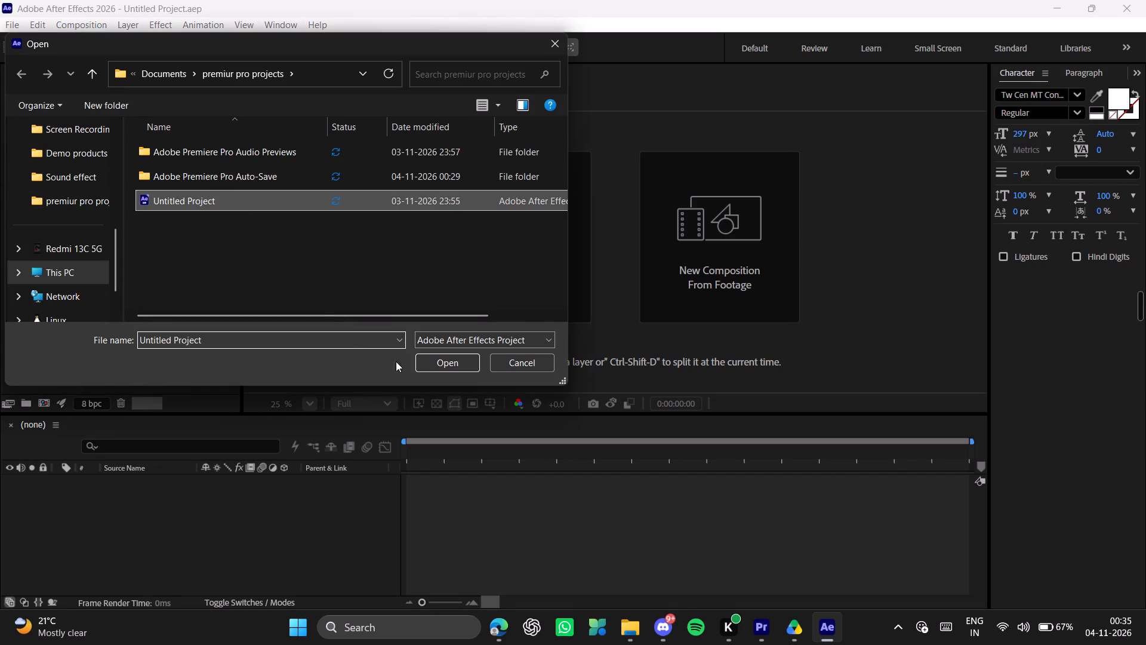
pyautogui.click(430, 362)
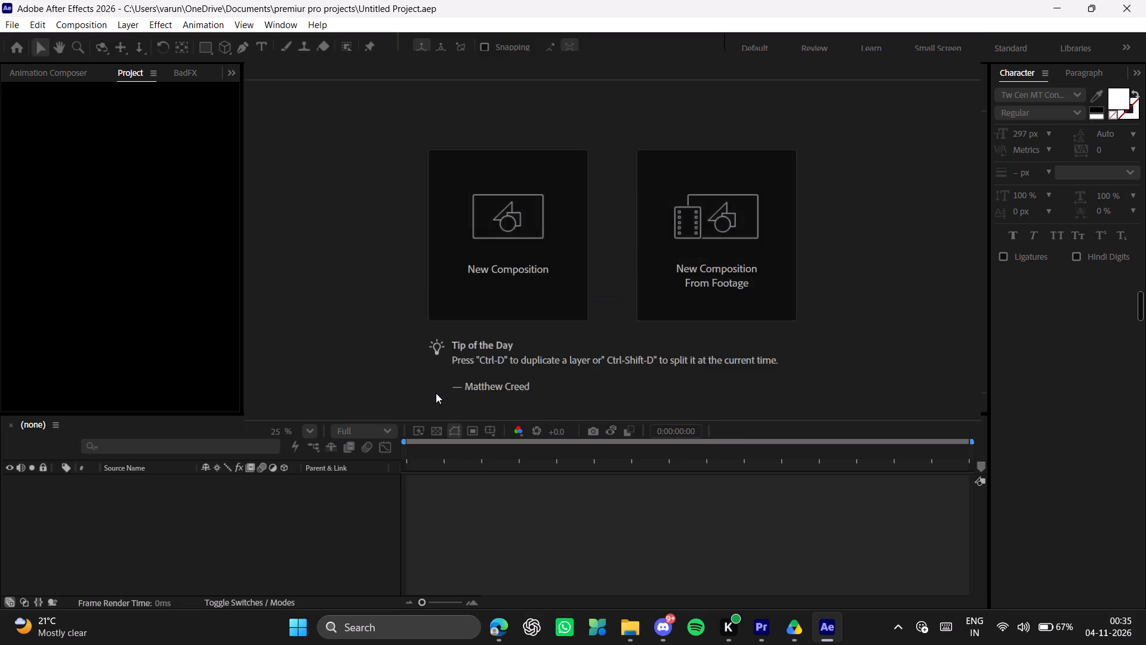
# Scrub Comp 1 between about 5;21 and 9;03 to examine the shot transitions and closing logo, stopping at 0;00;06;02.
pyautogui.moveTo(558, 479); pyautogui.dragTo(729, 478)
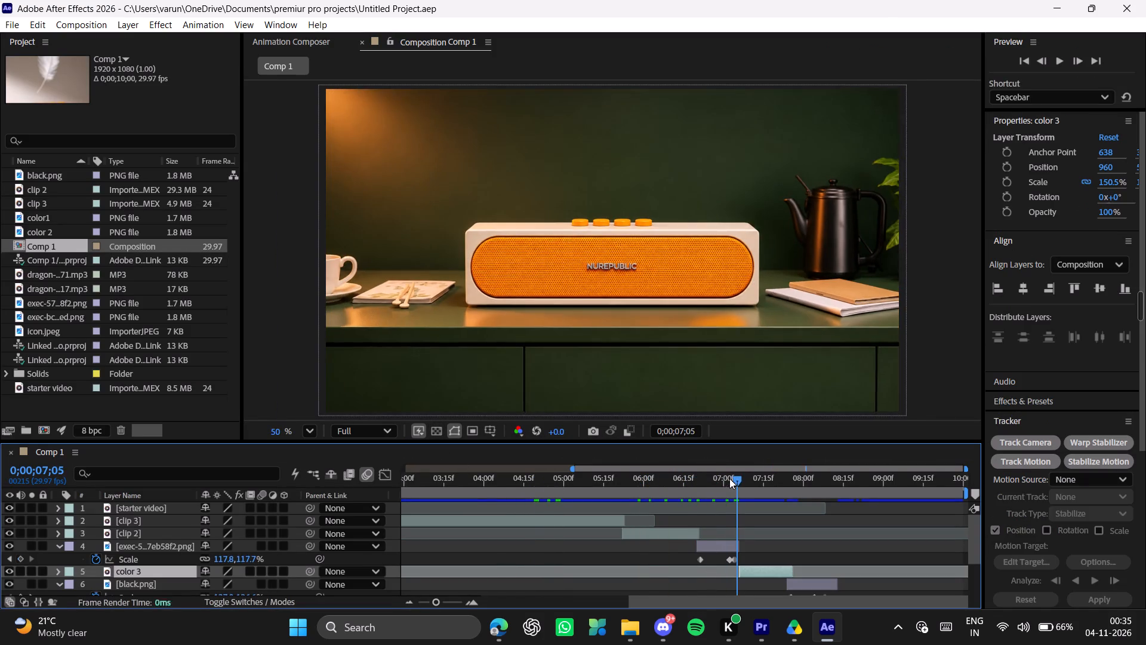
pyautogui.moveTo(729, 478); pyautogui.dragTo(620, 477)
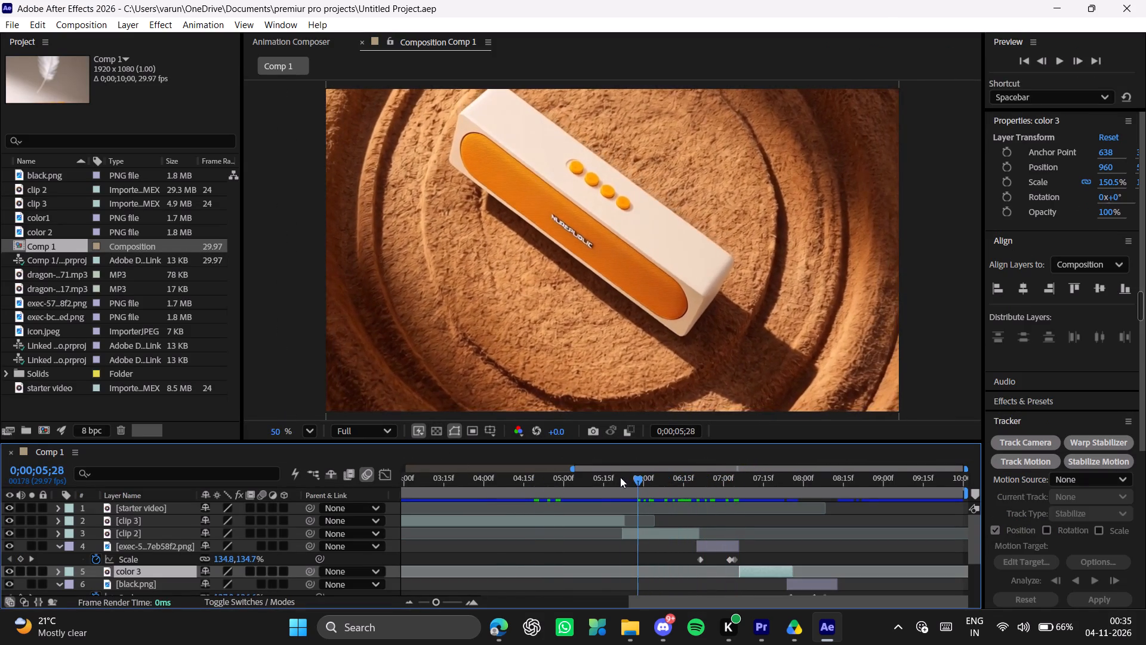
pyautogui.moveTo(620, 477); pyautogui.dragTo(783, 484)
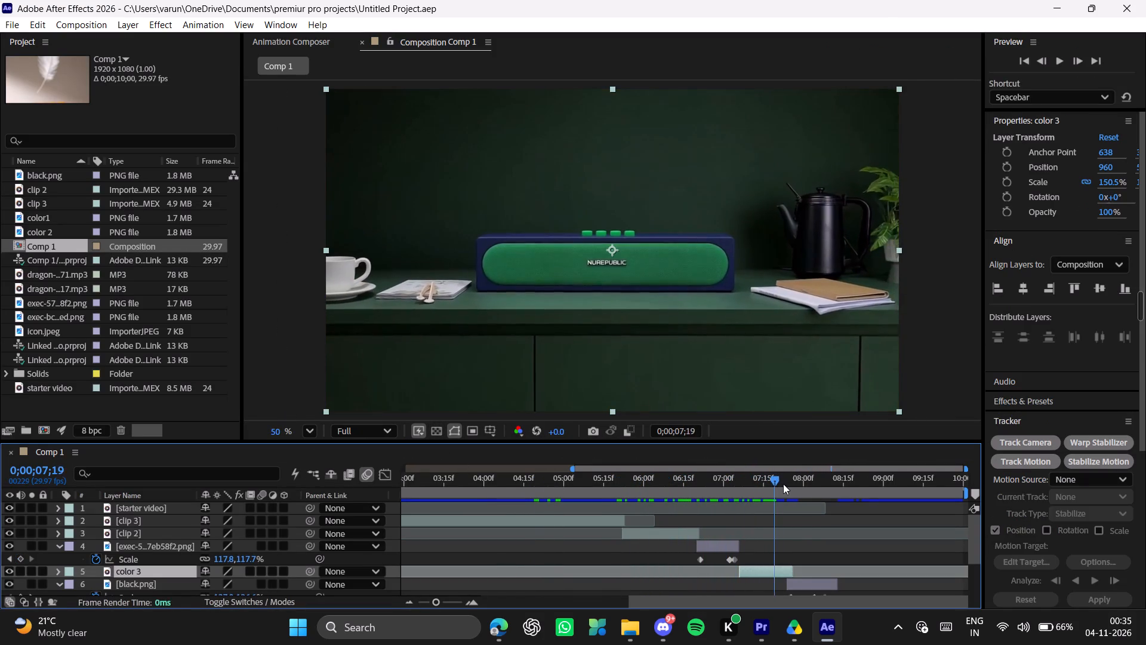
pyautogui.moveTo(783, 484); pyautogui.dragTo(884, 481)
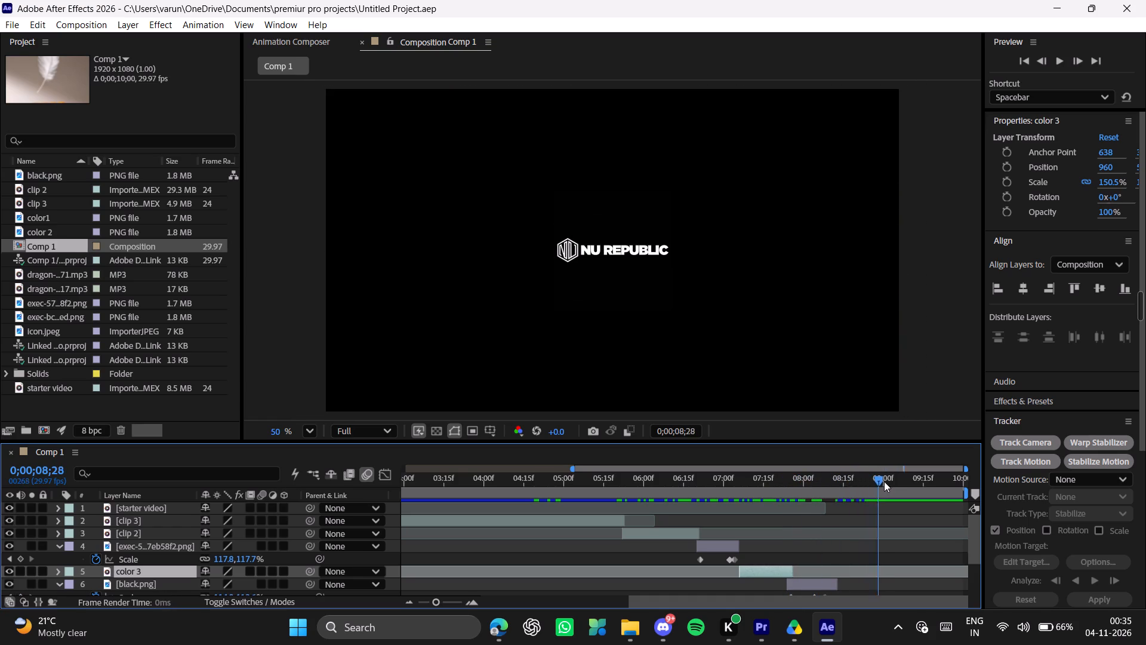
pyautogui.moveTo(884, 481); pyautogui.dragTo(855, 480)
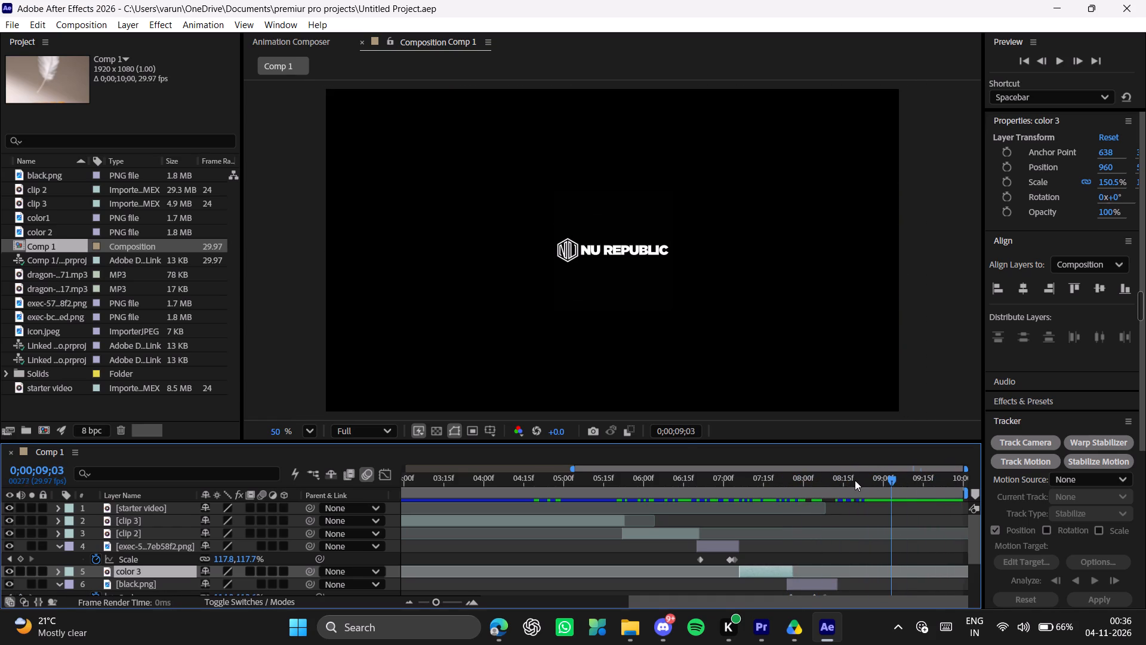
pyautogui.moveTo(855, 480); pyautogui.dragTo(631, 490)
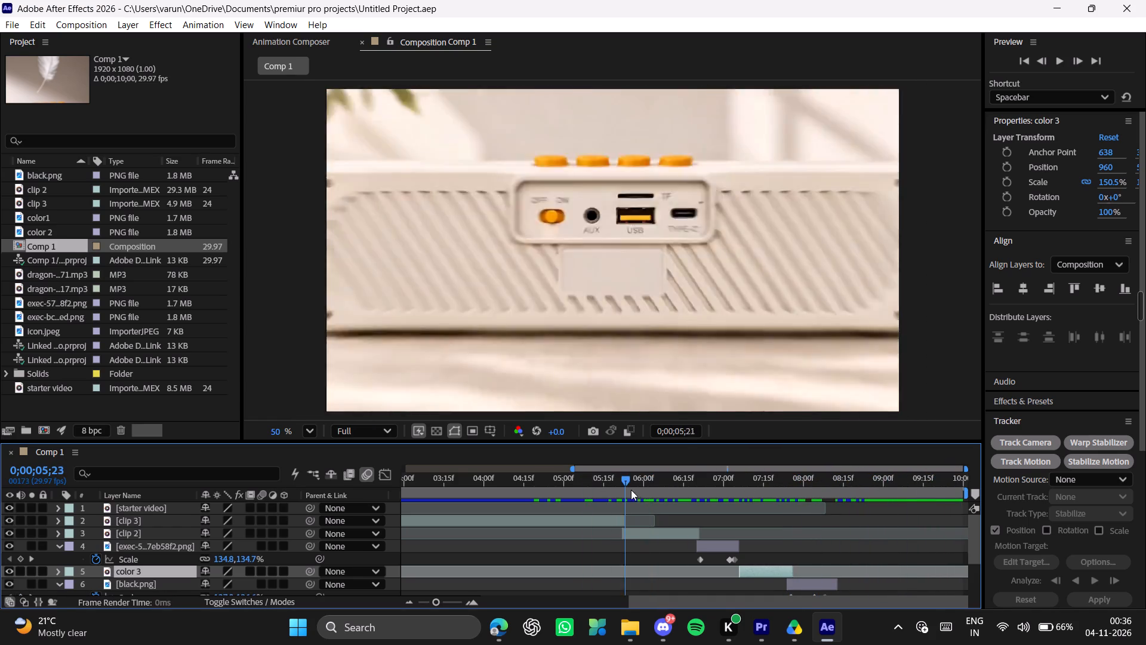
pyautogui.moveTo(631, 490); pyautogui.dragTo(691, 490)
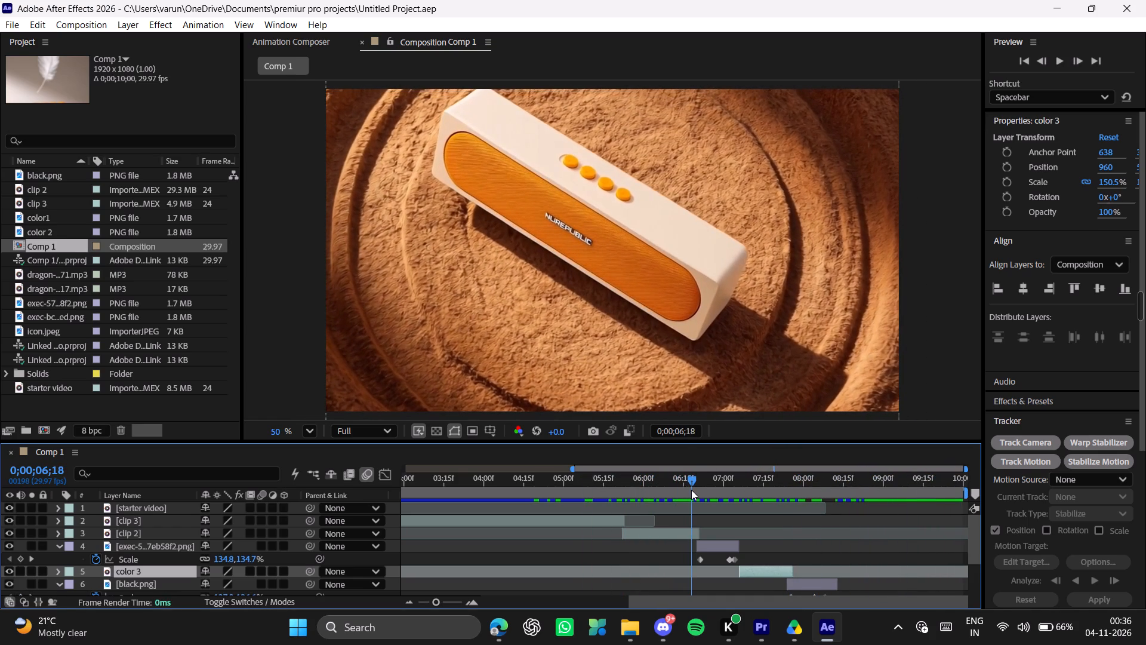
pyautogui.moveTo(691, 490); pyautogui.dragTo(649, 487)
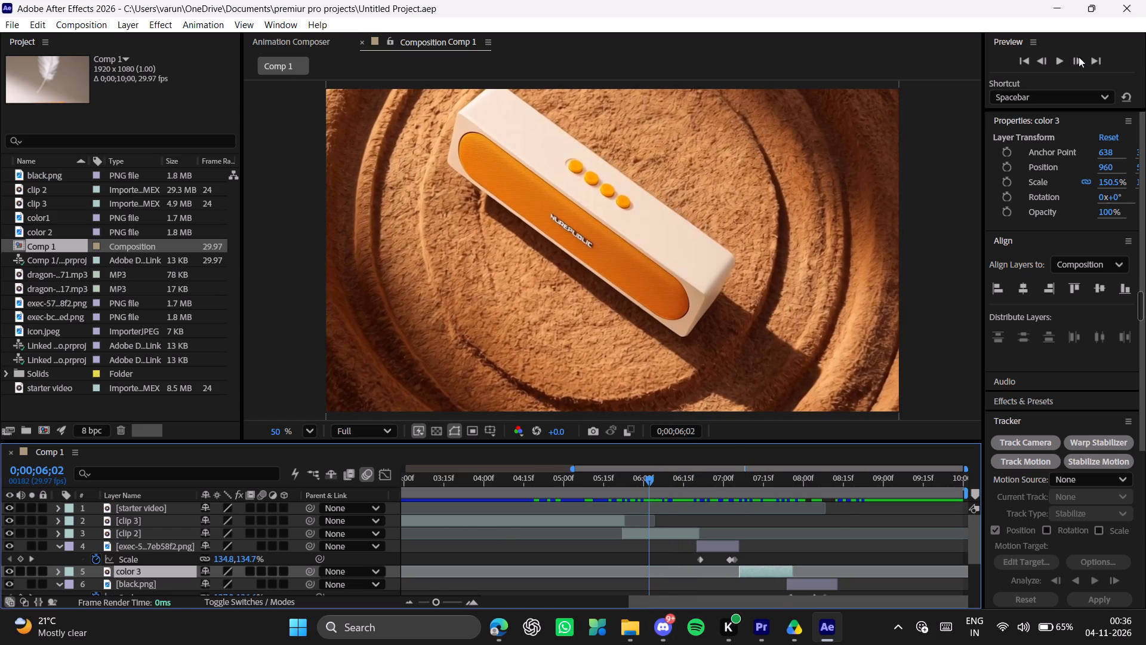
# Minimize After Effects and Premiere to return to the Pixabay transition sound effect results in the browser.
pyautogui.click(1064, 10)
pyautogui.click(1059, 4)
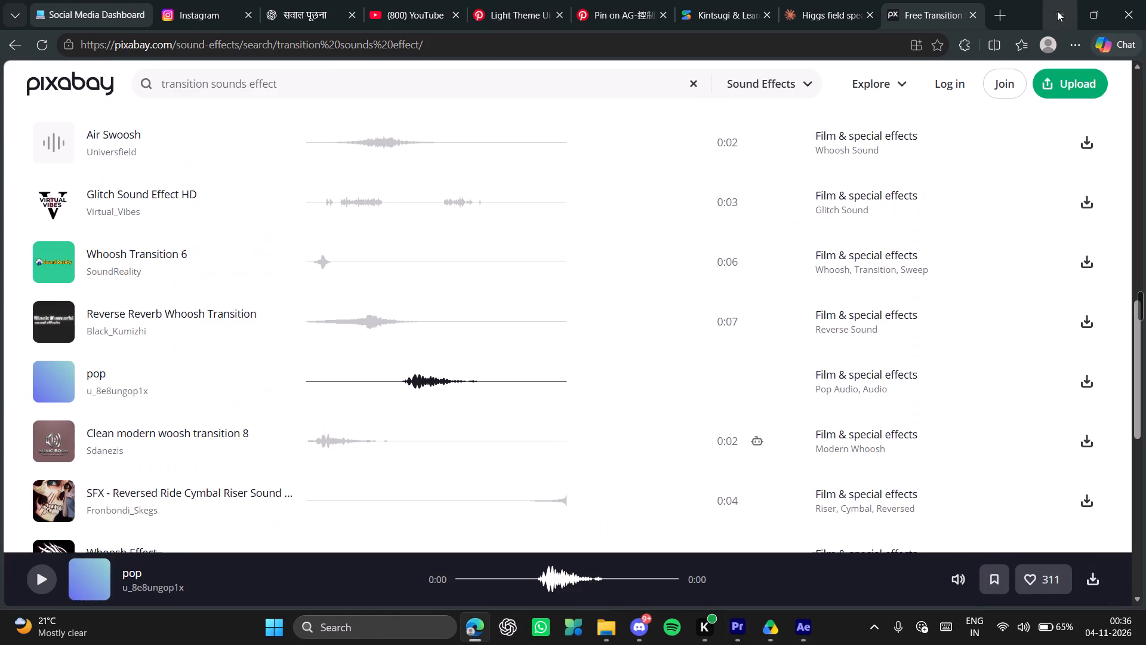
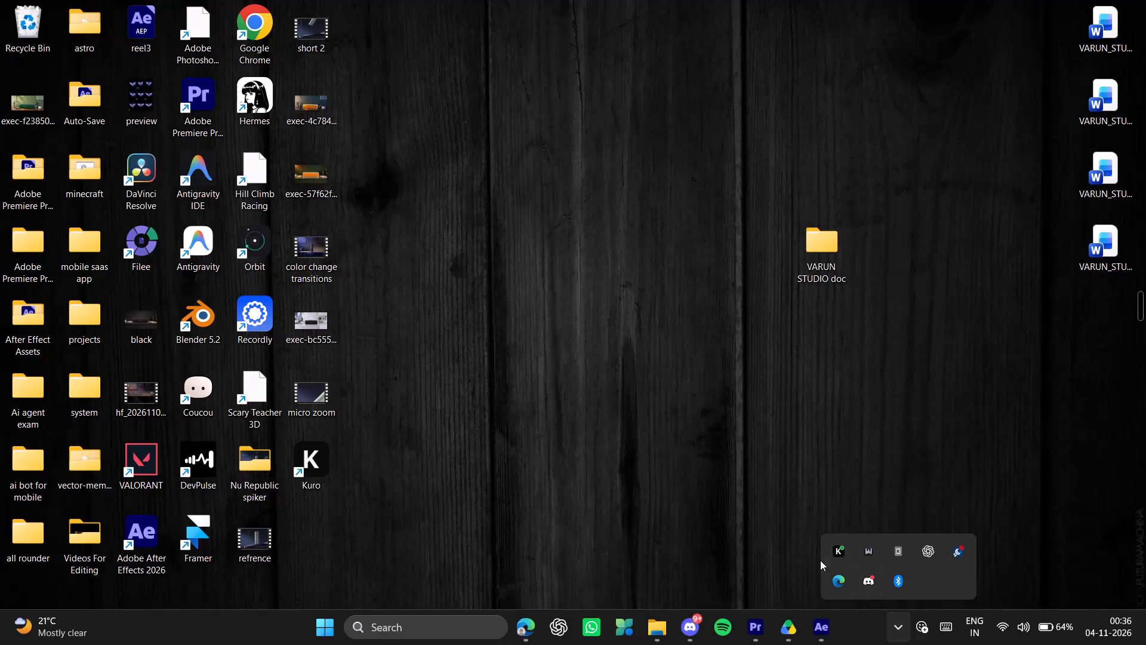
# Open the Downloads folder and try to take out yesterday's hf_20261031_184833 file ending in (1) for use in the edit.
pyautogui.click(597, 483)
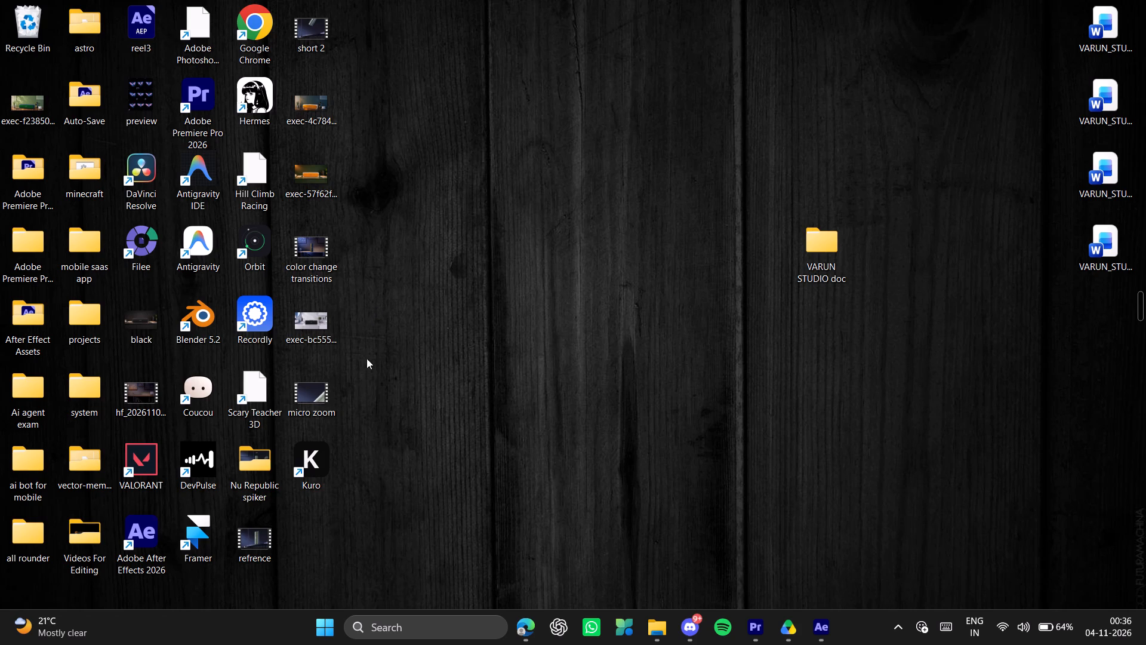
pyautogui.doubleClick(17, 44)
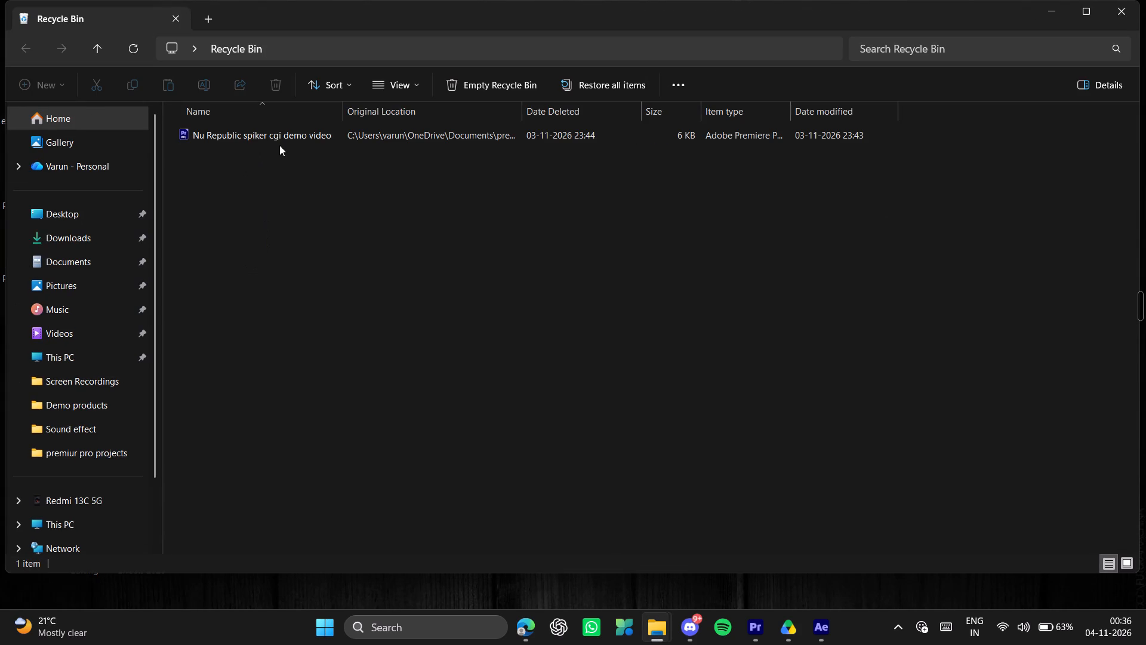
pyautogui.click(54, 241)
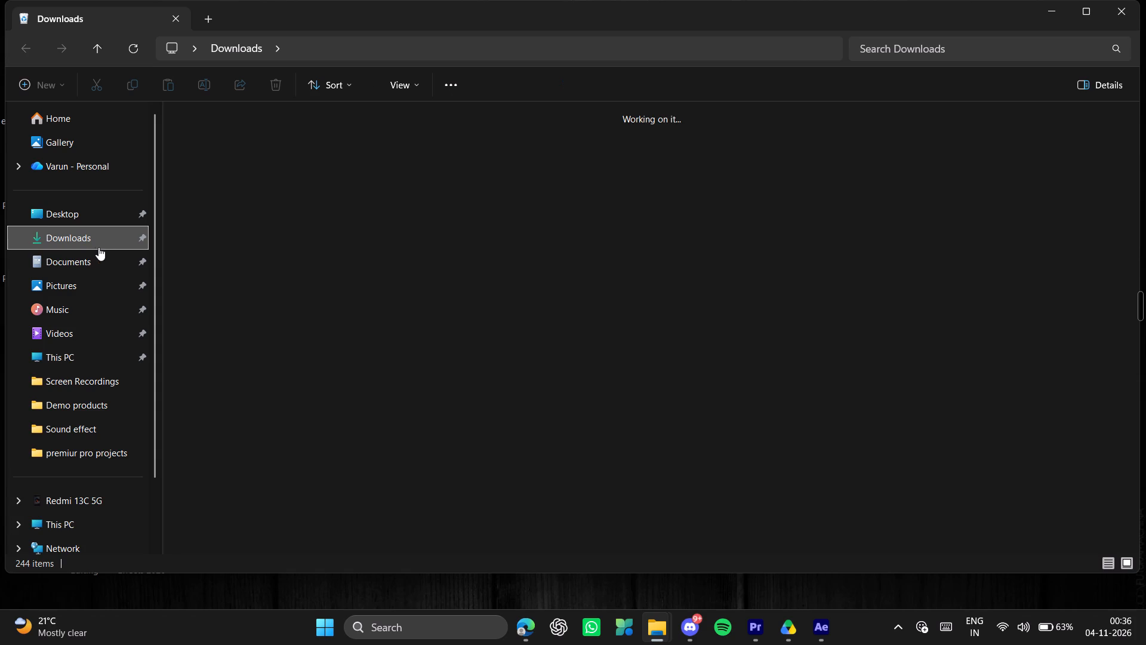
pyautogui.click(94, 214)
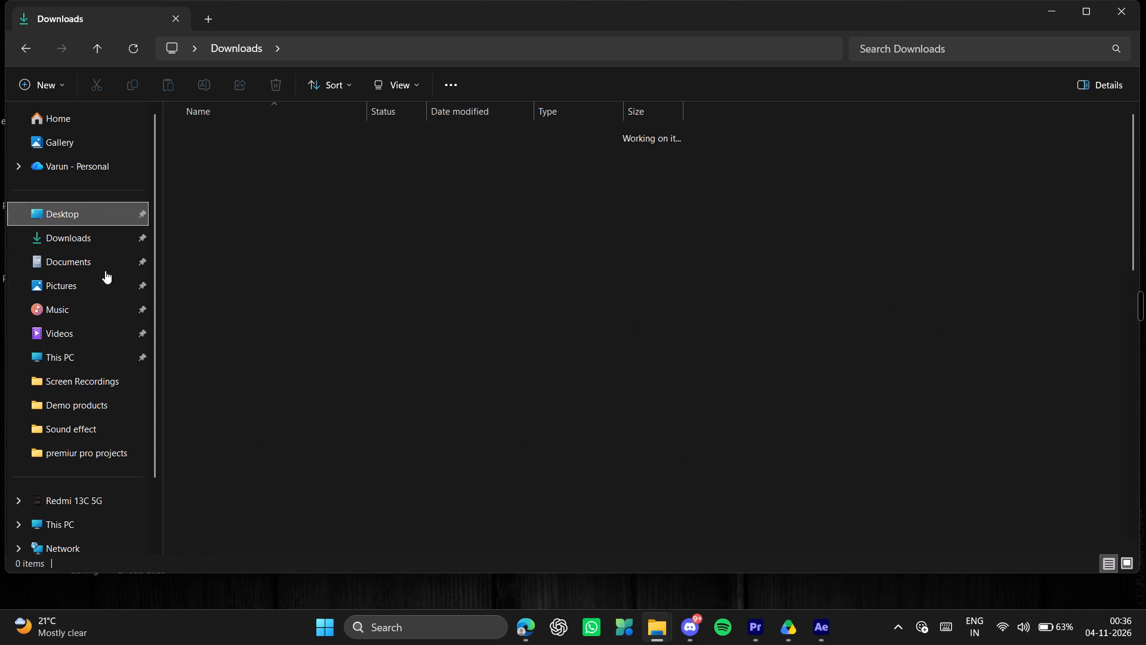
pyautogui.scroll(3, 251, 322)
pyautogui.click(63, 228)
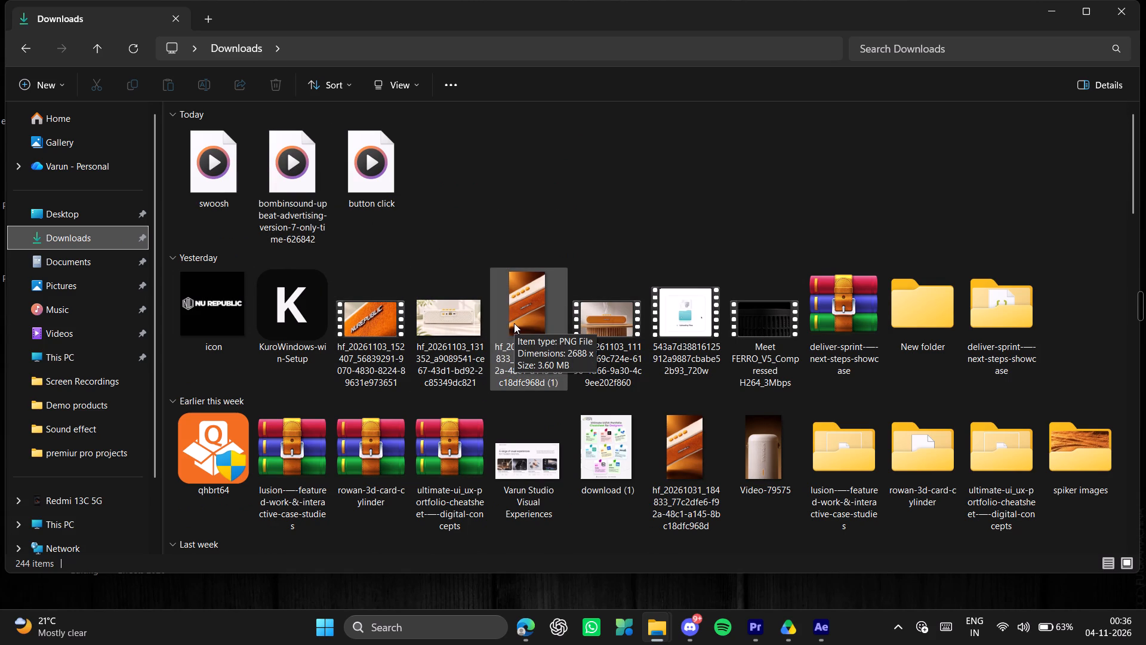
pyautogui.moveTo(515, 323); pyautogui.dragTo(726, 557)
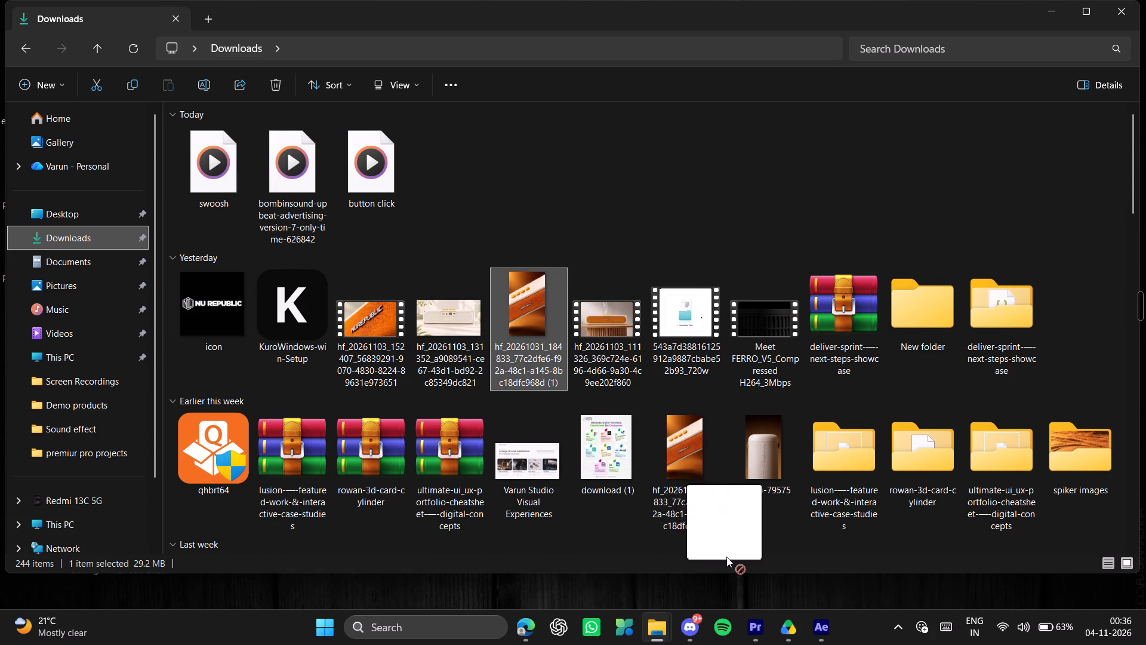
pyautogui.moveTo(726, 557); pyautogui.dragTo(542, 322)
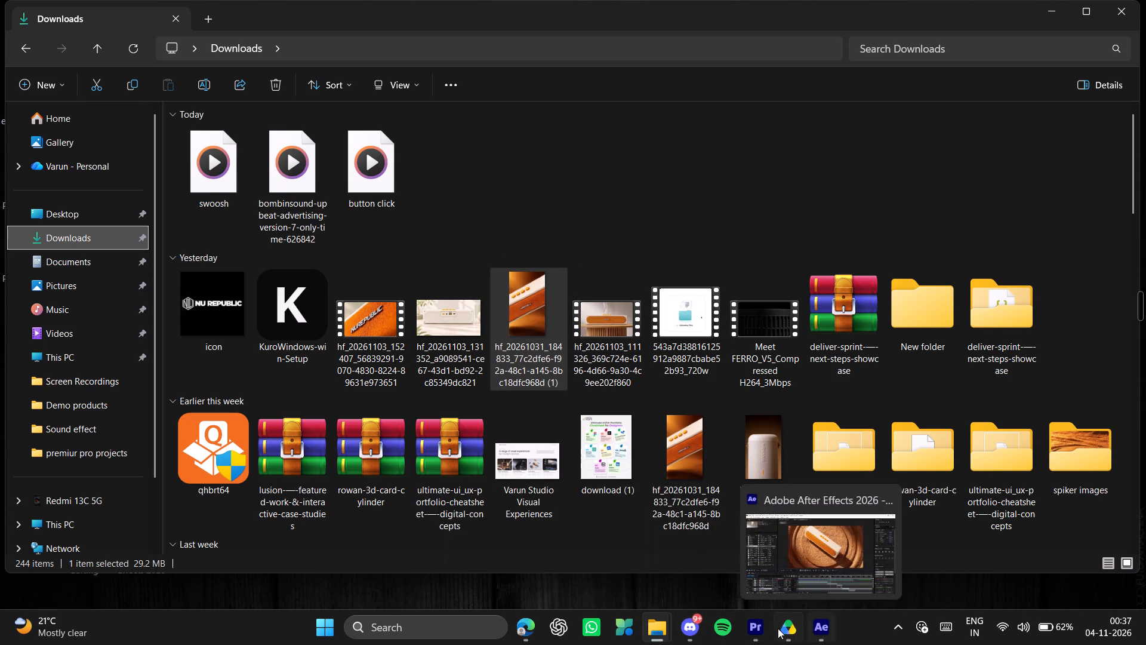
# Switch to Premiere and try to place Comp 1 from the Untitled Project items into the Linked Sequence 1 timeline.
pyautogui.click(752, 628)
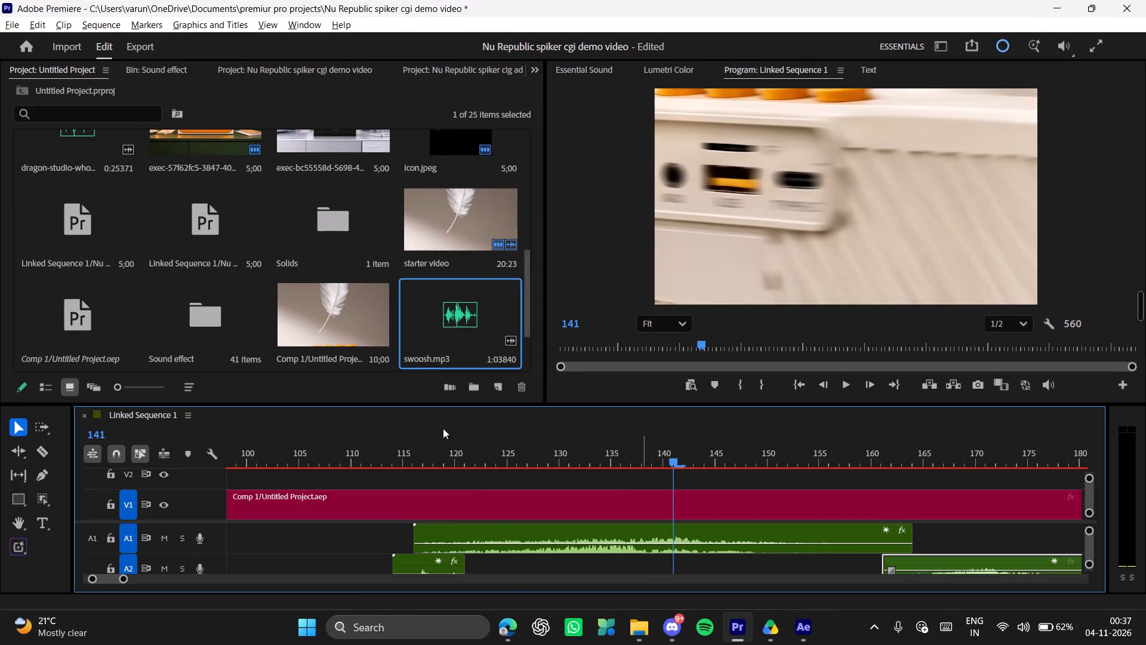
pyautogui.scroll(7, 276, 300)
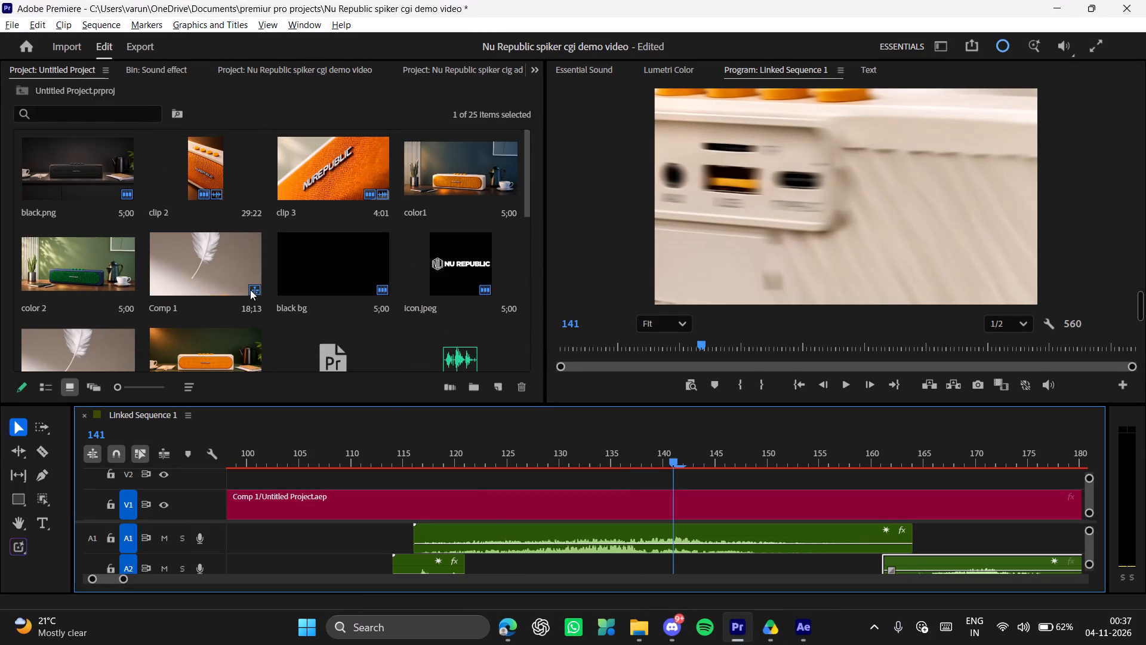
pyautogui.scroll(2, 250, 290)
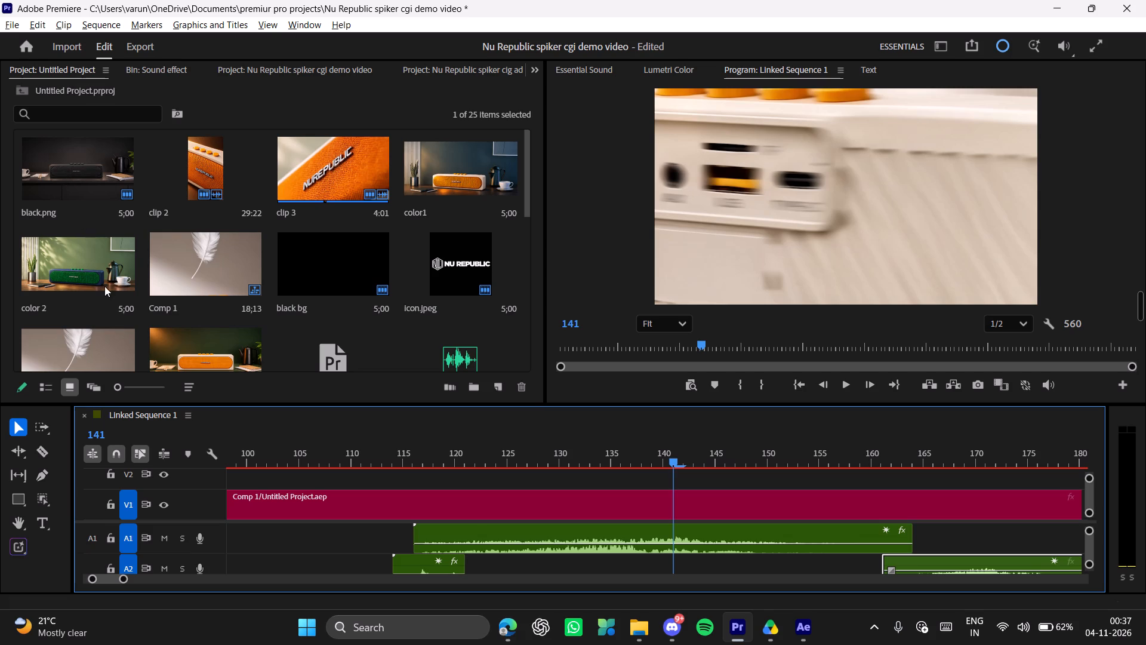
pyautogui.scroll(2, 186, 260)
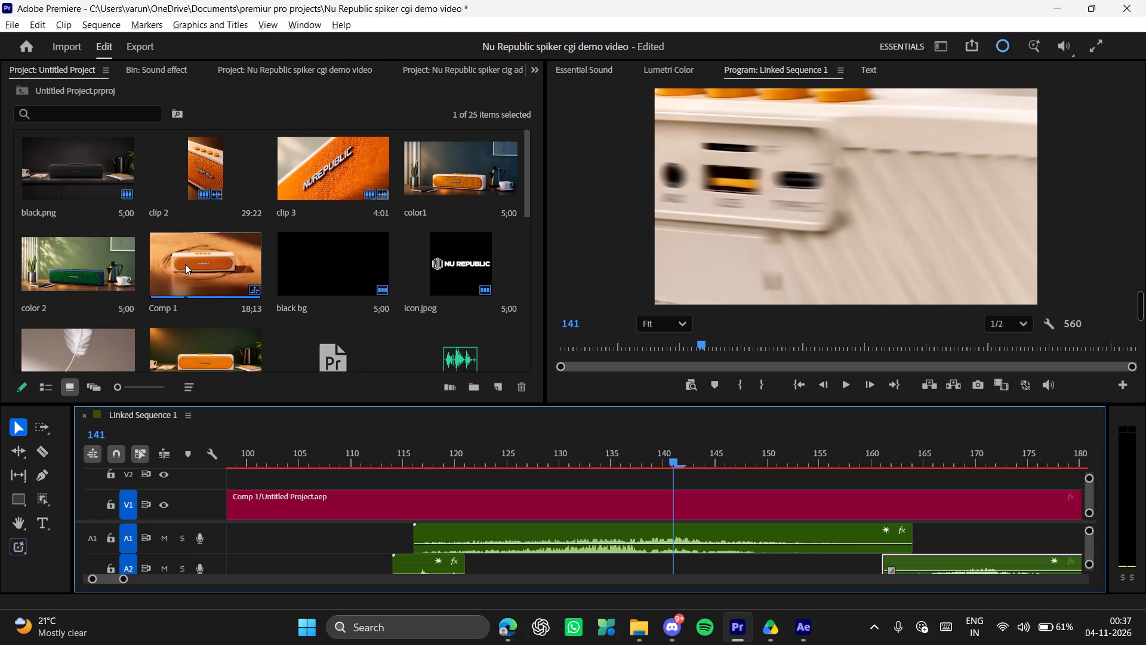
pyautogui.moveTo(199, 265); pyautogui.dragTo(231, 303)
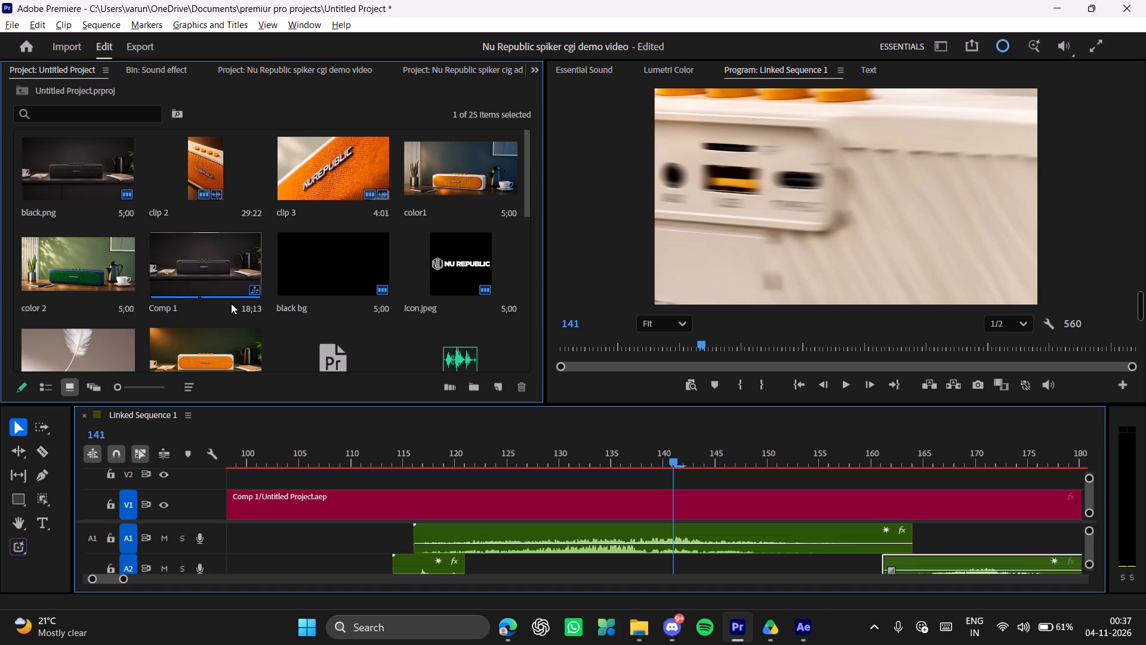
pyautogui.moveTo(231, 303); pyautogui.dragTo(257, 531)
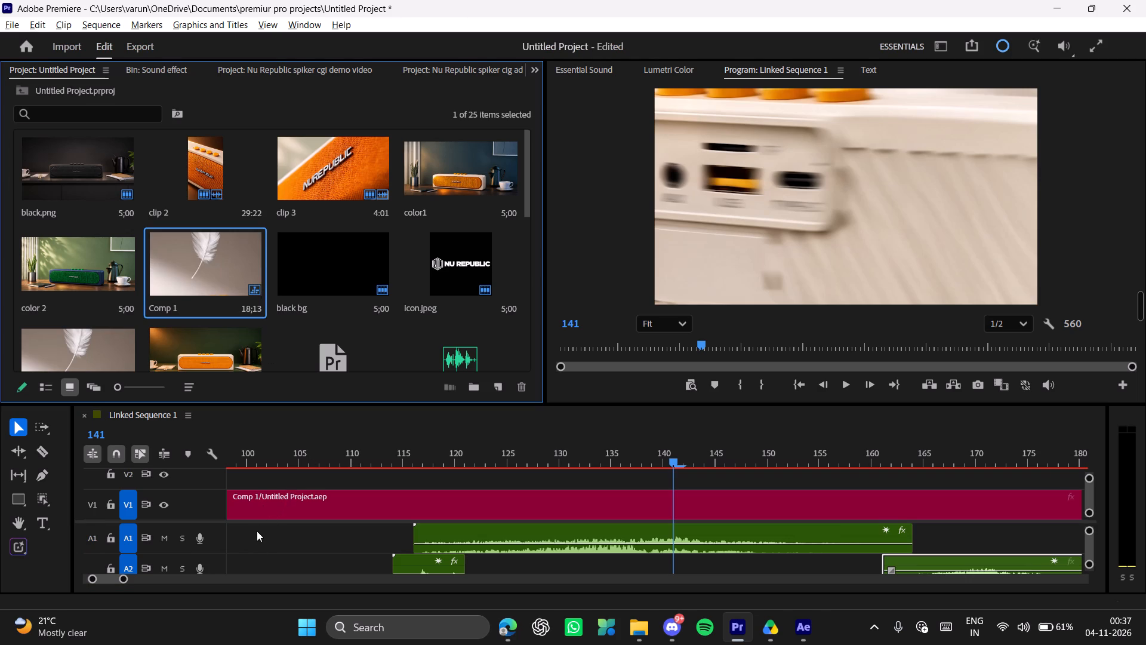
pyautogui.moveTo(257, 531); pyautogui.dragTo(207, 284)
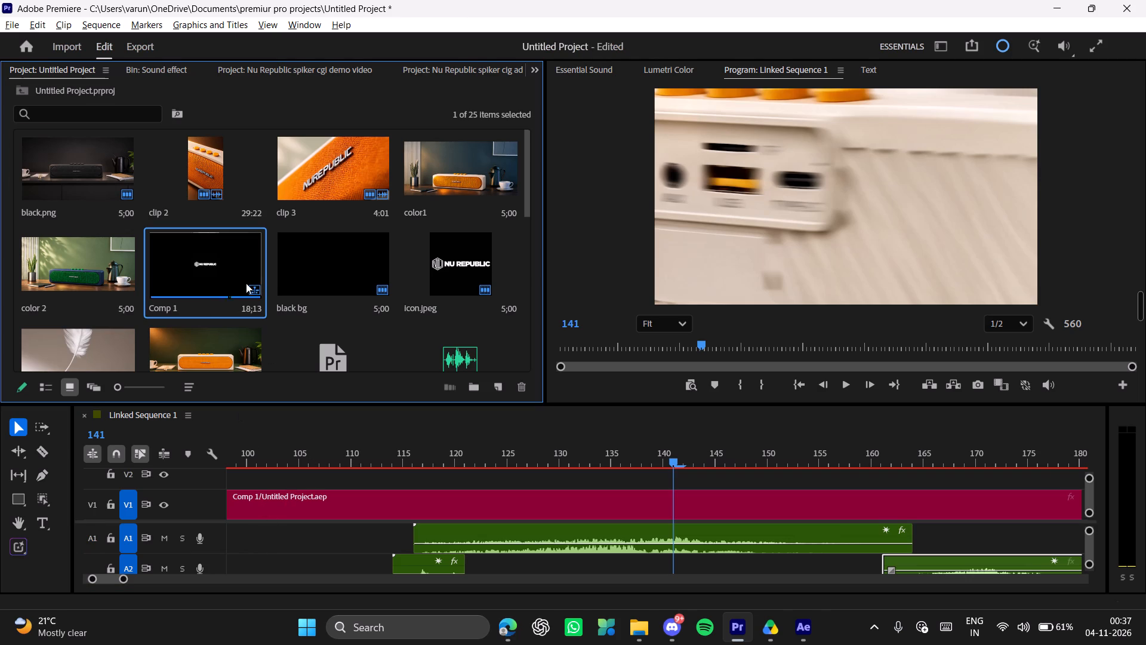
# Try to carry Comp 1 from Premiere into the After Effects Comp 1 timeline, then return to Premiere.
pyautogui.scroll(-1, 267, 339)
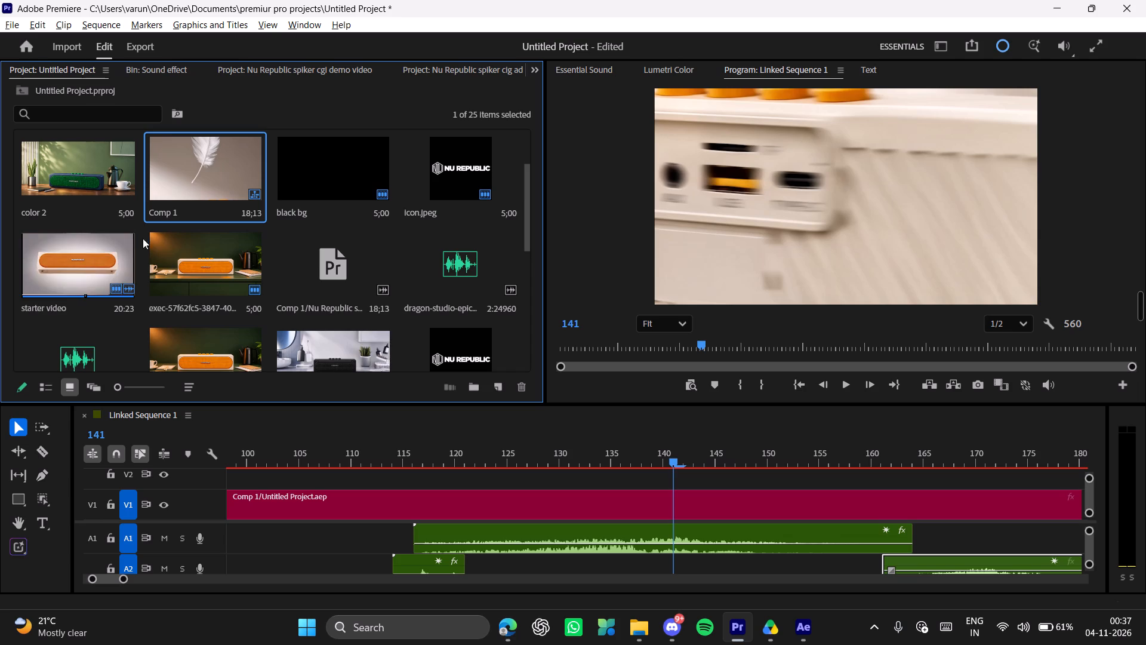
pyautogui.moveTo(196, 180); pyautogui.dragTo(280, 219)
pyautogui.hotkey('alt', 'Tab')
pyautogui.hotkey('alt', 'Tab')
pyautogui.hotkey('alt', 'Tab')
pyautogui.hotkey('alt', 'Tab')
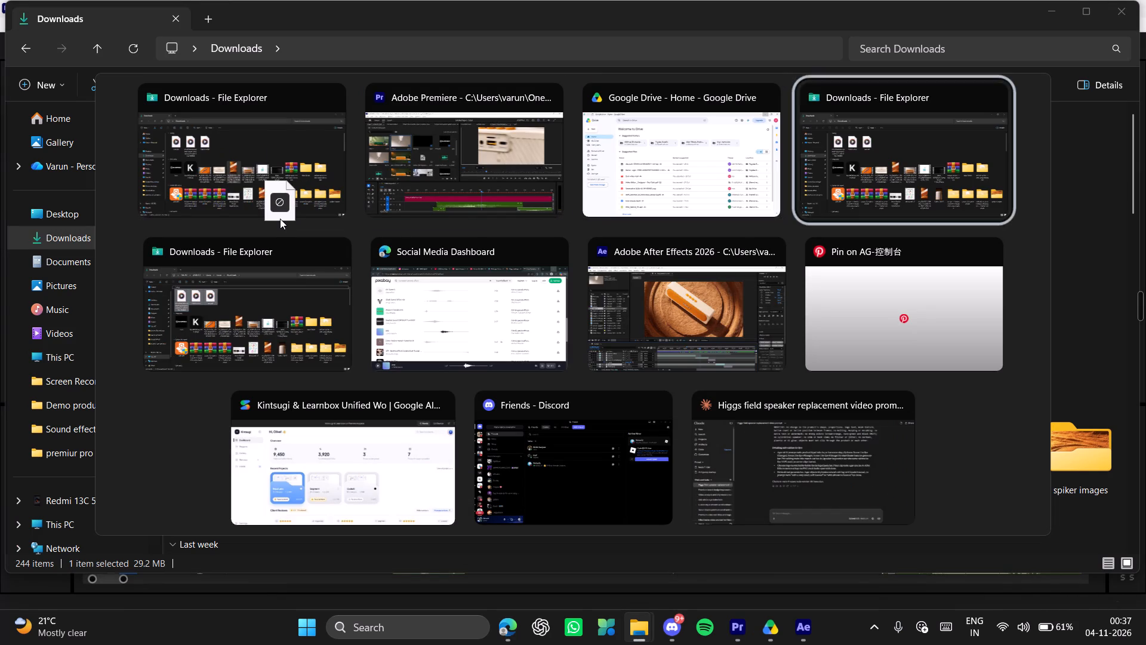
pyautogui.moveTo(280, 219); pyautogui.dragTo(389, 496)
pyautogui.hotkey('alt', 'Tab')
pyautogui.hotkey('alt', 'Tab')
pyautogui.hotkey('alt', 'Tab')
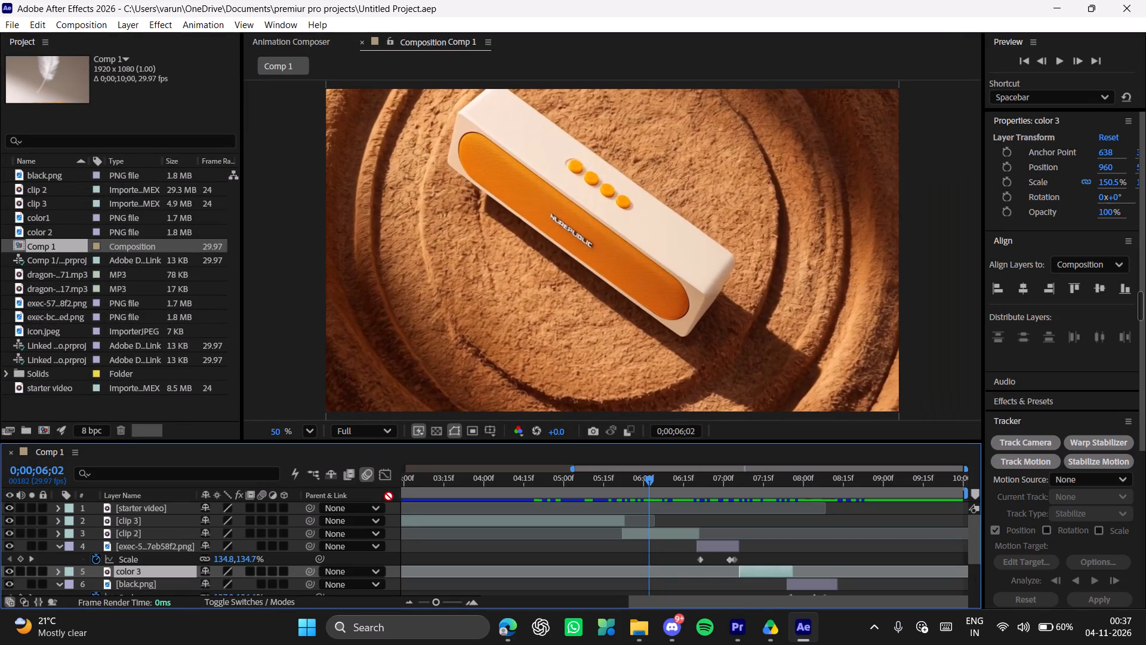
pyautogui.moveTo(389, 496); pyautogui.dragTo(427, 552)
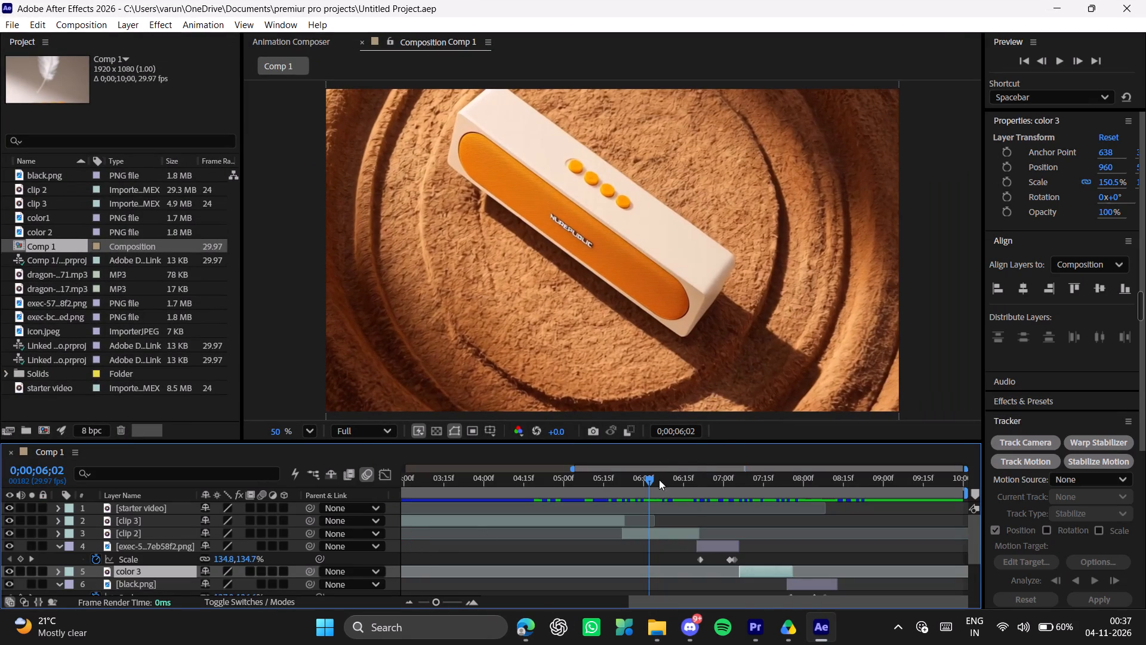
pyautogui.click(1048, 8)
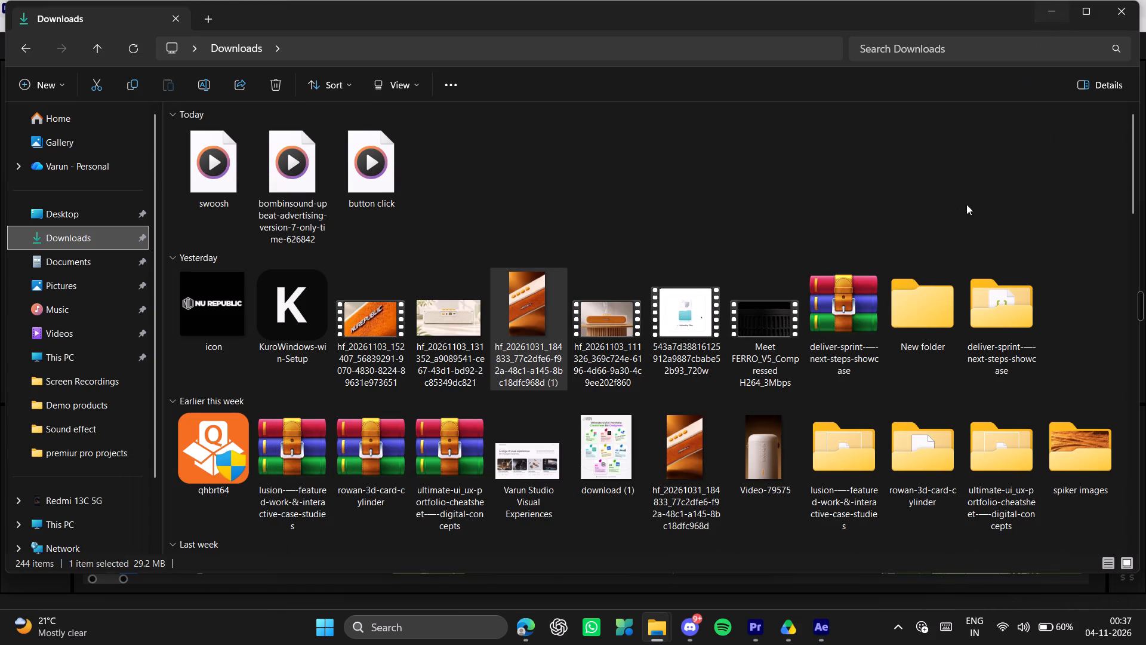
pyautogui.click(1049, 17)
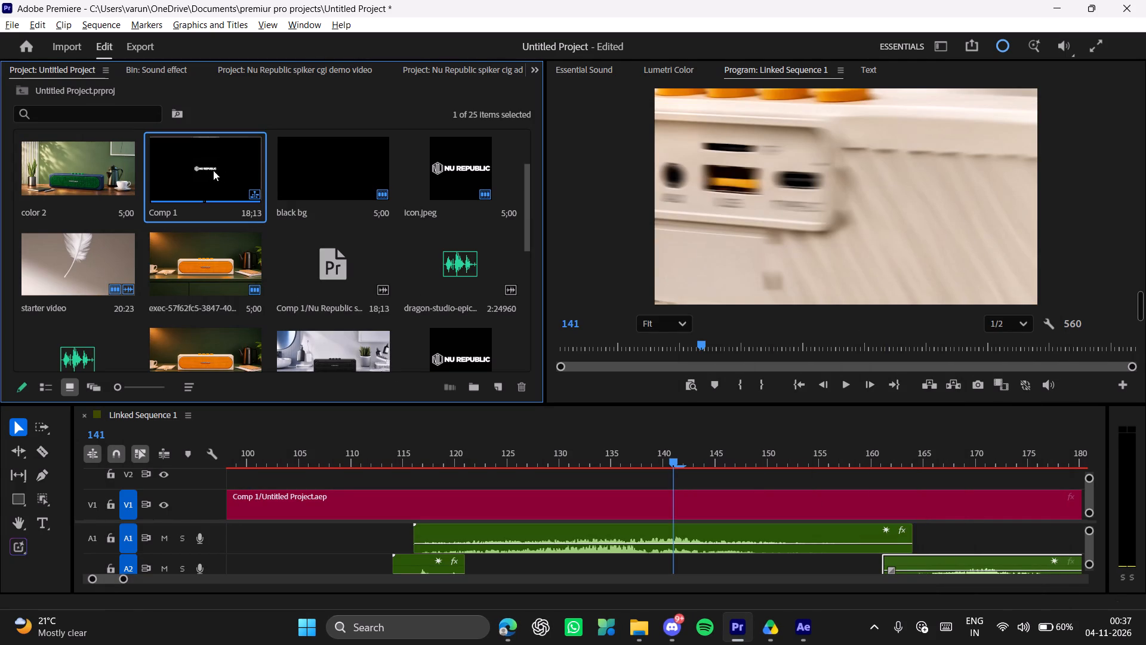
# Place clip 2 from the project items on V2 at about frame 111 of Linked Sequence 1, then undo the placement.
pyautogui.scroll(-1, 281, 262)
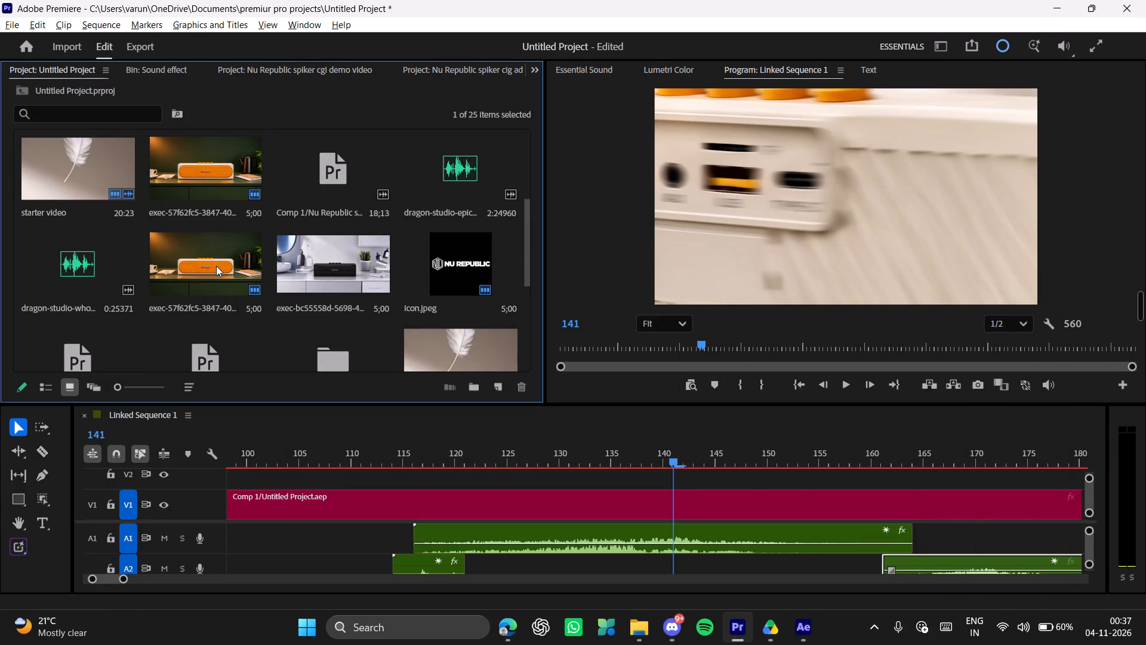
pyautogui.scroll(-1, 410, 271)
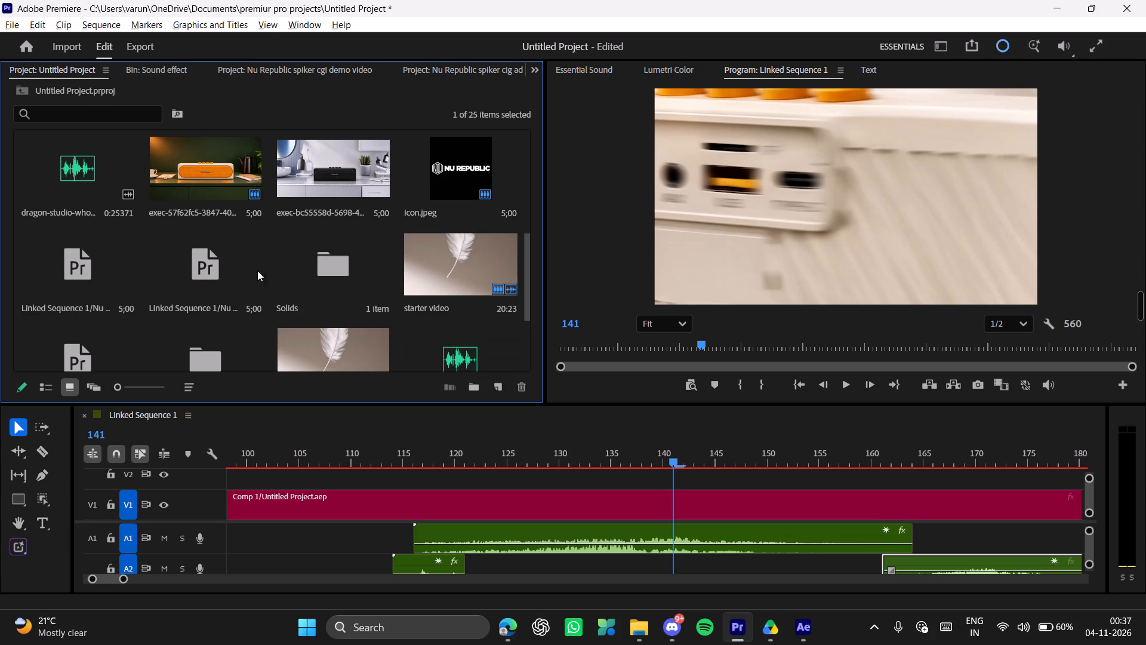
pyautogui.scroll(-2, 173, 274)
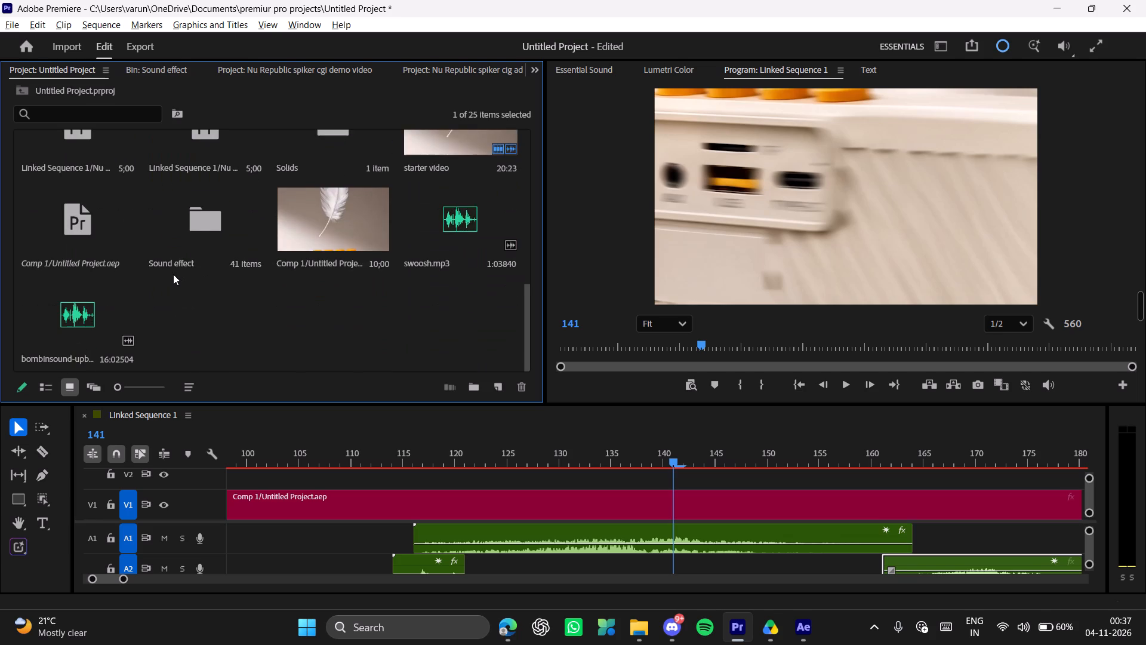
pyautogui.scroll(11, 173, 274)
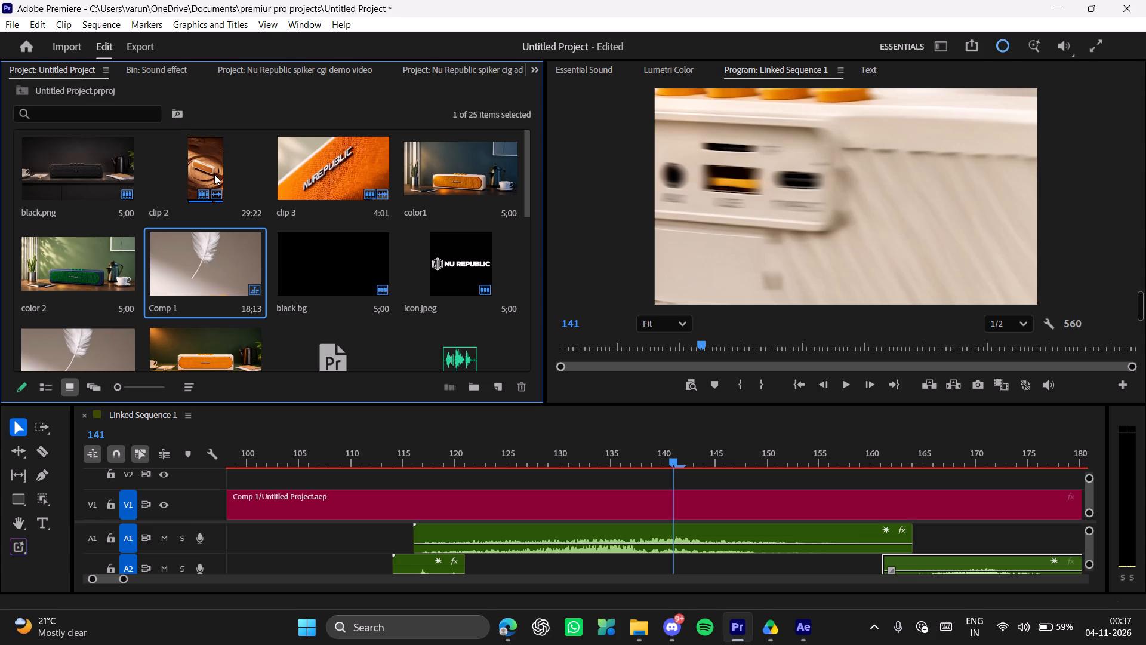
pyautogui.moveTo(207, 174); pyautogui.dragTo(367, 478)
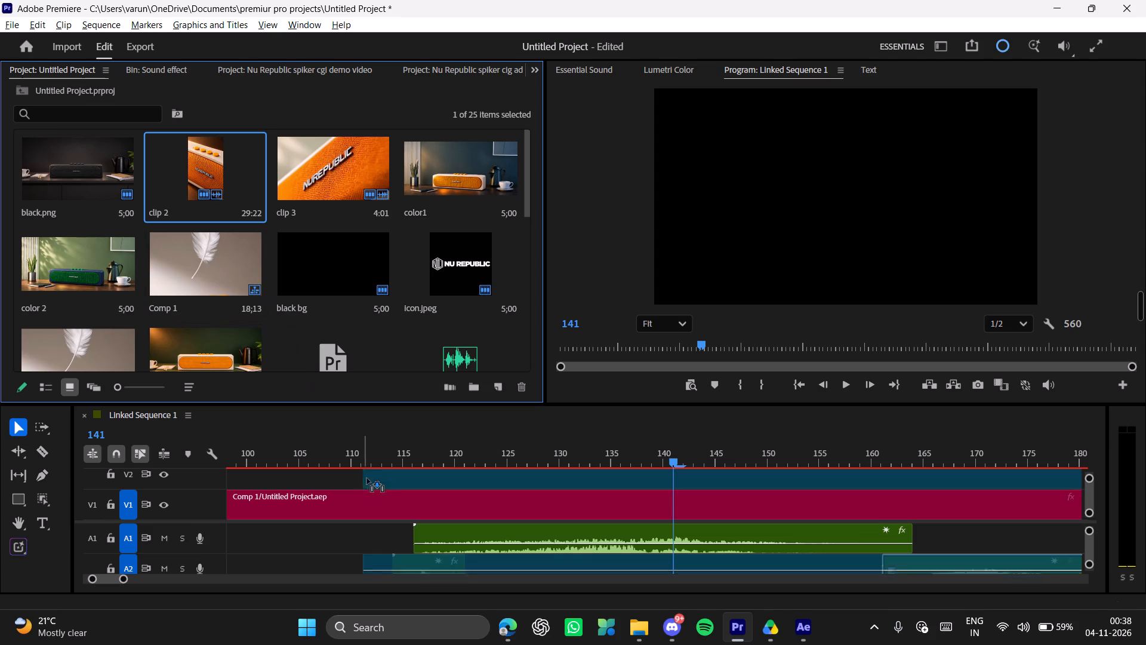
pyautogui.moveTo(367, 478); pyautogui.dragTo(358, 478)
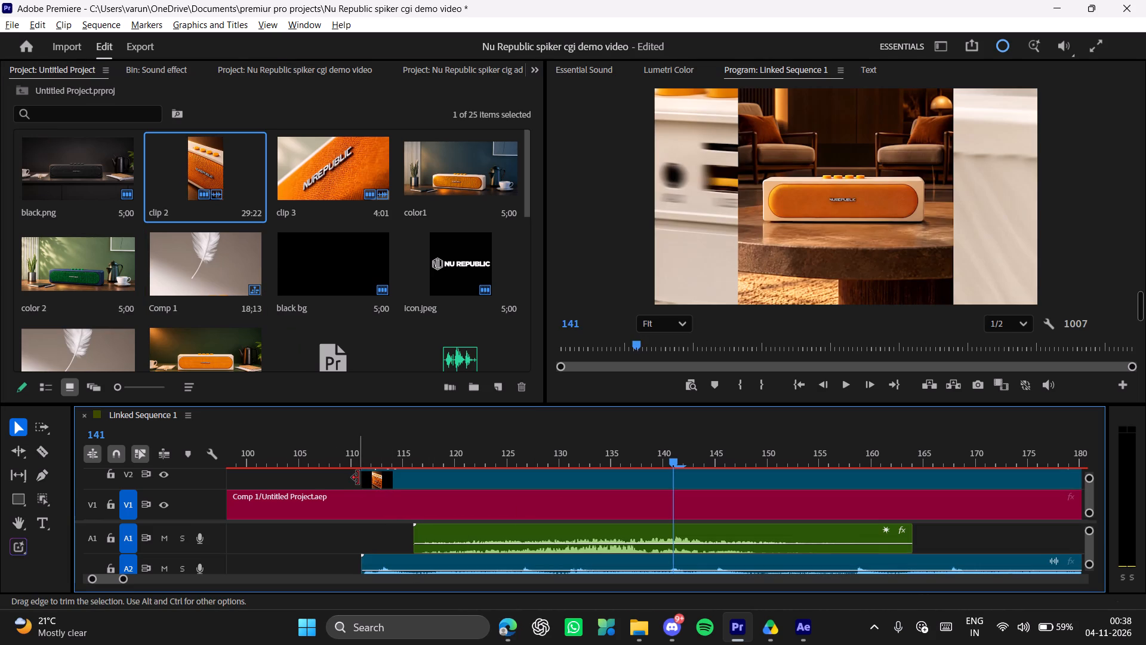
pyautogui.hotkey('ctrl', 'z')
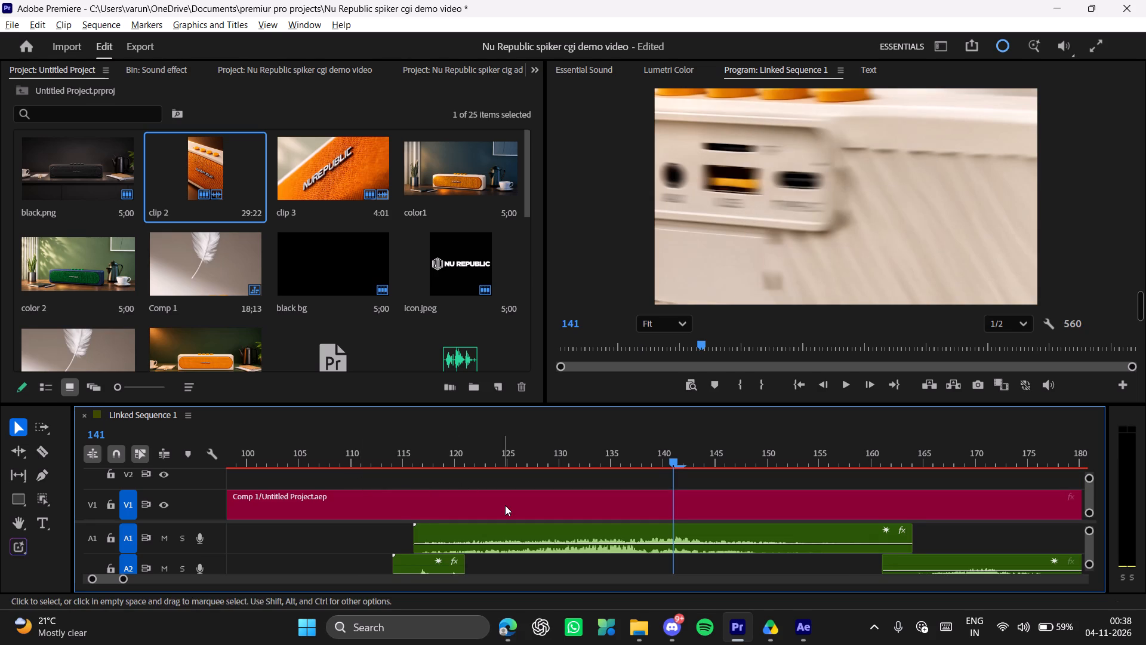
# Reduce the audio track heights in Linked Sequence 1 so that A1, A2 and A3 fit together in the timeline.
pyautogui.scroll(-4, 505, 505)
pyautogui.moveTo(1088, 561); pyautogui.dragTo(1086, 574)
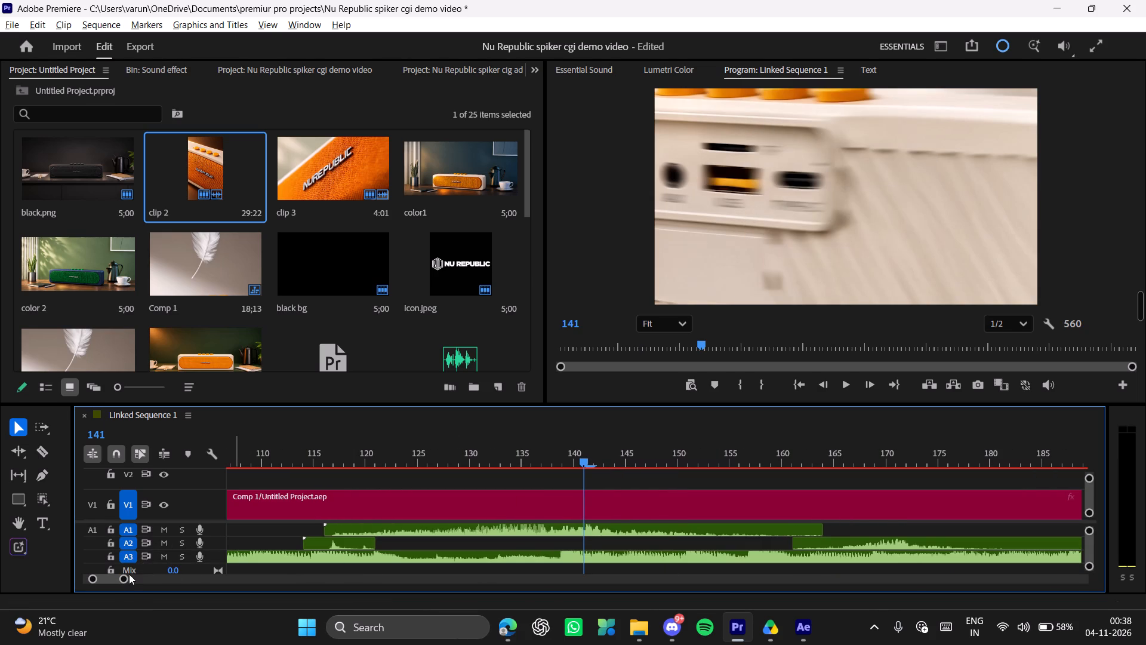
pyautogui.click(134, 568)
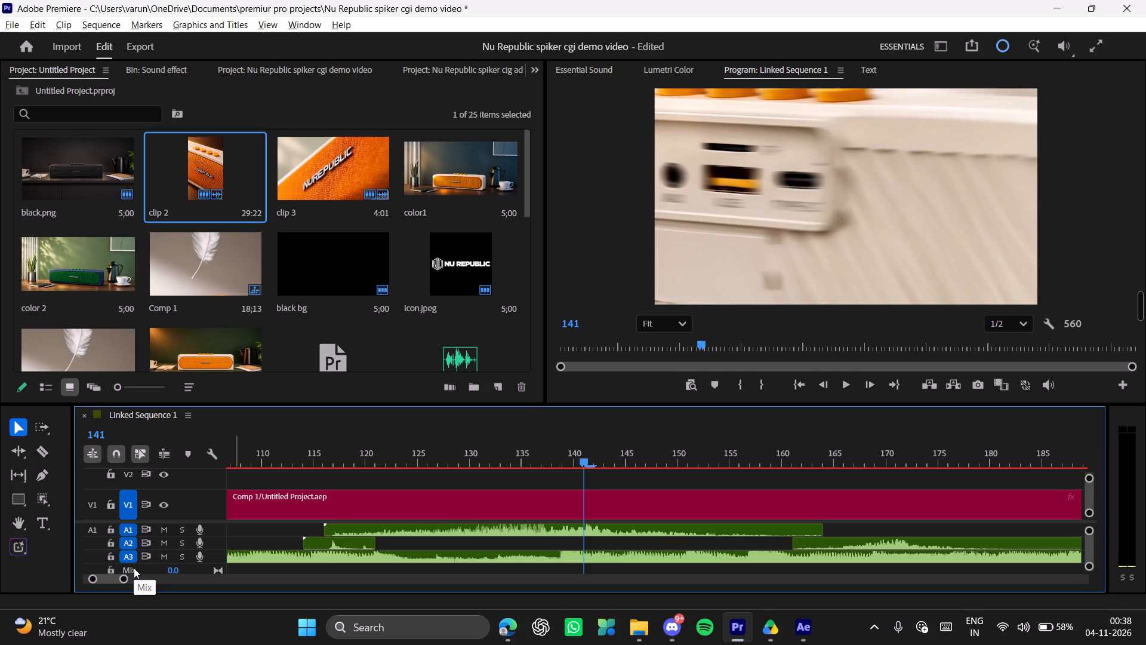
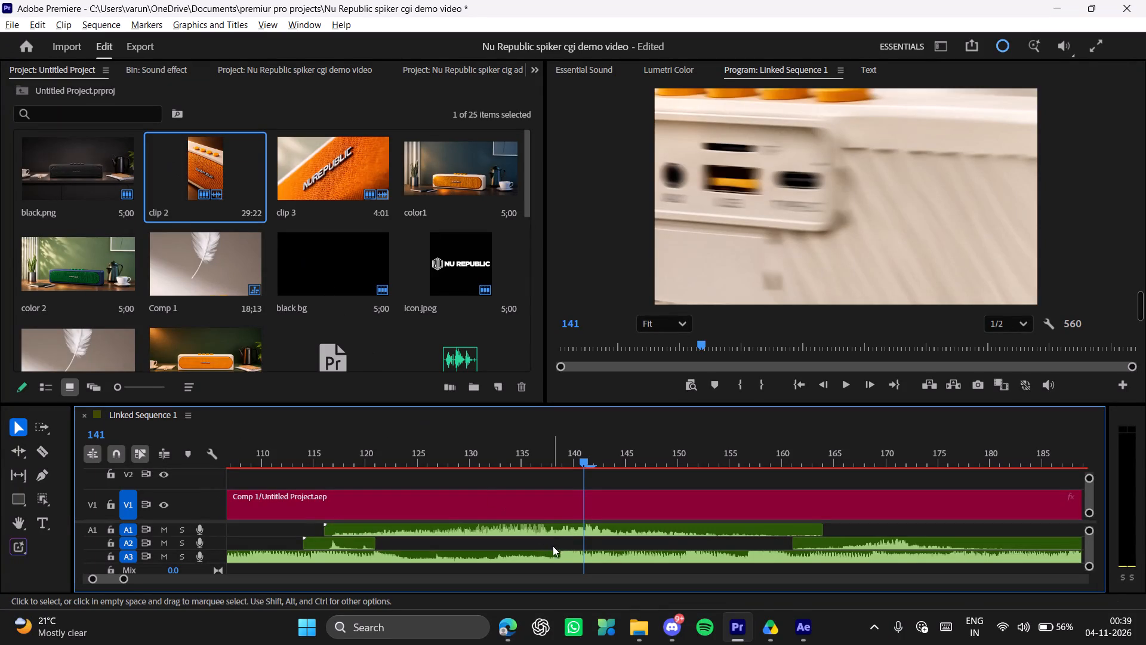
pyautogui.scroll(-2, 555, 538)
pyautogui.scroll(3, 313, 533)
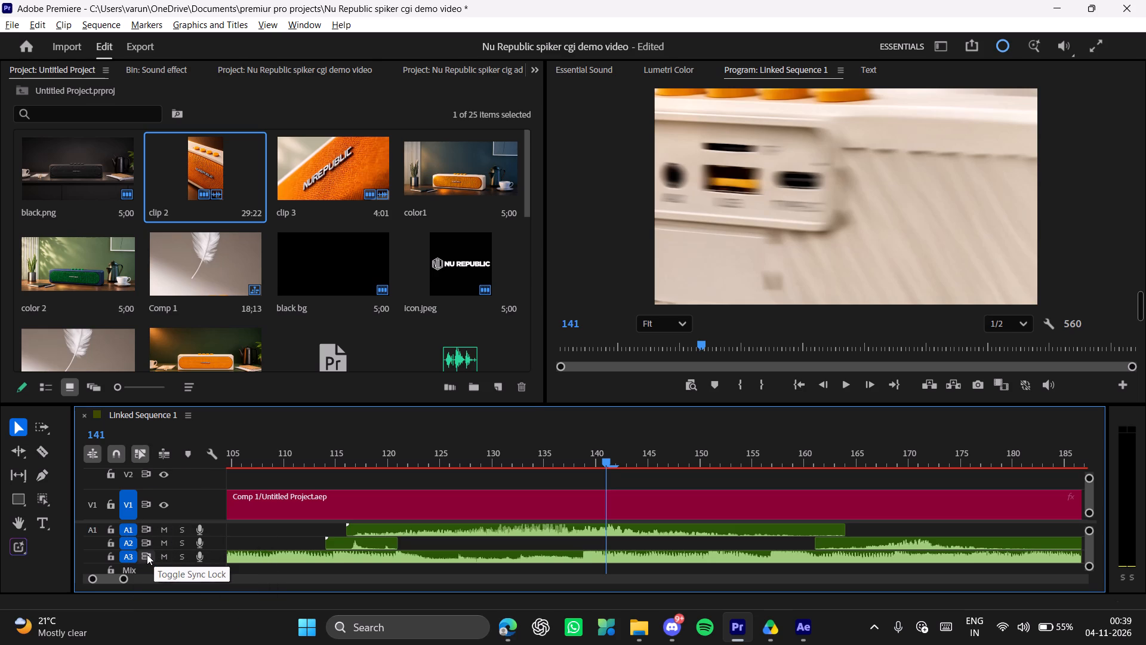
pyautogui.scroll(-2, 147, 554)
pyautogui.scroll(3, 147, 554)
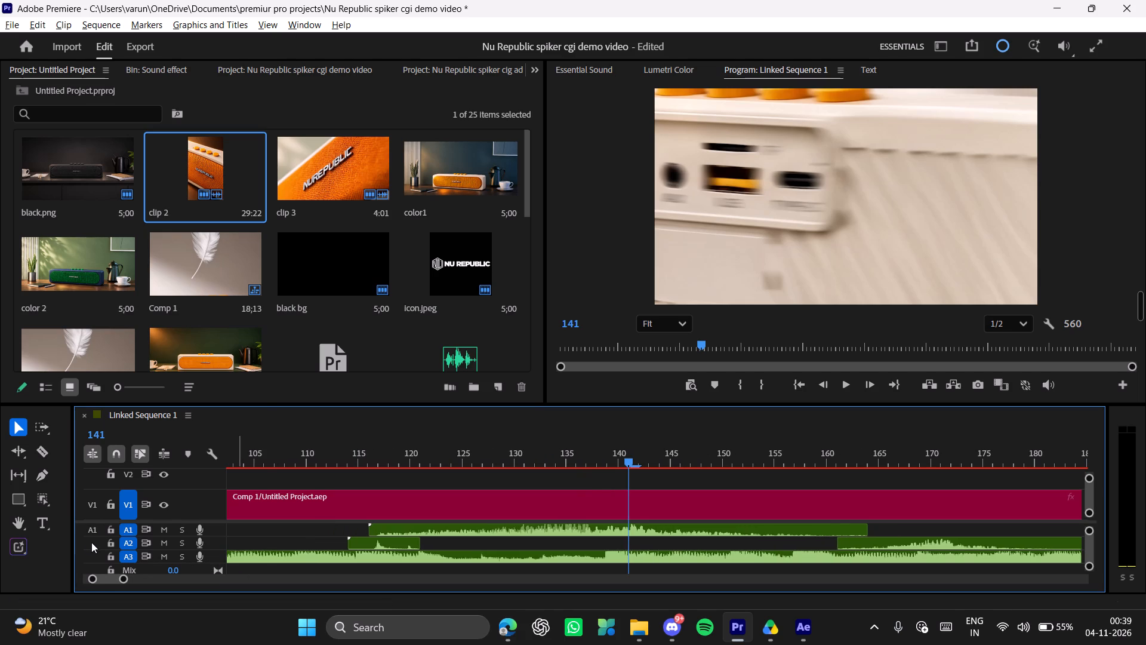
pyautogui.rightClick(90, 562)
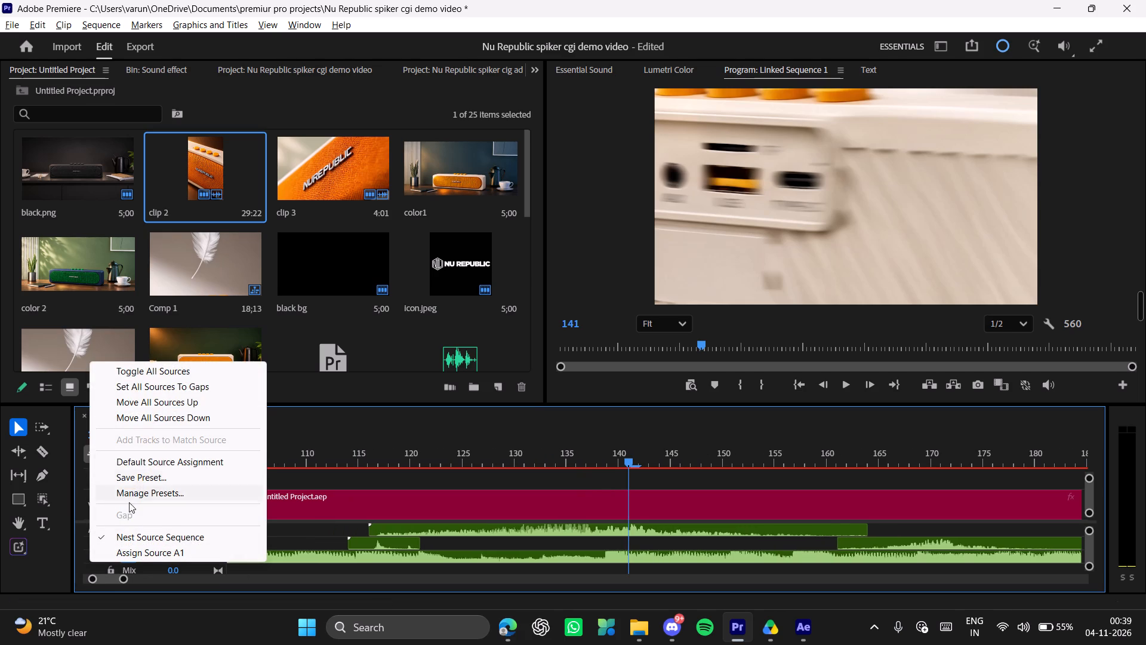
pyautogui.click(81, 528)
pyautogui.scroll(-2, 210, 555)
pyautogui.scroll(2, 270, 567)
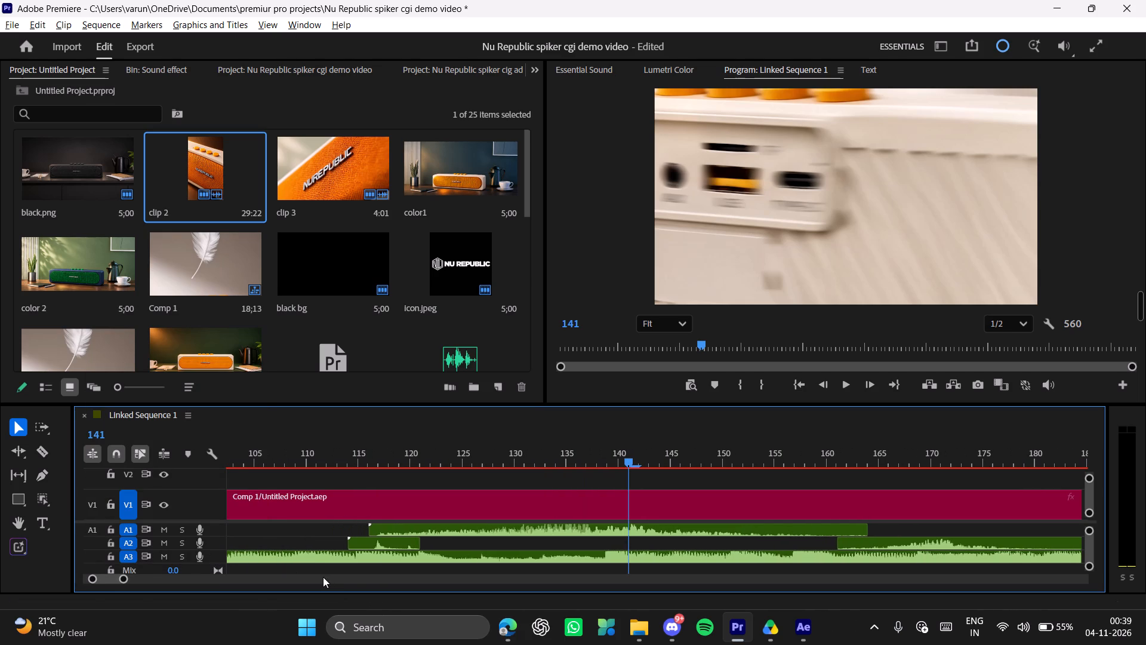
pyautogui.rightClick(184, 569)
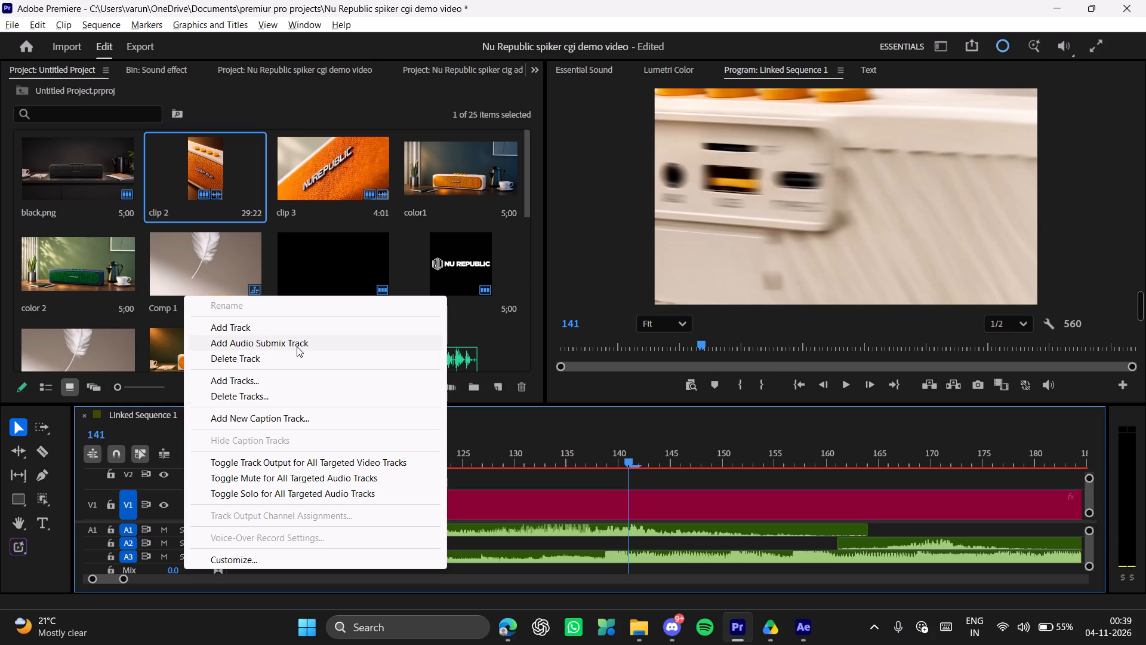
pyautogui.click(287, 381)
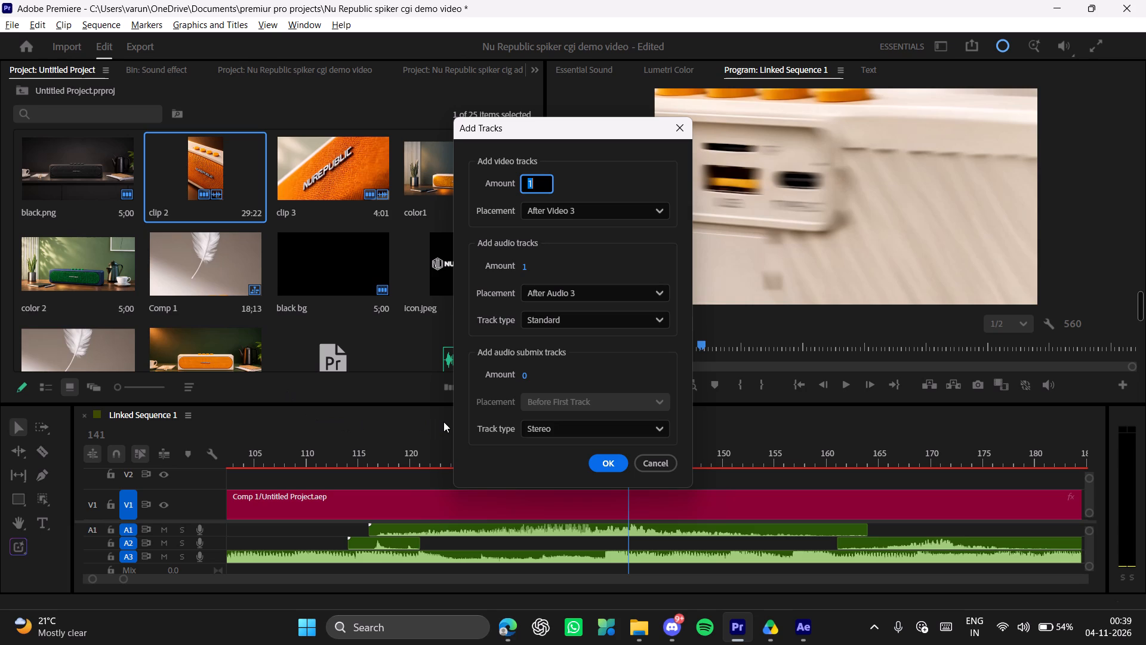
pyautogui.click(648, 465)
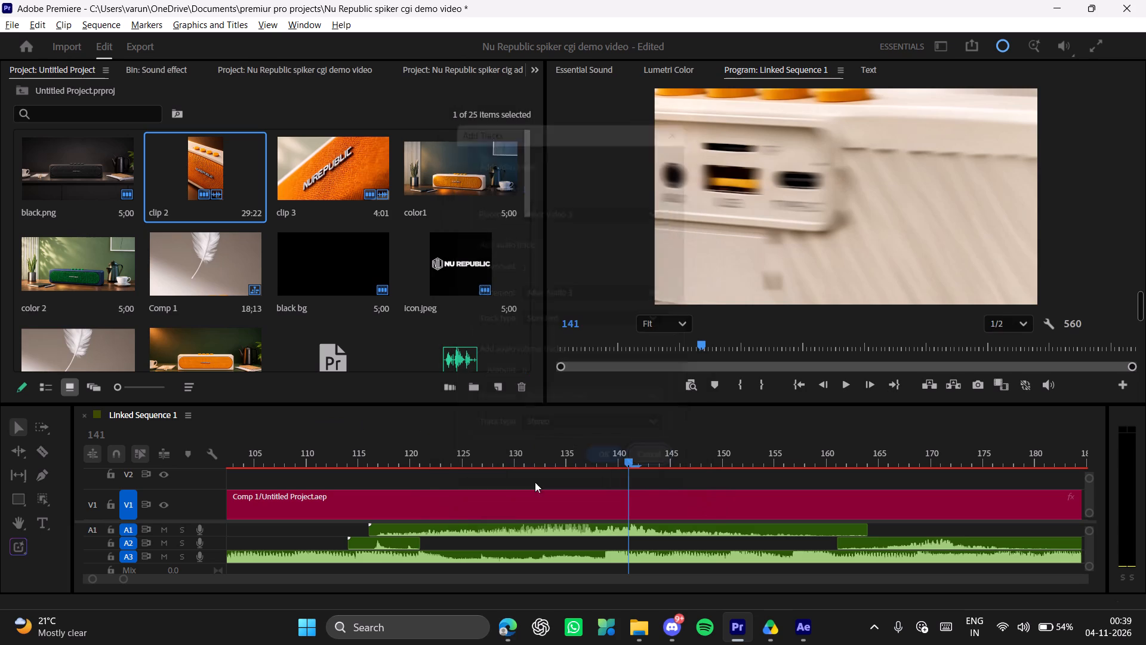
# Add an audio submix track below A3 in Linked Sequence 1 and bring it into view.
pyautogui.rightClick(199, 569)
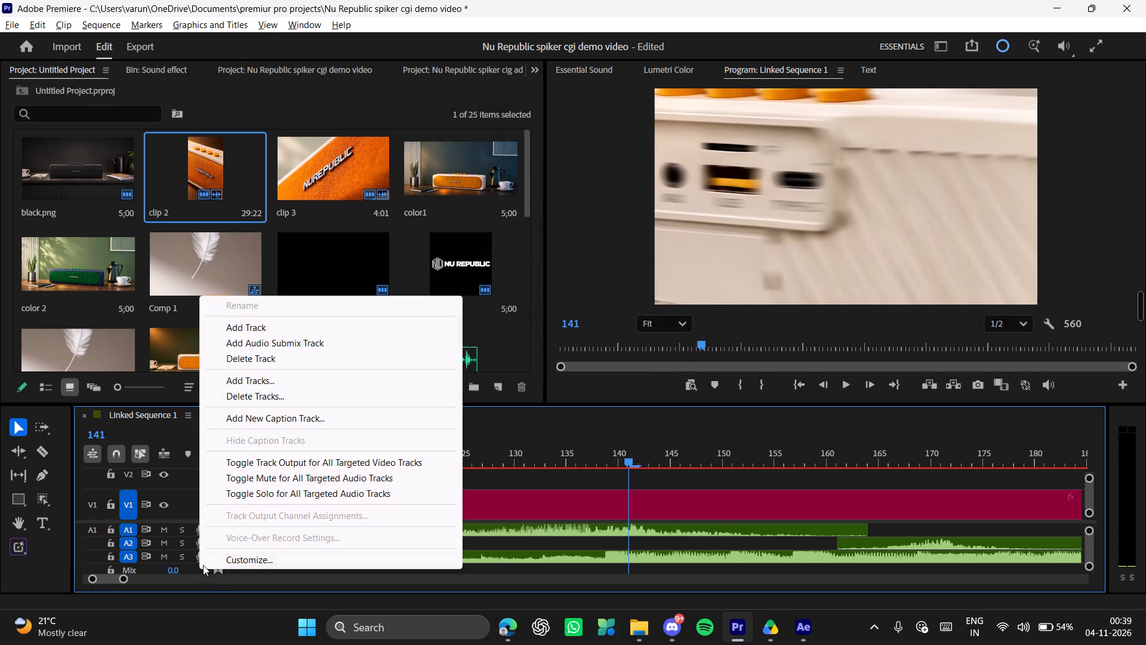
pyautogui.click(317, 343)
pyautogui.scroll(-2, 260, 527)
pyautogui.scroll(2, 260, 529)
pyautogui.scroll(-2, 190, 563)
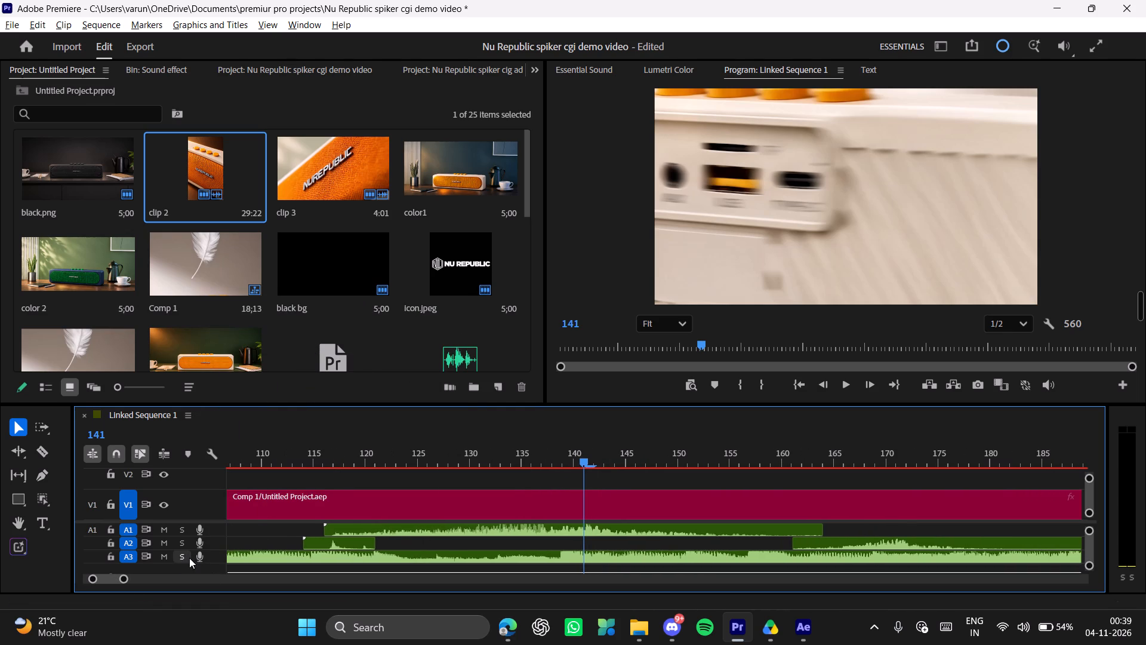
pyautogui.moveTo(1088, 566); pyautogui.dragTo(1088, 583)
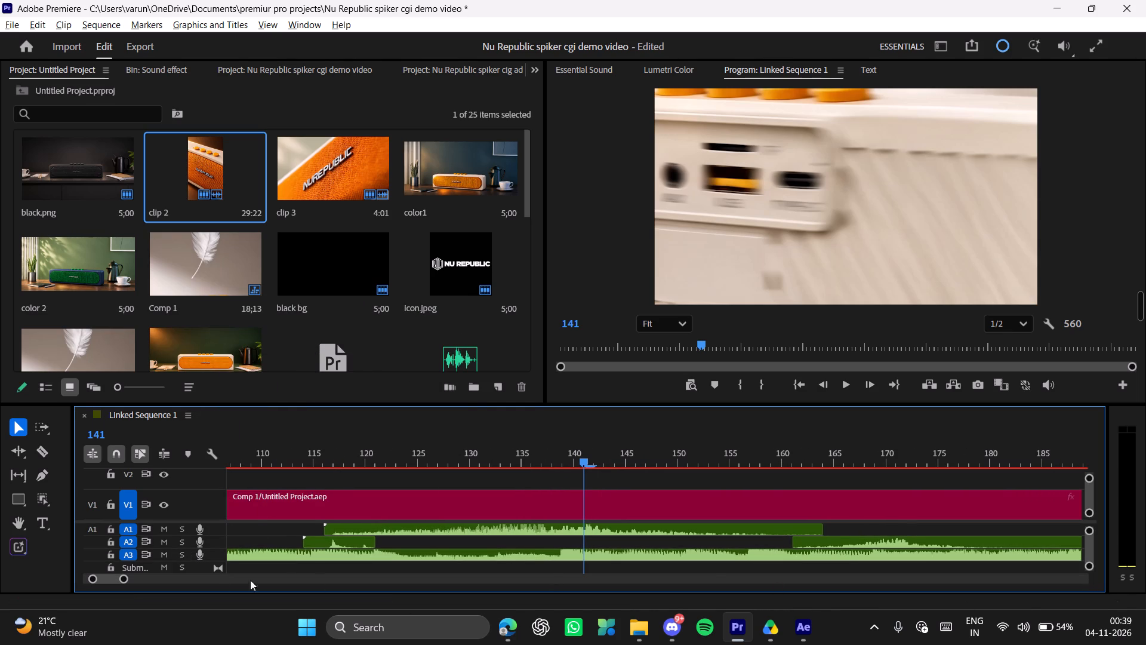
pyautogui.click(131, 555)
pyautogui.click(131, 555)
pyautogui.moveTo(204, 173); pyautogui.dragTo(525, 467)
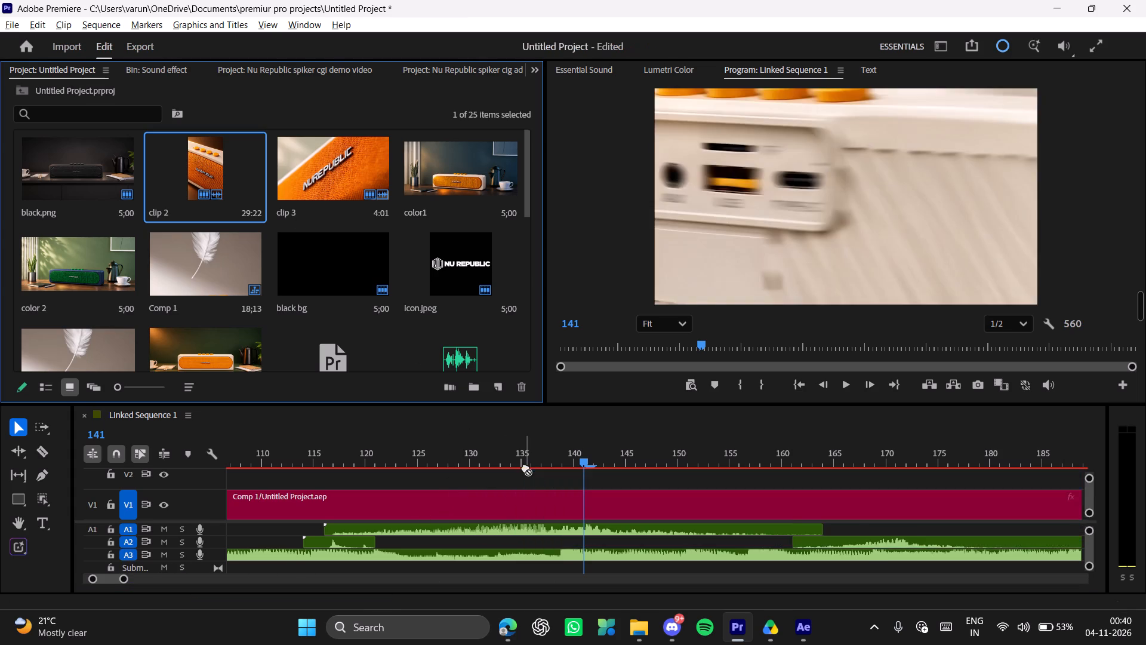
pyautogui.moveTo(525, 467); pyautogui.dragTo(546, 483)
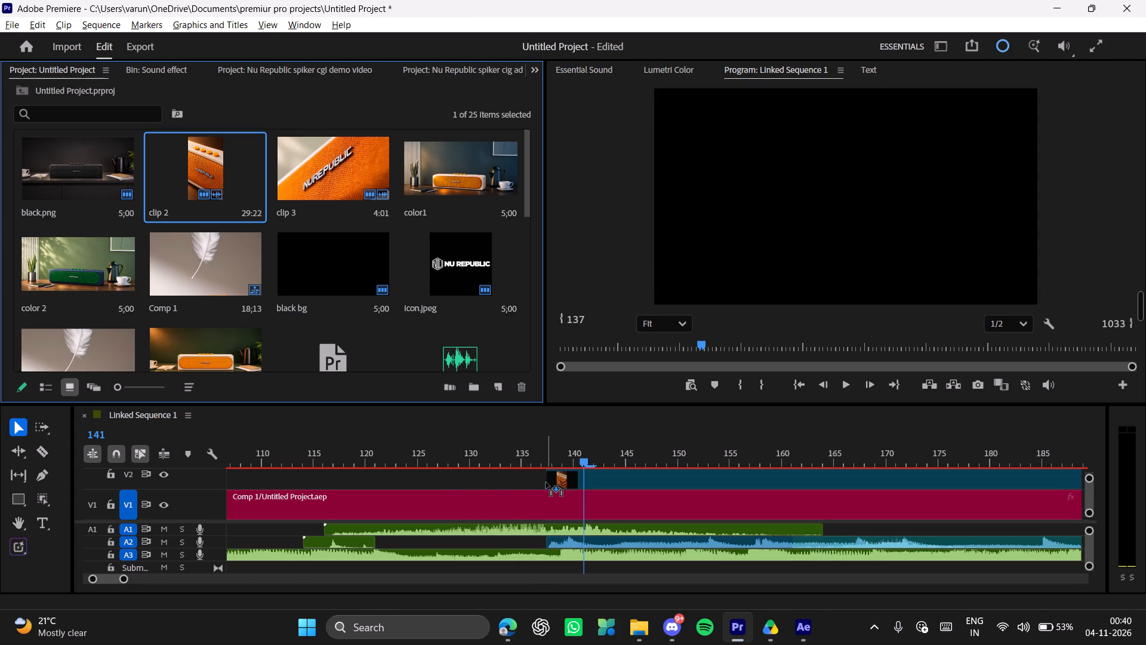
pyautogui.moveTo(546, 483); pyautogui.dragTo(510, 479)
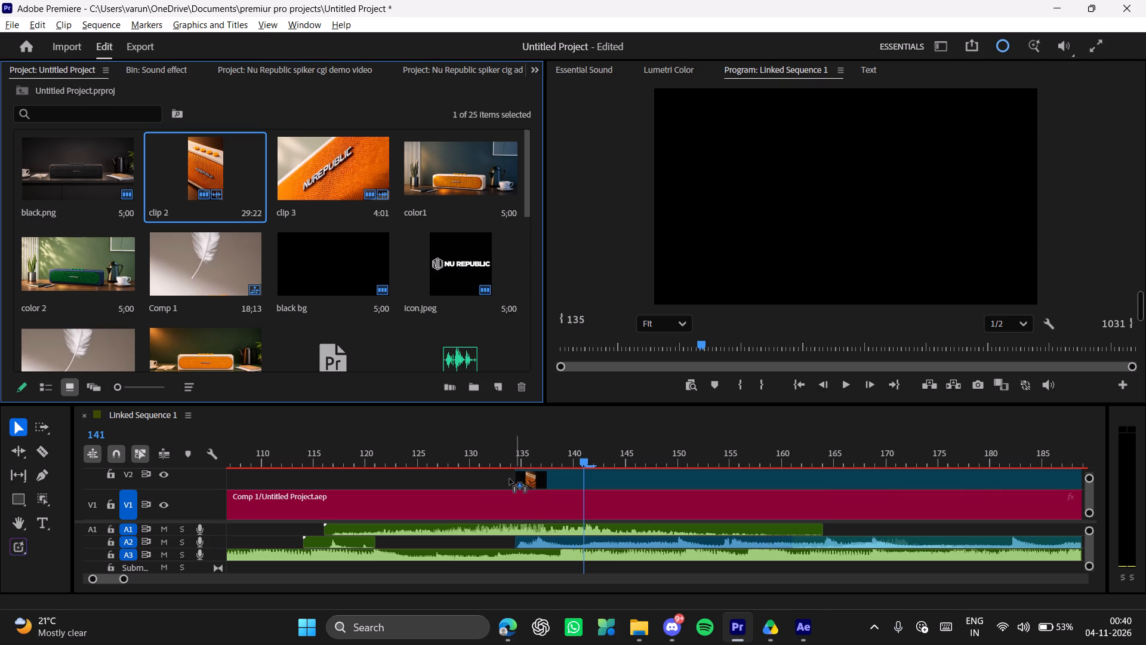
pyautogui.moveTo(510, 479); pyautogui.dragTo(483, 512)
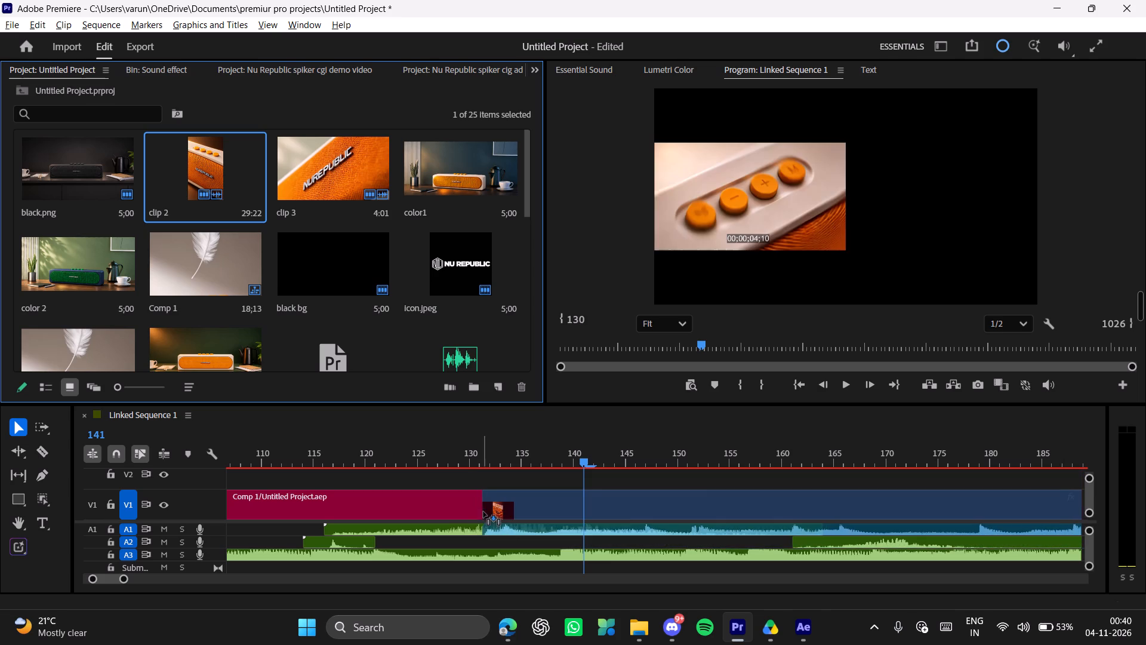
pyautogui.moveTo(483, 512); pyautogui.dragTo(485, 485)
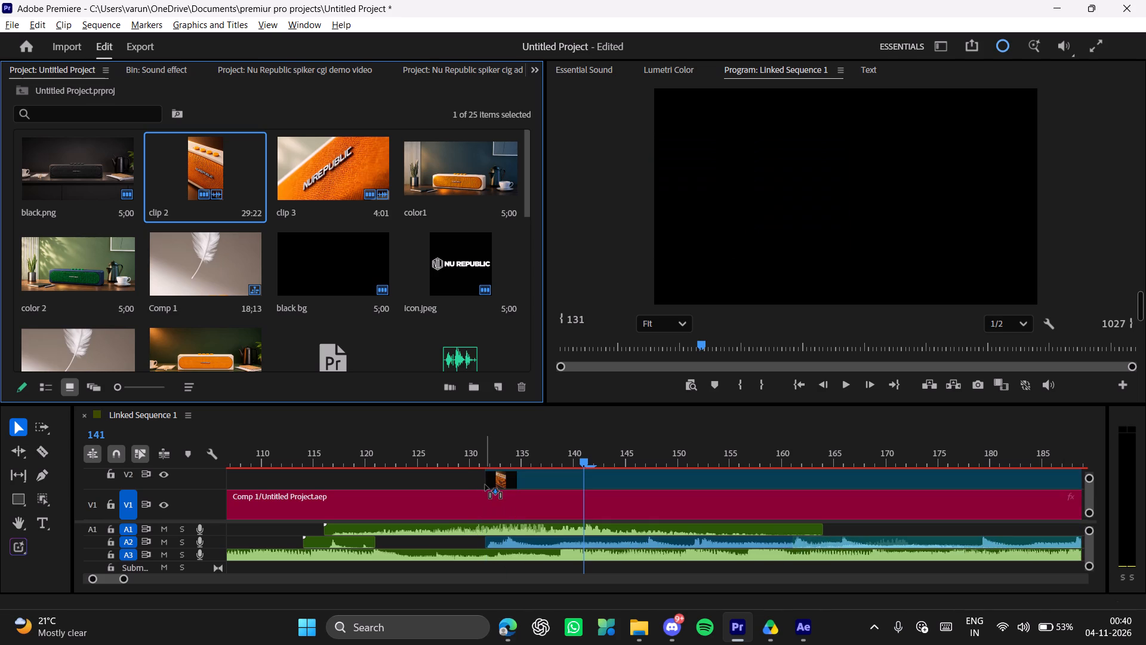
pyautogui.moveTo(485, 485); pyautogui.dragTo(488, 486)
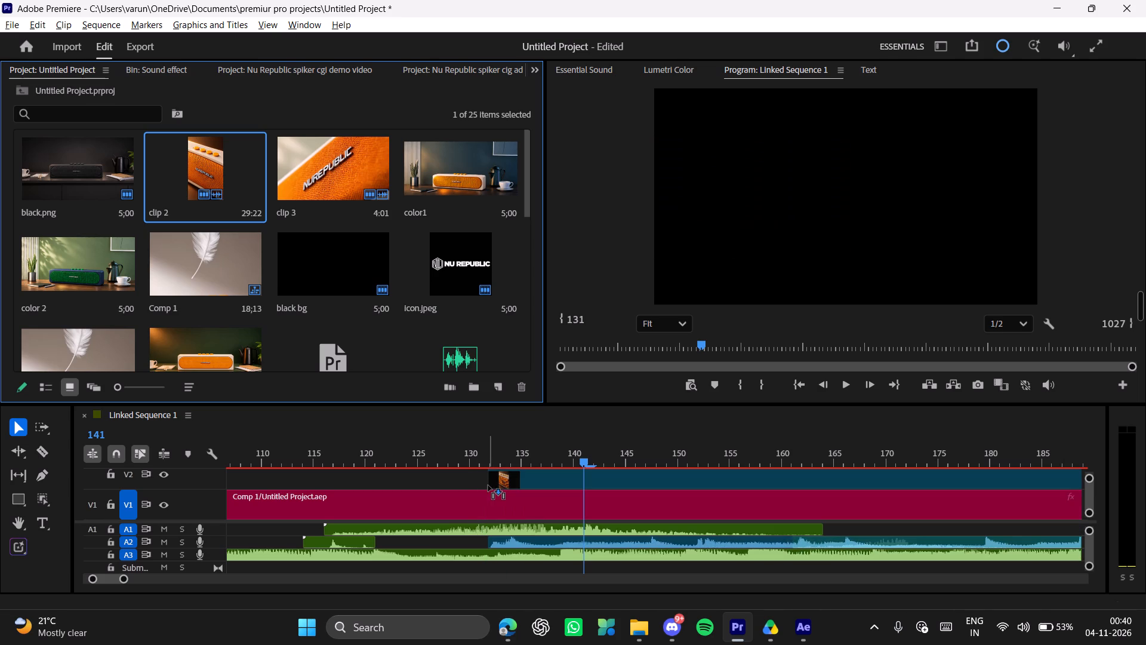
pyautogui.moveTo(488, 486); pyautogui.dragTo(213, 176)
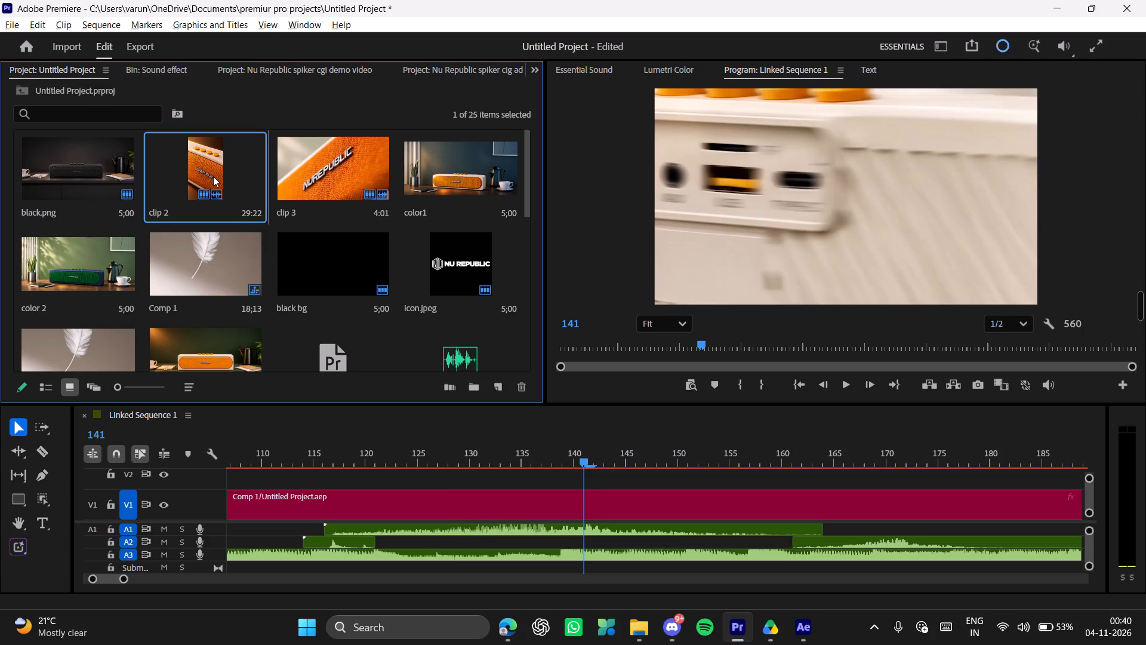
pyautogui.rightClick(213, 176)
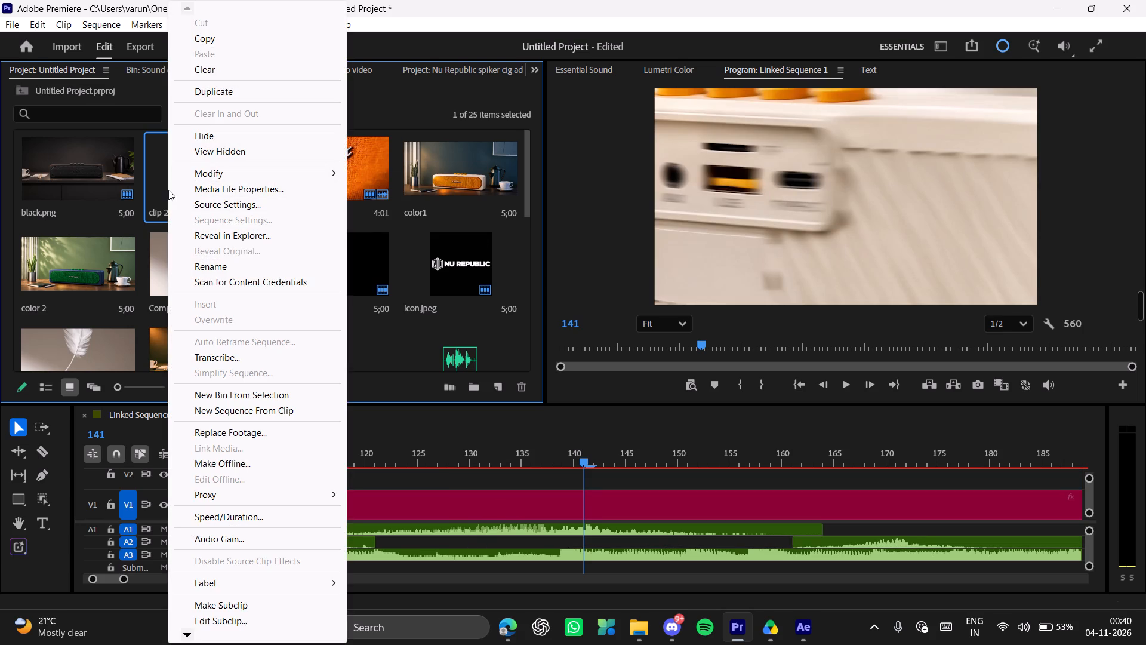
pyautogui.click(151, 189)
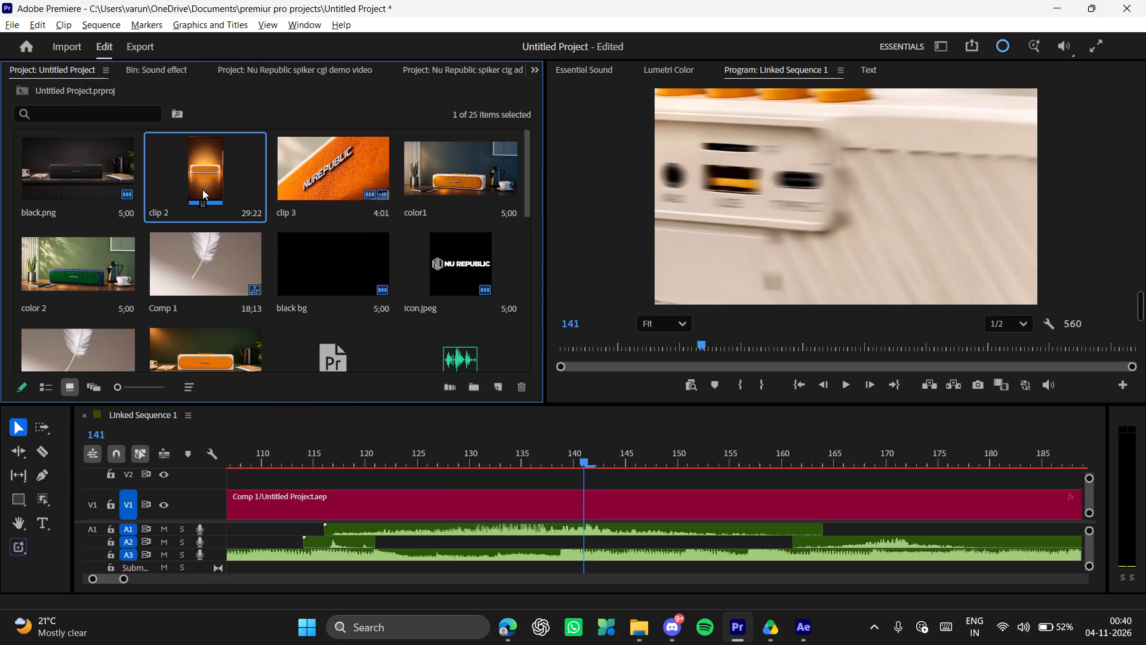
# Open clip 2 from the project items in the Source monitor.
pyautogui.doubleClick(202, 189)
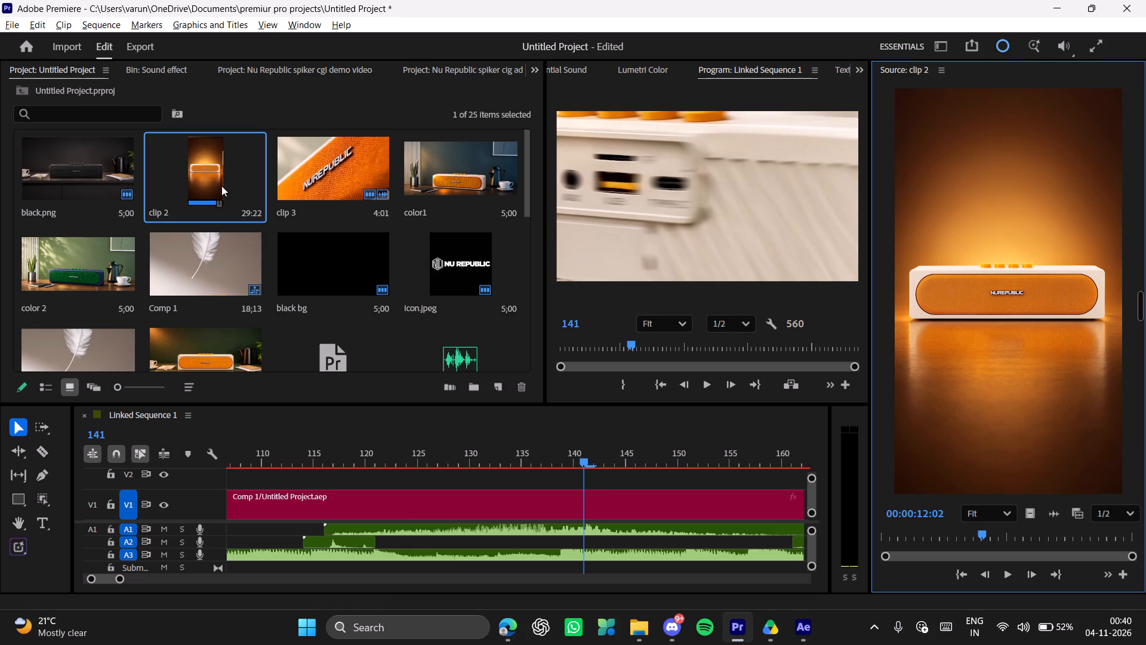
# Modify clip 2's audio channels, setting its number of audio clips to 0.
pyautogui.rightClick(196, 183)
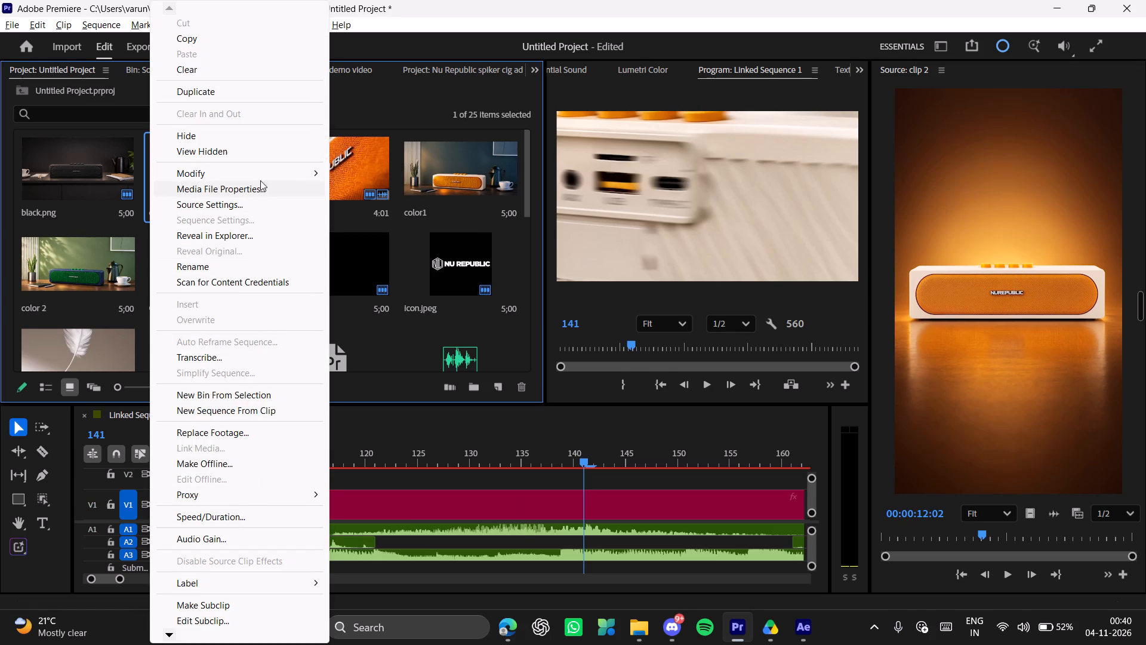
pyautogui.click(384, 180)
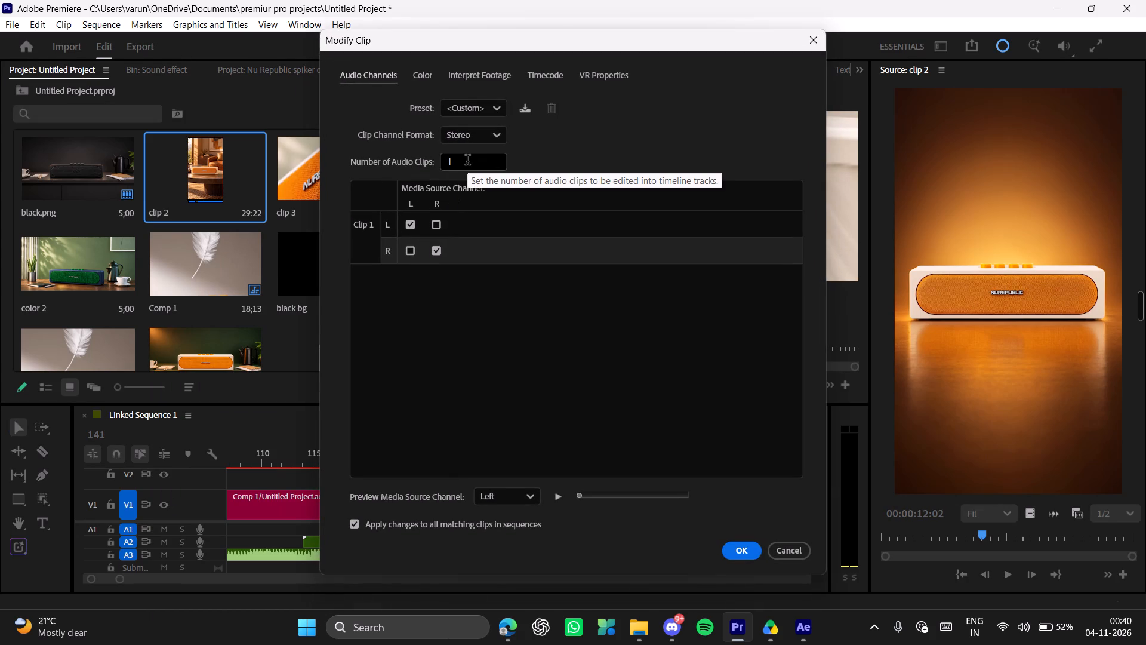
pyautogui.moveTo(467, 161); pyautogui.dragTo(427, 161)
pyautogui.press('BackSpace')
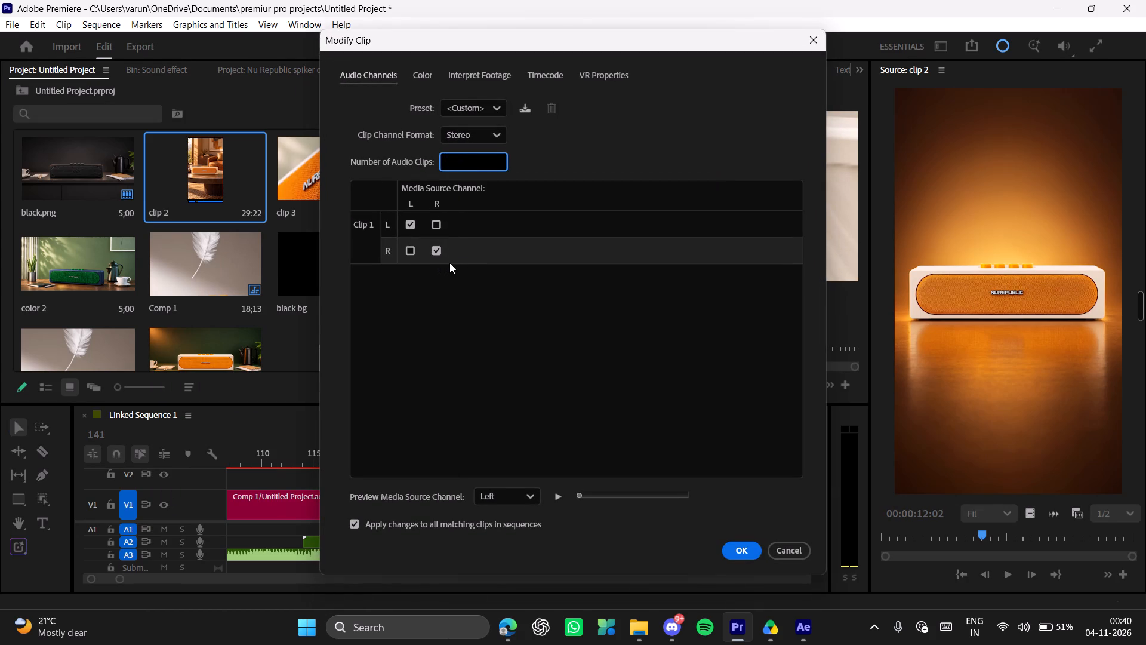
pyautogui.press('0')
pyautogui.press('Return')
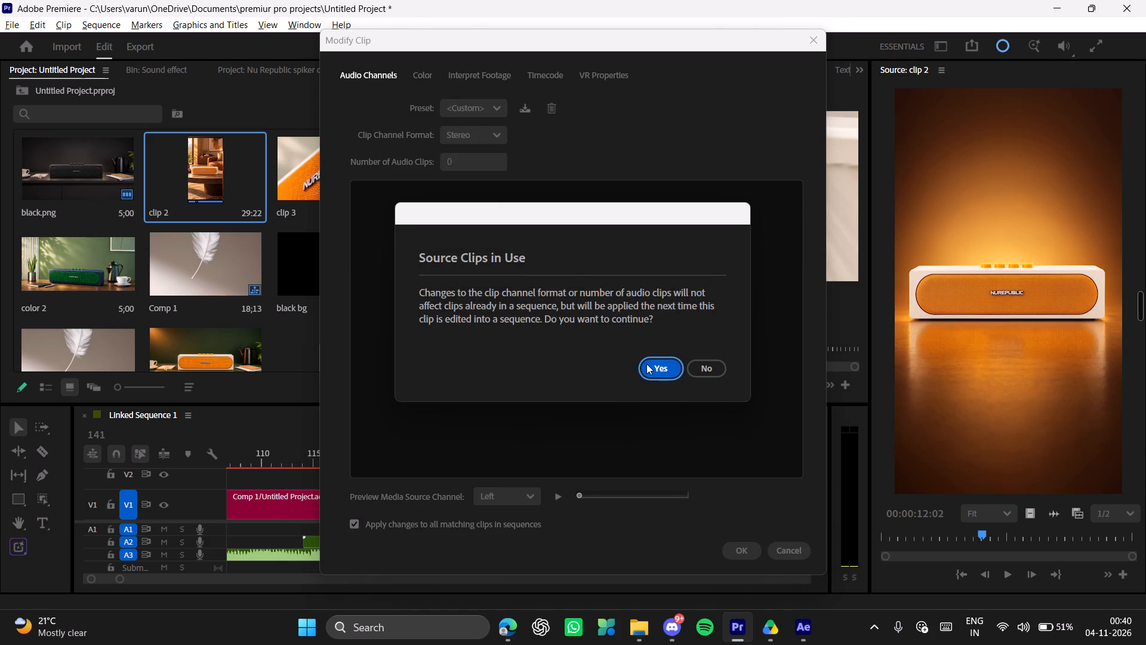
pyautogui.click(658, 370)
# Place the picture of clip 2 without audio on V2 above Comp 1, starting at about frame 75.
pyautogui.moveTo(204, 169); pyautogui.dragTo(252, 220)
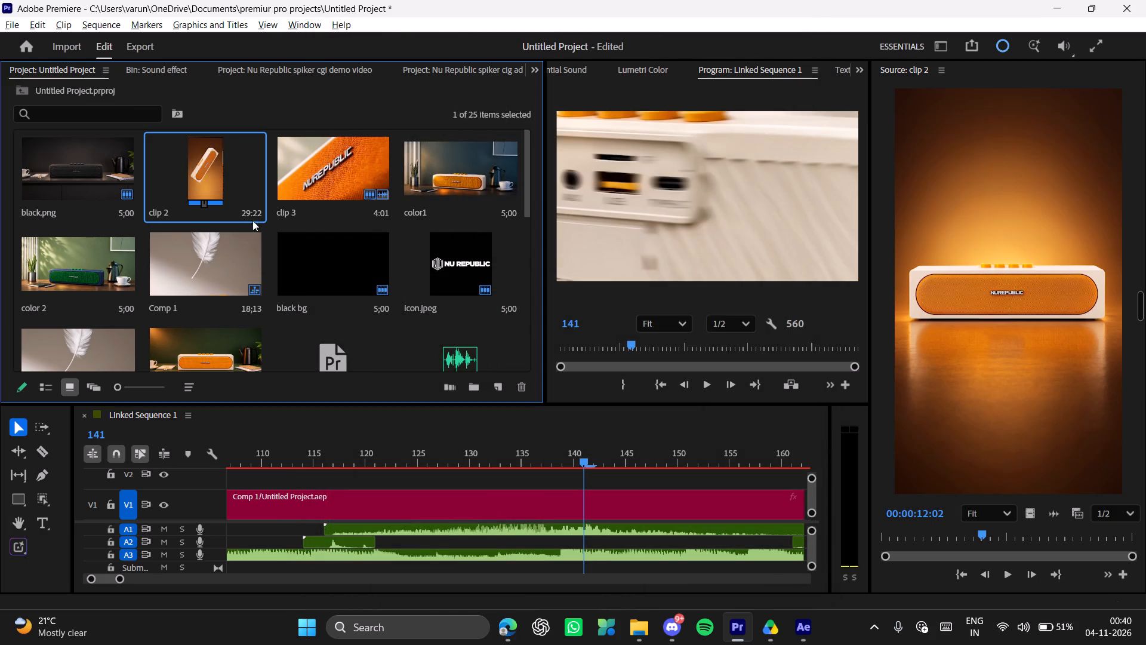
pyautogui.moveTo(252, 220); pyautogui.dragTo(229, 249)
pyautogui.moveTo(198, 179); pyautogui.dragTo(279, 291)
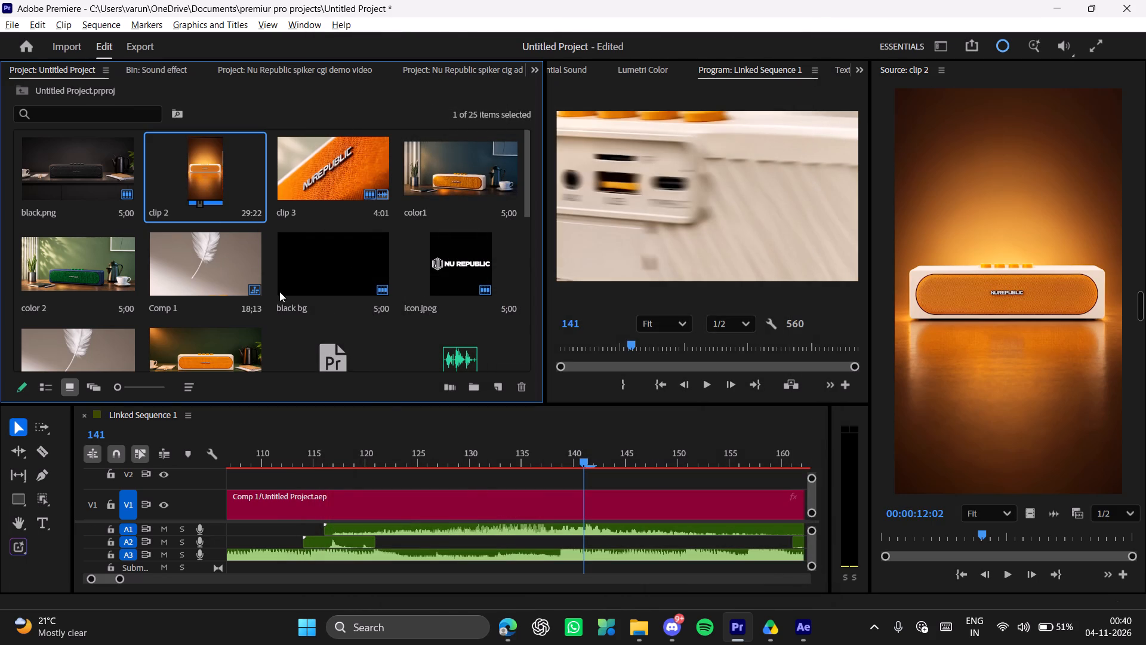
pyautogui.moveTo(279, 291); pyautogui.dragTo(362, 477)
pyautogui.moveTo(200, 167); pyautogui.dragTo(209, 187)
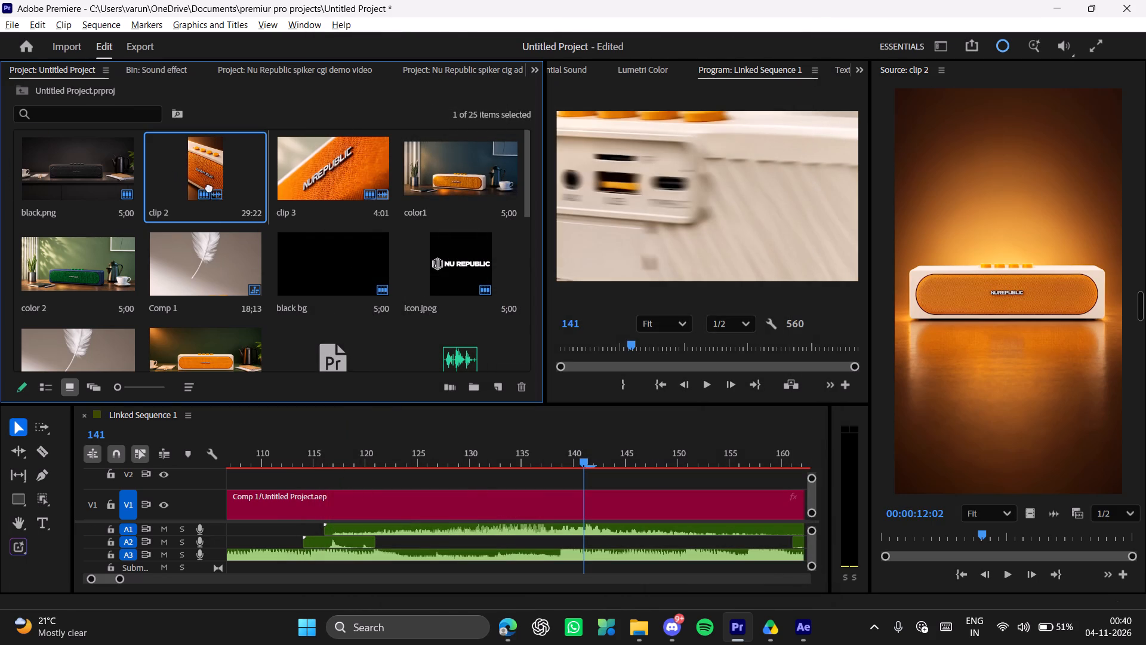
pyautogui.moveTo(209, 187); pyautogui.dragTo(570, 484)
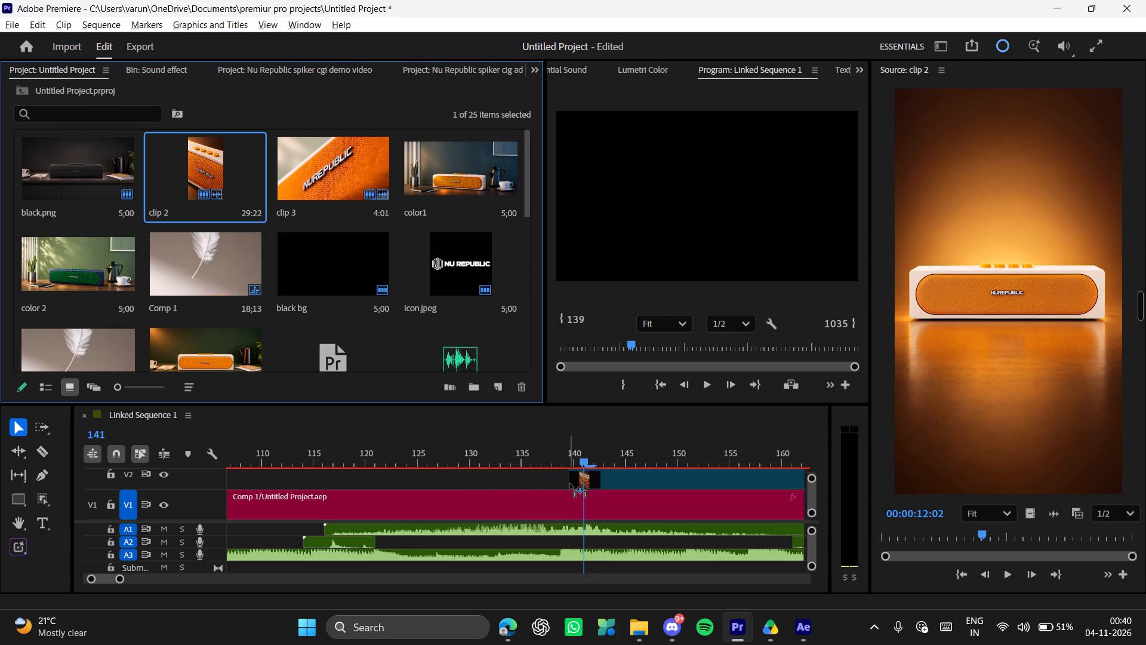
pyautogui.moveTo(570, 484); pyautogui.dragTo(254, 471)
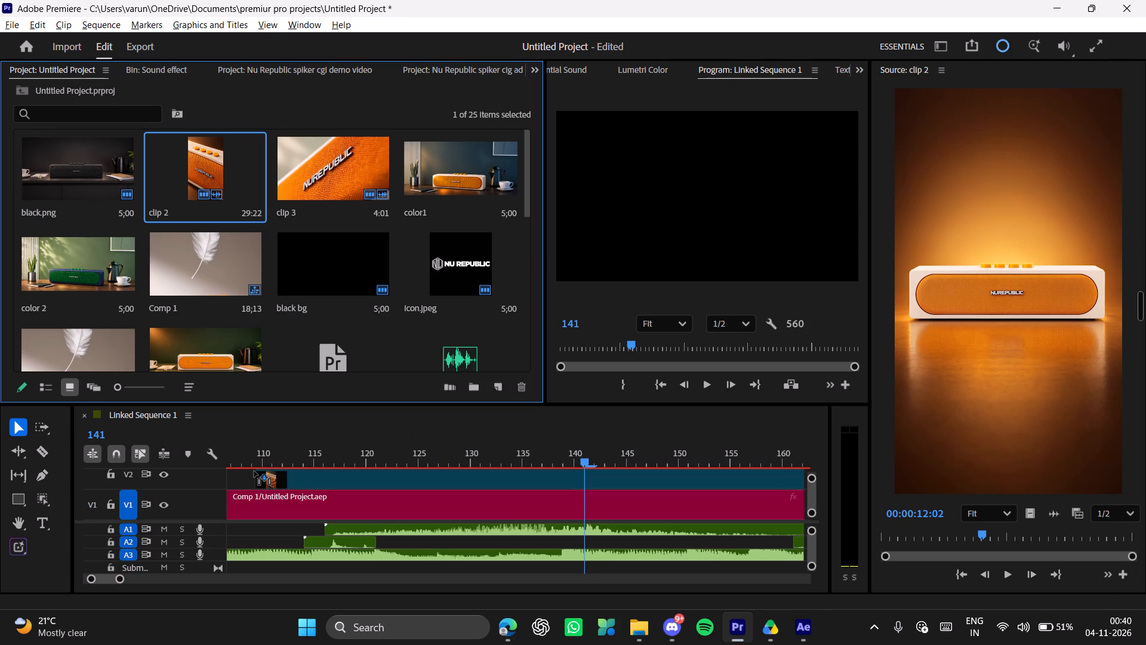
pyautogui.moveTo(254, 471); pyautogui.dragTo(167, 479)
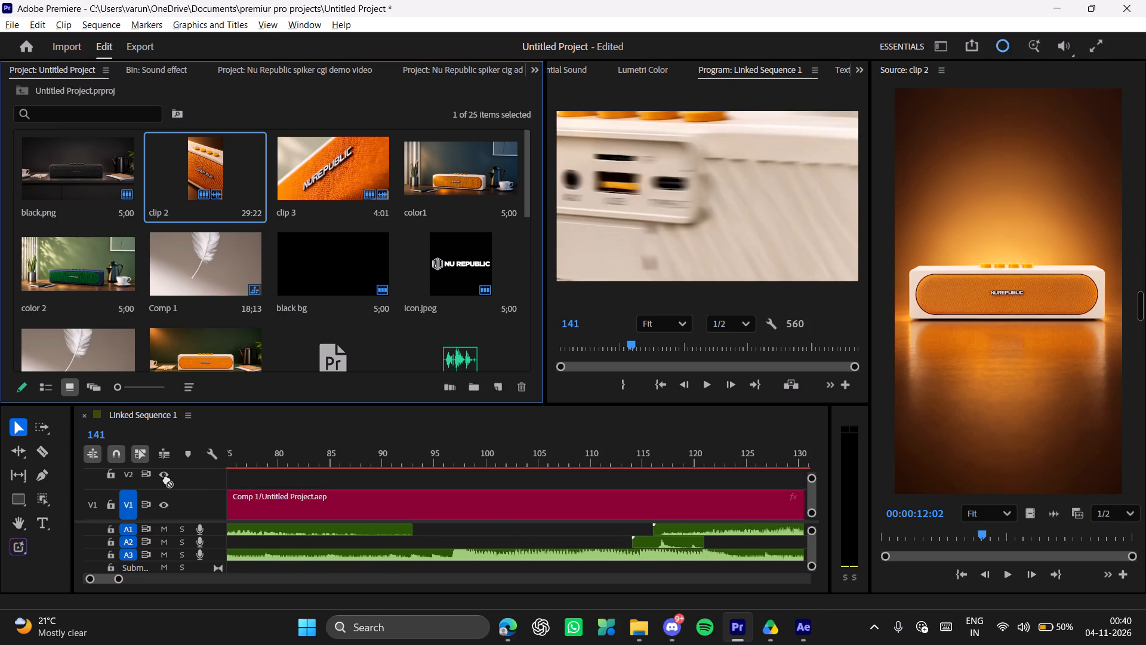
pyautogui.moveTo(167, 479); pyautogui.dragTo(222, 486)
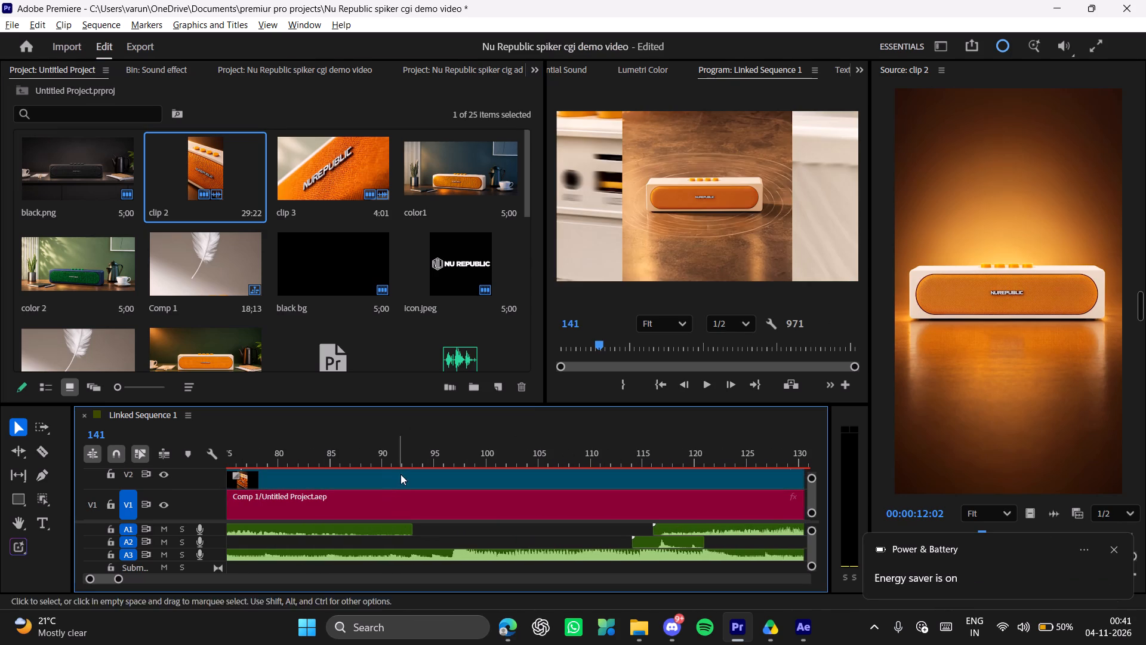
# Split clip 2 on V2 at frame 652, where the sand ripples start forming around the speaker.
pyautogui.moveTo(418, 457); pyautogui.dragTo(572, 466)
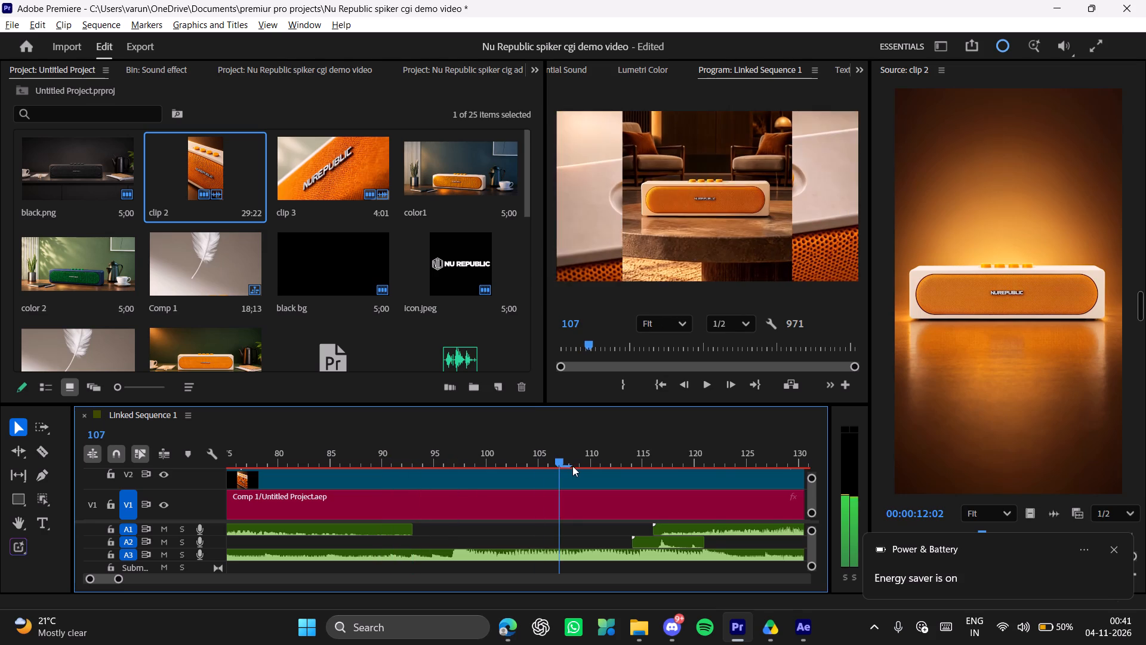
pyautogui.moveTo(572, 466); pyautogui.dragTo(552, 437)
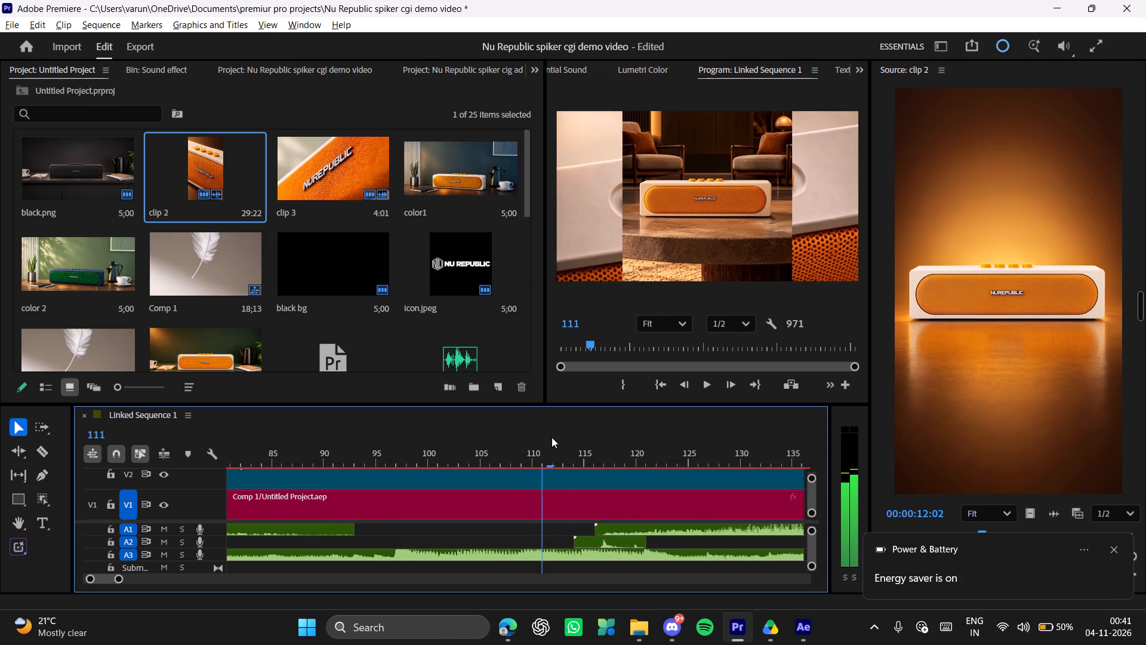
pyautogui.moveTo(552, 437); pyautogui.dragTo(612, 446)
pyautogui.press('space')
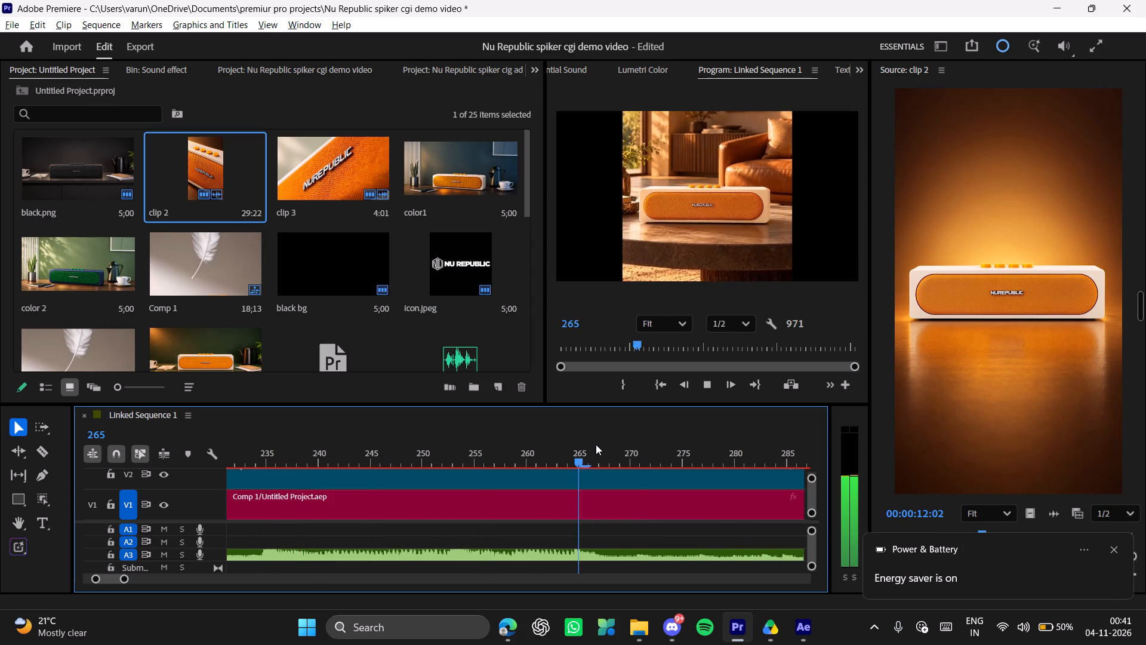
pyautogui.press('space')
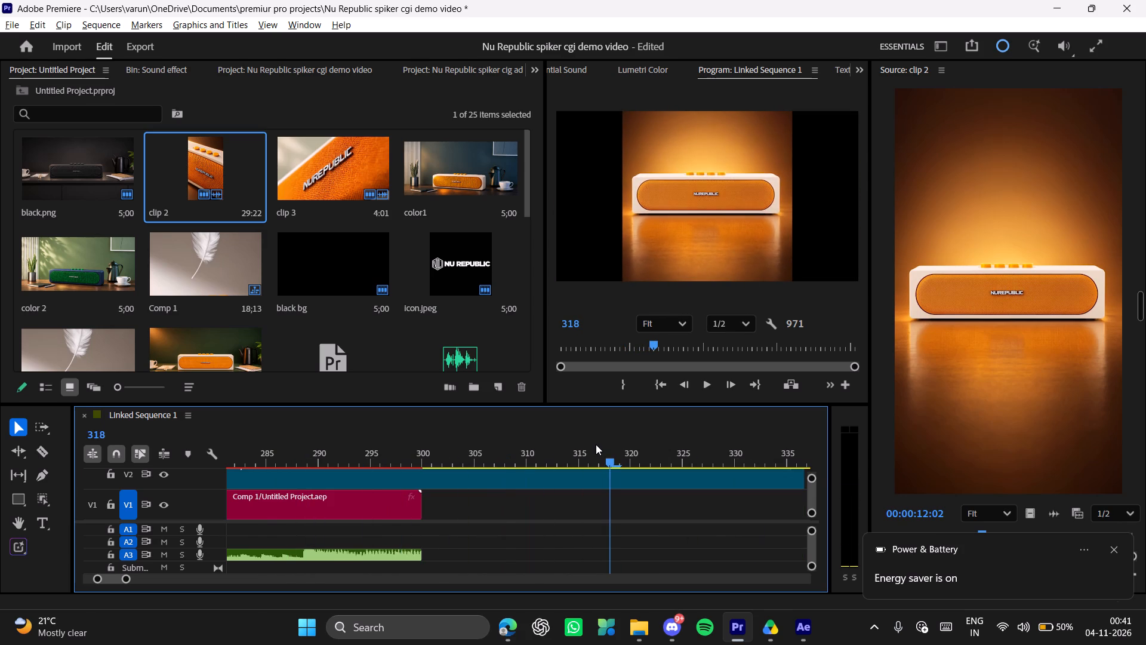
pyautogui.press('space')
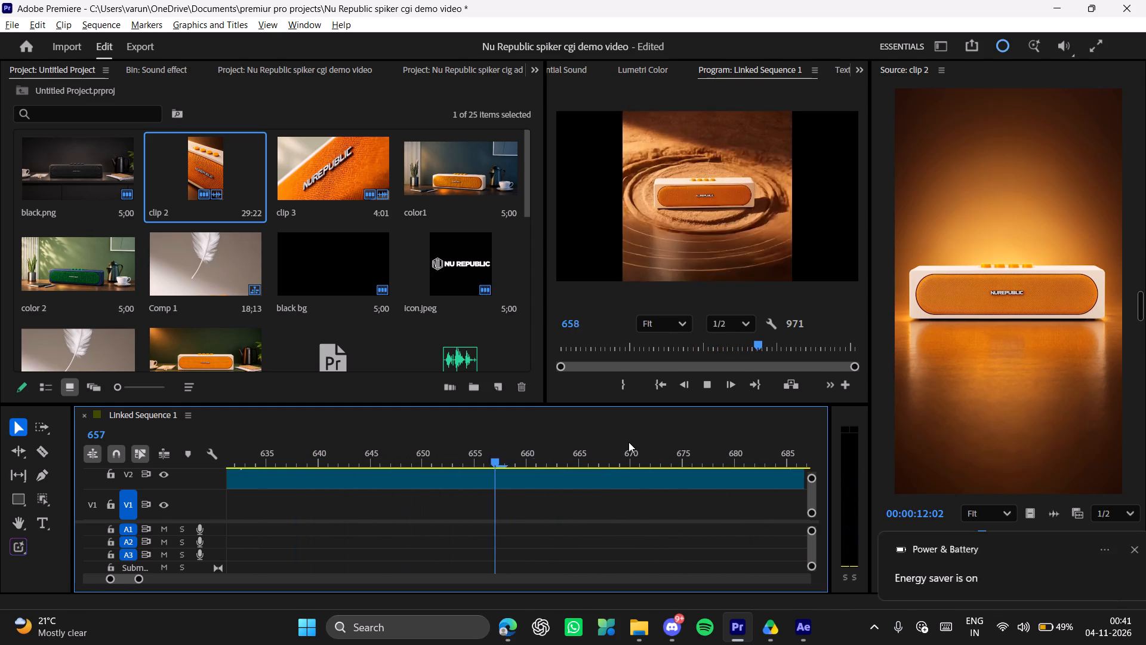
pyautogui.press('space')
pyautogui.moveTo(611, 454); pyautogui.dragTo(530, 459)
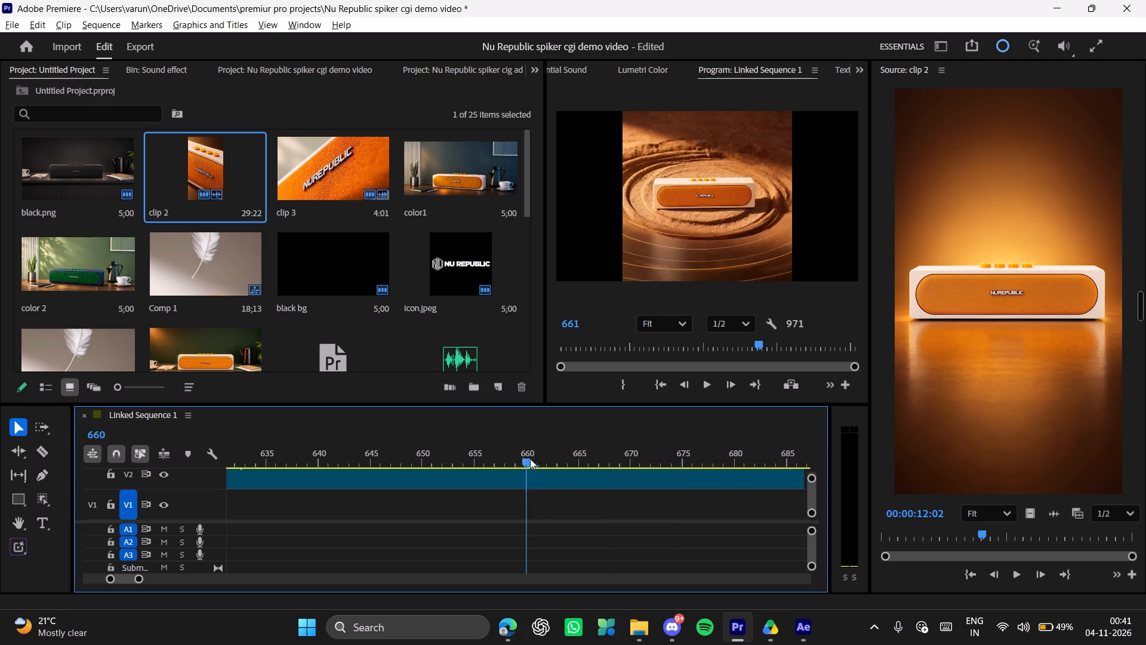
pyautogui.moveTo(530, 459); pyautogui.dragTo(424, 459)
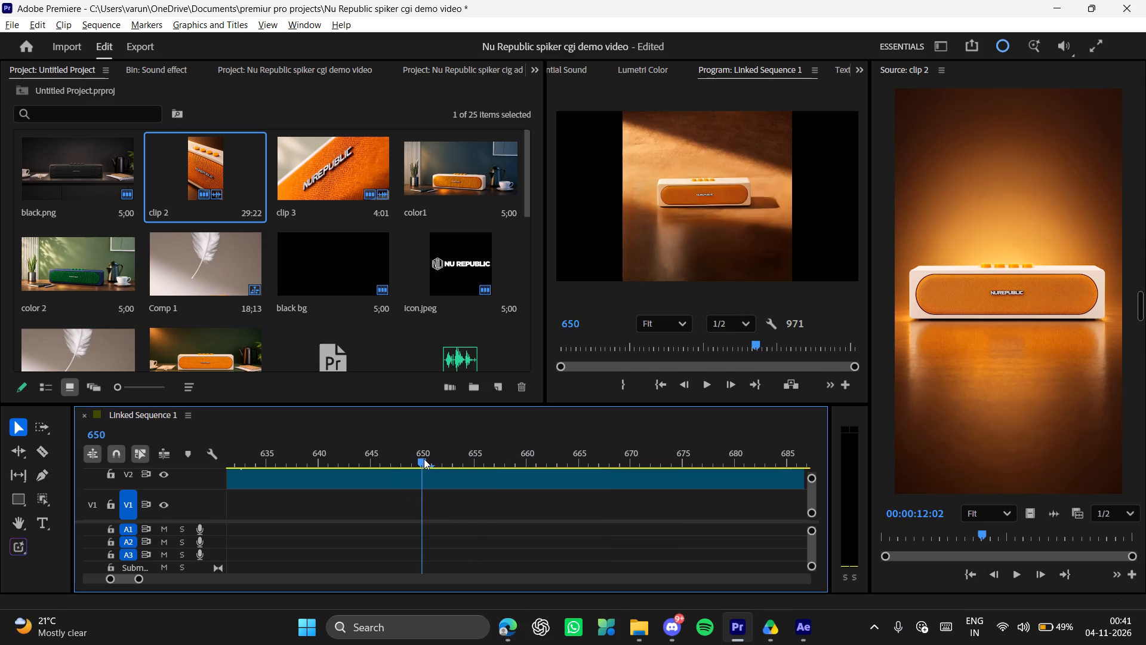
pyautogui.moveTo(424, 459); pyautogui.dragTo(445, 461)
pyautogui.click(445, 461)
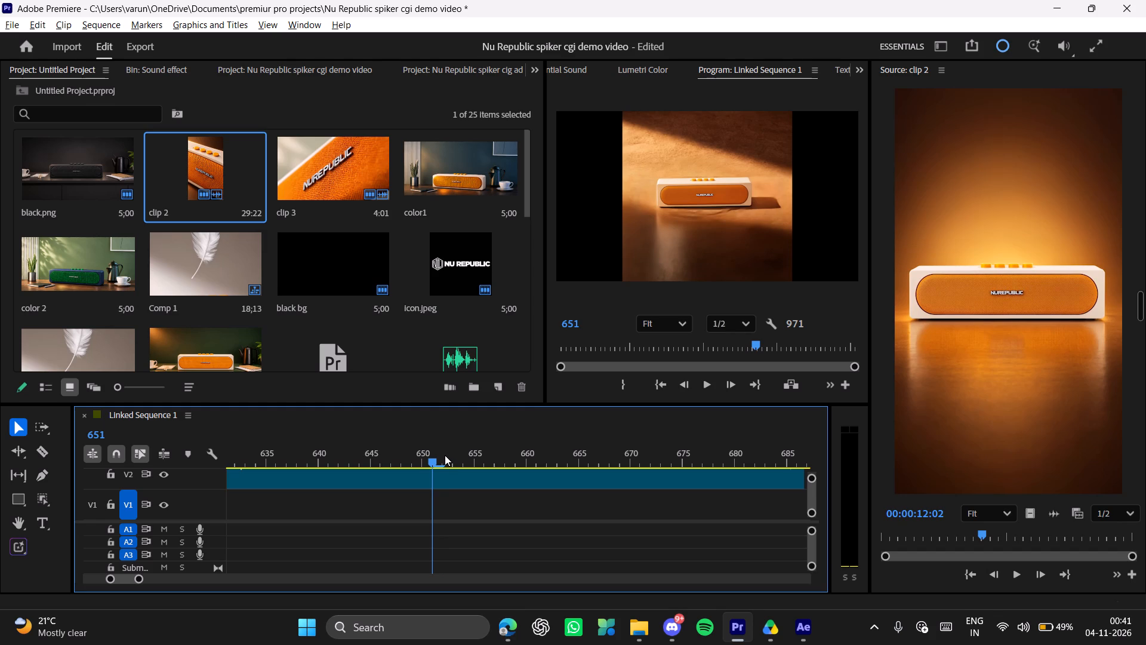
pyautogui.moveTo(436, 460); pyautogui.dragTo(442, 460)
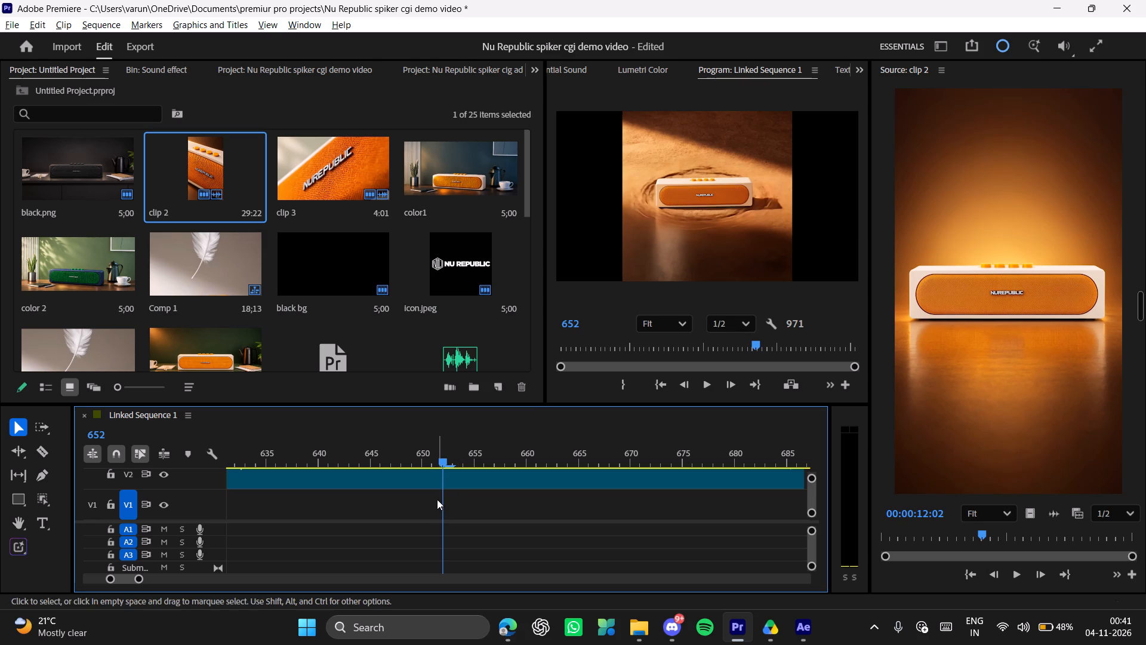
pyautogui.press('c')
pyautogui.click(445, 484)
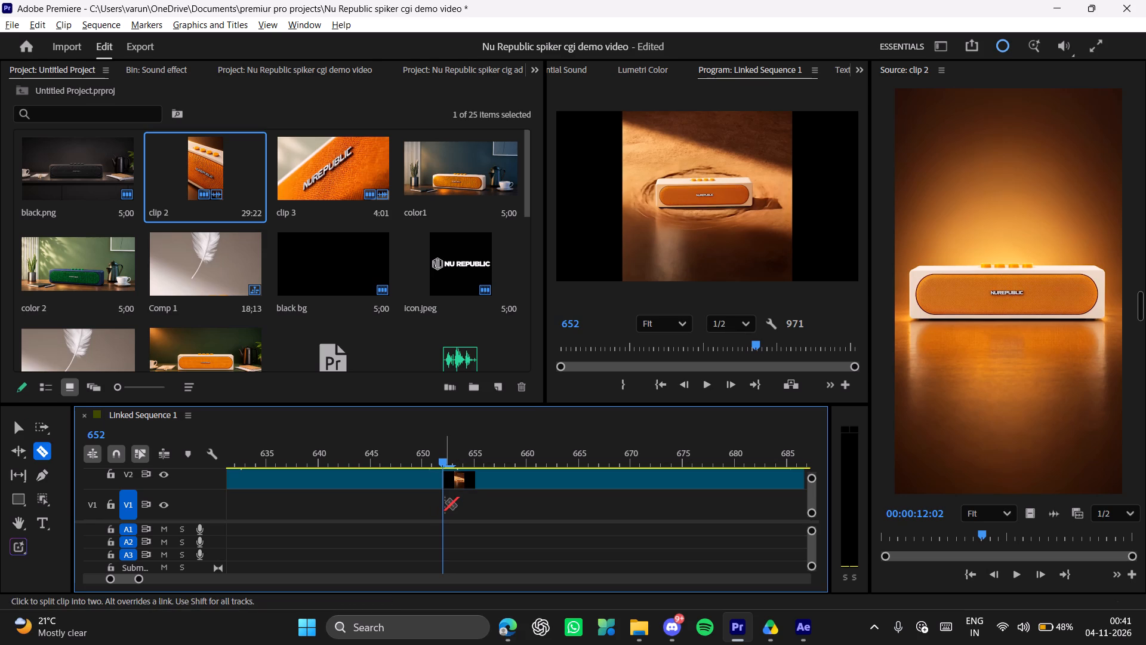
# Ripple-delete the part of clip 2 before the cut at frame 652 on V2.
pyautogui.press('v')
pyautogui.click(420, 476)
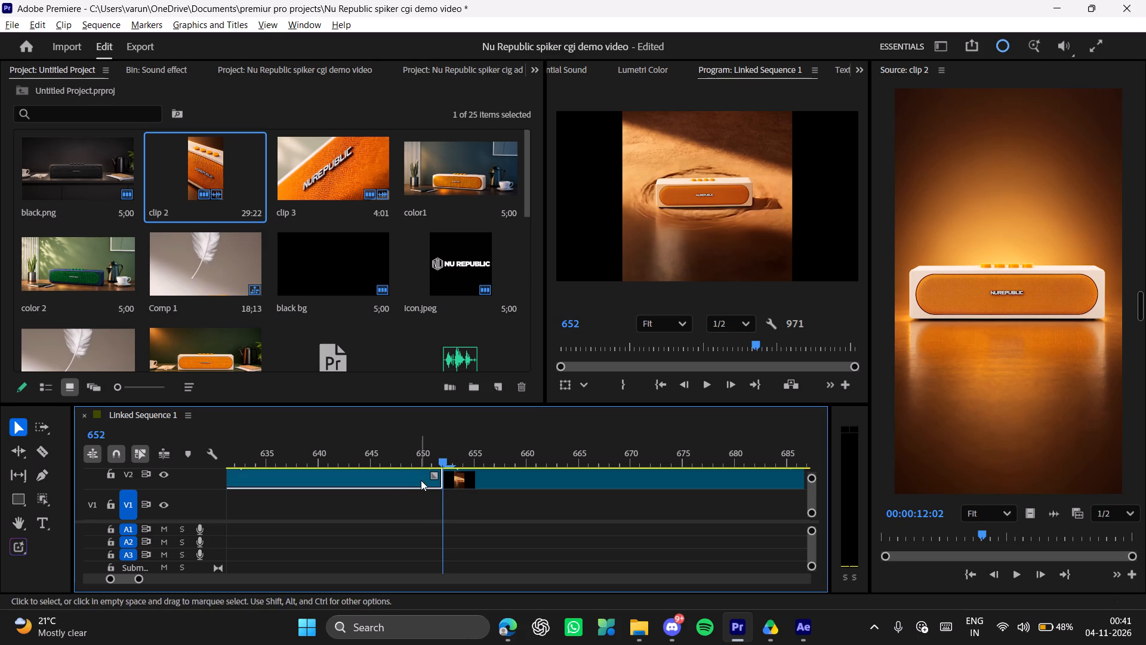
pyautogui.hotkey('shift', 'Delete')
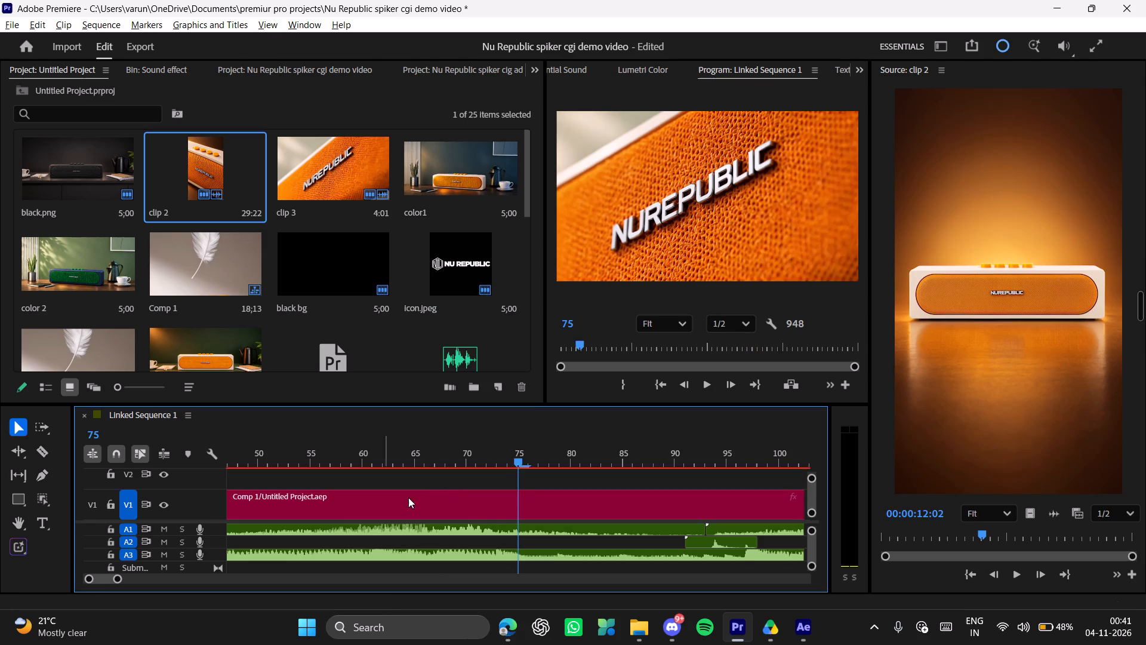
# Examine how the ripple delete affected Comp 1 and the audio tracks, with the video tracks shrunk to show V1 to V3.
pyautogui.scroll(16, 488, 500)
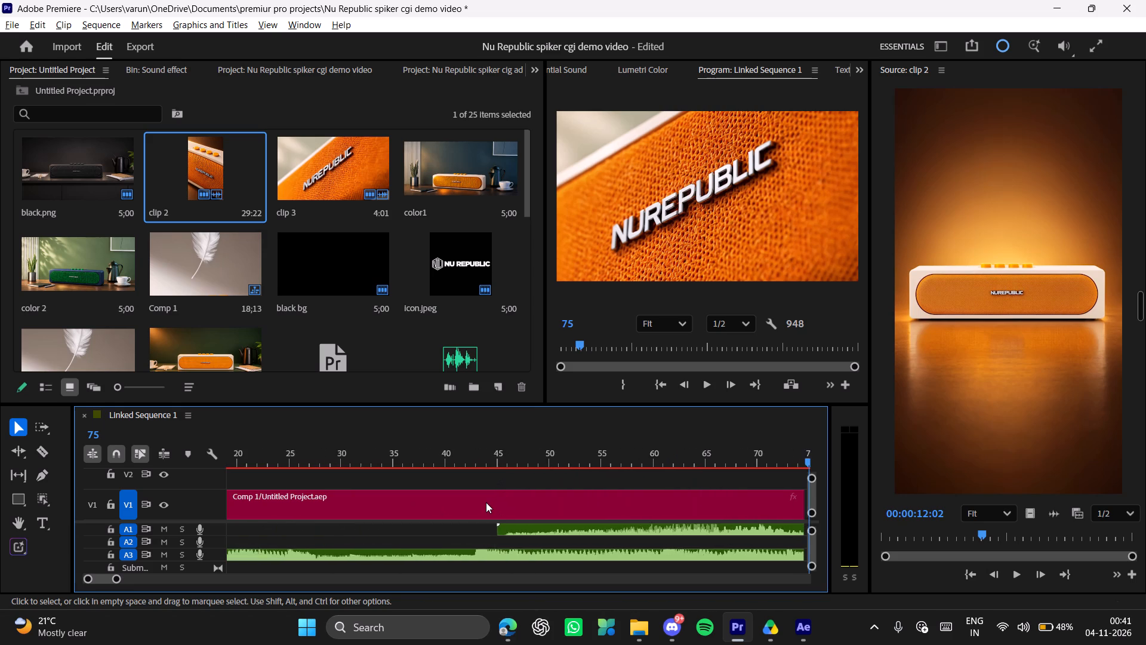
pyautogui.scroll(16, 486, 502)
pyautogui.scroll(-19, 480, 499)
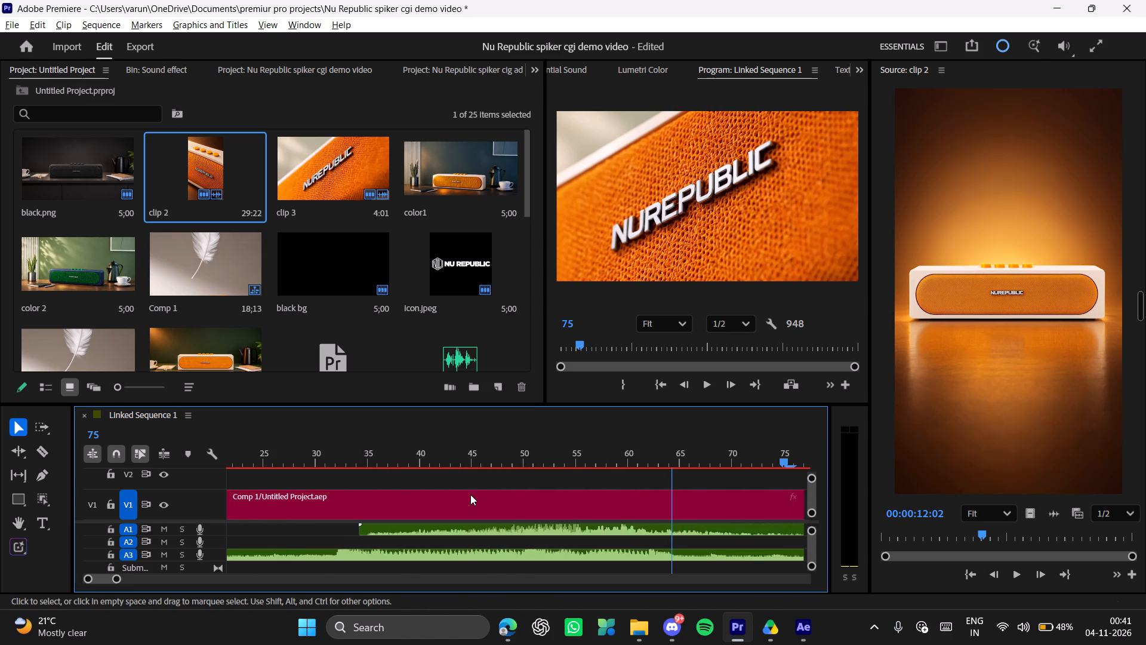
pyautogui.scroll(-3, 470, 494)
pyautogui.moveTo(814, 478); pyautogui.dragTo(814, 465)
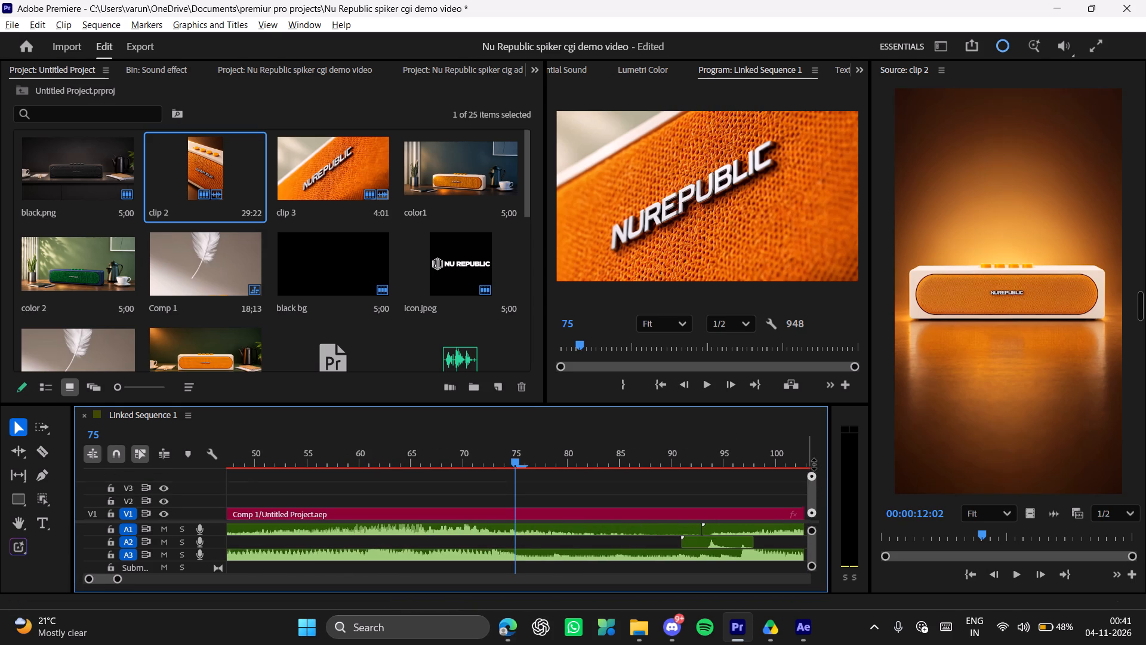
pyautogui.moveTo(814, 465); pyautogui.dragTo(806, 460)
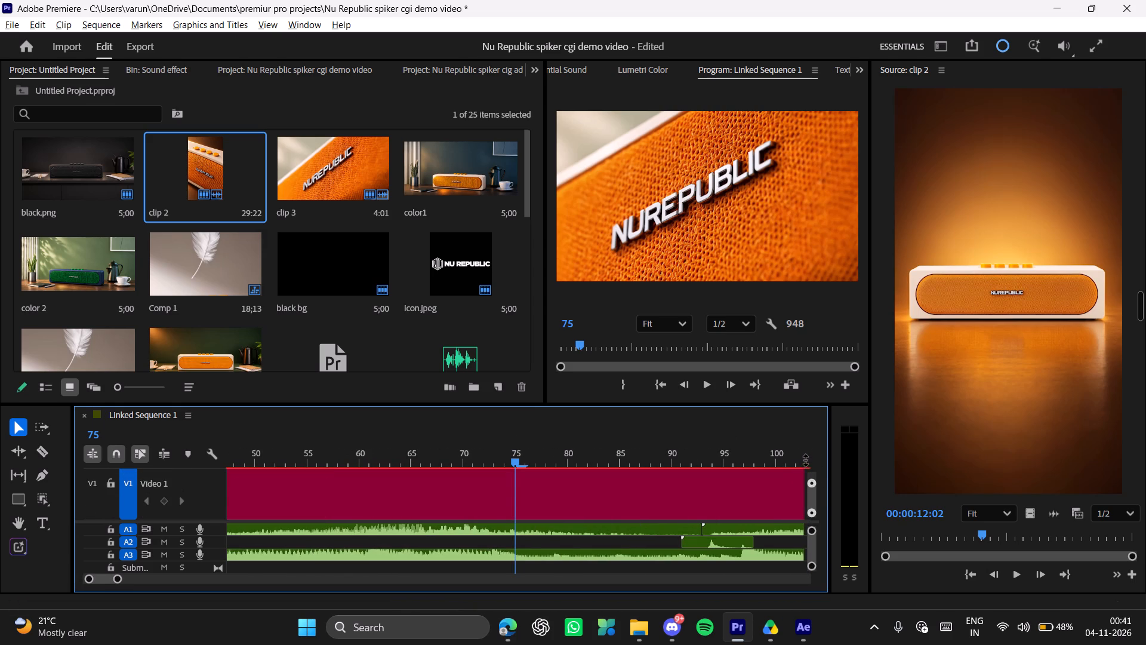
pyautogui.moveTo(806, 460); pyautogui.dragTo(809, 454)
pyautogui.scroll(-18, 605, 514)
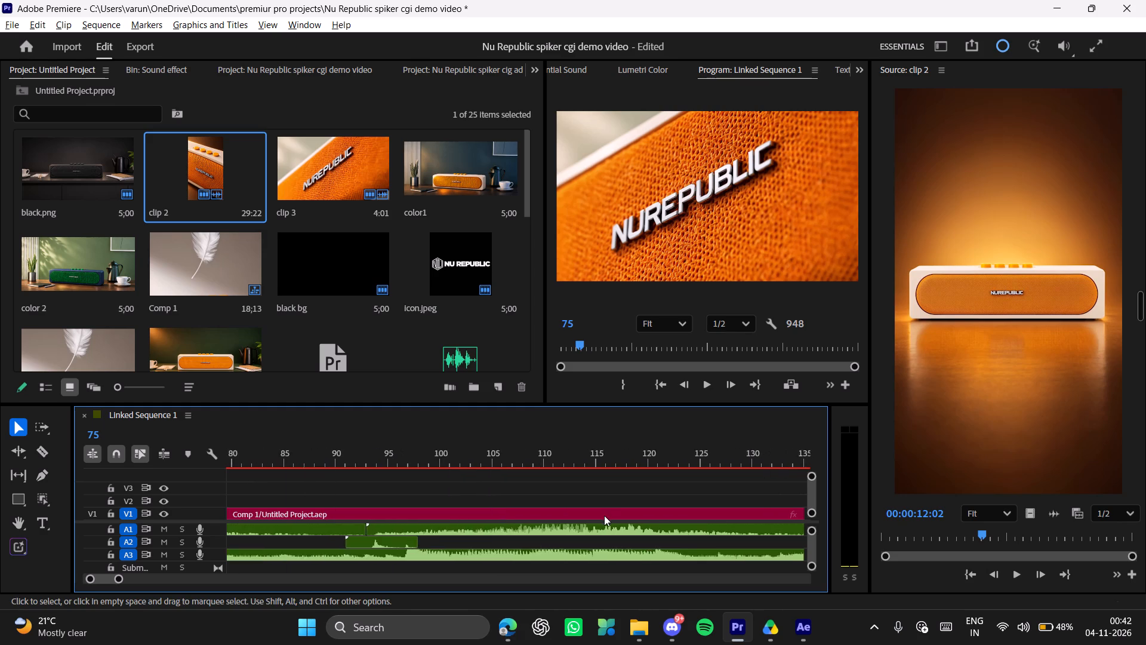
pyautogui.scroll(-20, 604, 515)
pyautogui.scroll(-20, 604, 515)
pyautogui.scroll(-12, 604, 515)
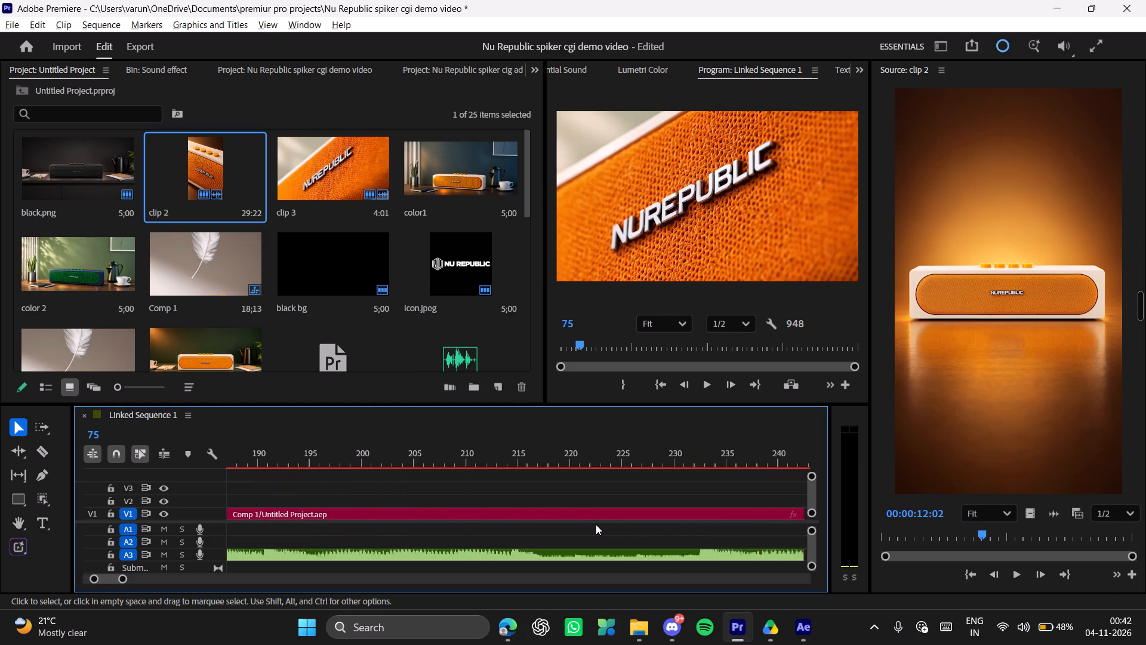
pyautogui.scroll(-8, 596, 524)
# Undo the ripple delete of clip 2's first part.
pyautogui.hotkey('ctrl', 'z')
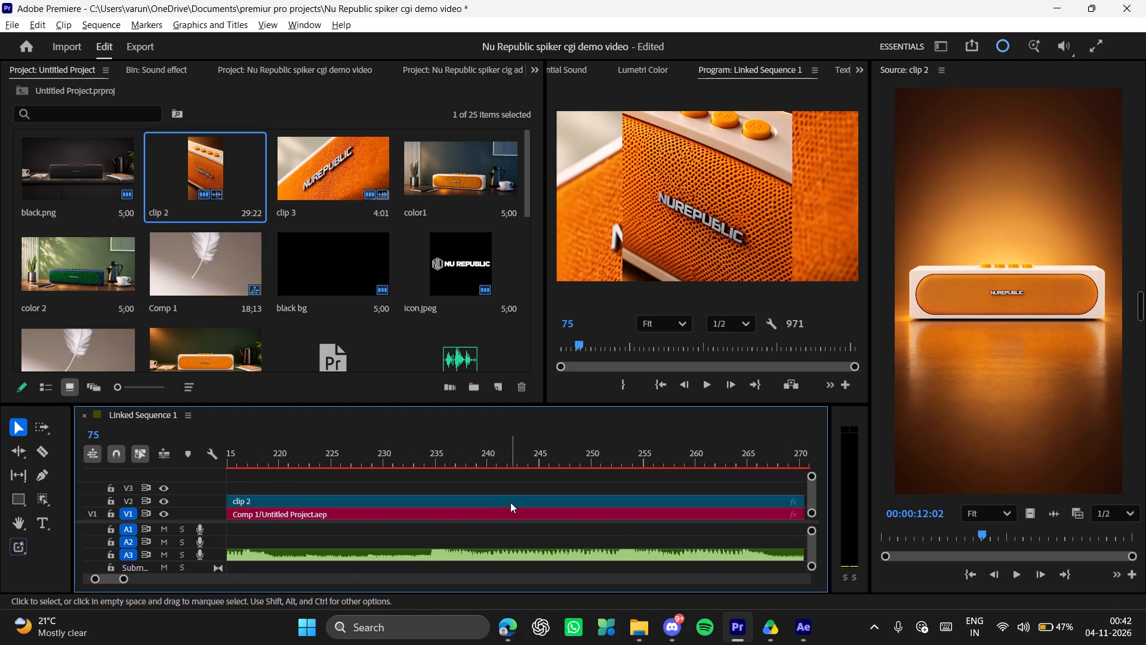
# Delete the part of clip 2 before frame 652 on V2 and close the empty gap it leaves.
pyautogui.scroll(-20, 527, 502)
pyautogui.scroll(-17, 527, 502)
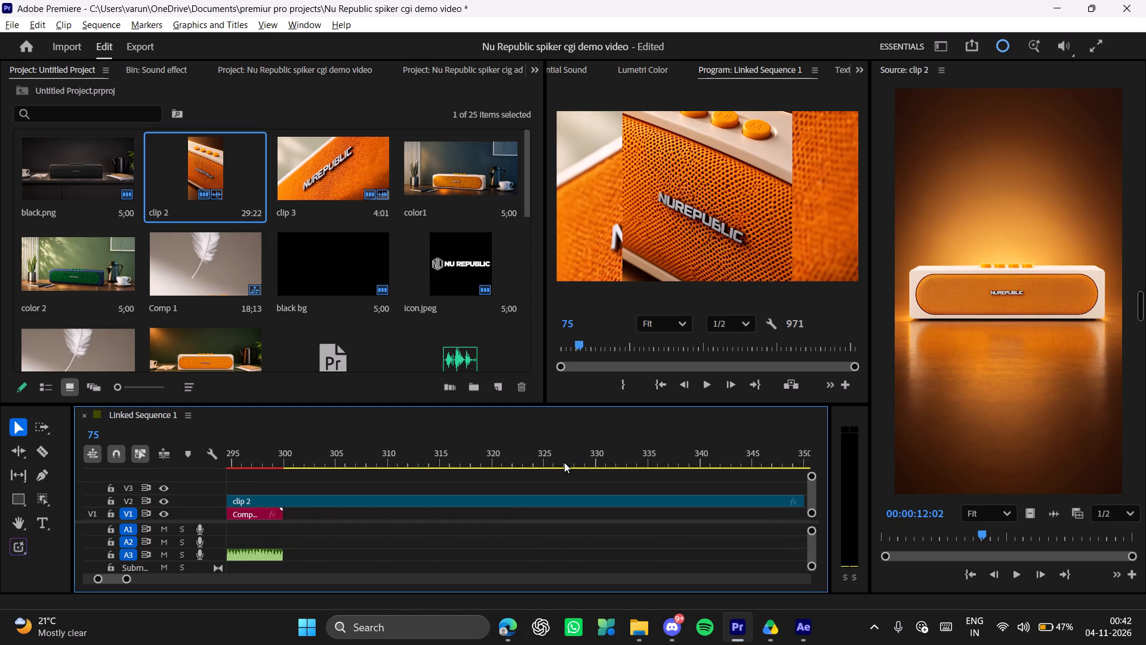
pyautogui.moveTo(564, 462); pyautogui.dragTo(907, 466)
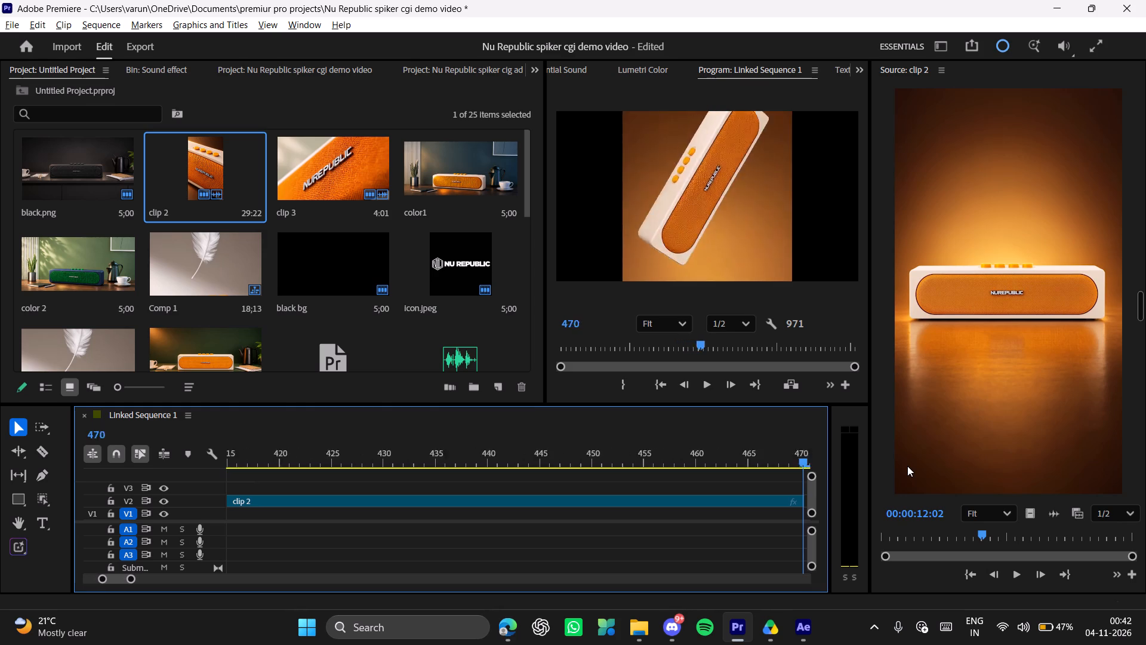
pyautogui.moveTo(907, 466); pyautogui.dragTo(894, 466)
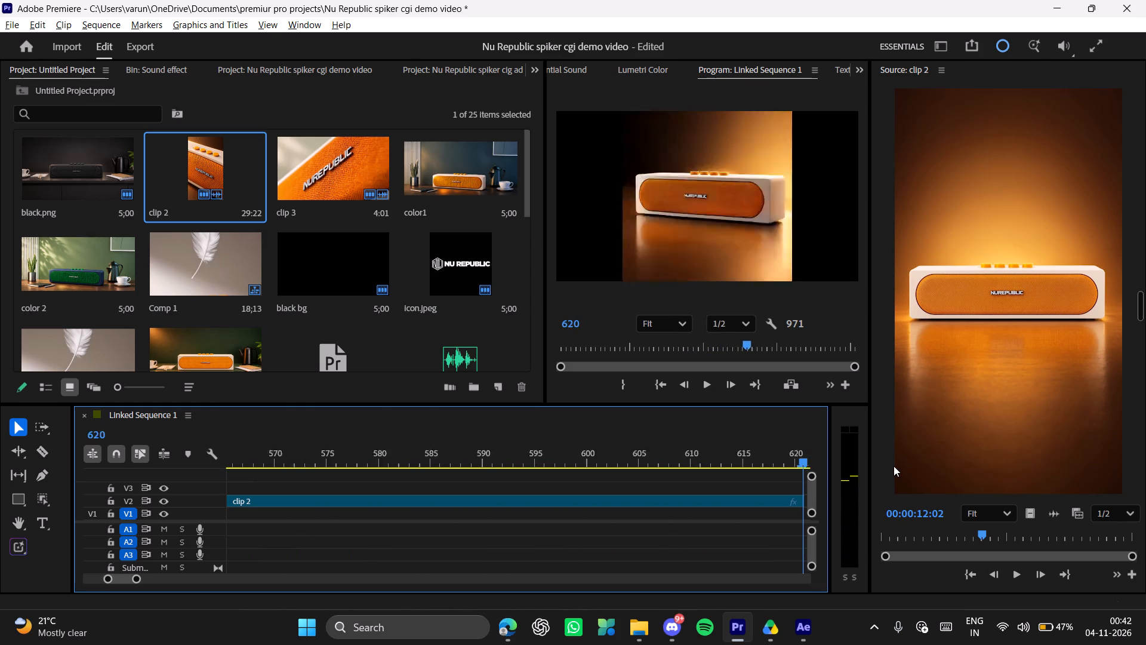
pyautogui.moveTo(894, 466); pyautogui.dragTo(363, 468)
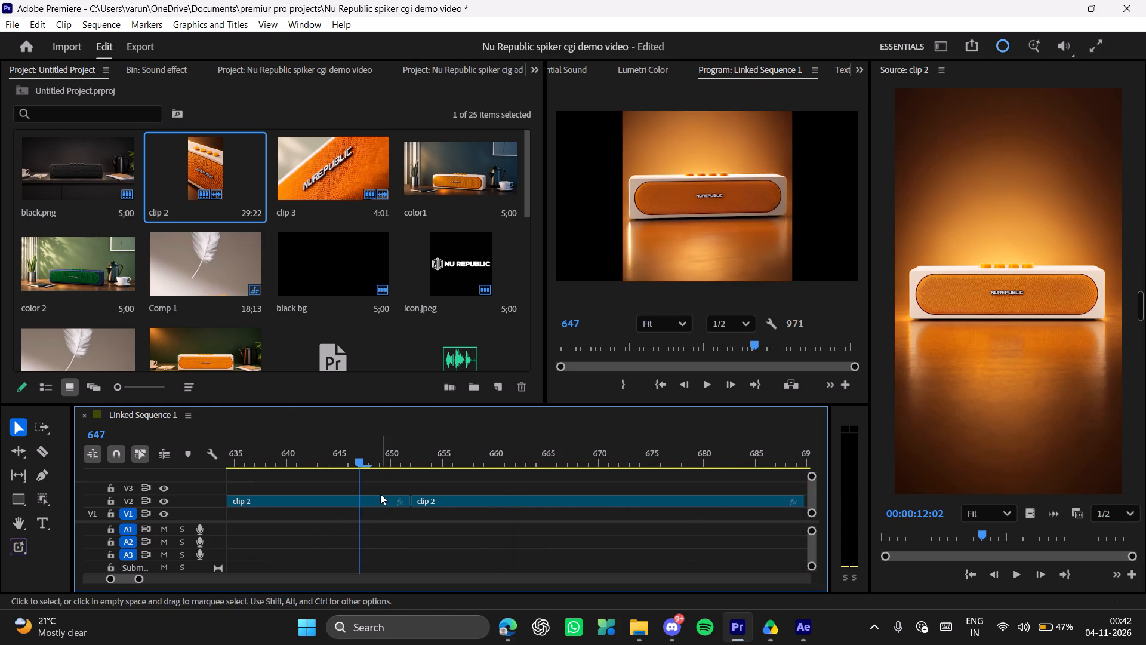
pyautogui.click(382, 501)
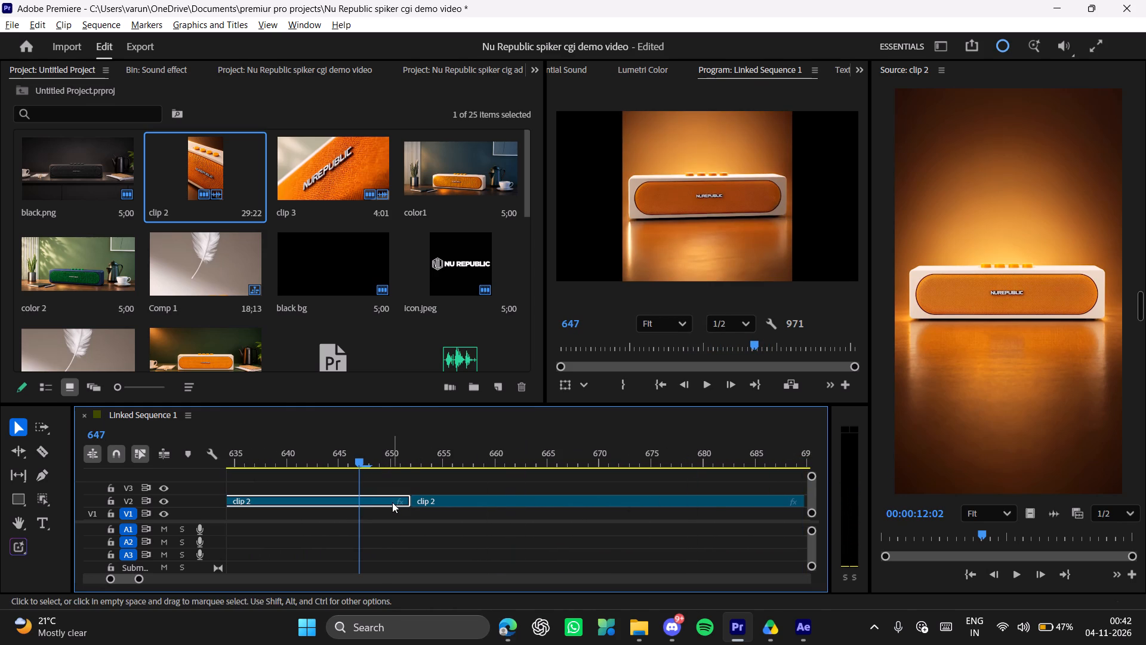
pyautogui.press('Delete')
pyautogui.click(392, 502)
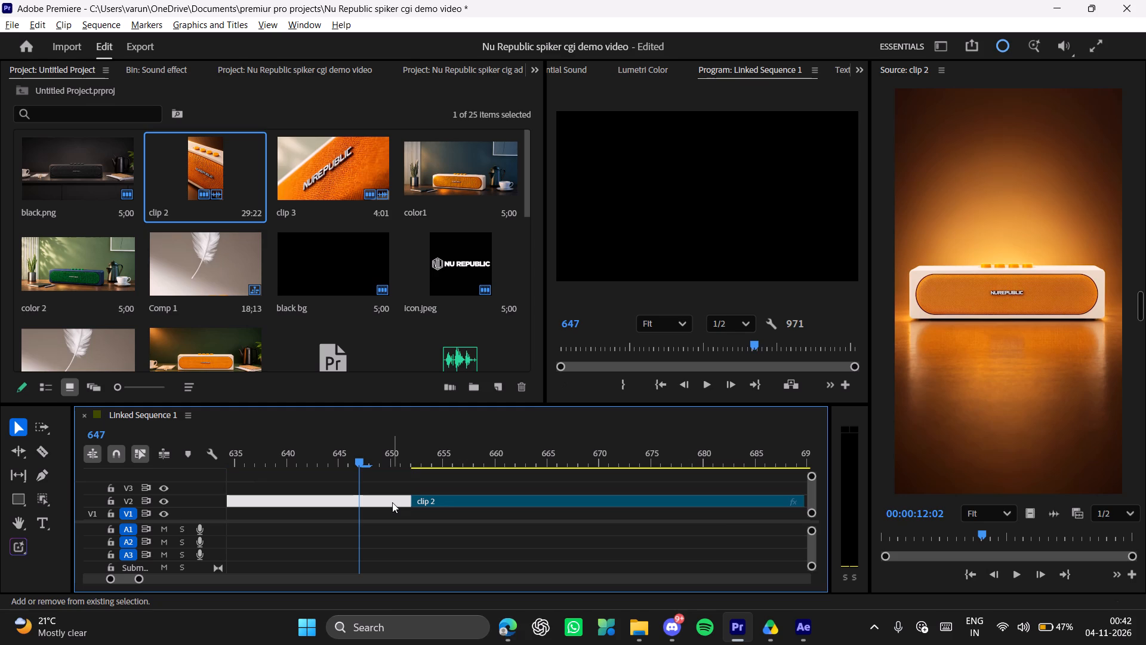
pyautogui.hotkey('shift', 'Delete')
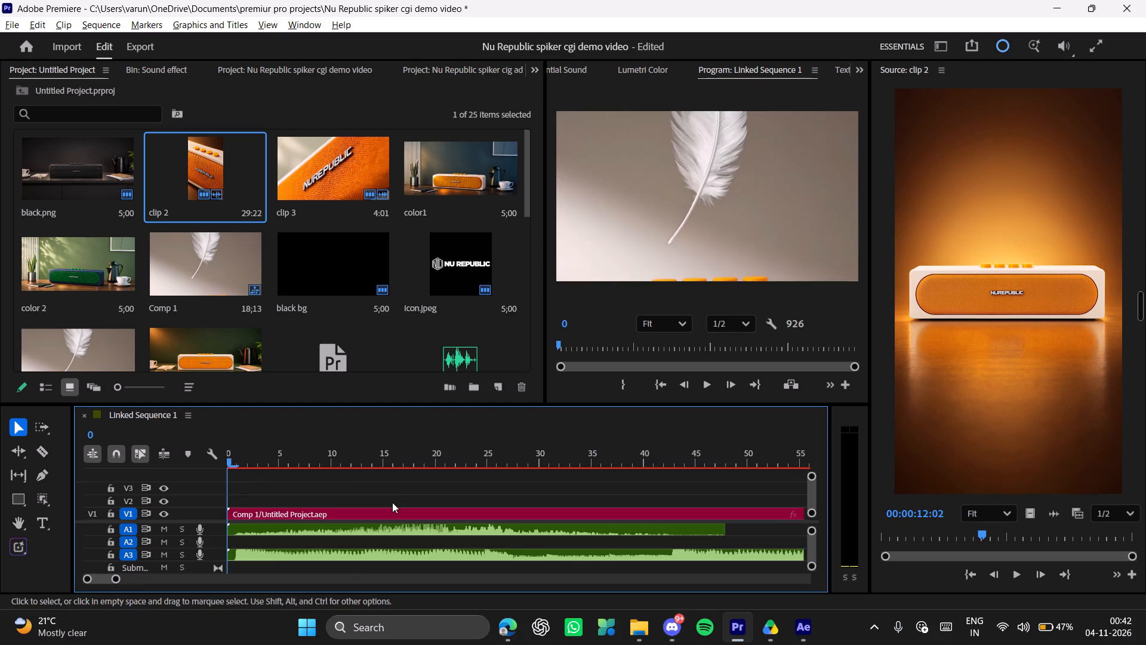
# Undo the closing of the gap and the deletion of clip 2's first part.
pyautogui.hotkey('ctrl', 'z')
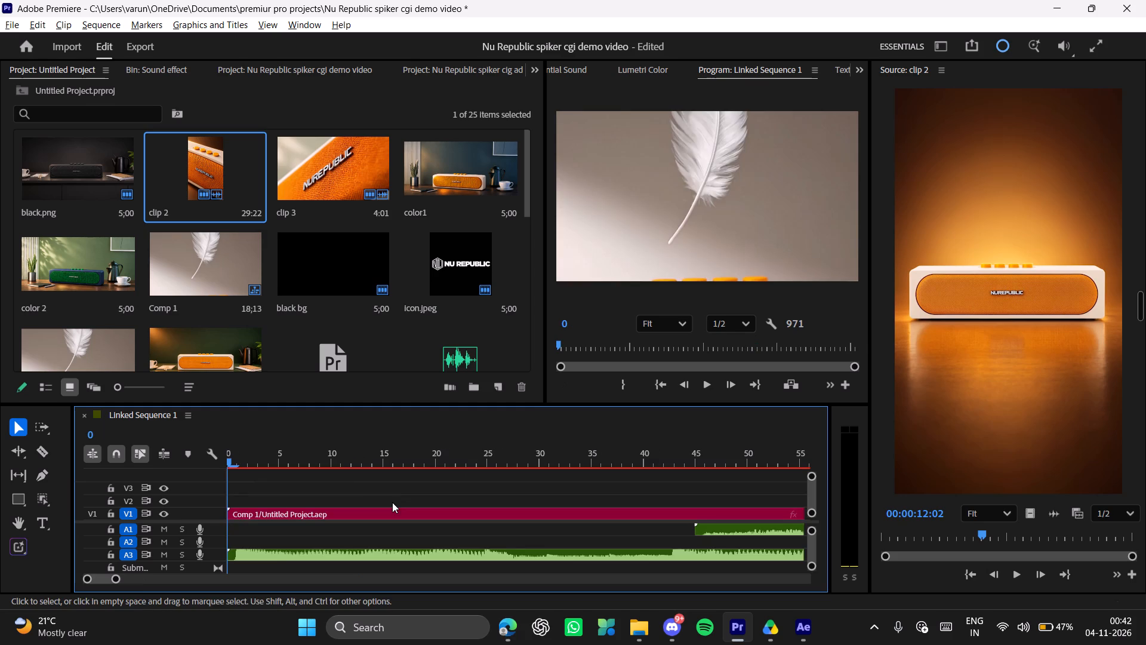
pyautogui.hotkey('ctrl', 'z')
# Scrub through the clip 2 overlay, and undo both its split and its placement on V2.
pyautogui.moveTo(446, 457); pyautogui.dragTo(461, 458)
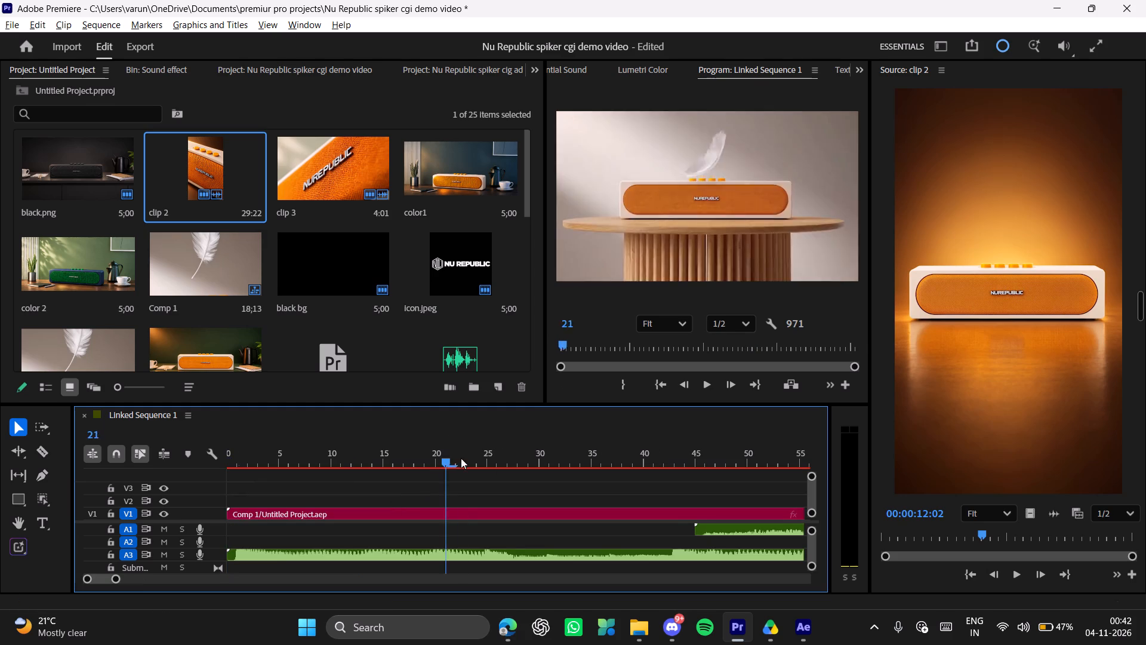
pyautogui.moveTo(461, 458); pyautogui.dragTo(410, 479)
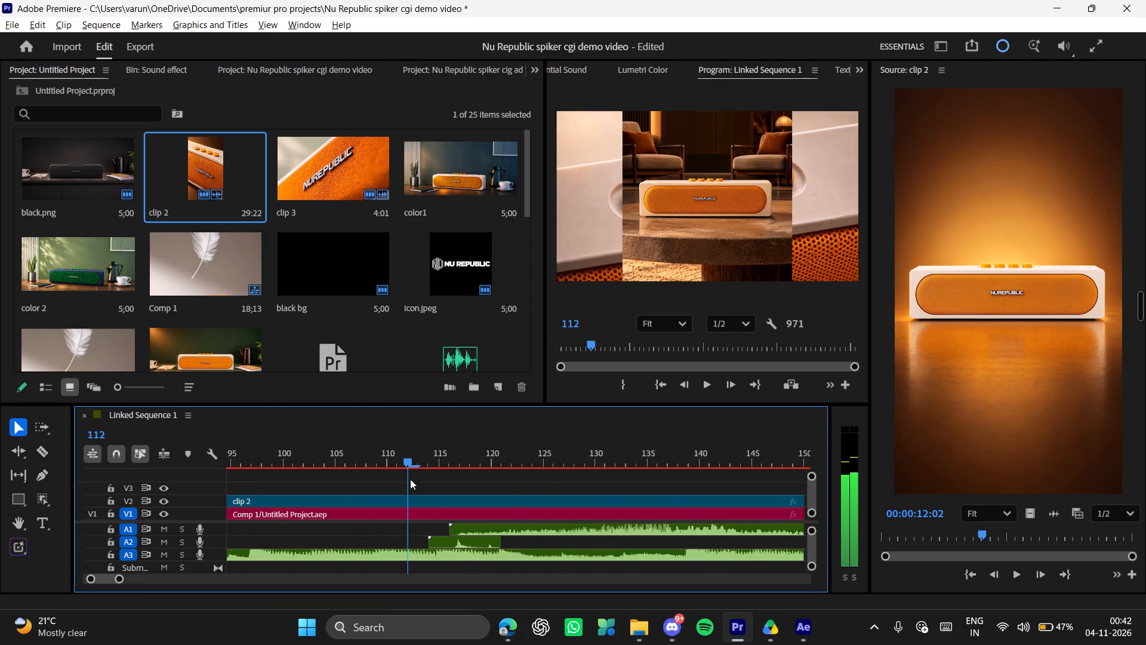
pyautogui.moveTo(410, 479); pyautogui.dragTo(437, 486)
pyautogui.click(446, 499)
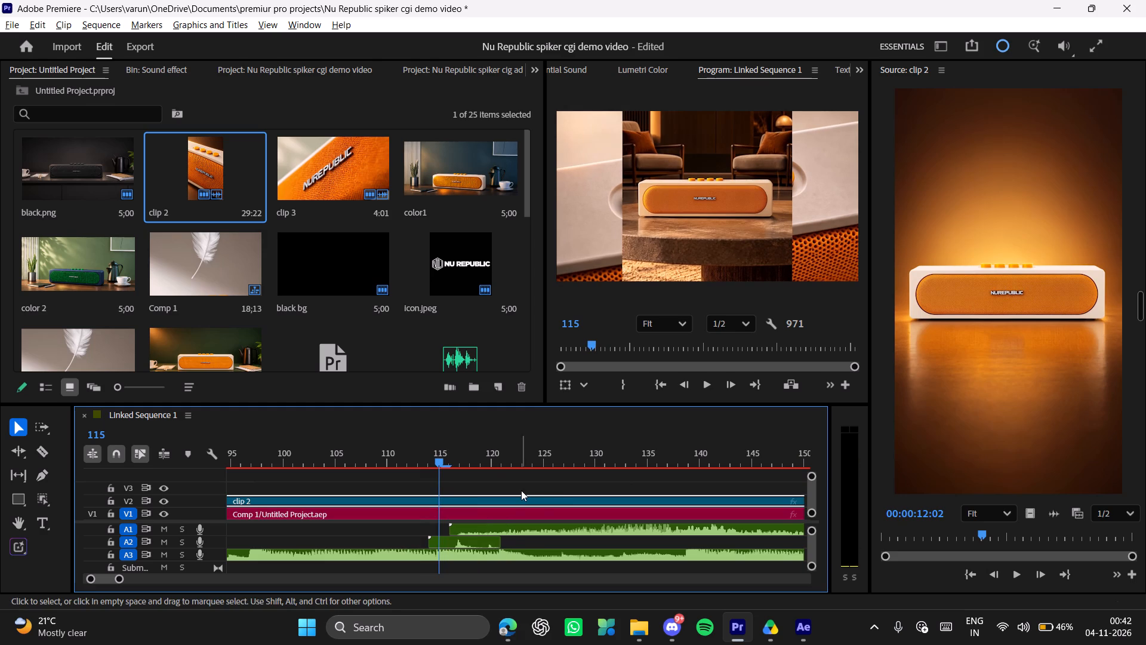
pyautogui.moveTo(496, 459); pyautogui.dragTo(800, 481)
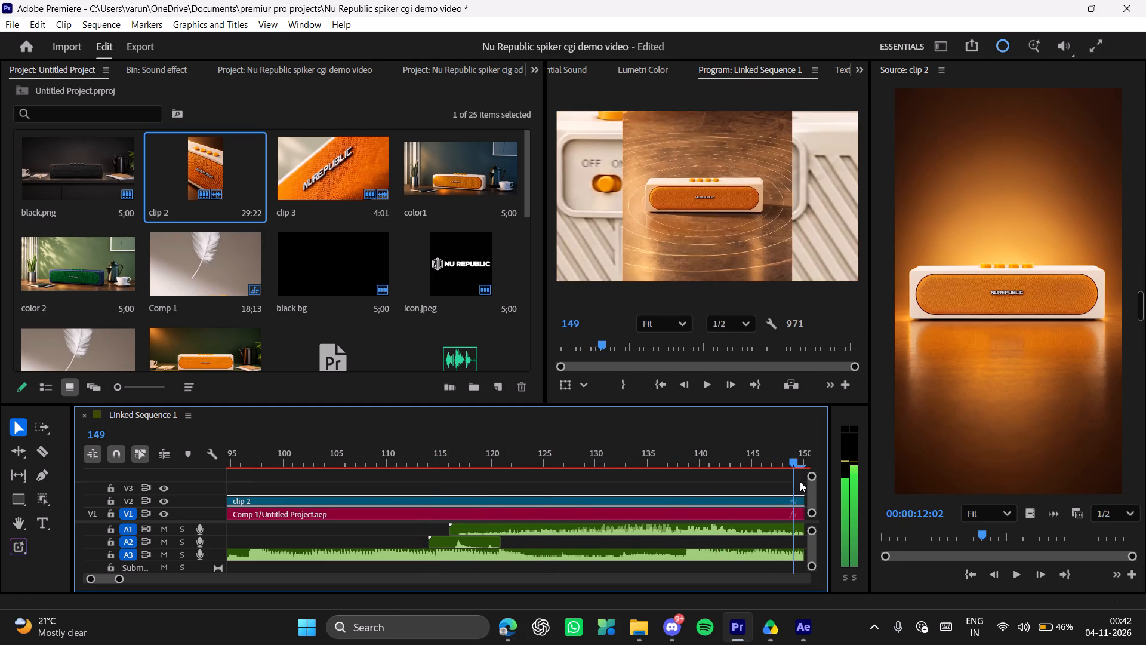
pyautogui.moveTo(800, 481); pyautogui.dragTo(607, 470)
pyautogui.hotkey('ctrl', 'z')
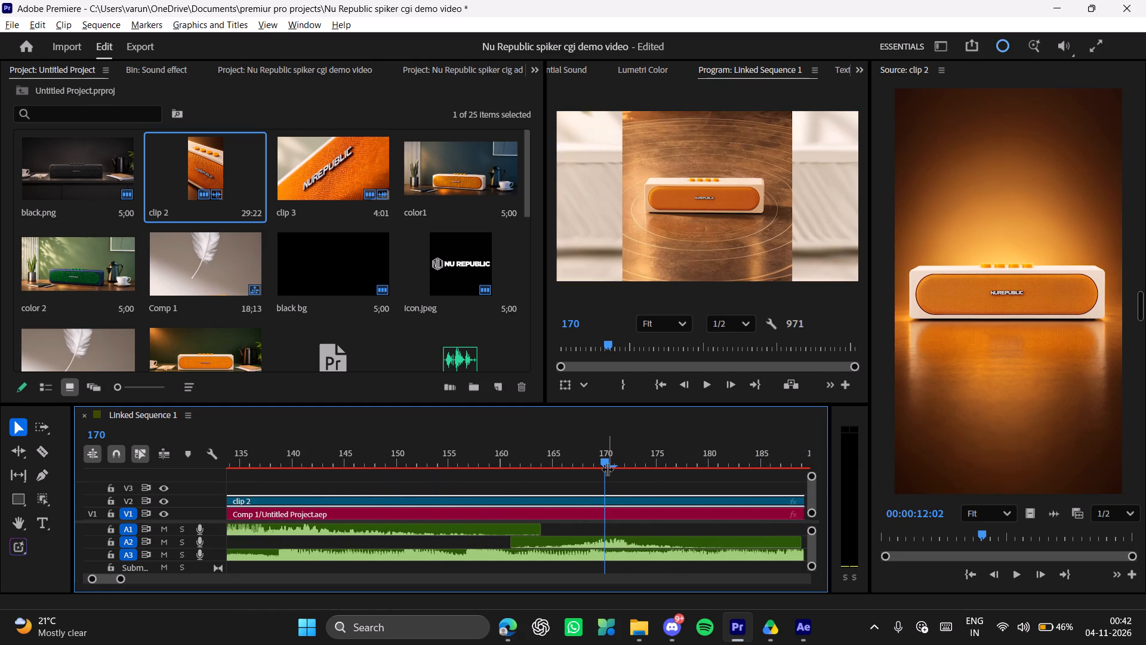
pyautogui.hotkey('ctrl', 'z')
# Return to frame 0 of Linked Sequence 1 and bring the whole sequence into view.
pyautogui.moveTo(557, 460); pyautogui.dragTo(383, 454)
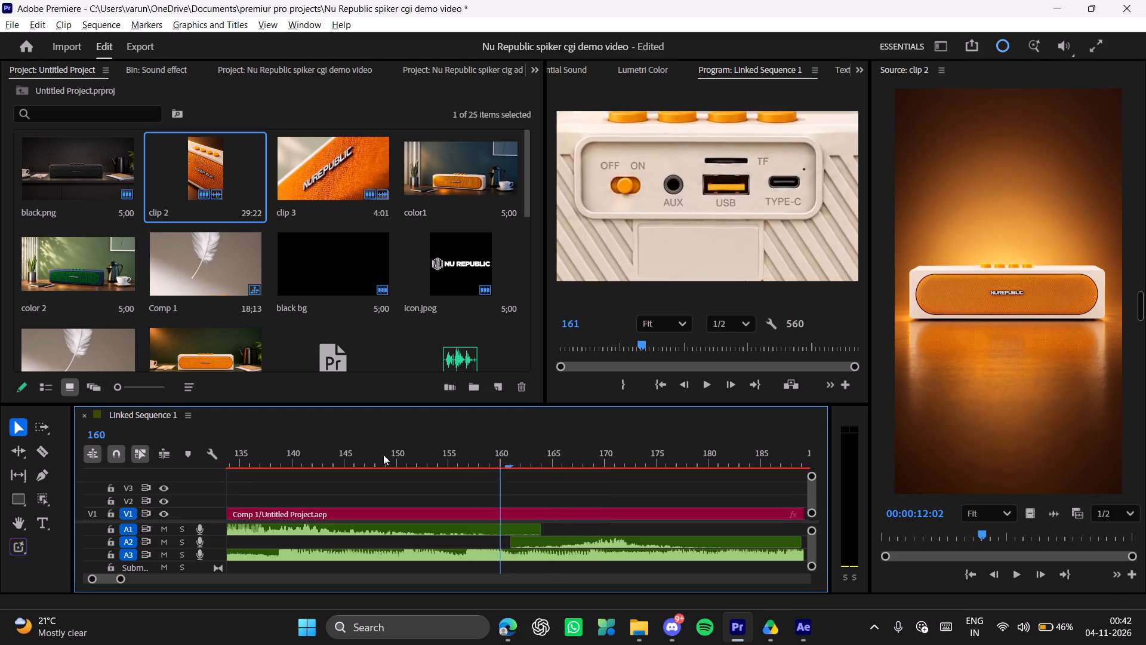
pyautogui.moveTo(383, 454); pyautogui.dragTo(0, 438)
pyautogui.keyDown('alt'); pyautogui.scroll(-8, 386, 531); pyautogui.keyUp('alt')
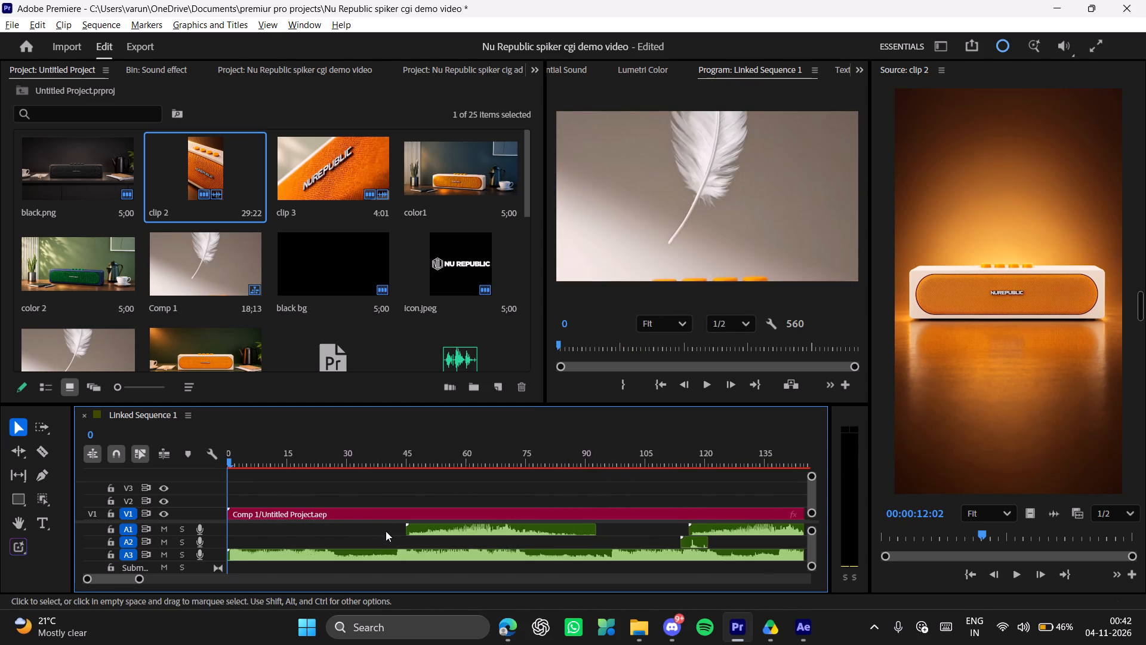
pyautogui.keyDown('alt'); pyautogui.scroll(-20, 386, 531); pyautogui.keyUp('alt')
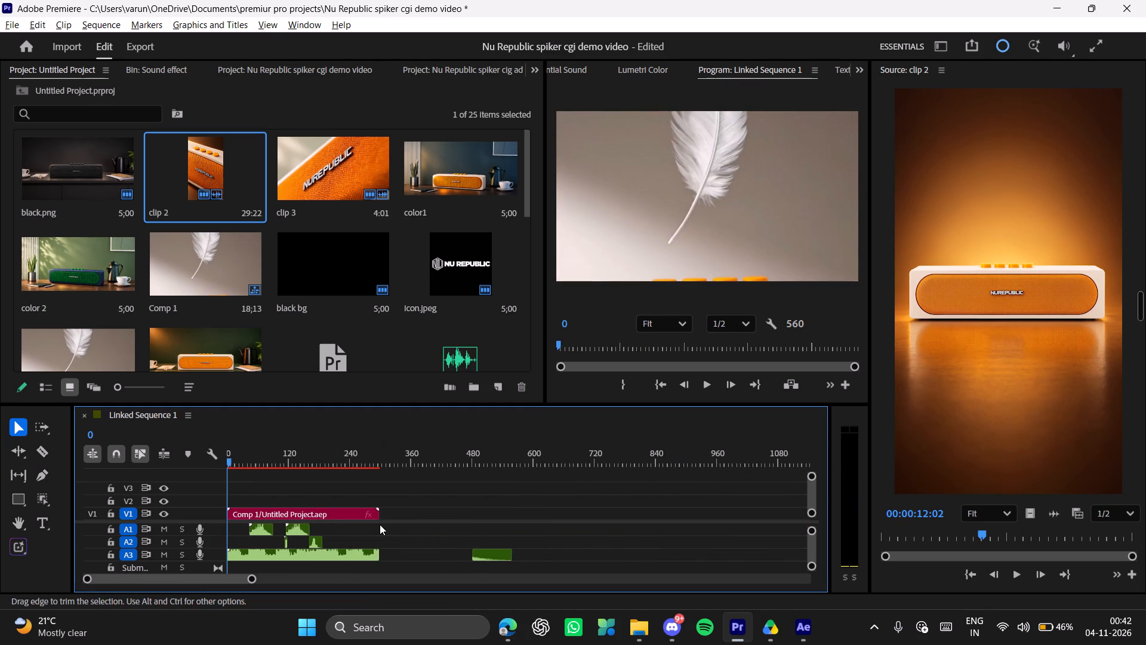
# Place clip 2 from the project on track V2, starting at frame 0 above Comp 1.
pyautogui.keyDown('alt'); pyautogui.scroll(-3, 380, 524); pyautogui.keyUp('alt')
pyautogui.moveTo(201, 167); pyautogui.dragTo(225, 497)
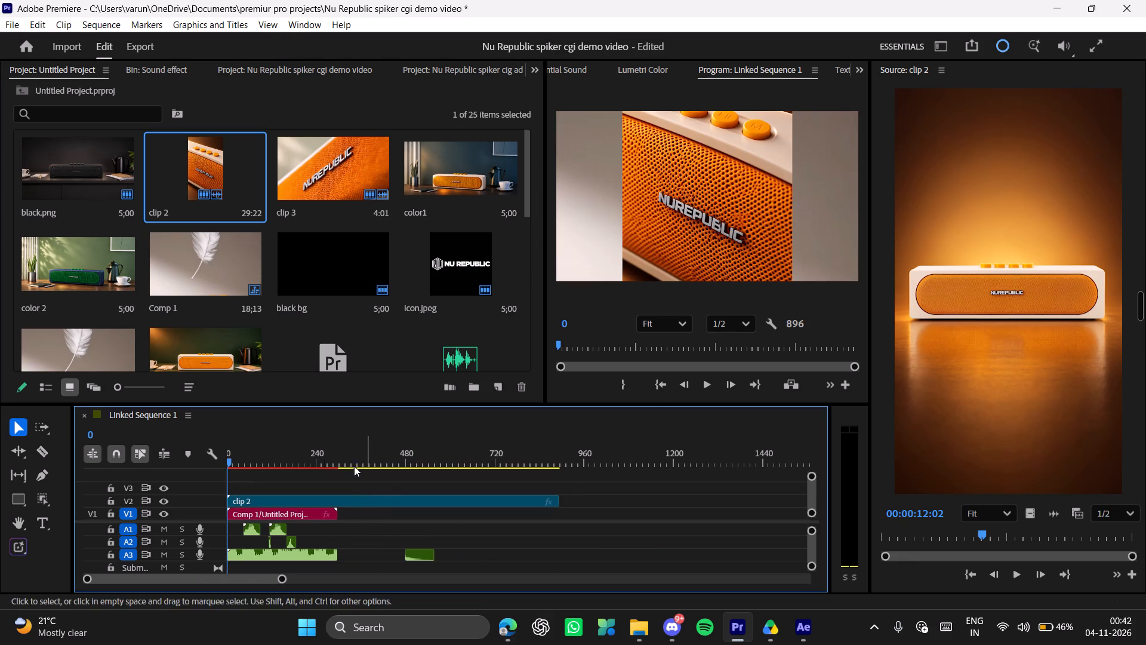
# Find the first frame of the sand ripple shot and split clip 2 on V2 there, at frame 577.
pyautogui.moveTo(324, 459); pyautogui.dragTo(439, 471)
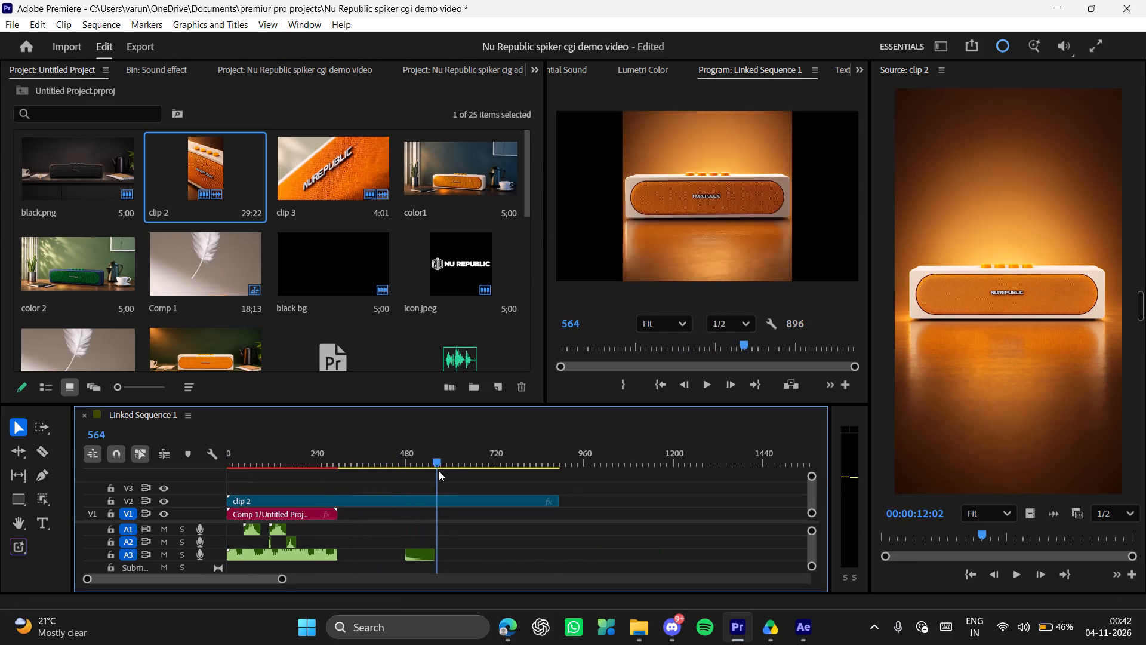
pyautogui.moveTo(439, 471); pyautogui.dragTo(442, 472)
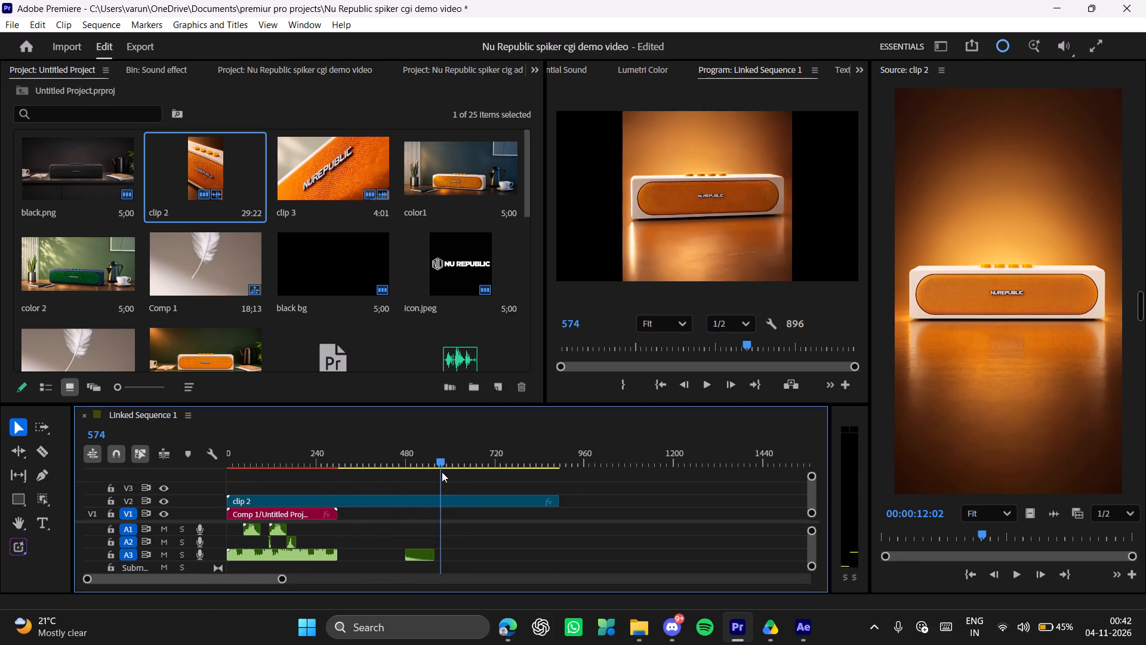
pyautogui.moveTo(442, 472); pyautogui.dragTo(444, 472)
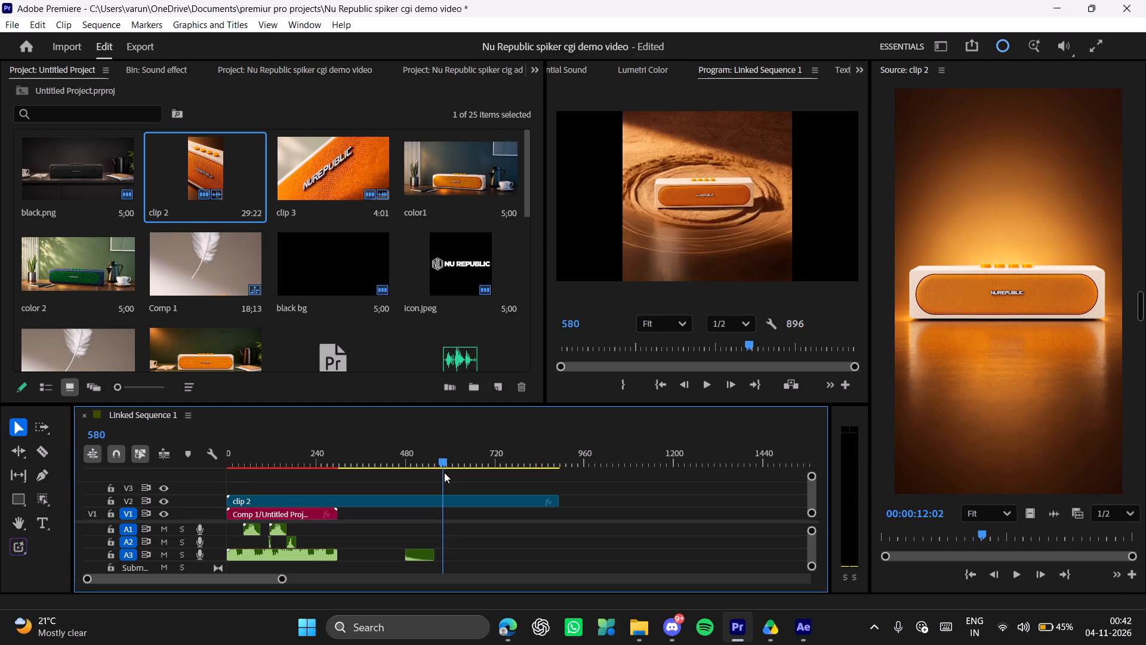
pyautogui.moveTo(444, 472); pyautogui.dragTo(438, 473)
pyautogui.press('Right')
pyautogui.press('Right')
pyautogui.press('Right')
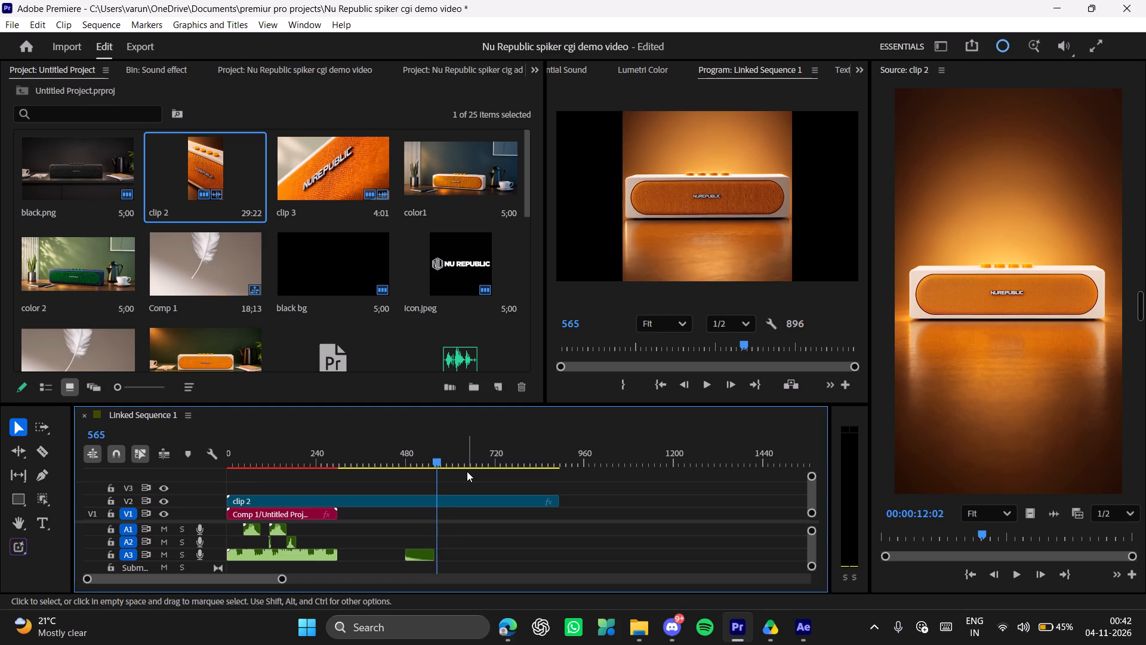
pyautogui.press('Right')
pyautogui.press('Right')
pyautogui.press('Right')
pyautogui.press('Right')
pyautogui.press('Right')
pyautogui.press('Right')
pyautogui.press('Right')
pyautogui.press('Right')
pyautogui.press('Right')
pyautogui.press('Right')
pyautogui.press('Right')
pyautogui.press('Right')
pyautogui.press('Right')
pyautogui.press('Right')
pyautogui.press('Right')
pyautogui.press('Right')
pyautogui.press('Right')
pyautogui.press('Right')
pyautogui.press('Left')
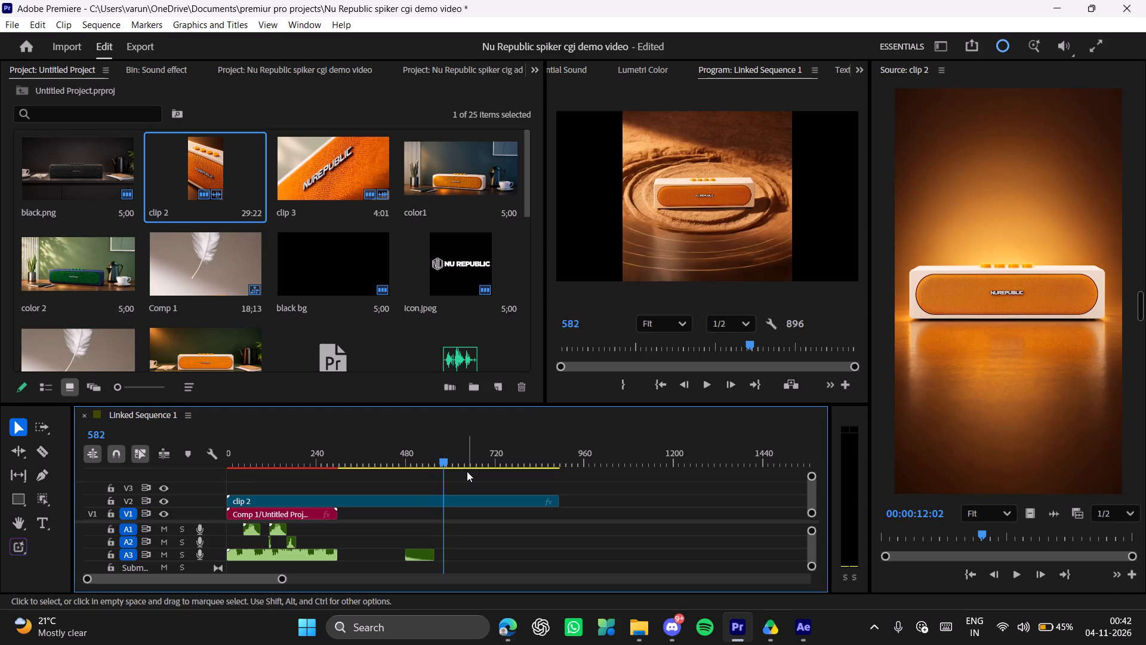
pyautogui.press('Left')
pyautogui.press('Left')
pyautogui.press('Left')
pyautogui.press('Left')
pyautogui.press('Left')
pyautogui.press('Left')
pyautogui.press('Left')
pyautogui.press('Right')
pyautogui.press('Right')
pyautogui.press('Right')
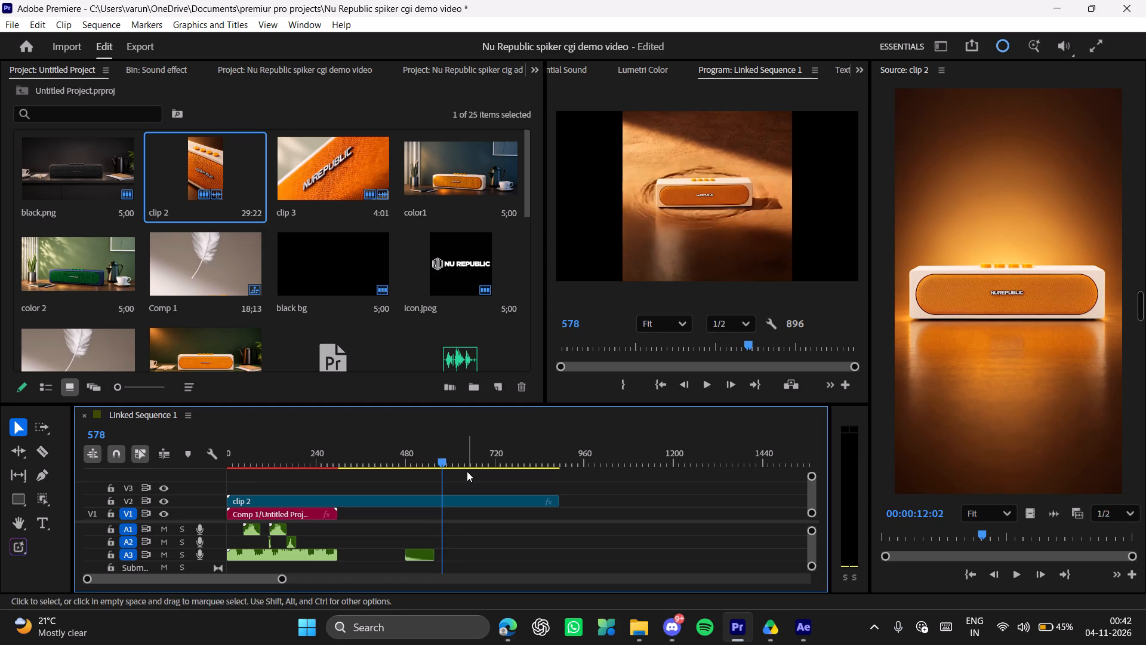
pyautogui.press('Right')
pyautogui.press('Left')
pyautogui.press('Left')
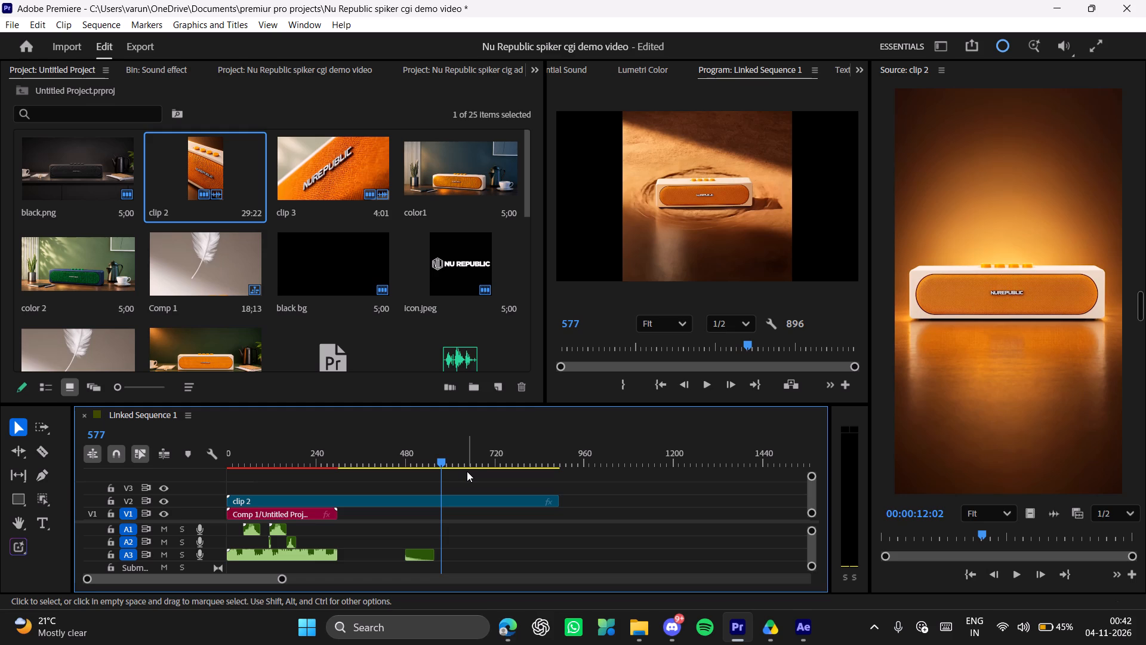
pyautogui.press('c')
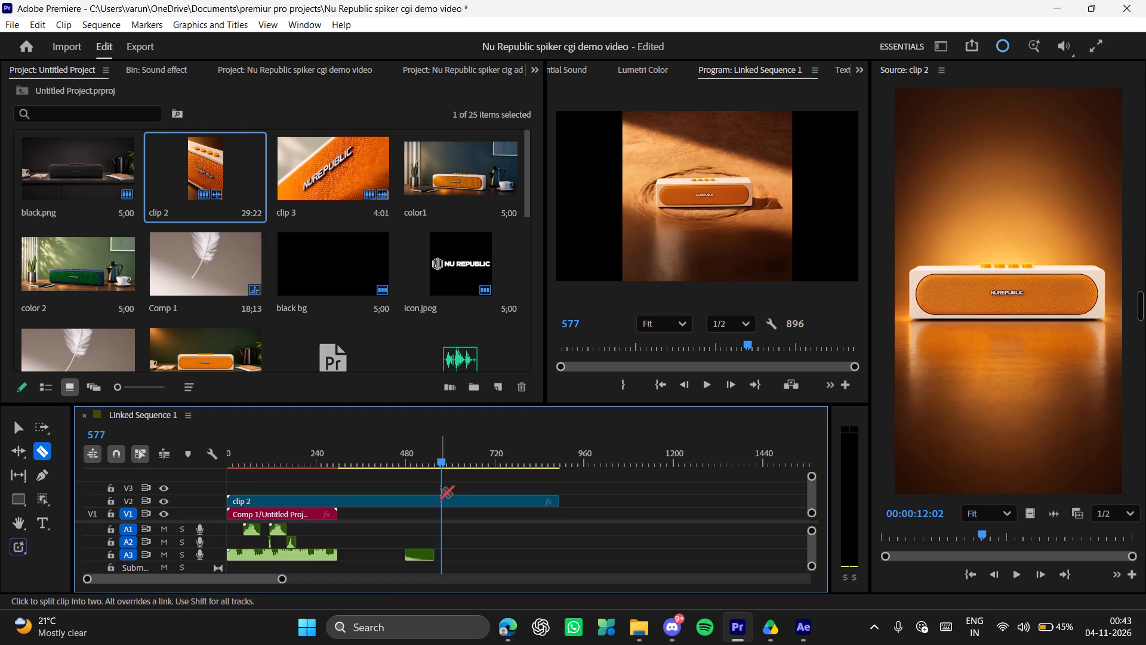
pyautogui.click(440, 505)
pyautogui.press('v')
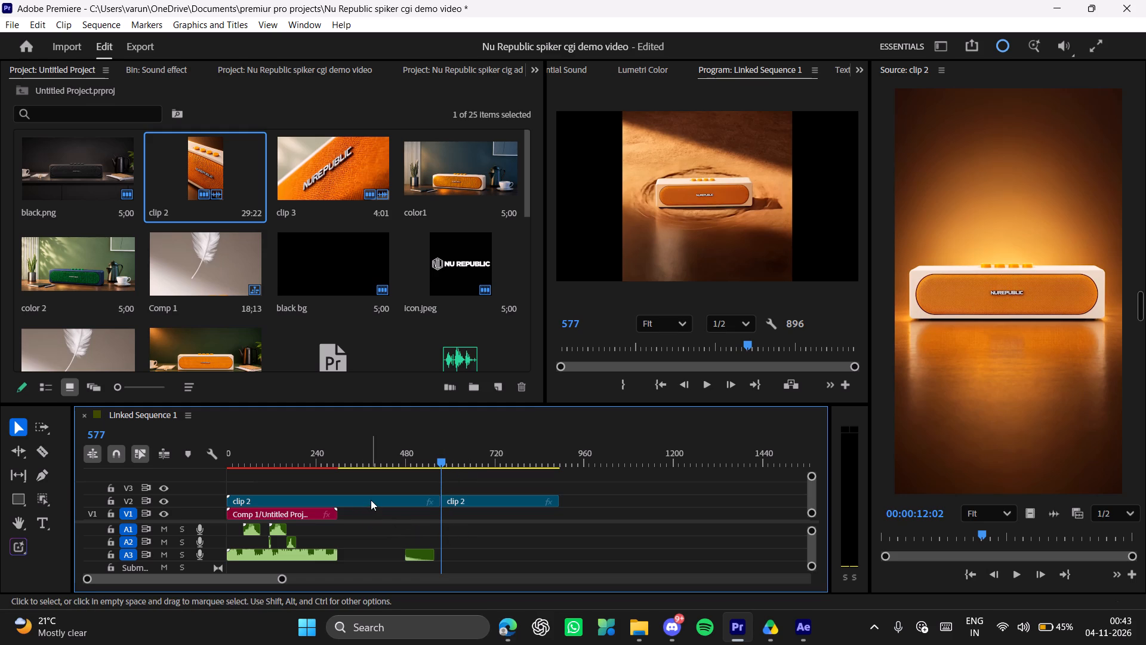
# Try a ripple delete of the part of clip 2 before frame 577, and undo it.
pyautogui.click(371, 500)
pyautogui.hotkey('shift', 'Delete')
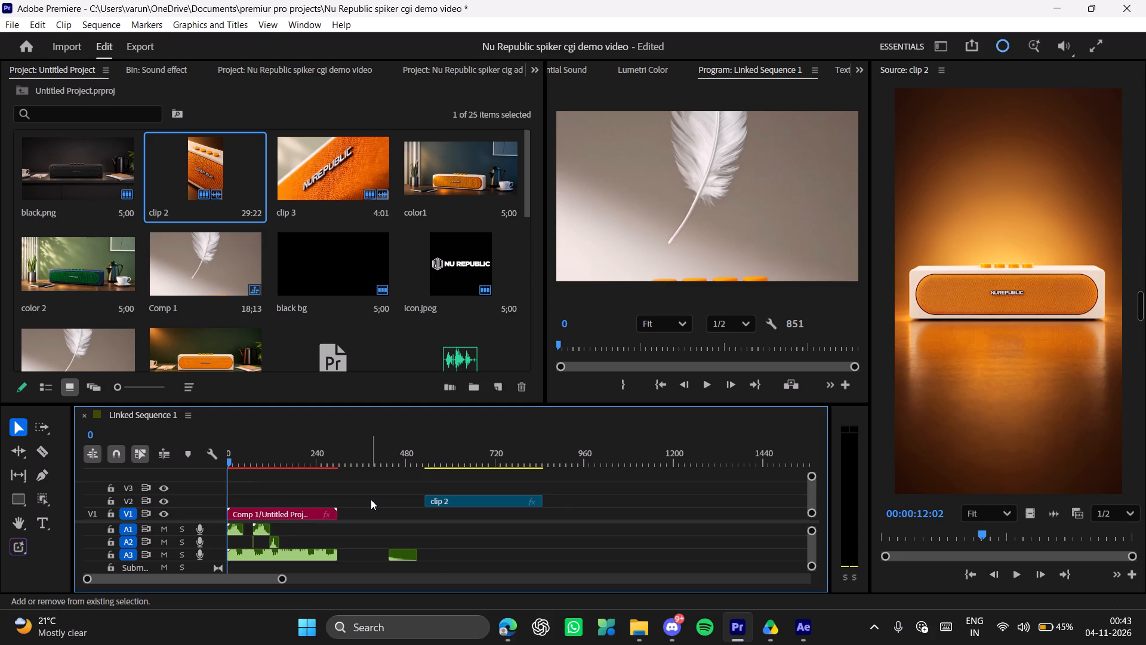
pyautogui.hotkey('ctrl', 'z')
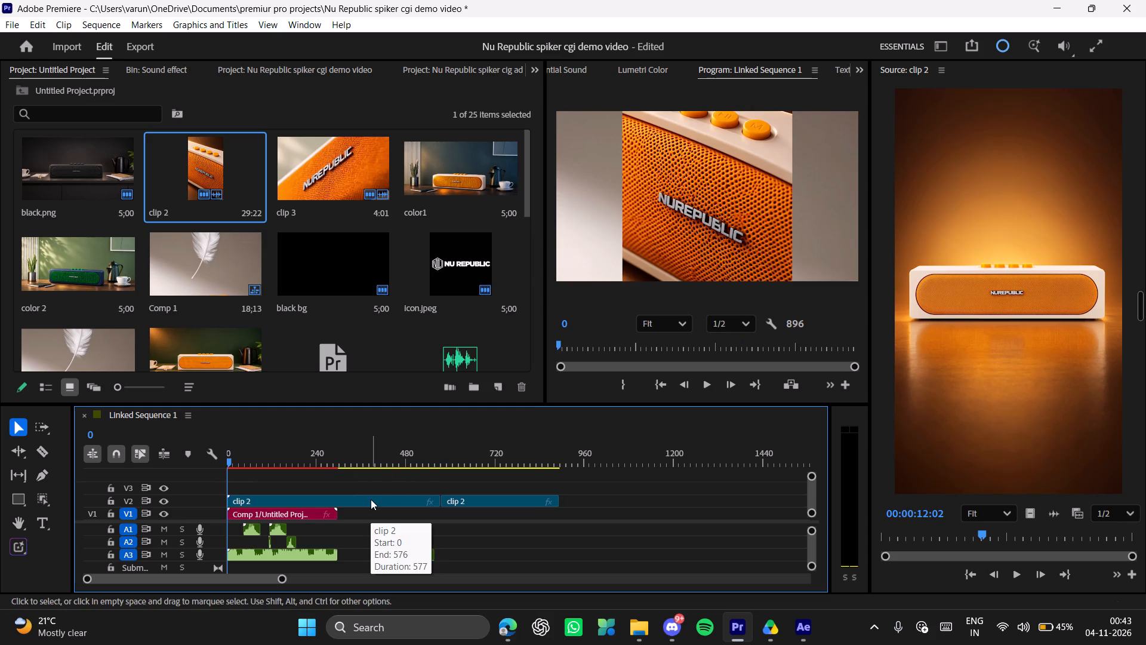
# Delete the part of clip 2 before frame 577 without rippling, and move the remaining part to frame 0 on V2.
pyautogui.click(383, 497)
pyautogui.press('Delete')
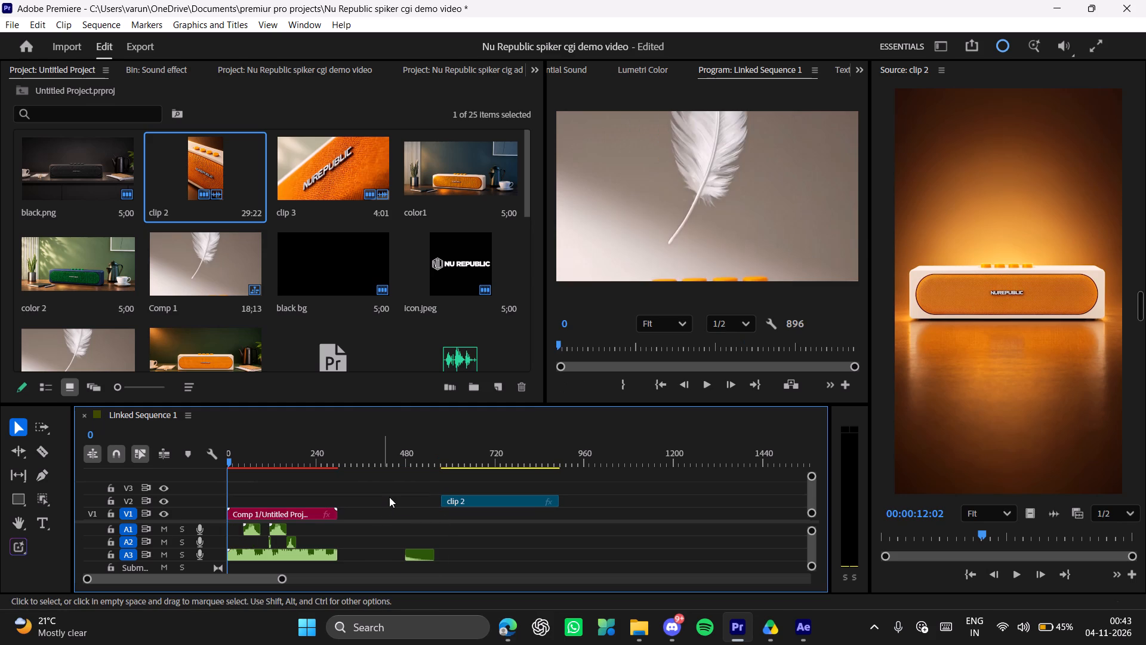
pyautogui.moveTo(497, 498); pyautogui.dragTo(304, 502)
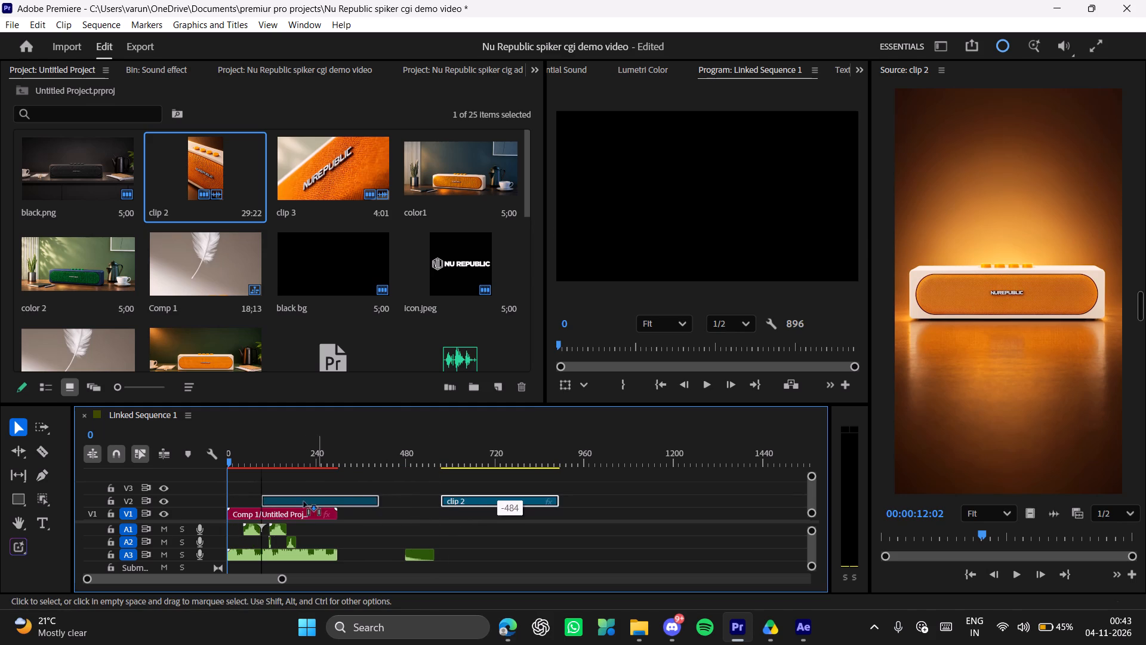
pyautogui.moveTo(304, 502); pyautogui.dragTo(268, 501)
# Split clip 2 on V2 at frame 27, within the sand ripple shot, and delete the part after the cut.
pyautogui.scroll(4, 298, 503)
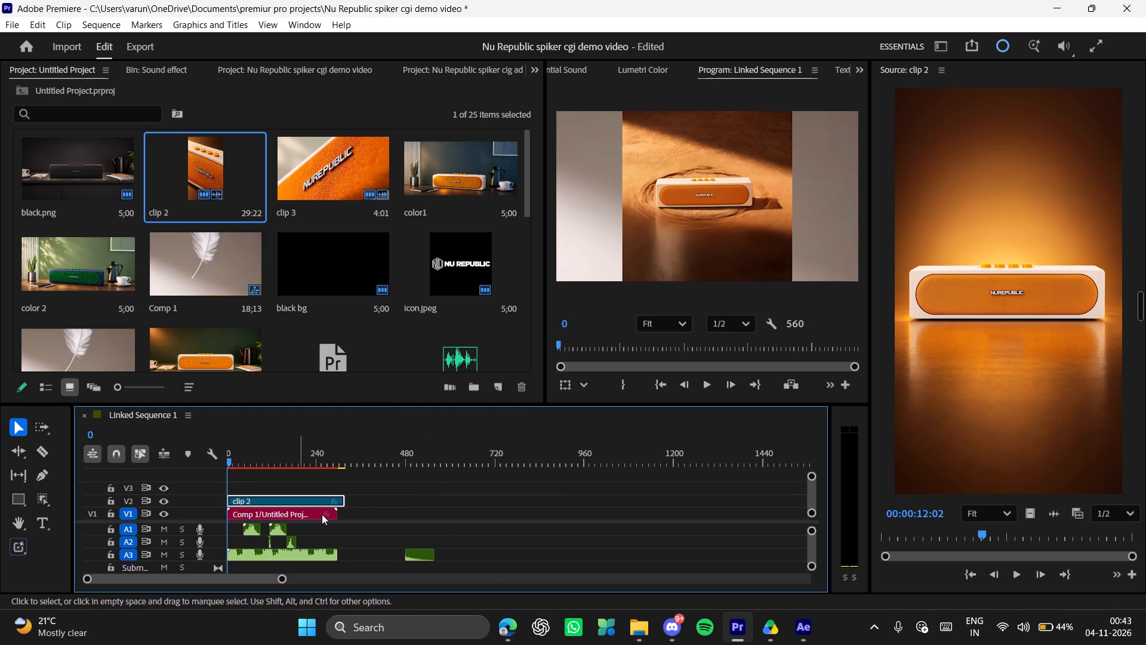
pyautogui.keyDown('alt'); pyautogui.scroll(20, 322, 514); pyautogui.keyUp('alt')
pyautogui.keyDown('alt'); pyautogui.scroll(2, 322, 514); pyautogui.keyUp('alt')
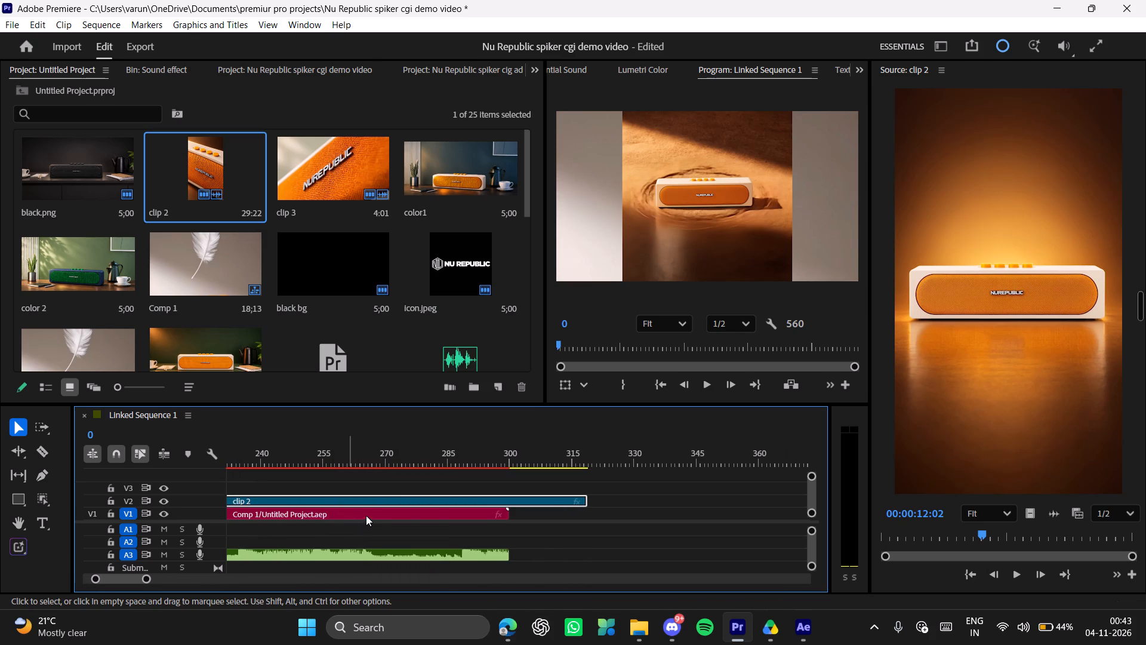
pyautogui.moveTo(341, 463); pyautogui.dragTo(251, 459)
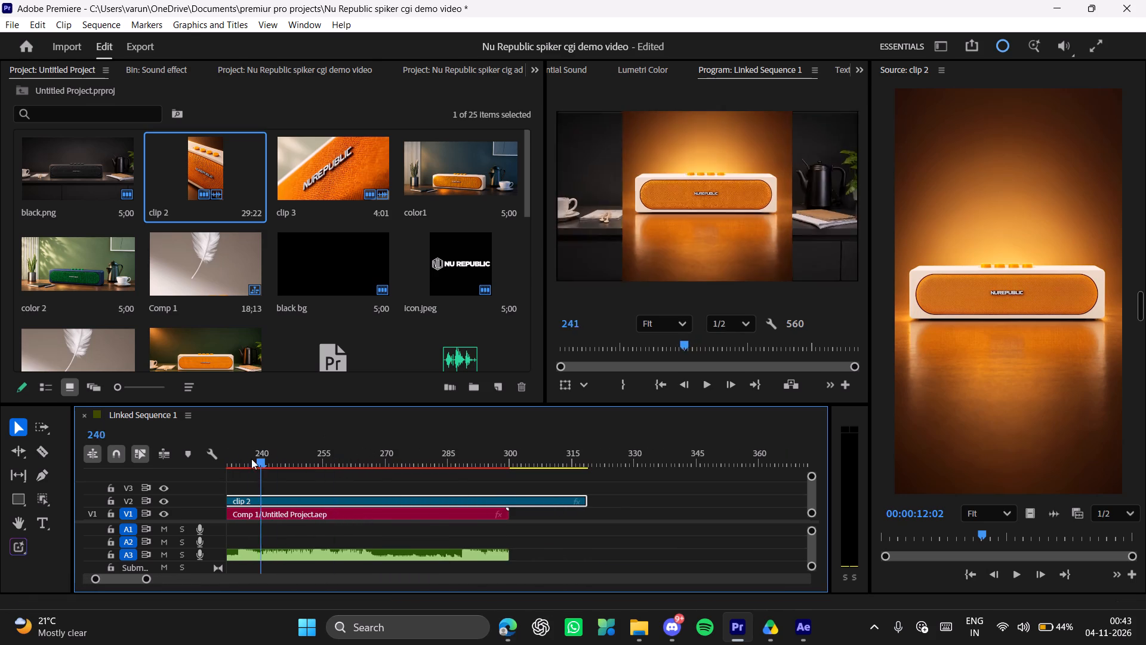
pyautogui.moveTo(251, 459); pyautogui.dragTo(54, 454)
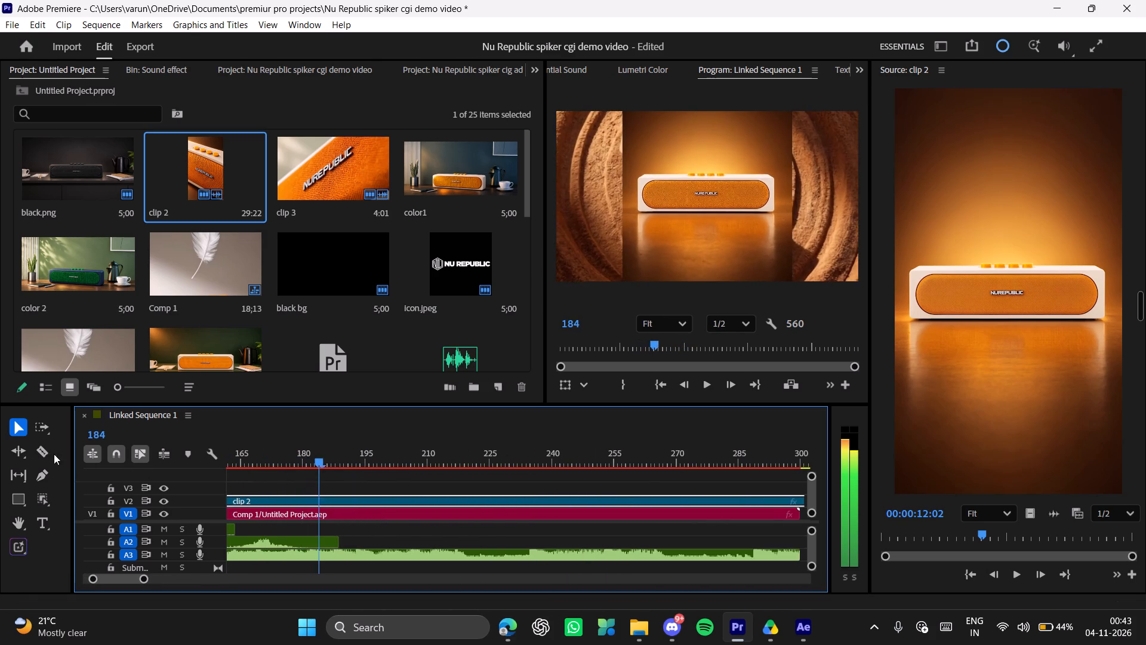
pyautogui.moveTo(54, 454); pyautogui.dragTo(721, 502)
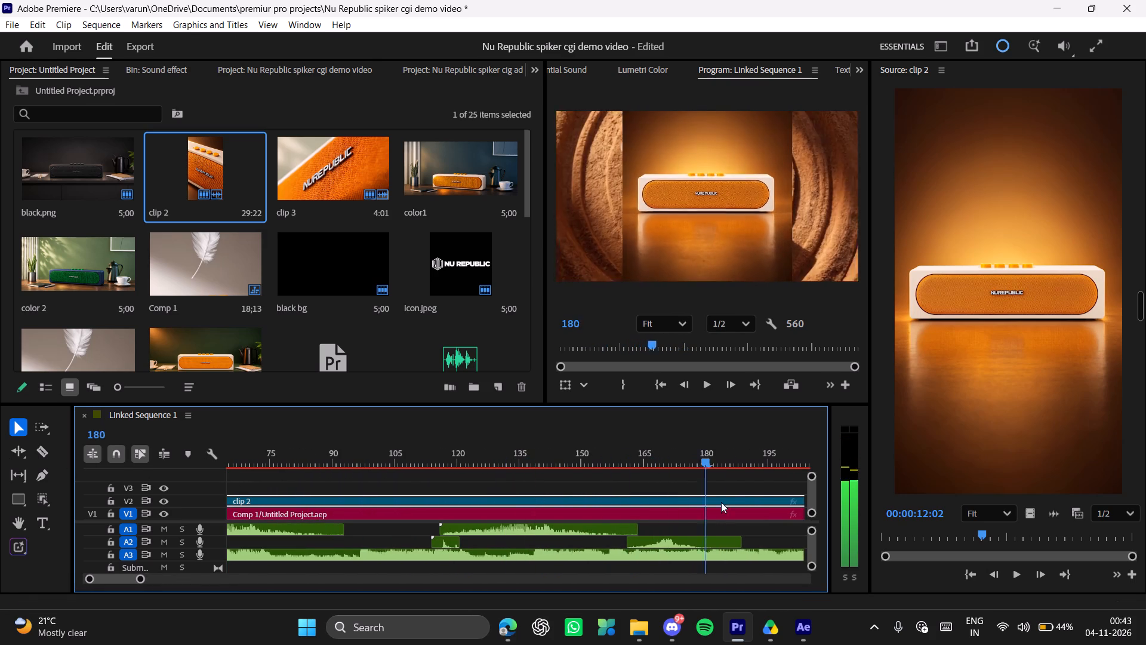
pyautogui.moveTo(721, 502); pyautogui.dragTo(347, 488)
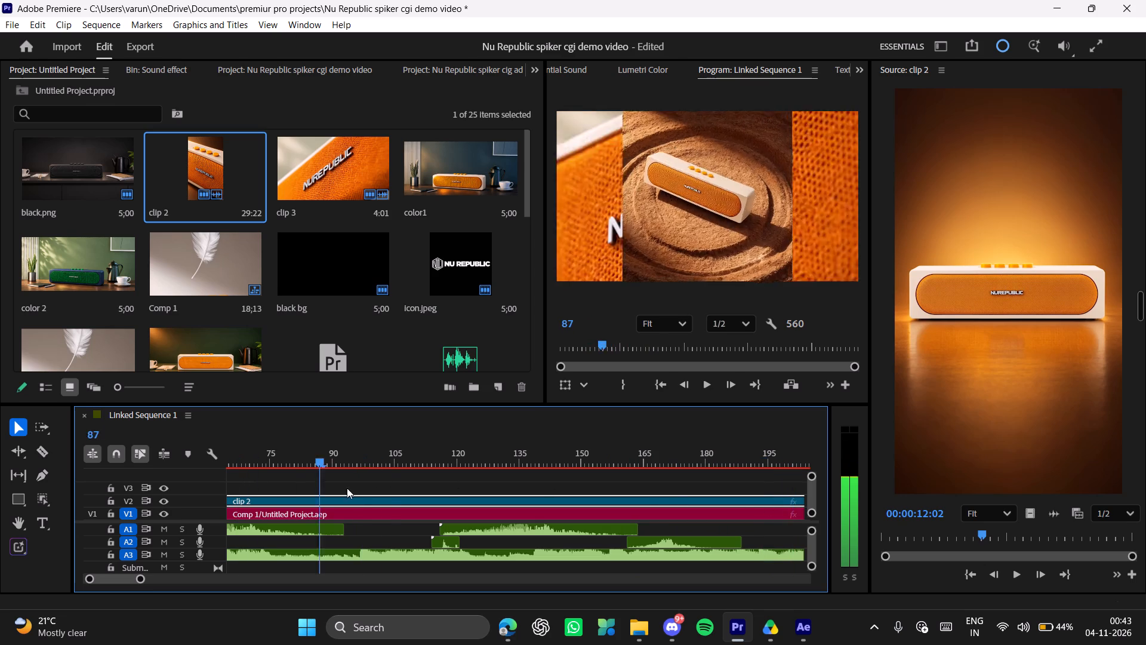
pyautogui.moveTo(347, 488); pyautogui.dragTo(257, 487)
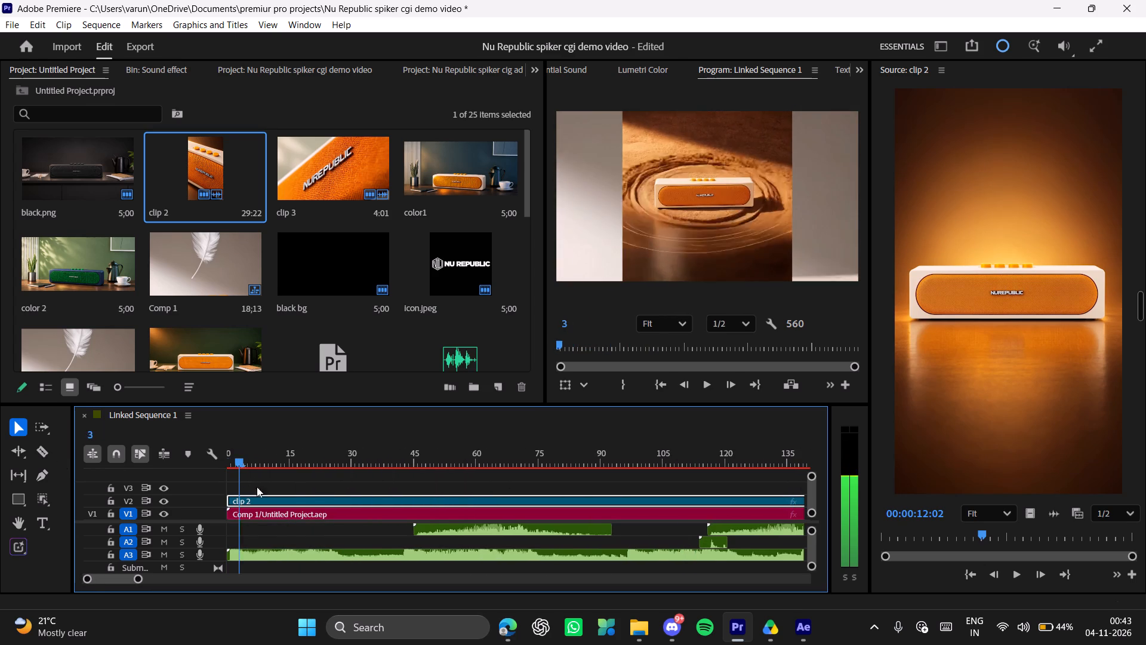
pyautogui.moveTo(257, 487); pyautogui.dragTo(342, 492)
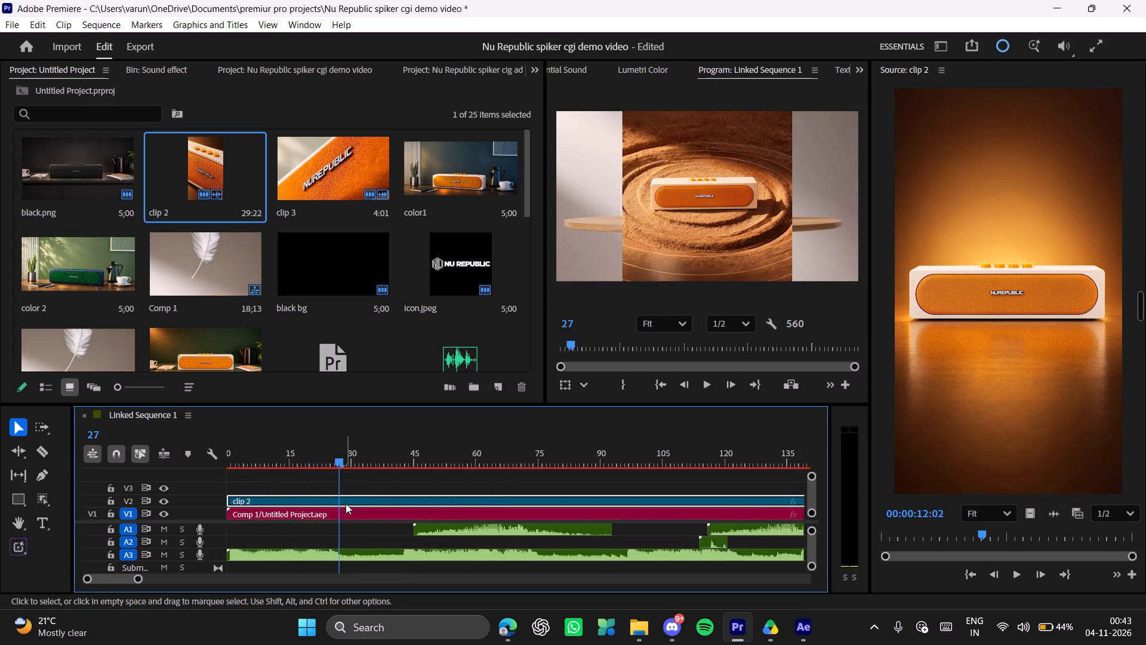
pyautogui.press('c')
pyautogui.click(337, 498)
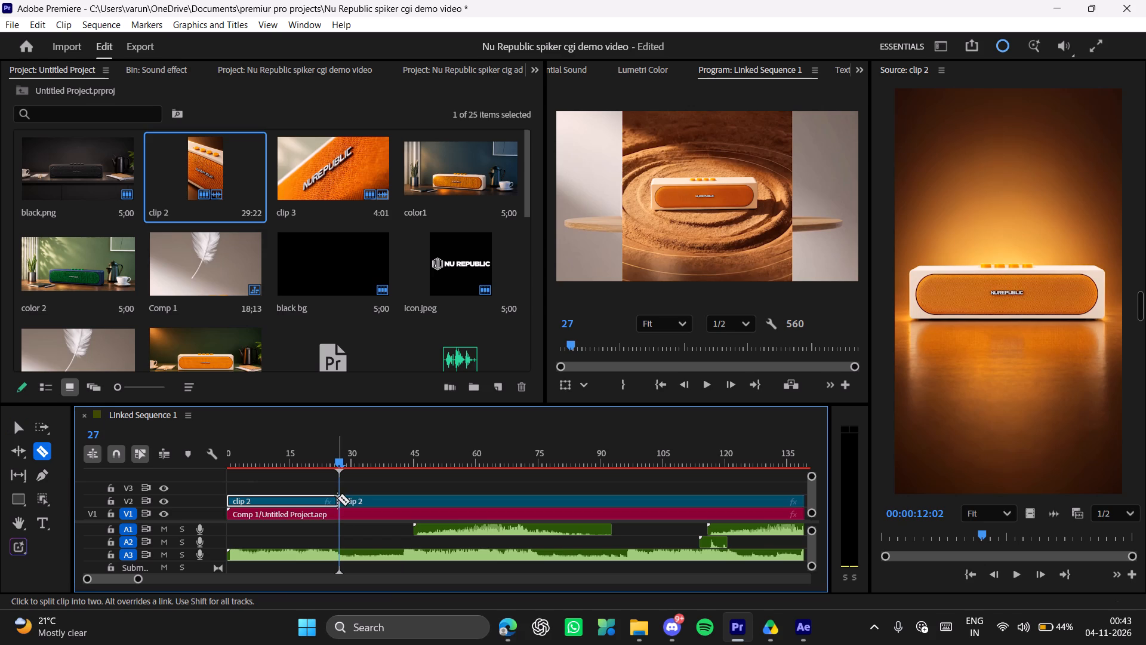
pyautogui.press('v')
pyautogui.click(387, 499)
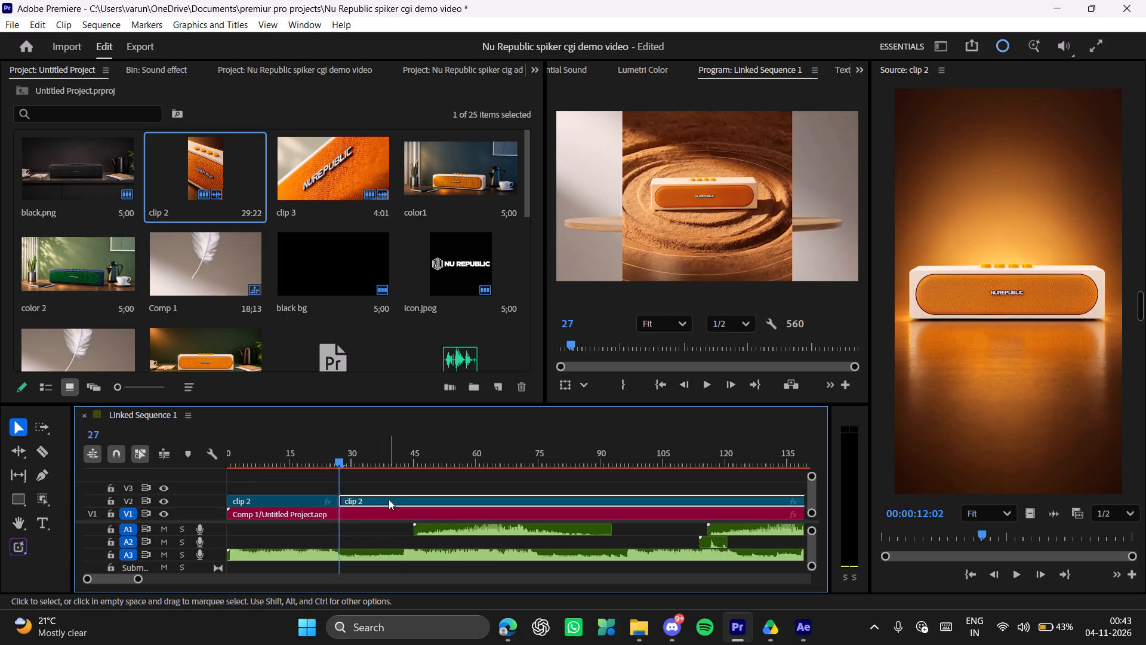
pyautogui.press('Delete')
pyautogui.click(339, 460)
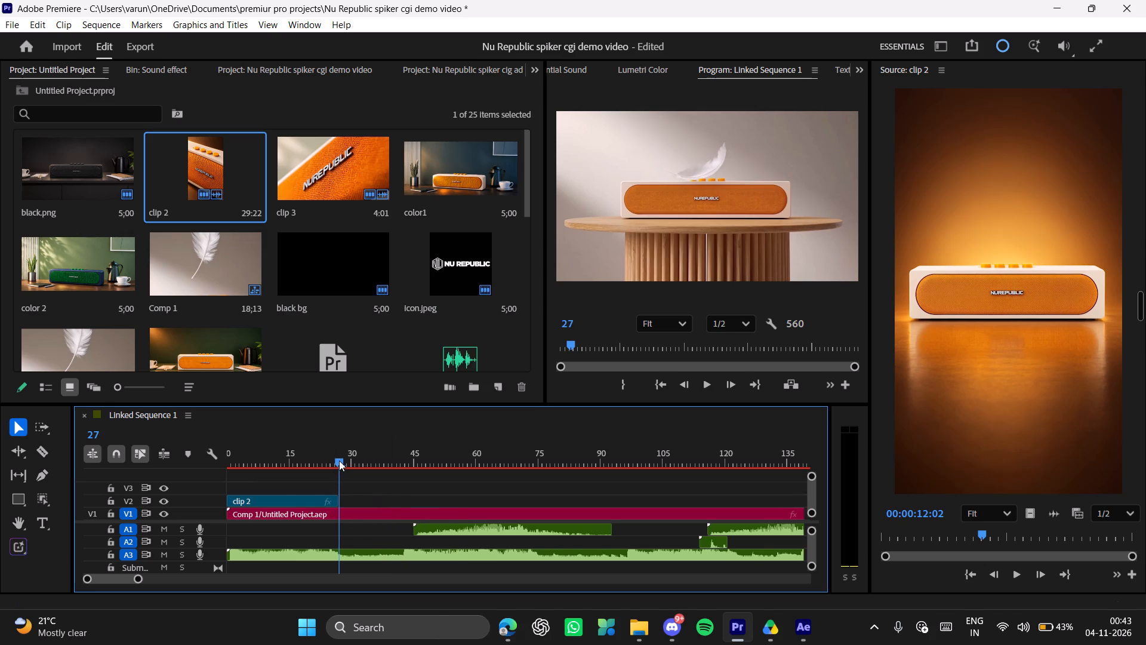
# Move the short ripple segment of clip 2 along V2 to start at frame 173, above the sand shot in Comp 1.
pyautogui.moveTo(286, 496); pyautogui.dragTo(751, 510)
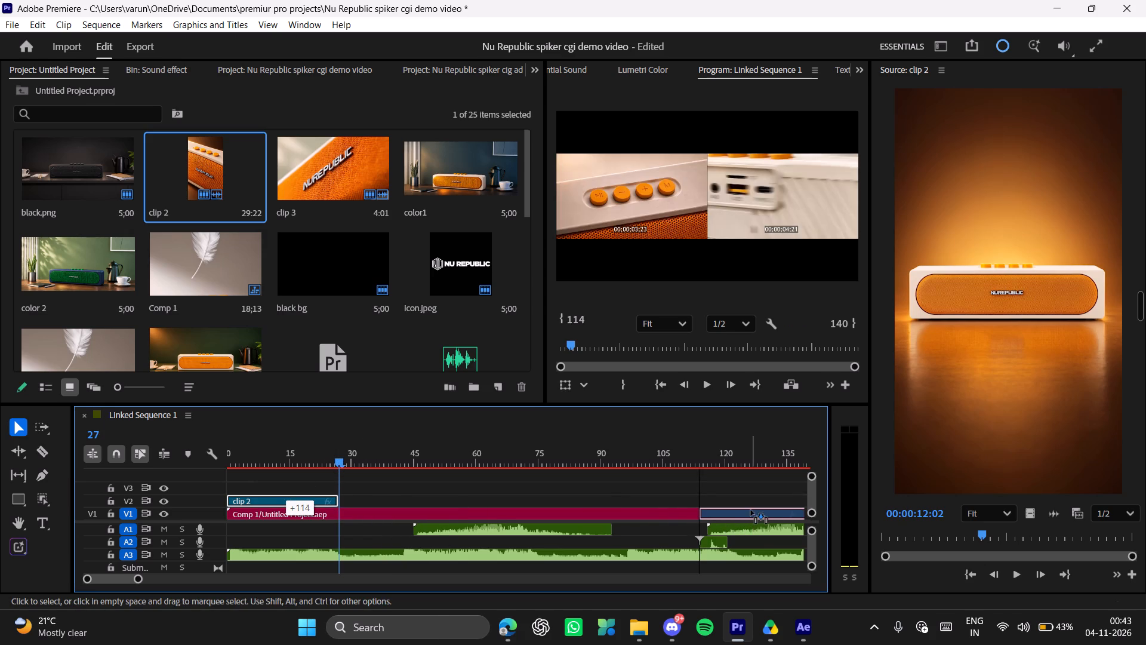
pyautogui.moveTo(751, 510); pyautogui.dragTo(753, 505)
pyautogui.scroll(-11, 592, 474)
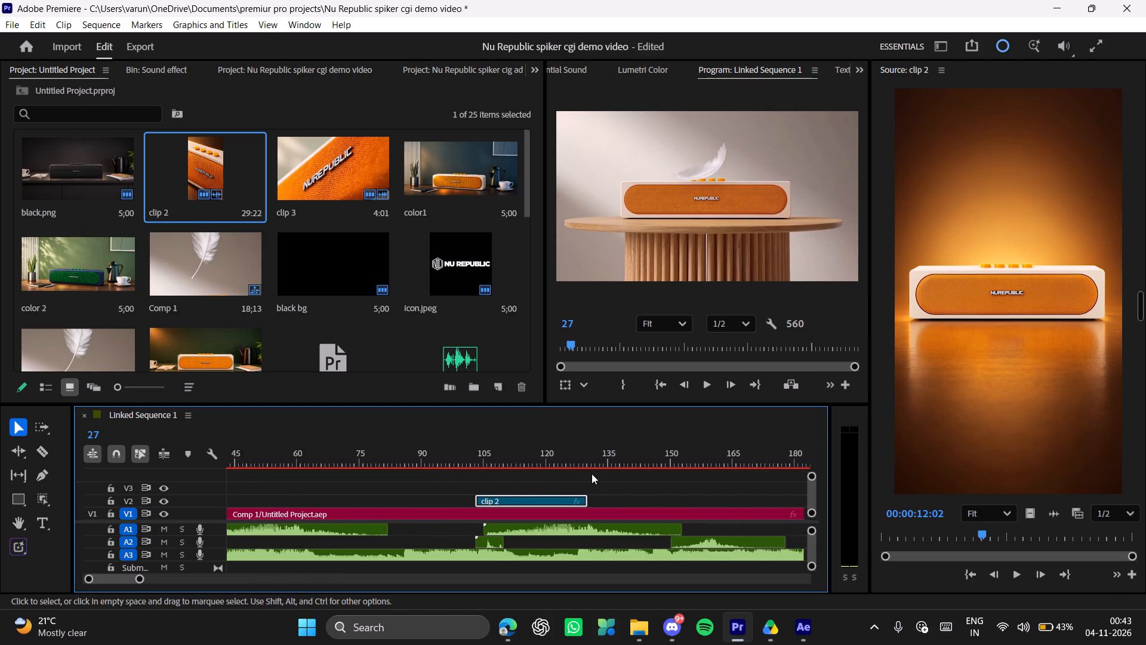
pyautogui.scroll(-8, 592, 474)
pyautogui.moveTo(332, 499); pyautogui.dragTo(595, 499)
pyautogui.moveTo(548, 462); pyautogui.dragTo(557, 459)
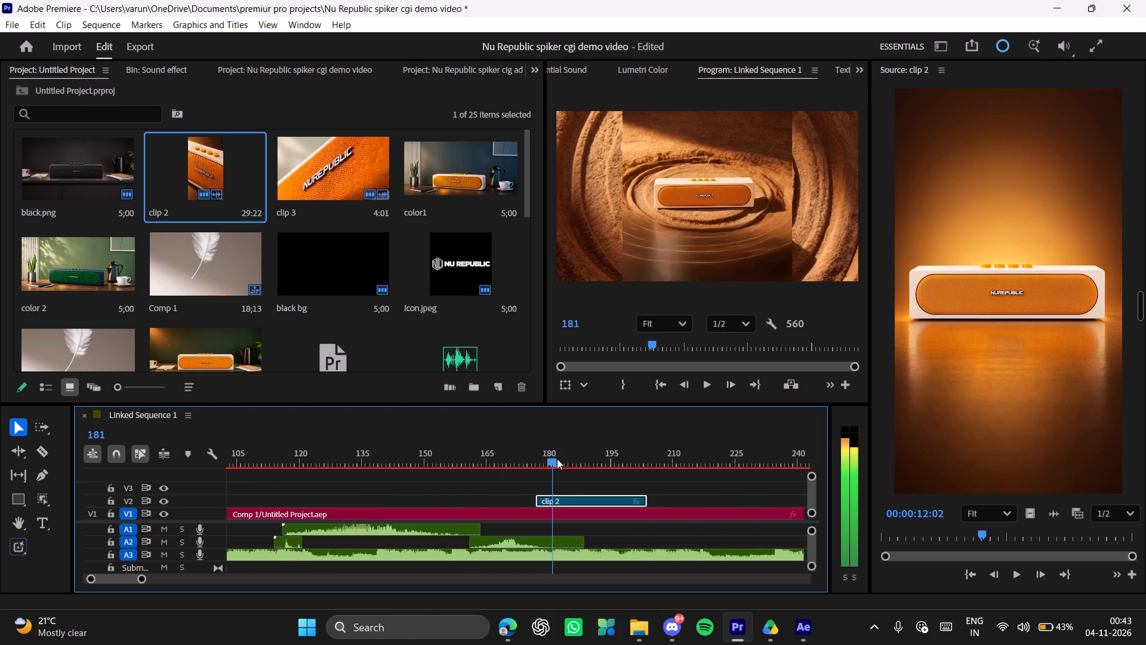
pyautogui.moveTo(557, 459); pyautogui.dragTo(557, 459)
pyautogui.moveTo(569, 501); pyautogui.dragTo(568, 501)
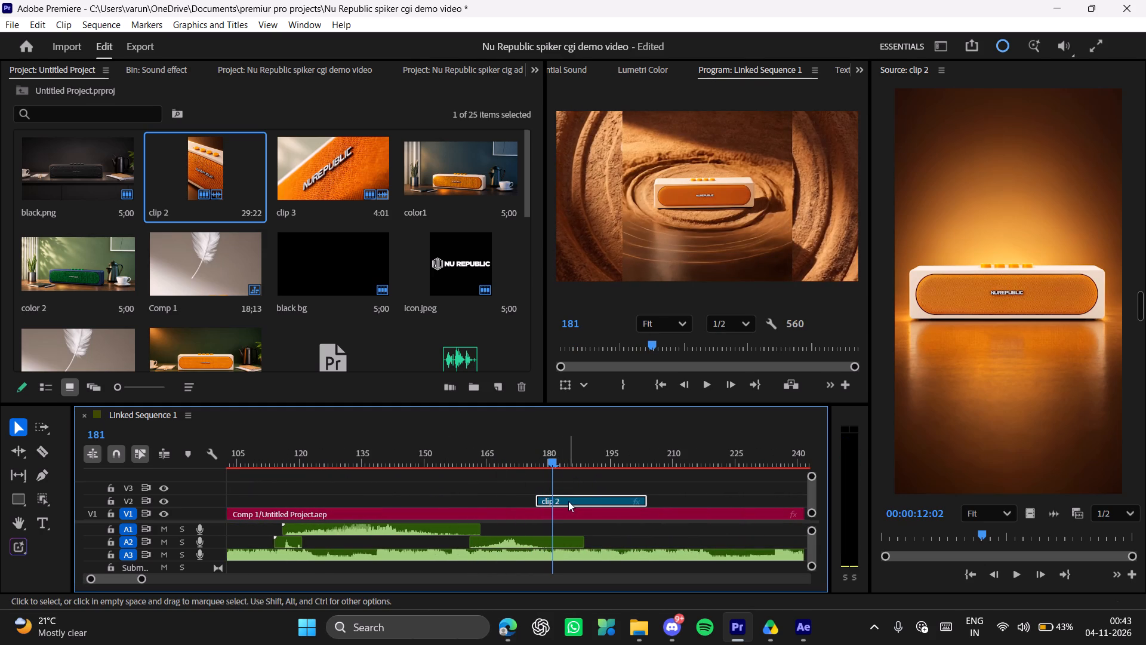
pyautogui.moveTo(568, 501); pyautogui.dragTo(553, 501)
# Check the shot change beneath the ripple segment and shift the segment one frame earlier on V2, starting at frame 172.
pyautogui.moveTo(544, 467); pyautogui.dragTo(513, 466)
pyautogui.moveTo(544, 462); pyautogui.dragTo(516, 462)
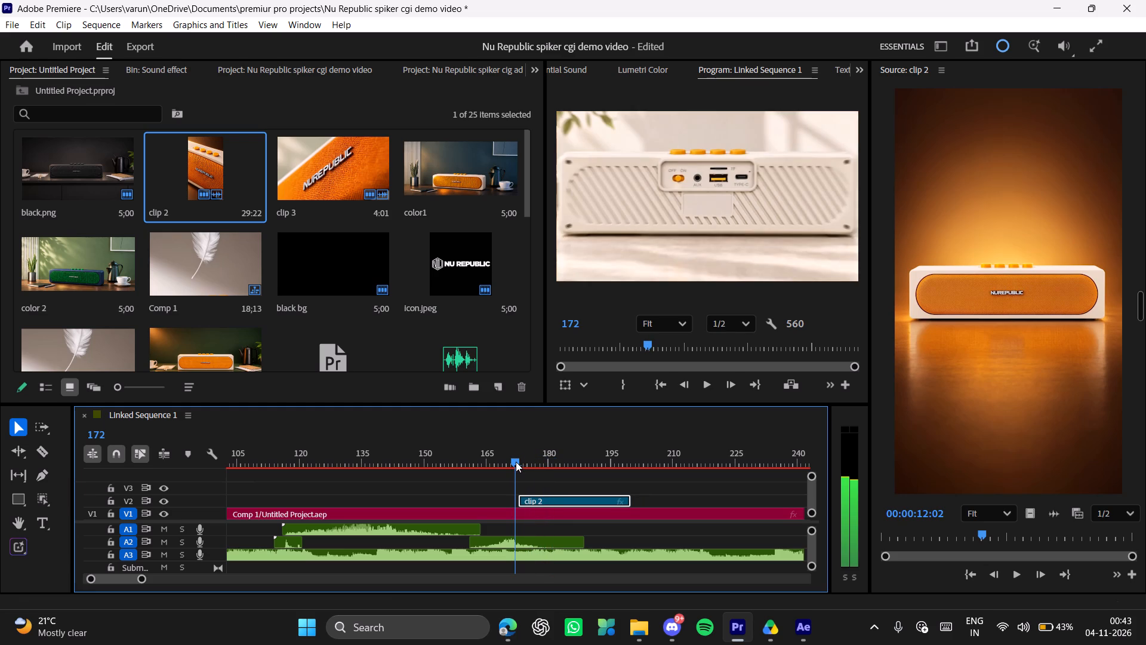
pyautogui.moveTo(516, 462); pyautogui.dragTo(516, 463)
pyautogui.keyDown('alt'); pyautogui.scroll(13, 517, 515); pyautogui.keyUp('alt')
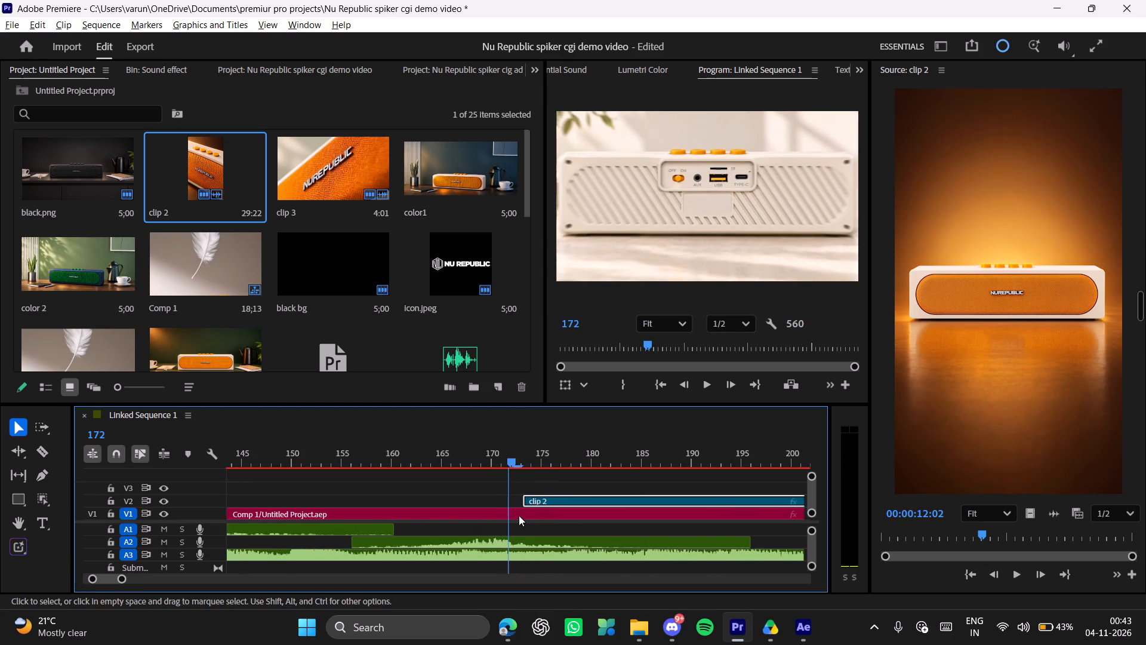
pyautogui.keyDown('alt'); pyautogui.scroll(19, 519, 515); pyautogui.keyUp('alt')
pyautogui.moveTo(501, 463); pyautogui.dragTo(517, 463)
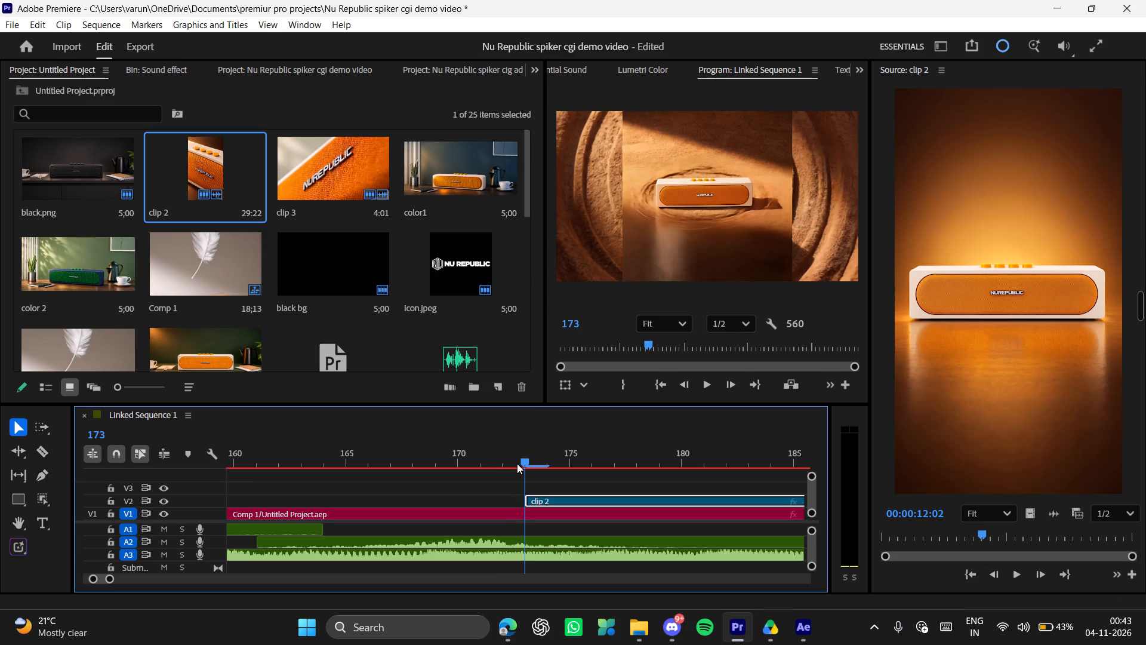
pyautogui.moveTo(517, 463); pyautogui.dragTo(507, 463)
pyautogui.moveTo(548, 499); pyautogui.dragTo(534, 499)
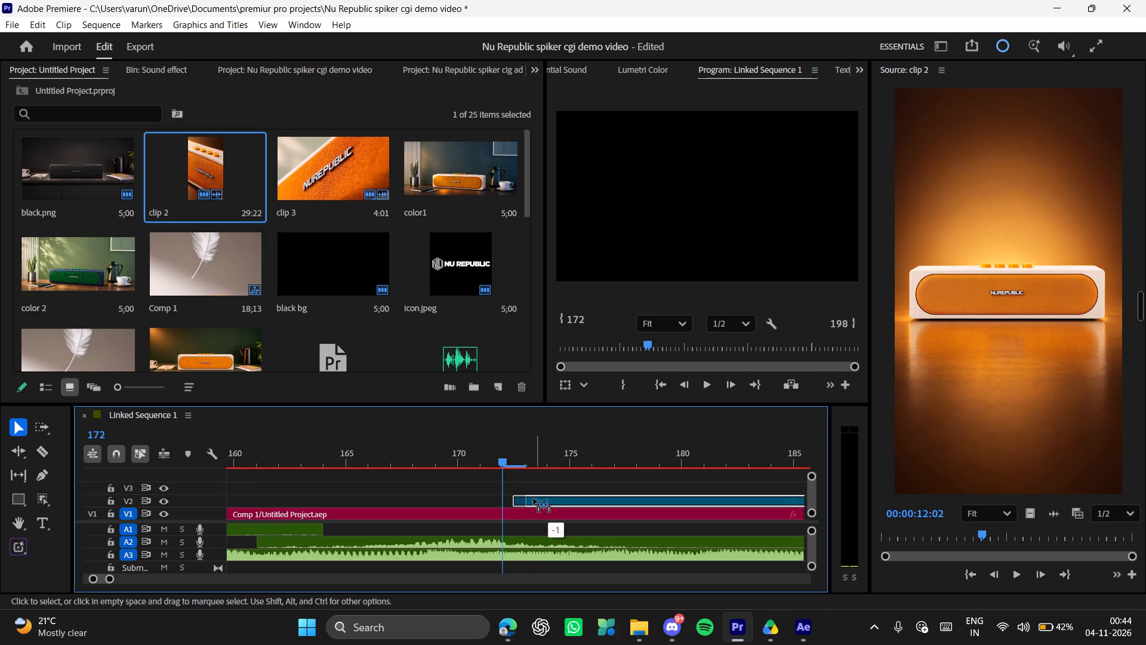
pyautogui.moveTo(534, 499); pyautogui.dragTo(531, 499)
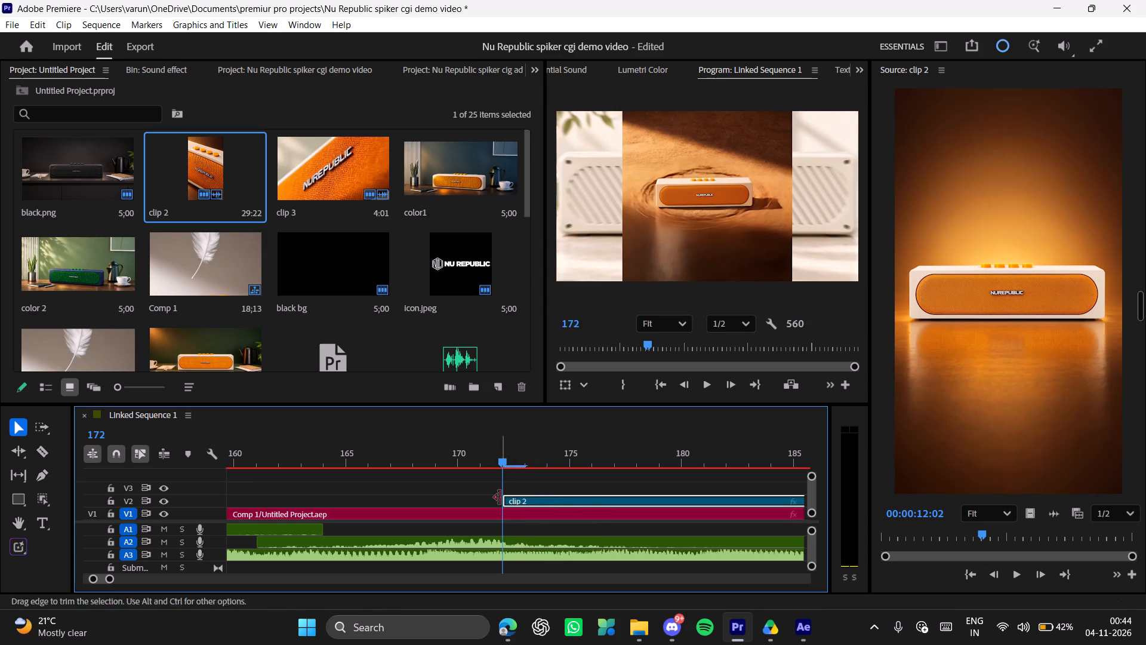
# Split the Comp 1 clip on V1 at frame 170, two frames before the ripple segment.
pyautogui.moveTo(506, 463); pyautogui.dragTo(488, 463)
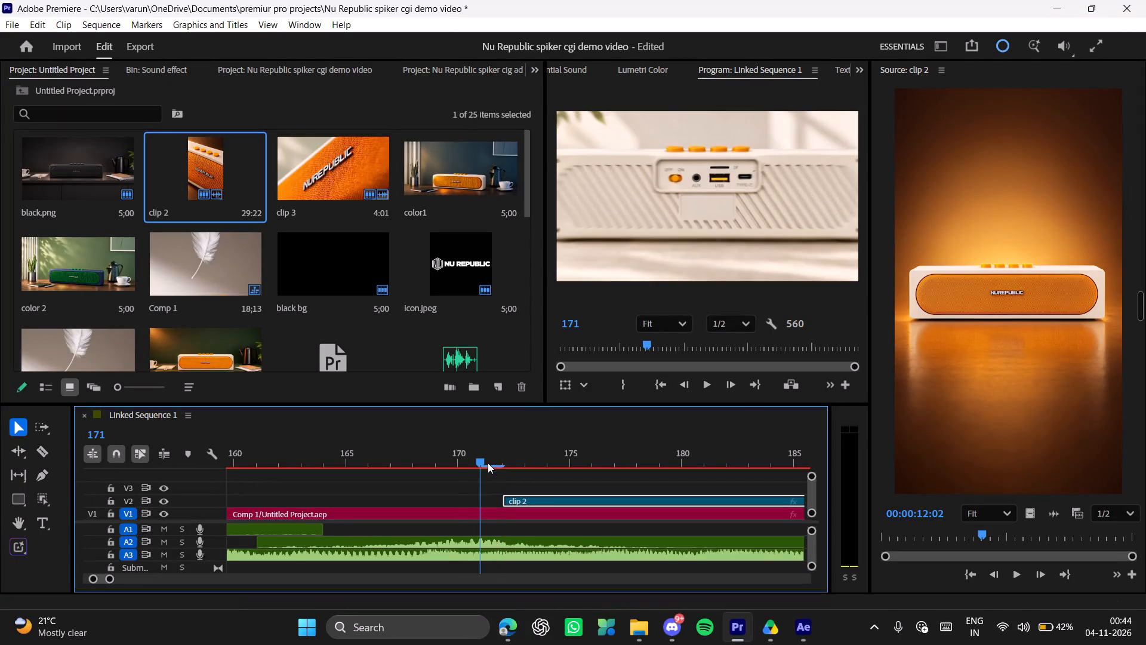
pyautogui.moveTo(488, 463); pyautogui.dragTo(457, 460)
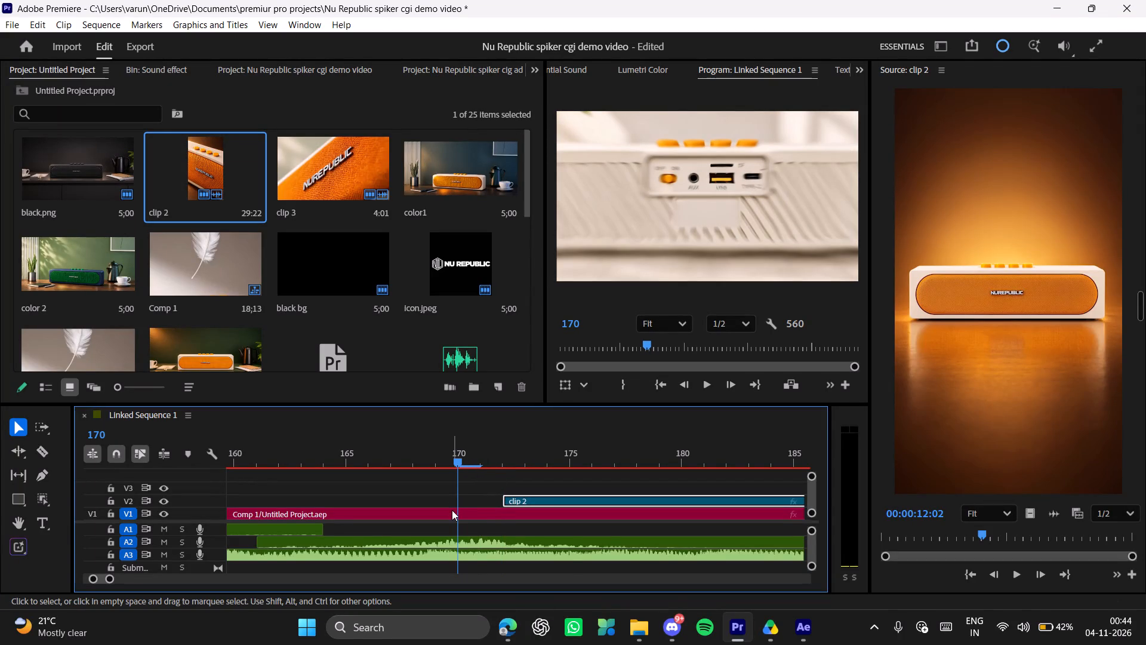
pyautogui.press('c')
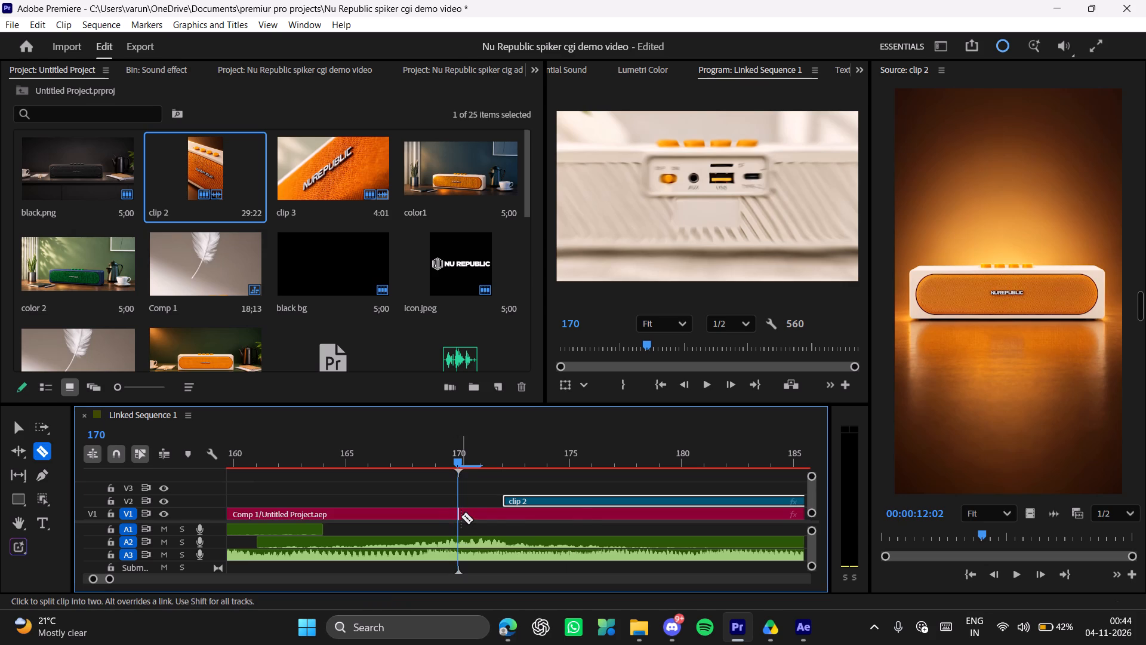
pyautogui.click(460, 516)
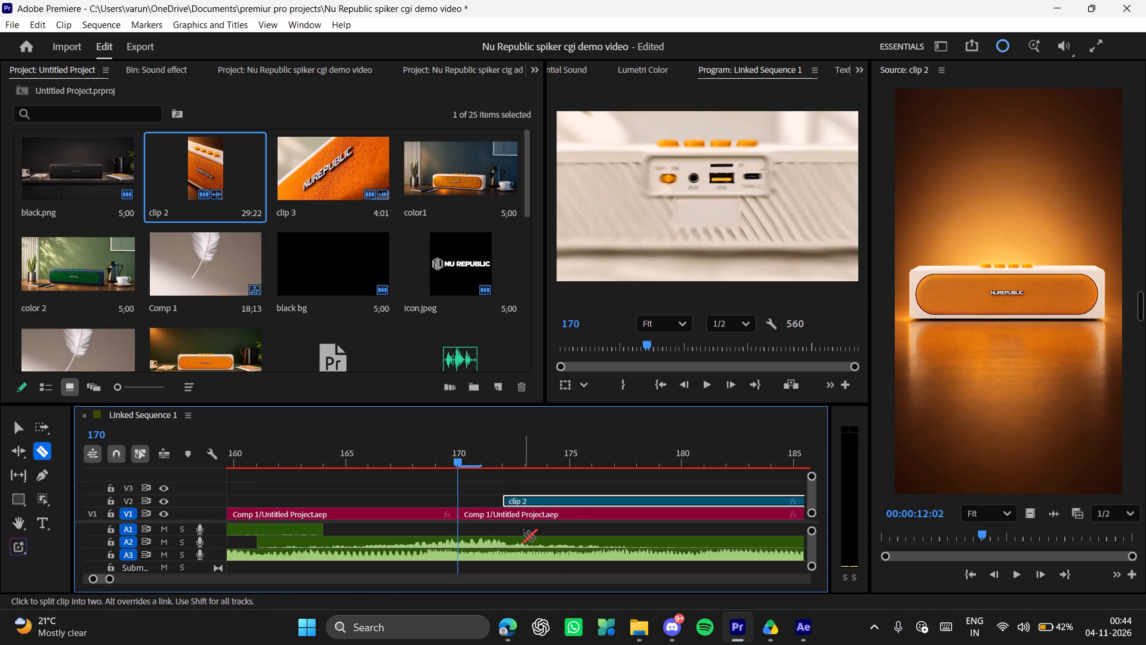
# Move the clip 2 ripple segment on V2 to start at frame 170, aligned with the Comp 1 cut, and play it back.
pyautogui.press('v')
pyautogui.moveTo(558, 500); pyautogui.dragTo(538, 500)
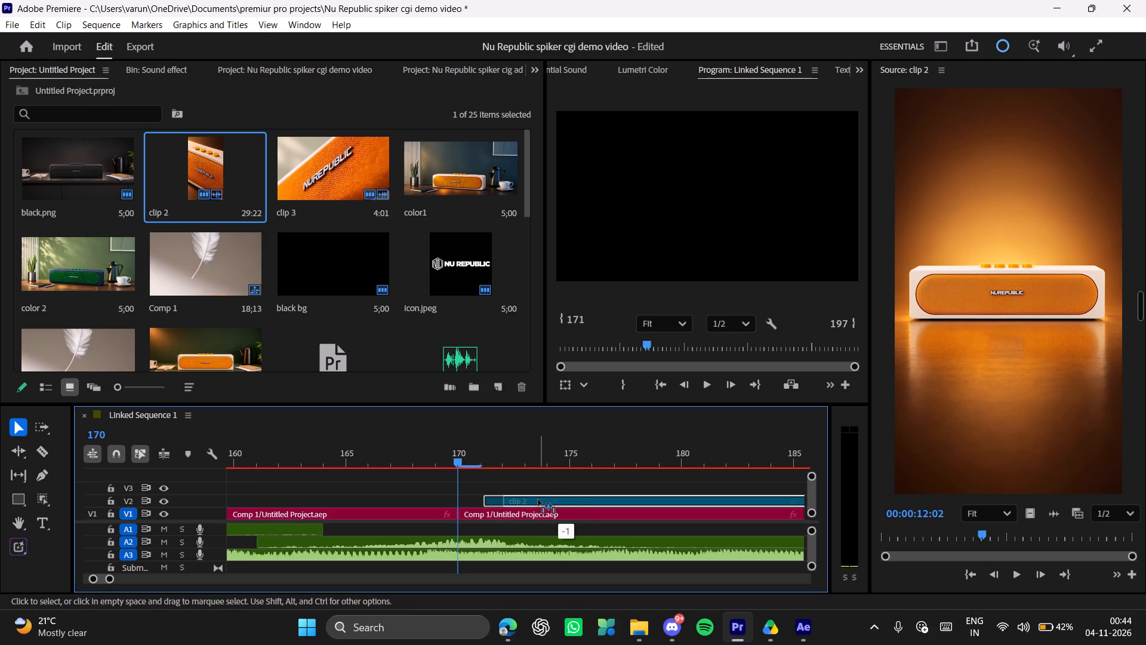
pyautogui.moveTo(538, 500); pyautogui.dragTo(511, 499)
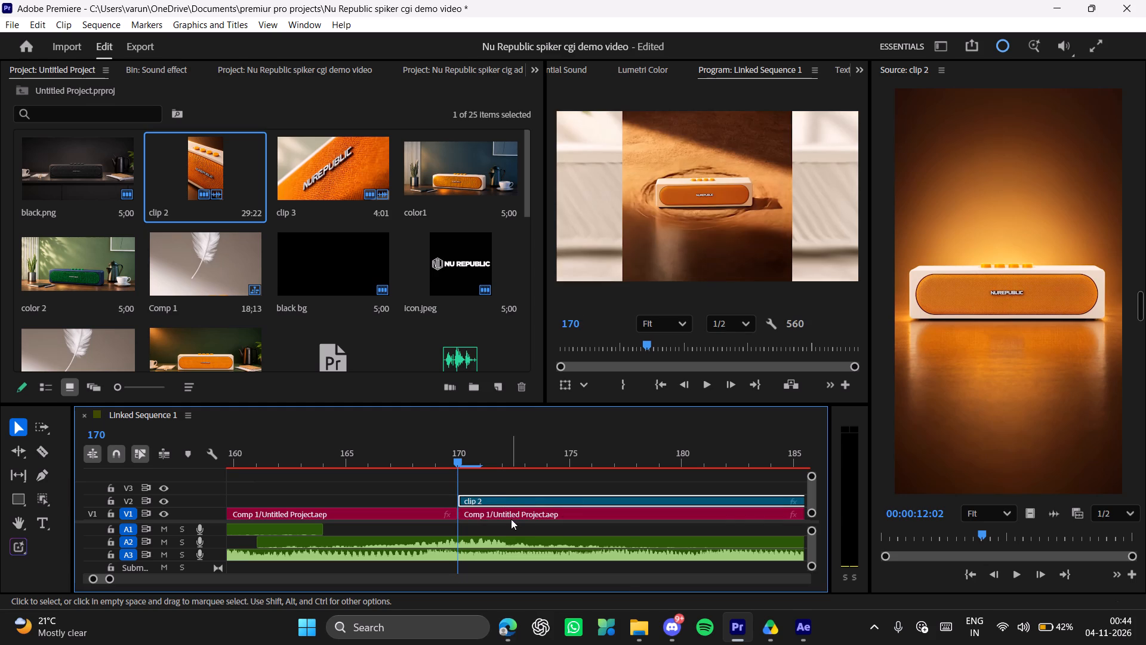
pyautogui.press('space')
pyautogui.press('space')
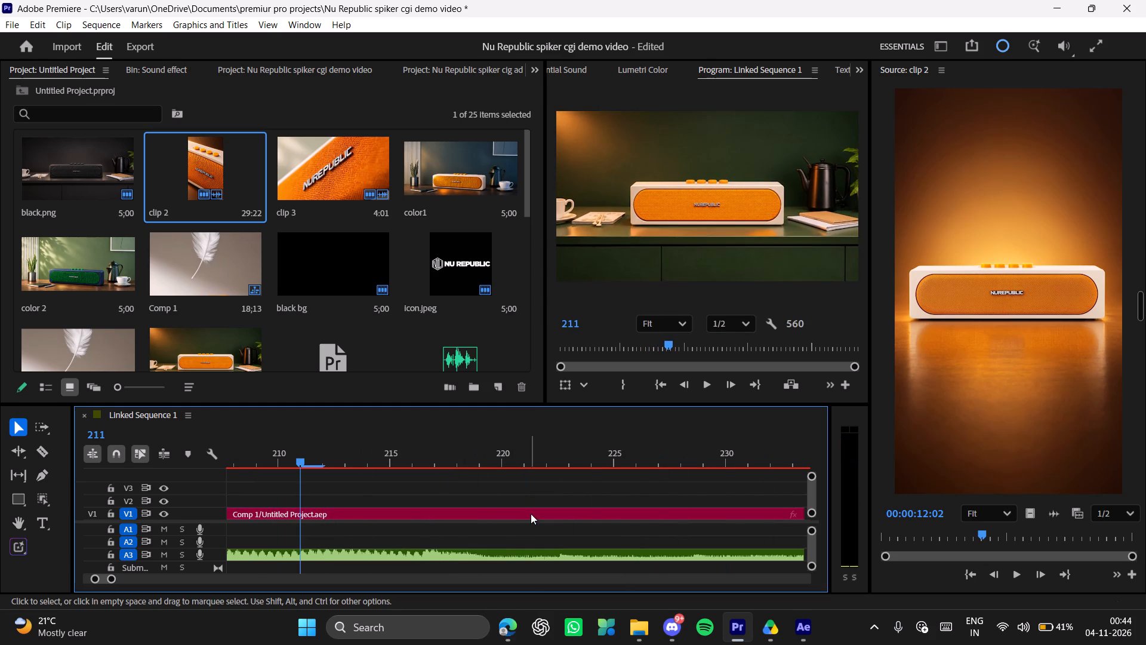
# Split Comp 1 on V1 at frame 201, where the green-wall shot begins, and delete the part between frames 170 and 201 without rippling.
pyautogui.moveTo(301, 463); pyautogui.dragTo(140, 455)
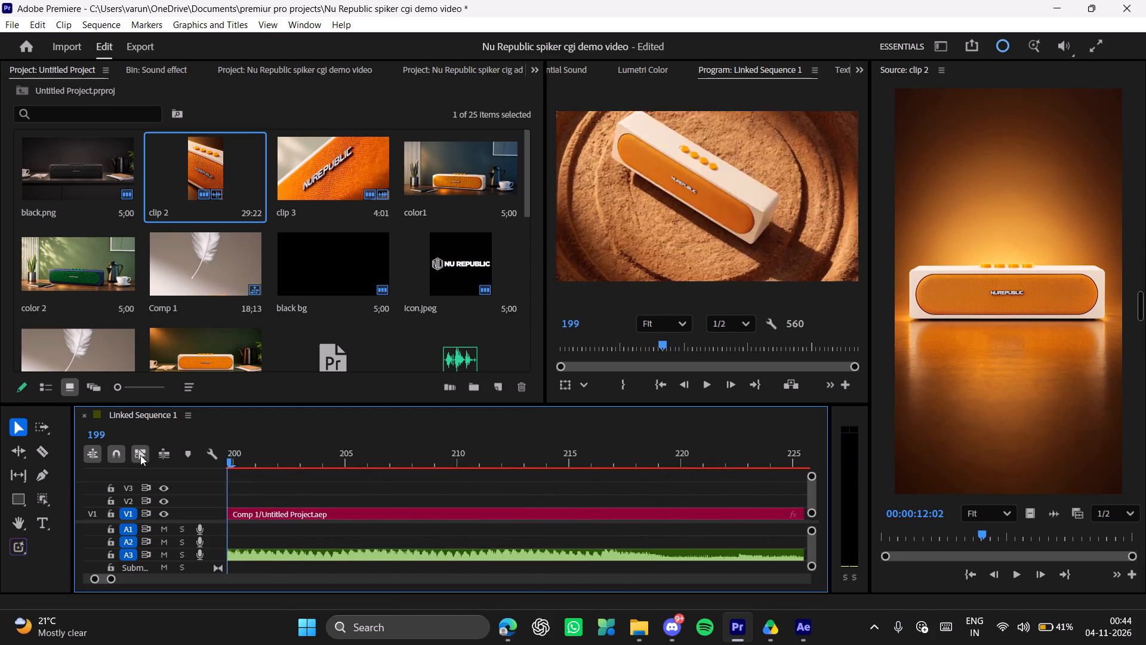
pyautogui.moveTo(140, 455); pyautogui.dragTo(378, 477)
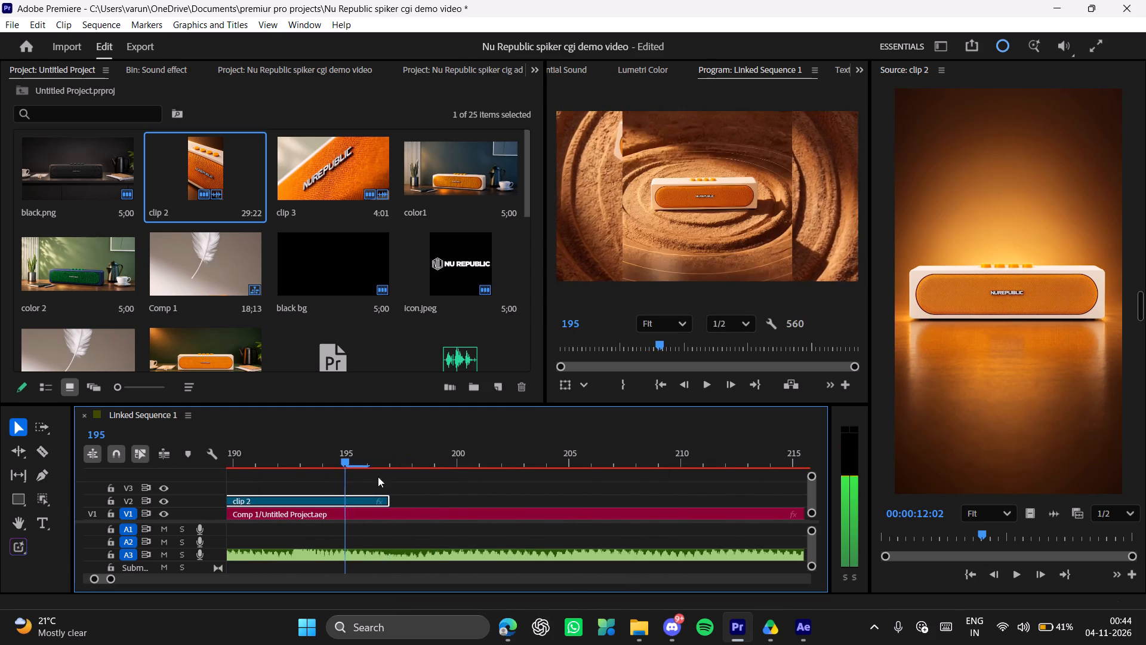
pyautogui.moveTo(378, 477); pyautogui.dragTo(487, 487)
pyautogui.press('c')
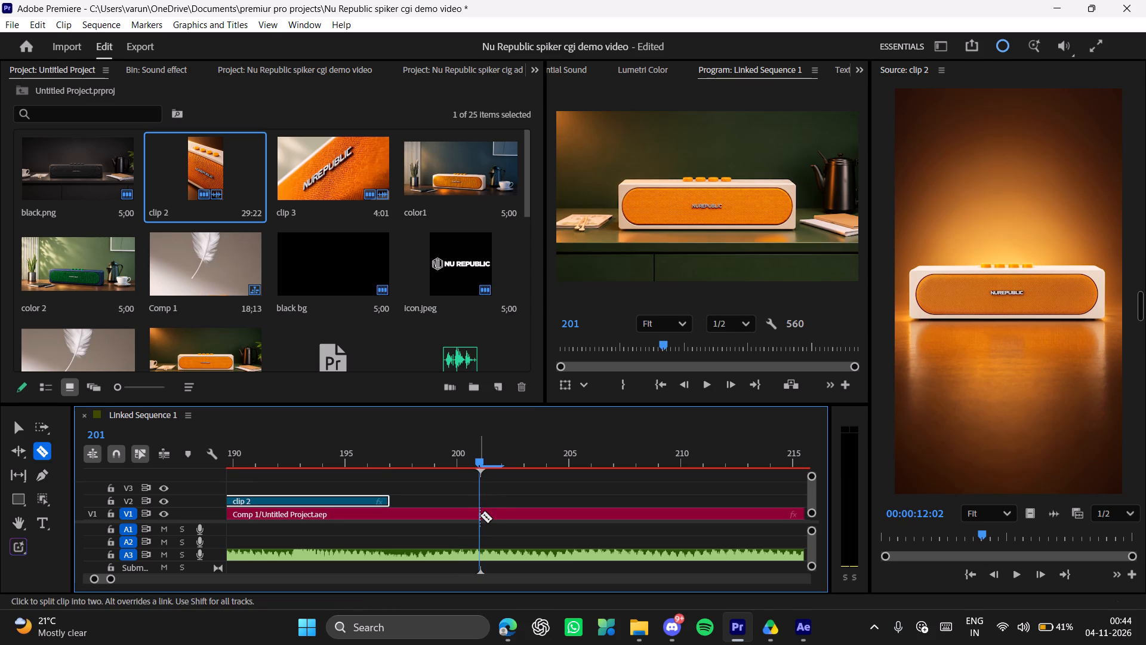
pyautogui.click(480, 515)
pyautogui.press('v')
pyautogui.click(461, 511)
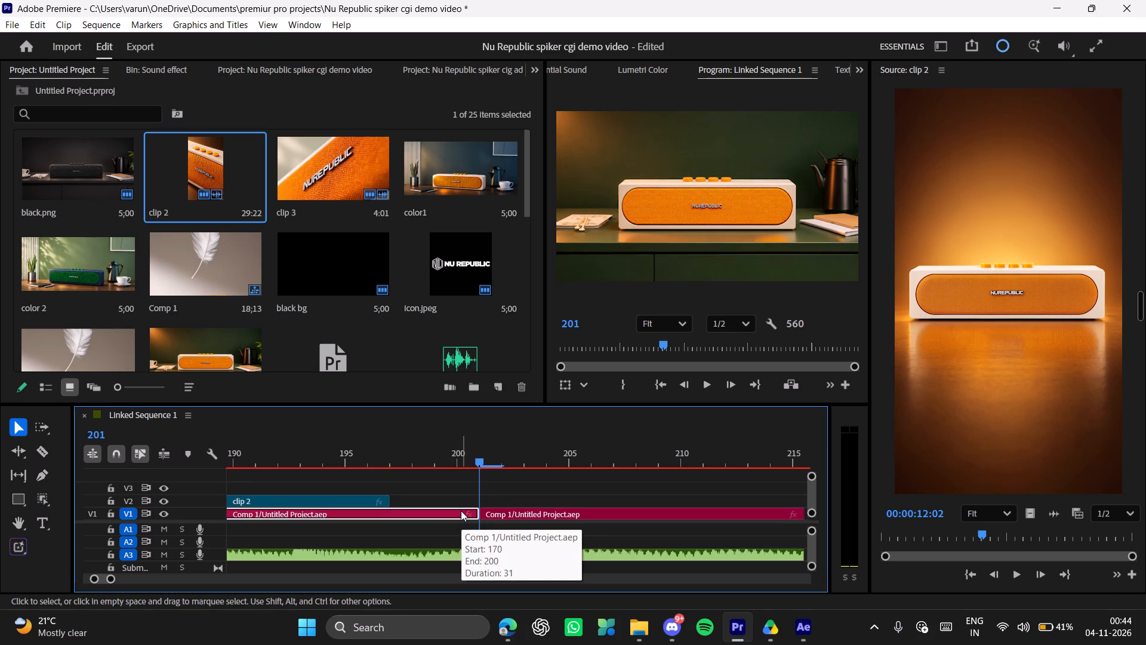
pyautogui.press('Delete')
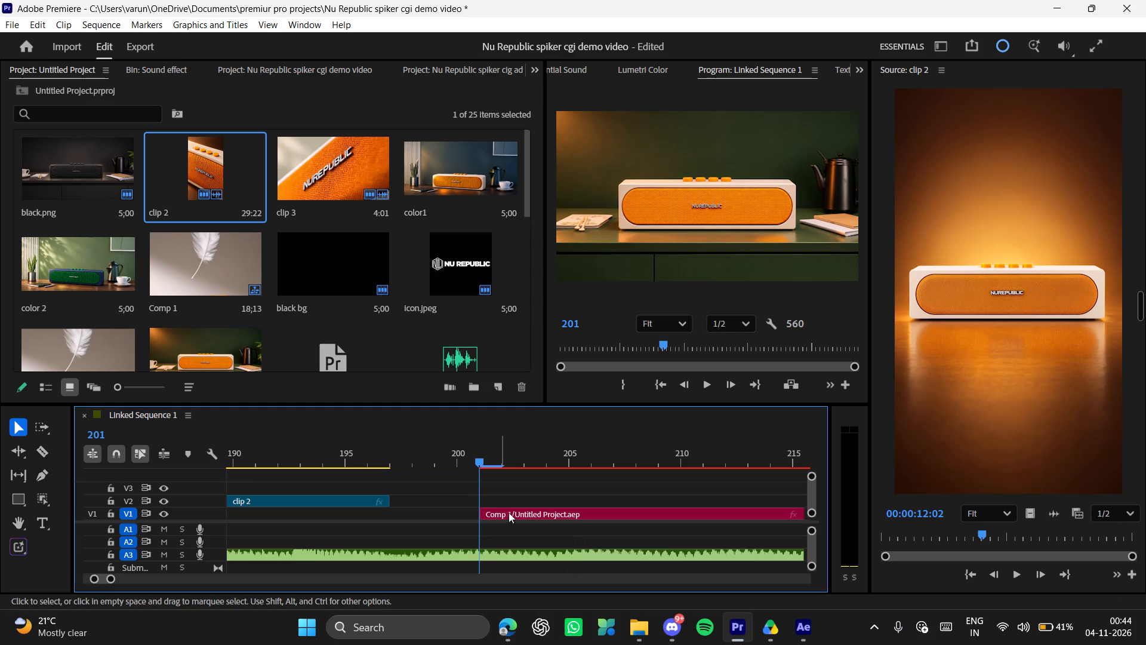
# Move the remaining Comp 1 part on V1 to start at frame 197, directly after the ripple segment, and review the join.
pyautogui.moveTo(549, 513); pyautogui.dragTo(458, 519)
pyautogui.moveTo(414, 464); pyautogui.dragTo(124, 469)
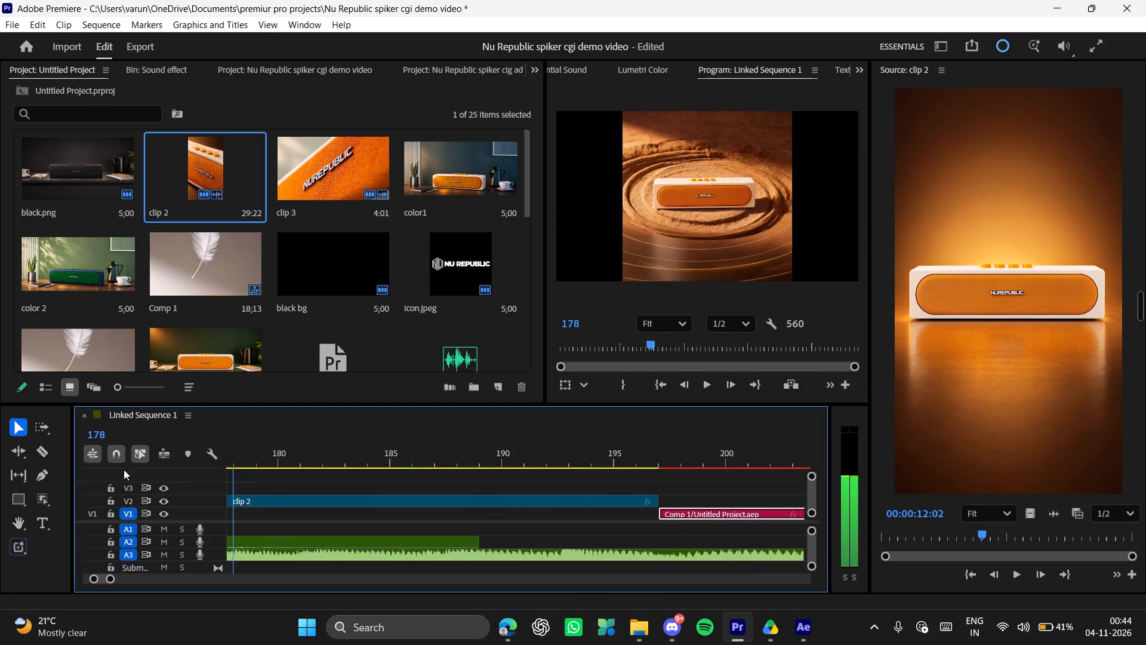
pyautogui.moveTo(124, 469); pyautogui.dragTo(233, 475)
pyautogui.press('space')
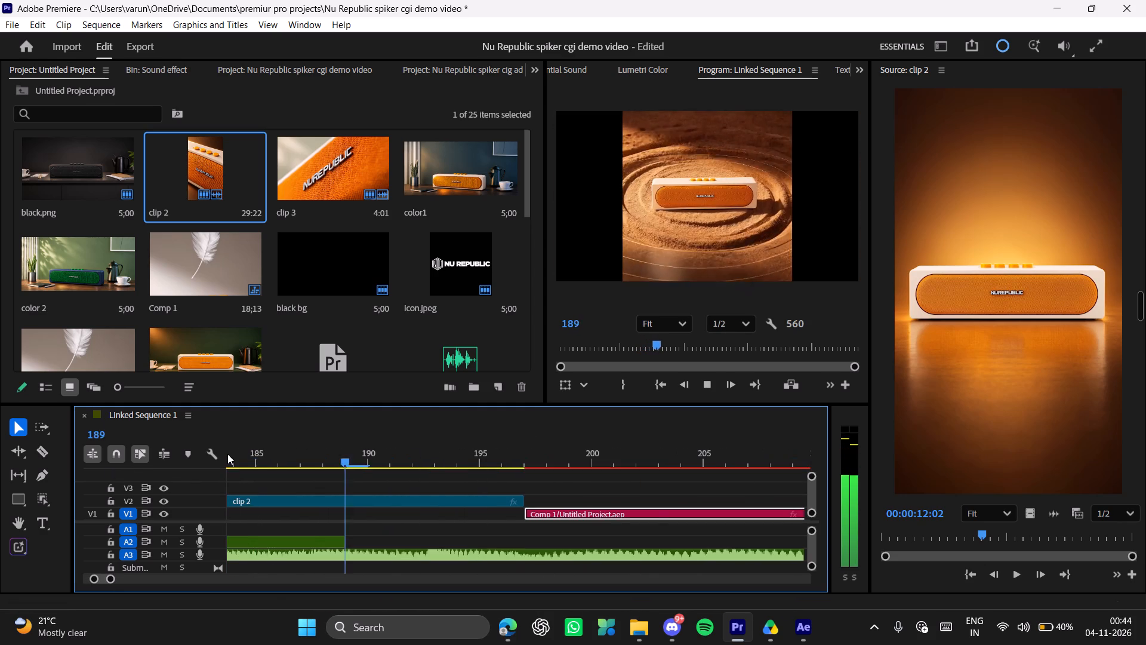
pyautogui.press('space')
pyautogui.moveTo(291, 458); pyautogui.dragTo(45, 469)
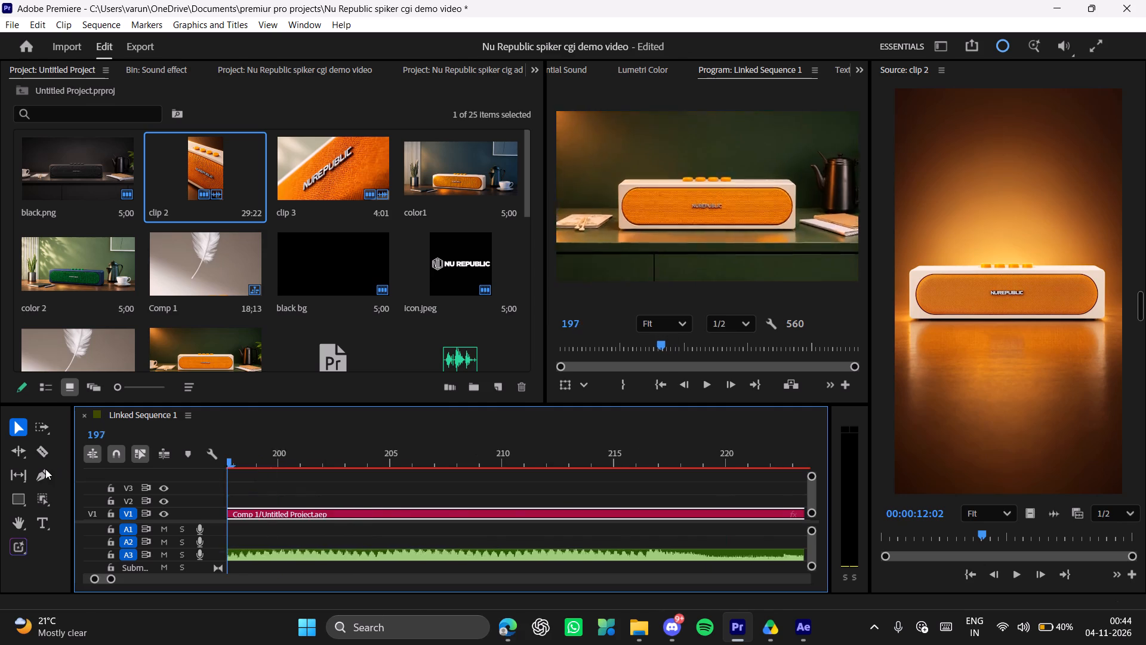
pyautogui.moveTo(45, 469); pyautogui.dragTo(223, 484)
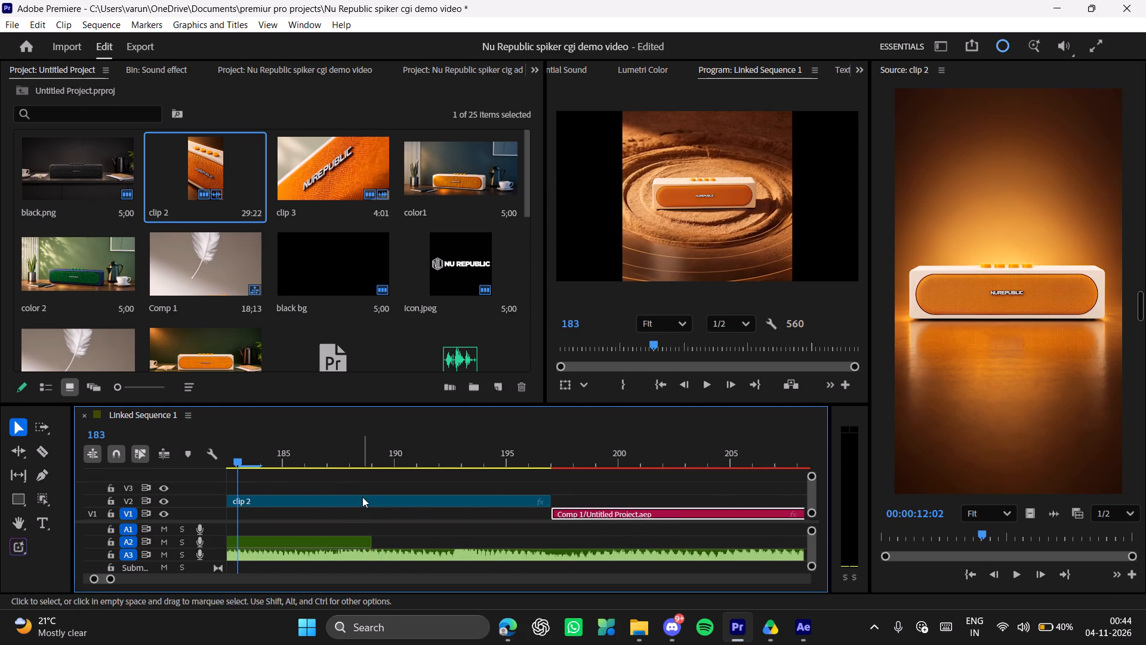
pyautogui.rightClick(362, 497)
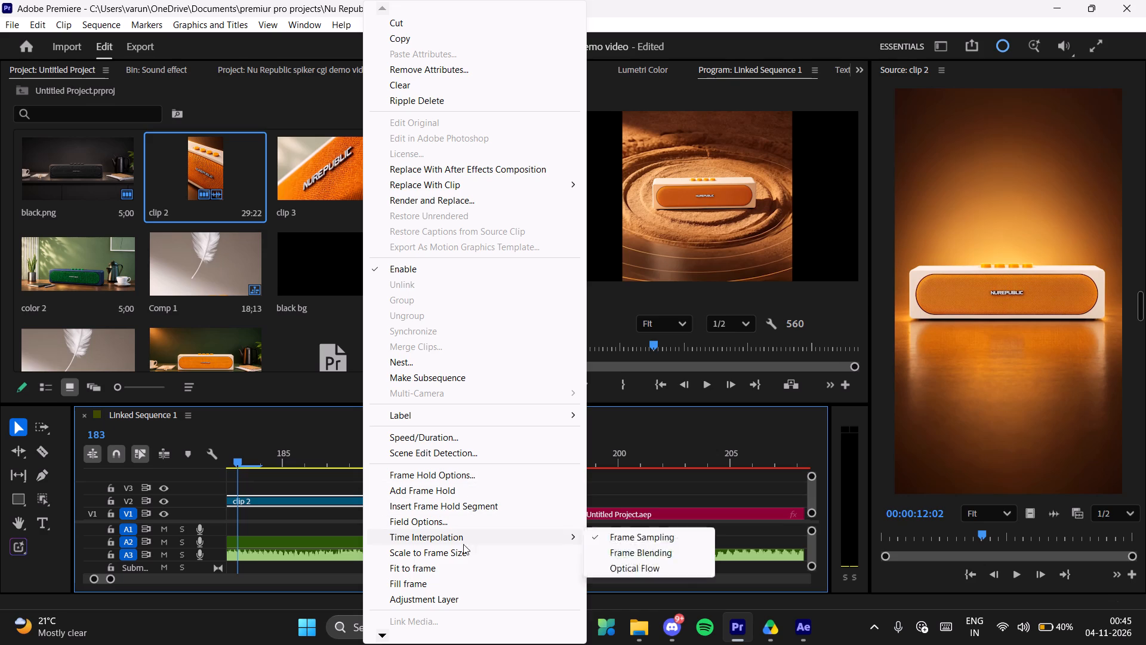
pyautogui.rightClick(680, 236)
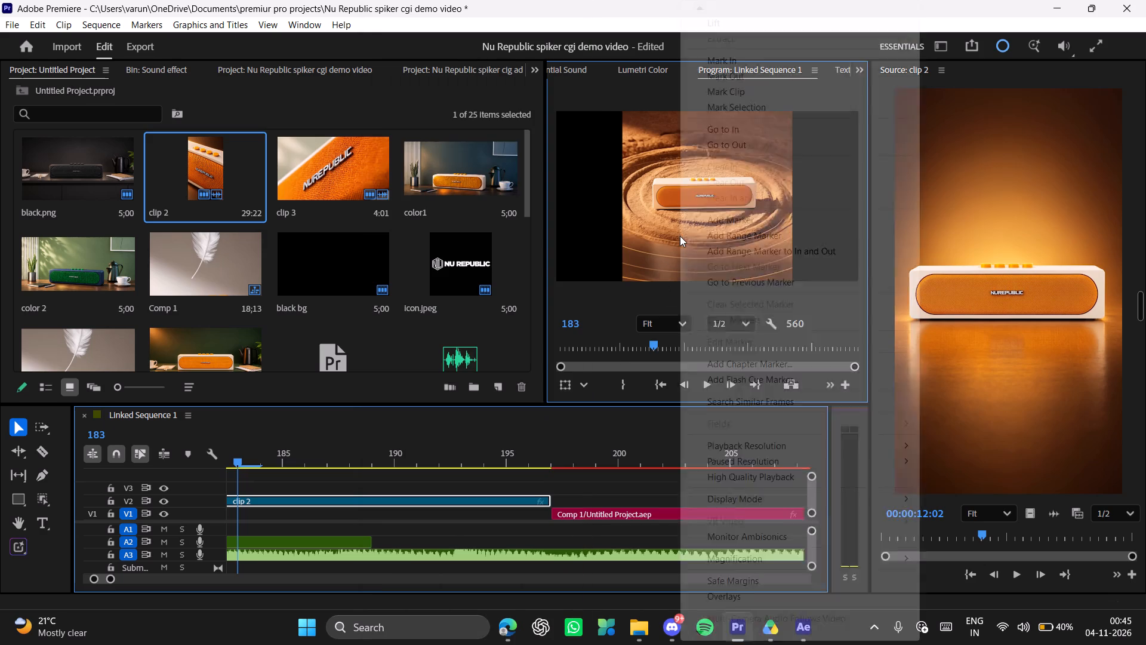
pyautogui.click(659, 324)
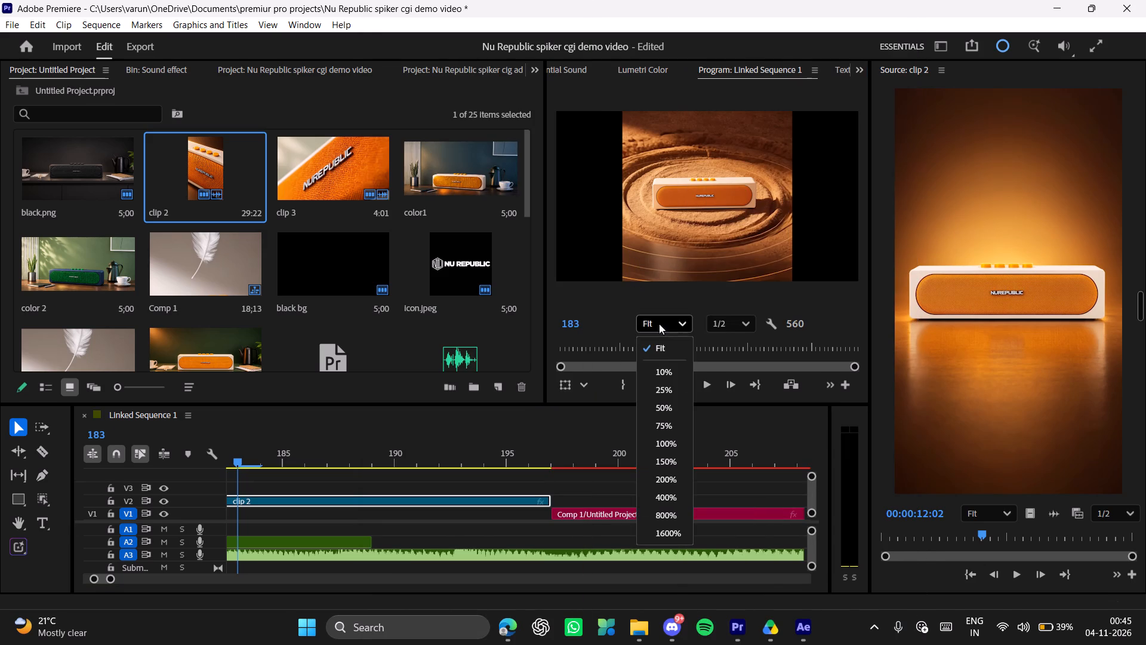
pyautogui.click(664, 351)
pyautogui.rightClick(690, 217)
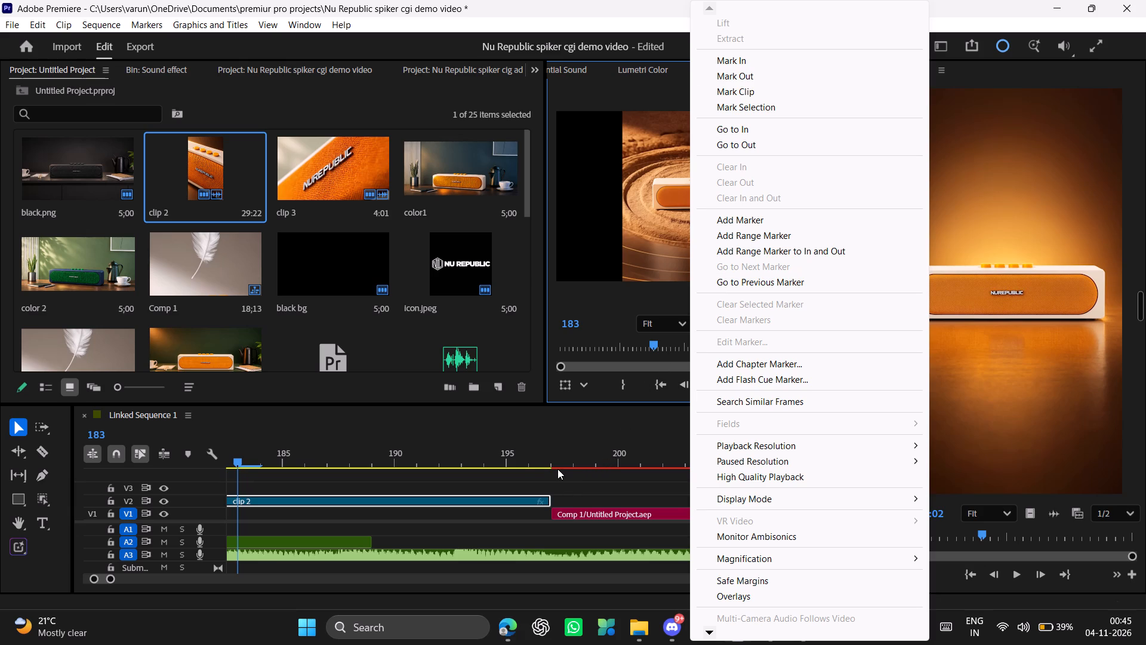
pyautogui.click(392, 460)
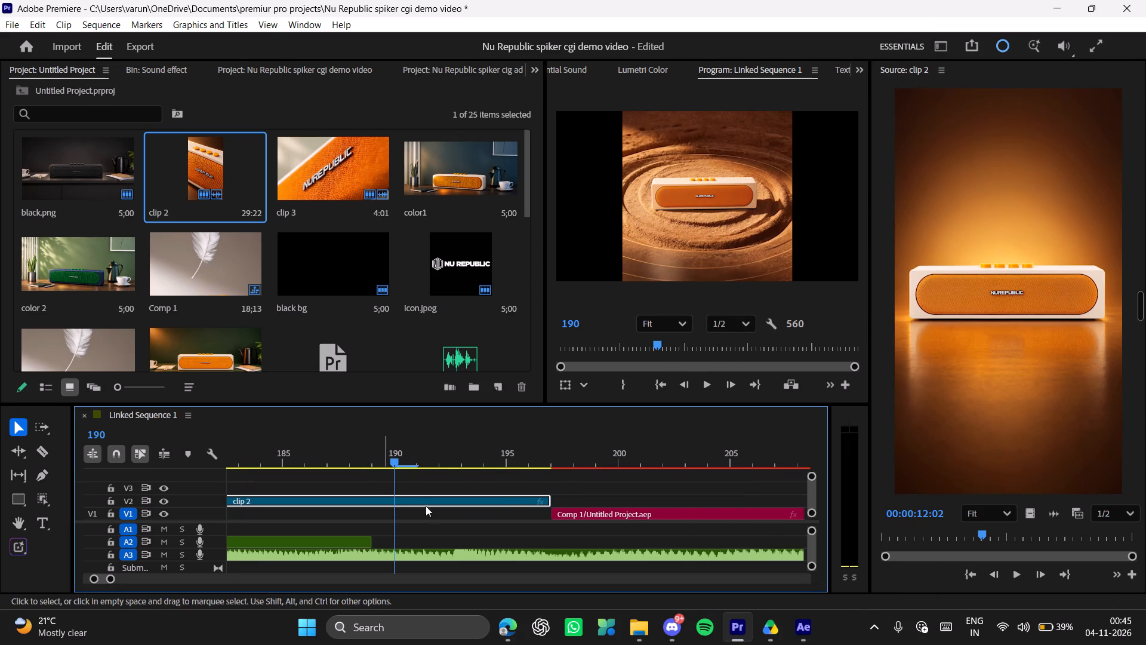
# Close the Source monitor panel.
pyautogui.click(939, 69)
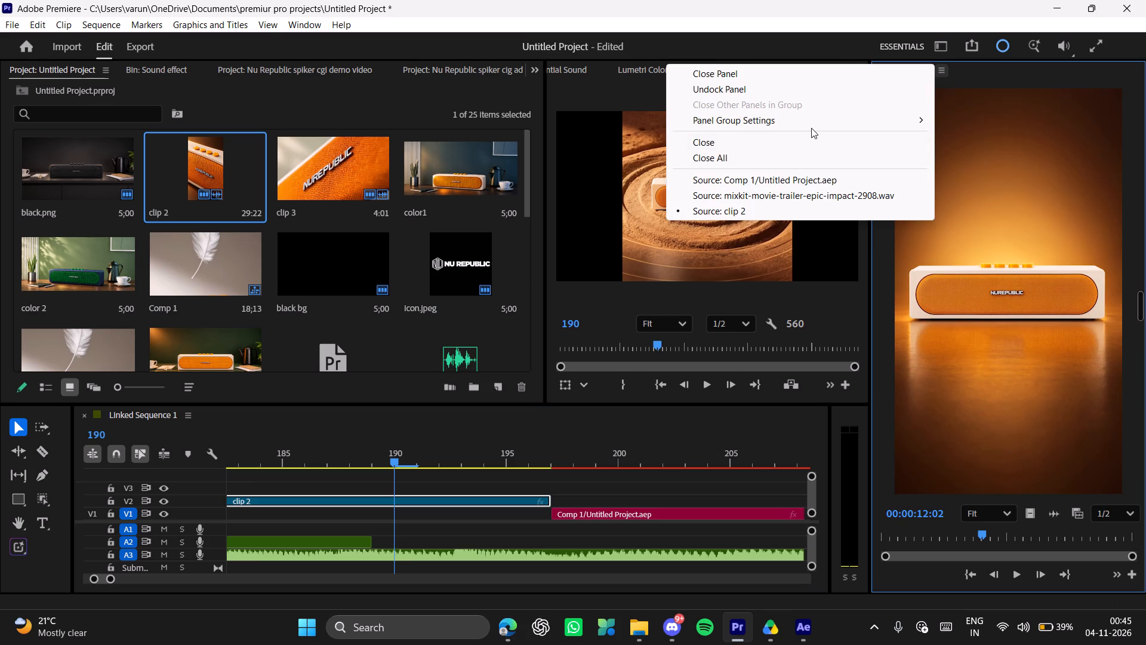
pyautogui.click(842, 75)
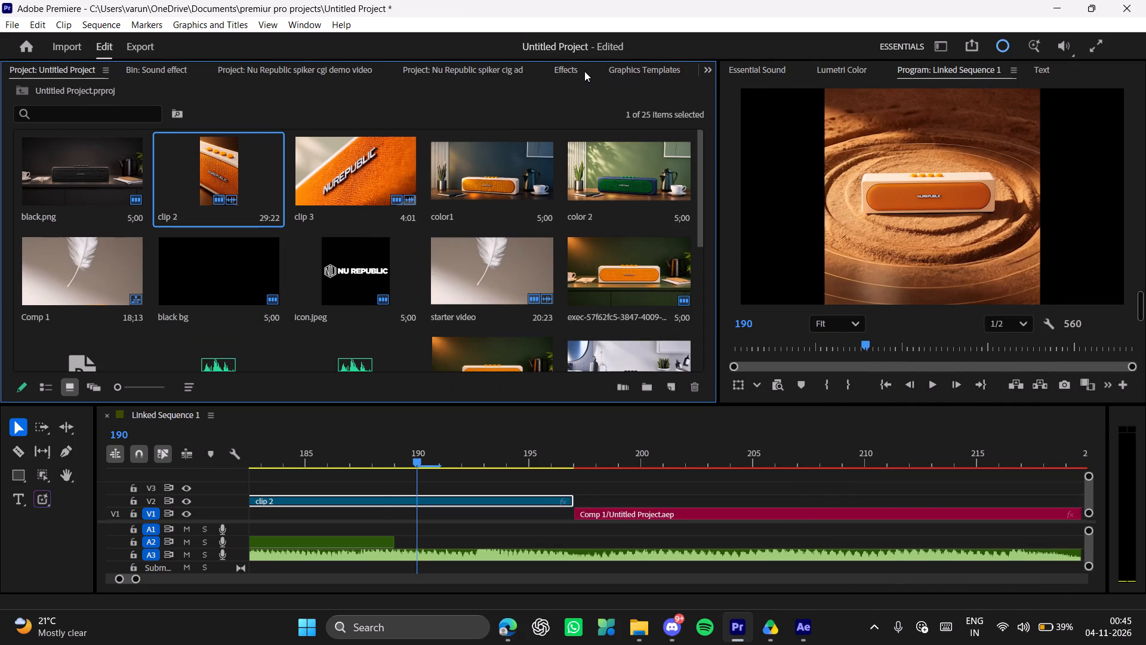
# Bring up Effect Controls and show the motion settings of clip 2 within Comp 1.
pyautogui.click(564, 68)
pyautogui.click(617, 68)
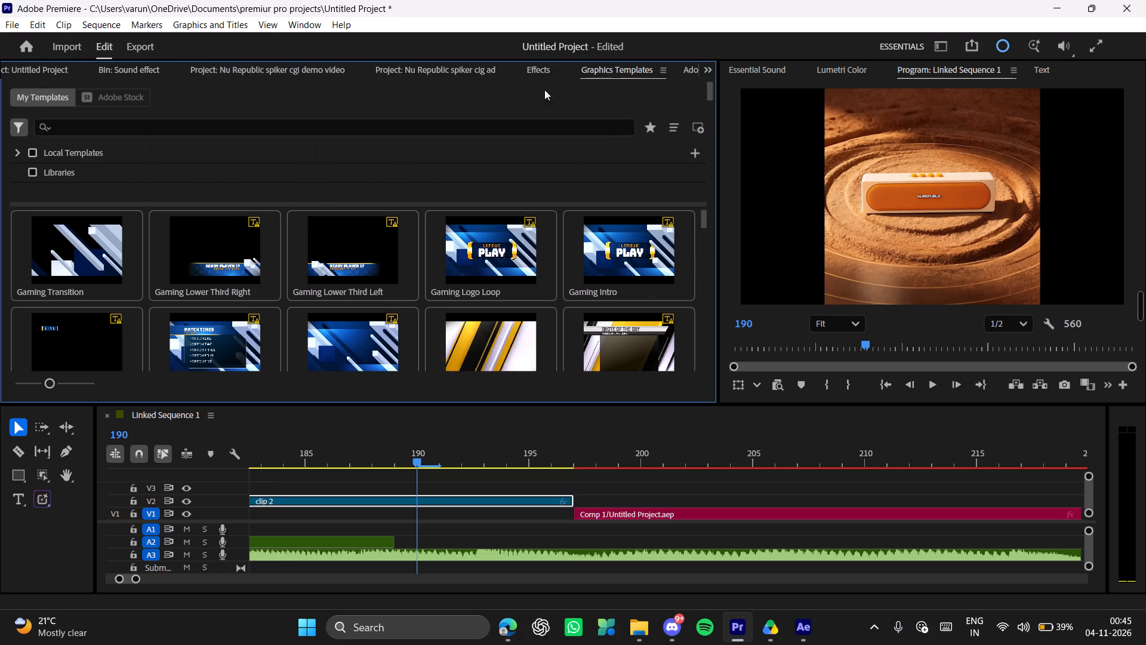
pyautogui.scroll(-5, 435, 260)
pyautogui.scroll(5, 433, 260)
pyautogui.scroll(-5, 581, 62)
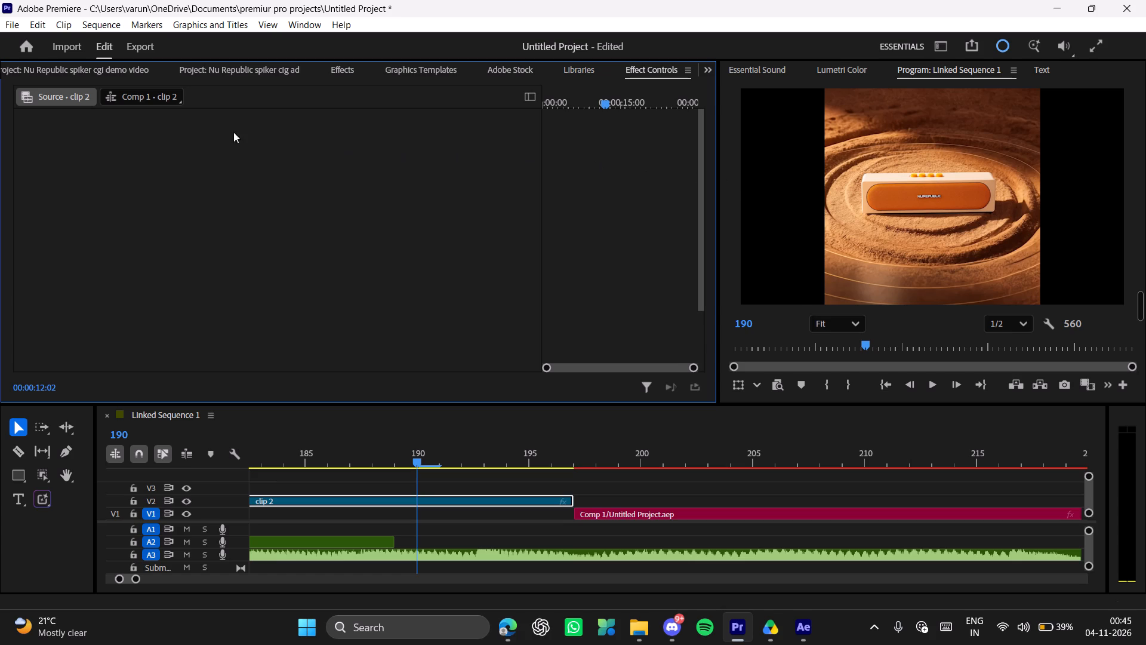
pyautogui.click(142, 99)
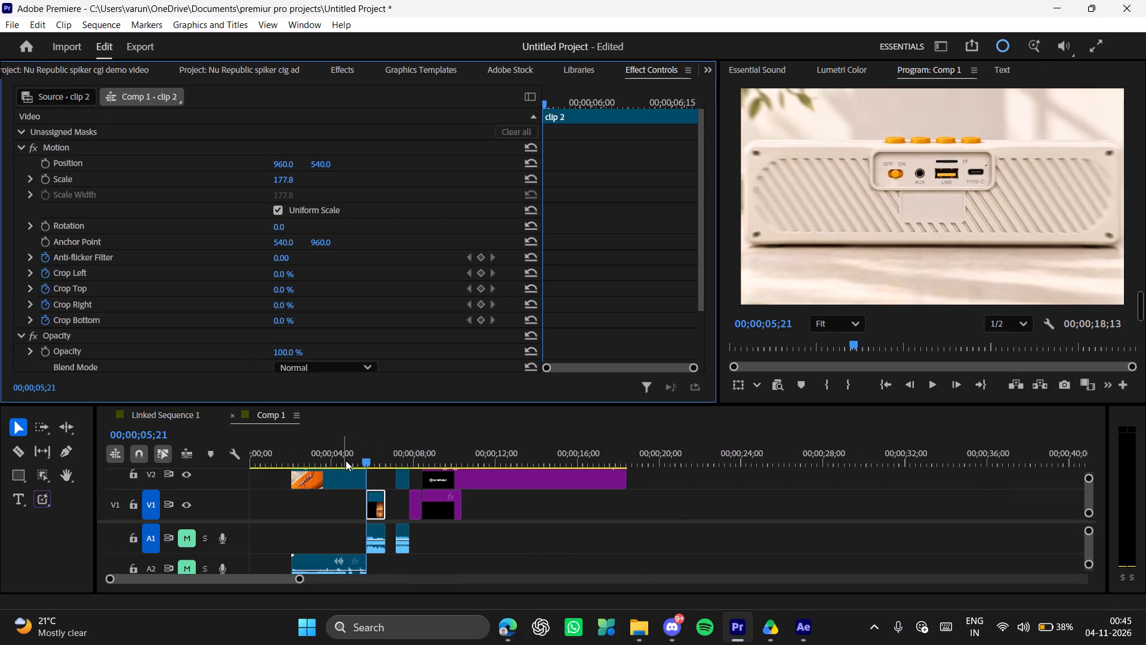
# Scrub and play through the Comp 1 sequence to examine its shots.
pyautogui.moveTo(349, 457); pyautogui.dragTo(196, 459)
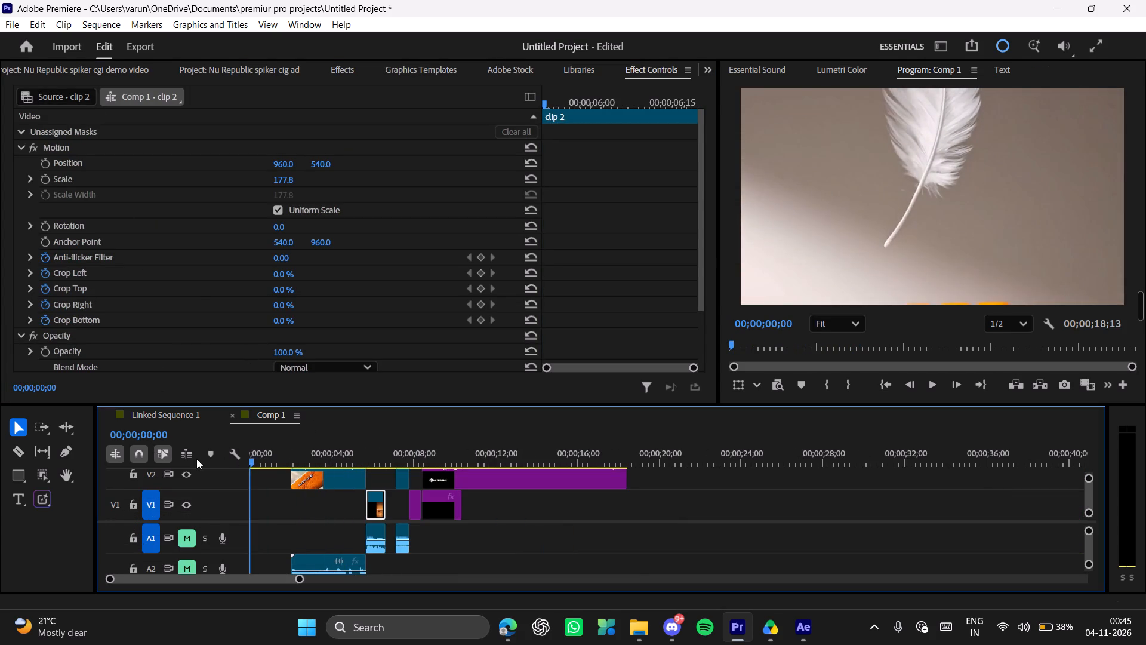
pyautogui.moveTo(196, 459); pyautogui.dragTo(381, 466)
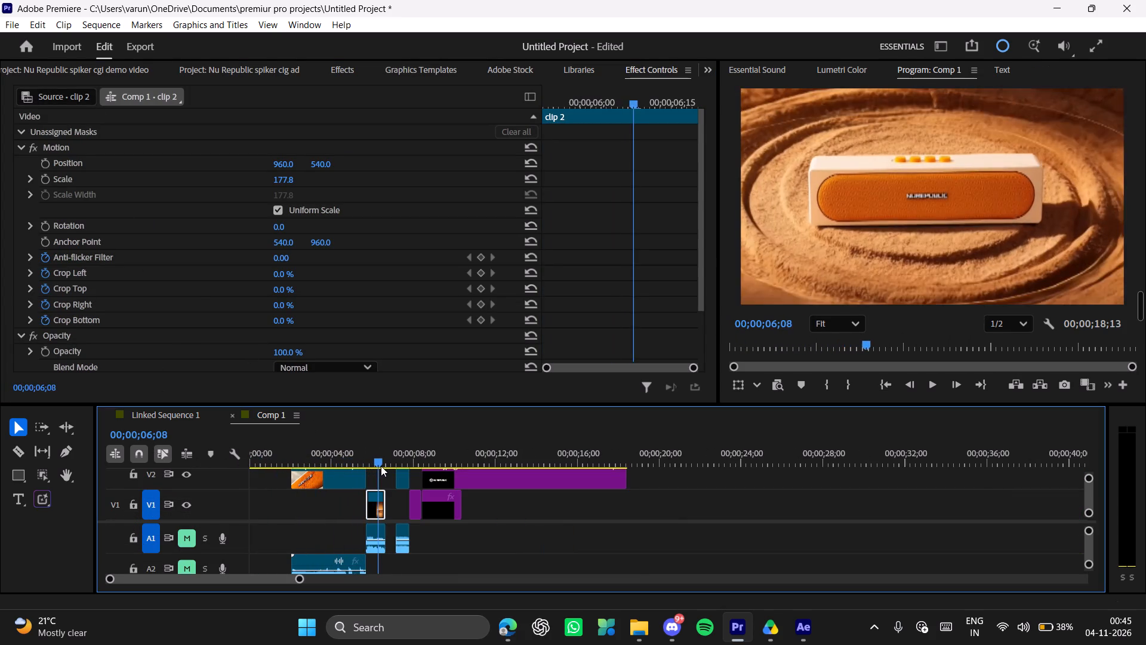
pyautogui.moveTo(381, 466); pyautogui.dragTo(439, 467)
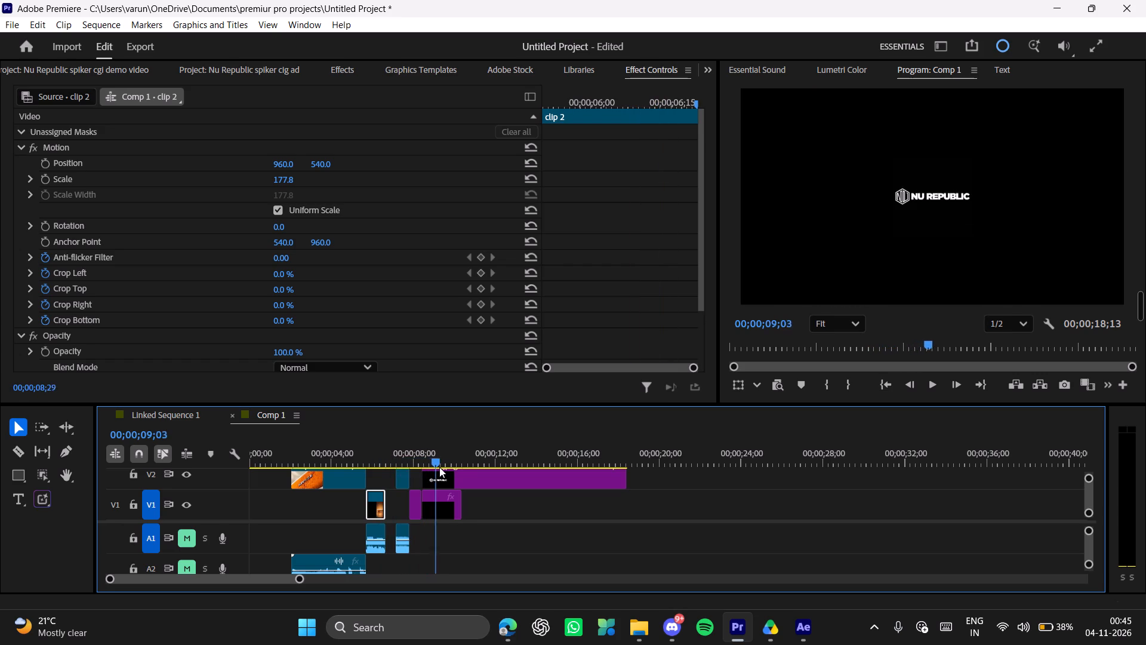
pyautogui.moveTo(439, 467); pyautogui.dragTo(559, 464)
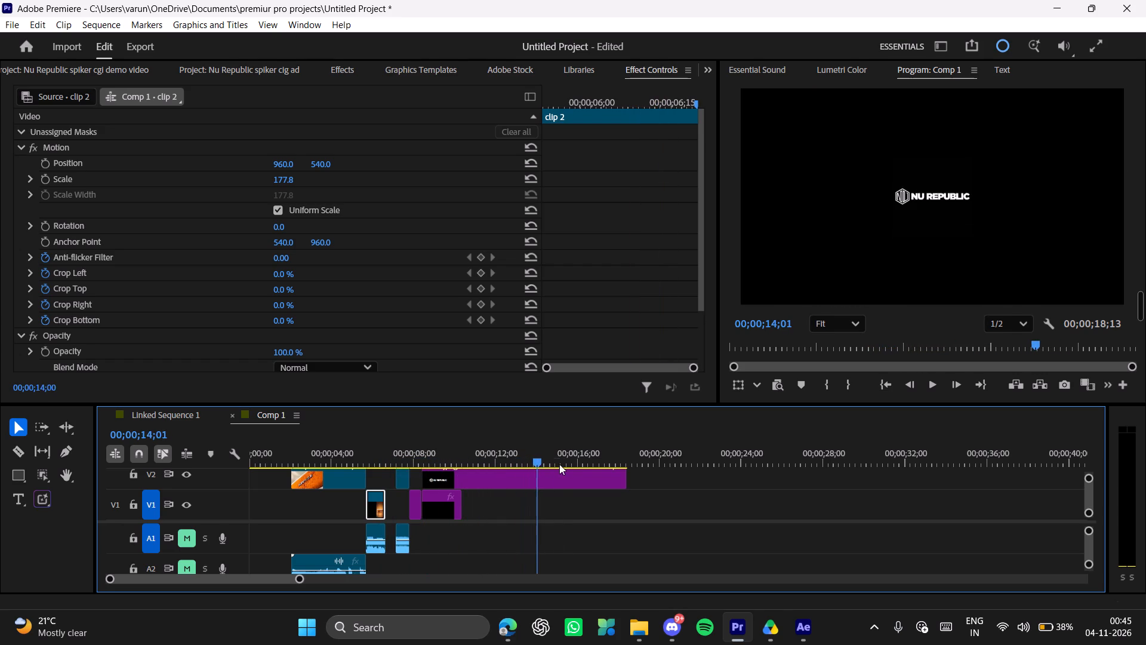
pyautogui.moveTo(559, 464); pyautogui.dragTo(528, 457)
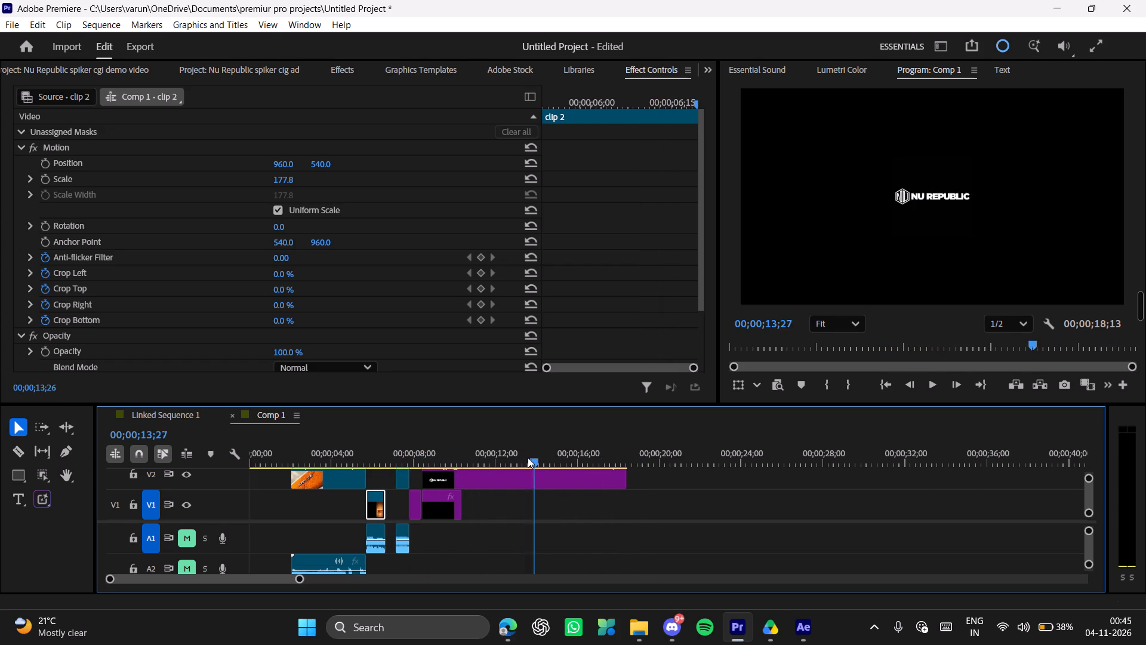
pyautogui.moveTo(528, 457); pyautogui.dragTo(249, 454)
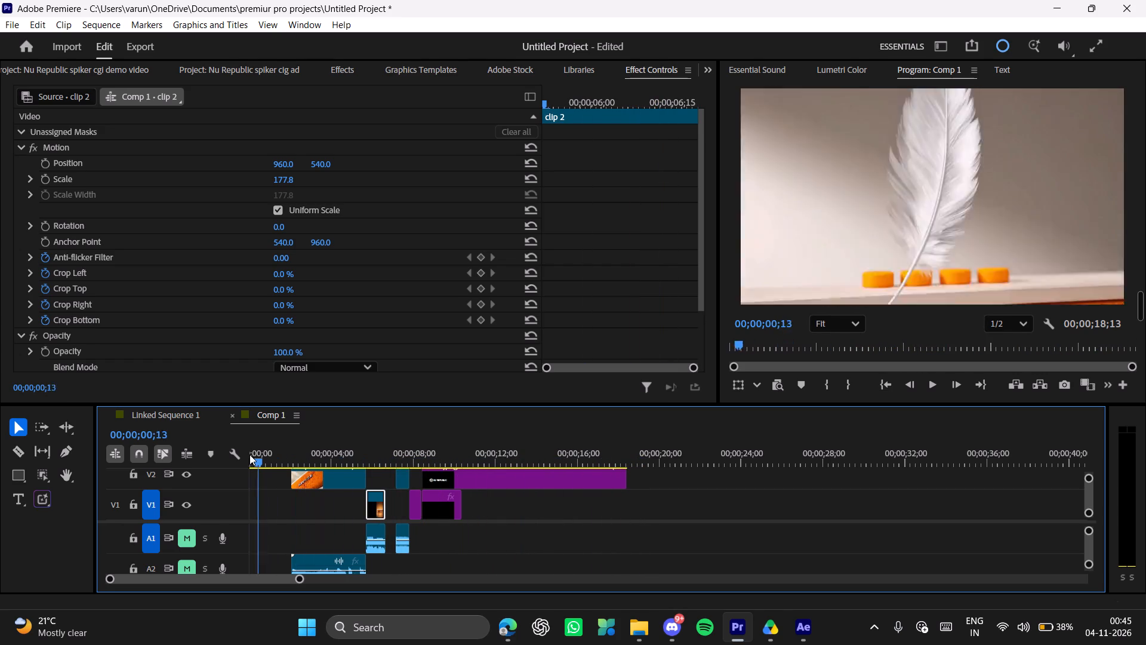
pyautogui.moveTo(249, 454); pyautogui.dragTo(218, 452)
pyautogui.scroll(5, 284, 512)
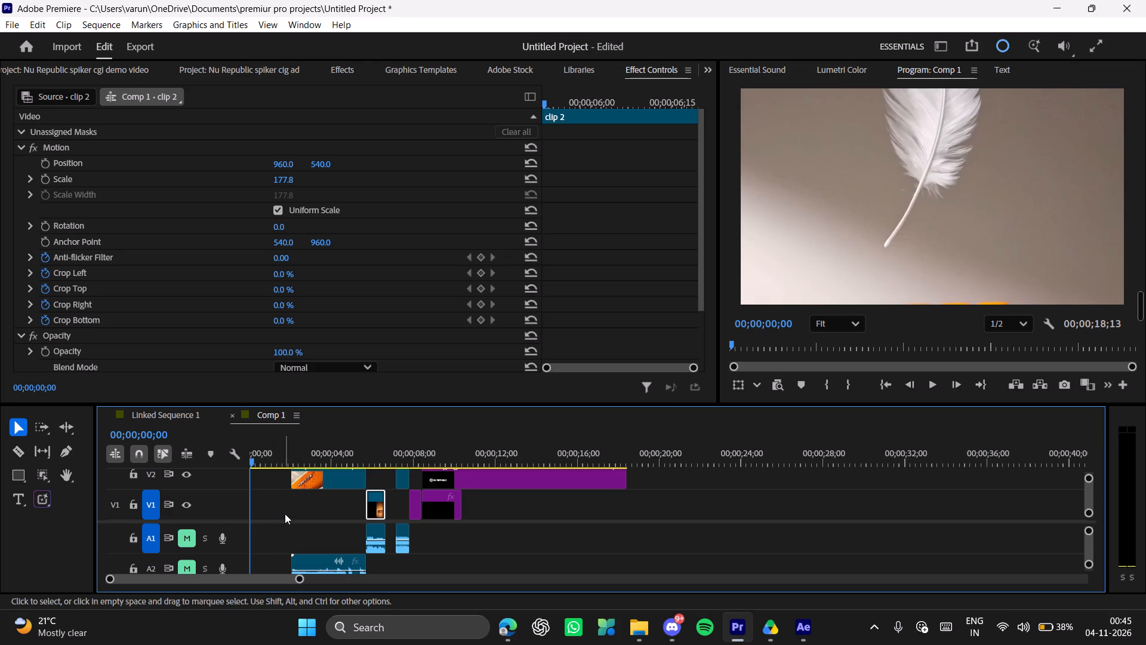
pyautogui.press('space')
pyautogui.press('space')
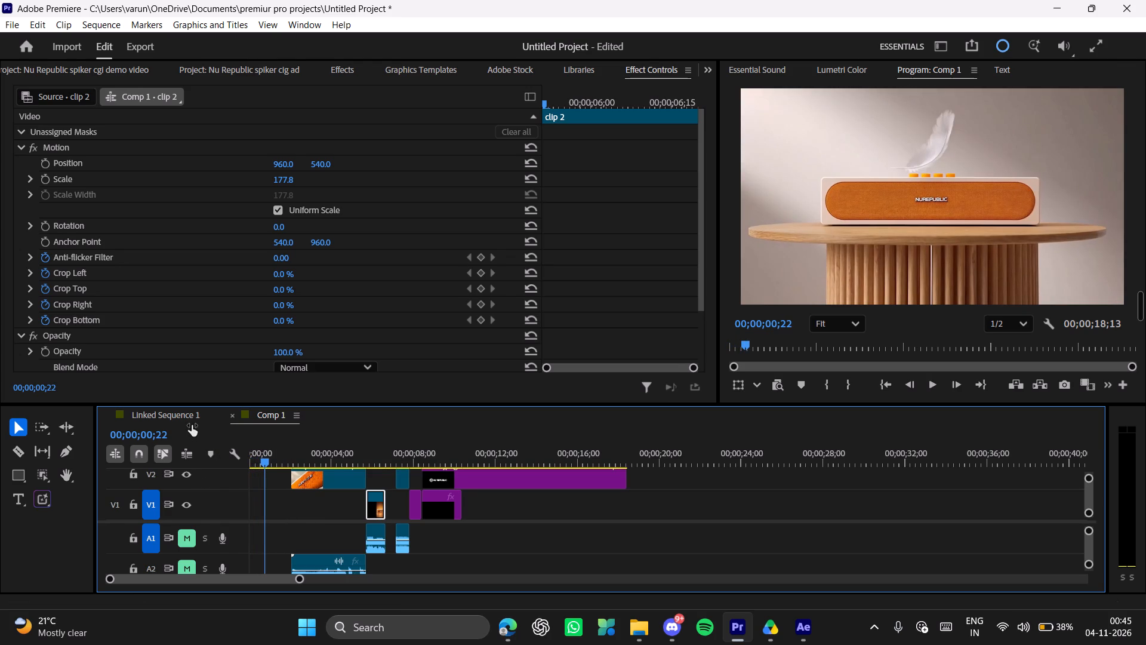
# Close the Linked Sequence 1 timeline, leaving only Comp 1 open.
pyautogui.click(106, 411)
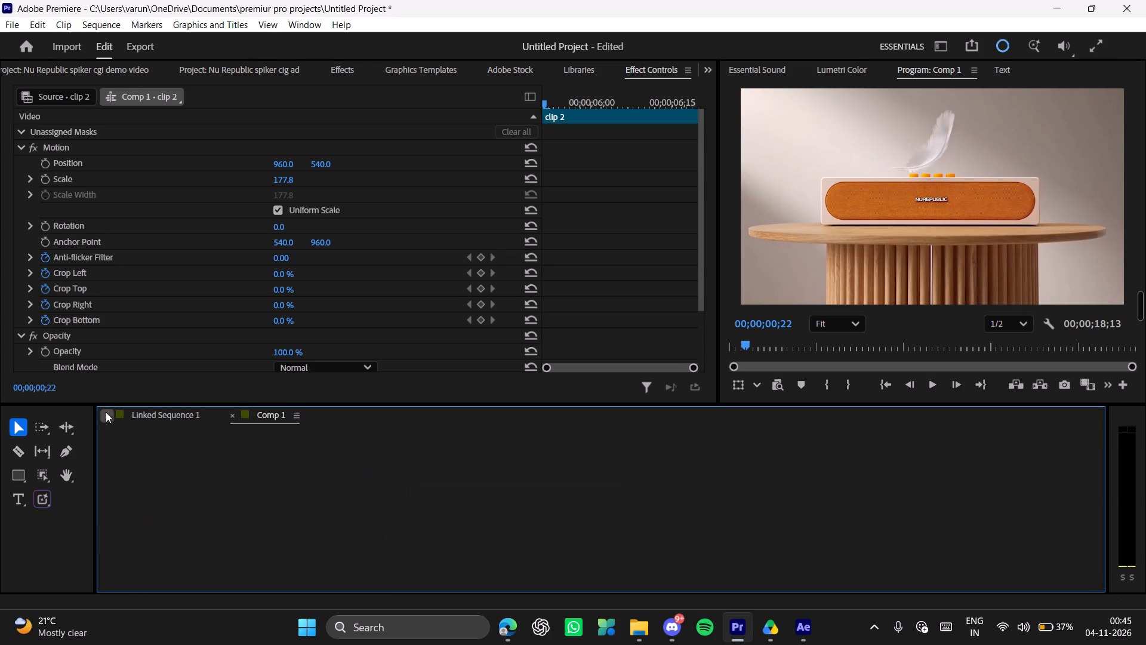
# Trim the end of the Nu Republic logo clip on V2 to match the black background on V1, at 00;00;10;12.
pyautogui.press('space')
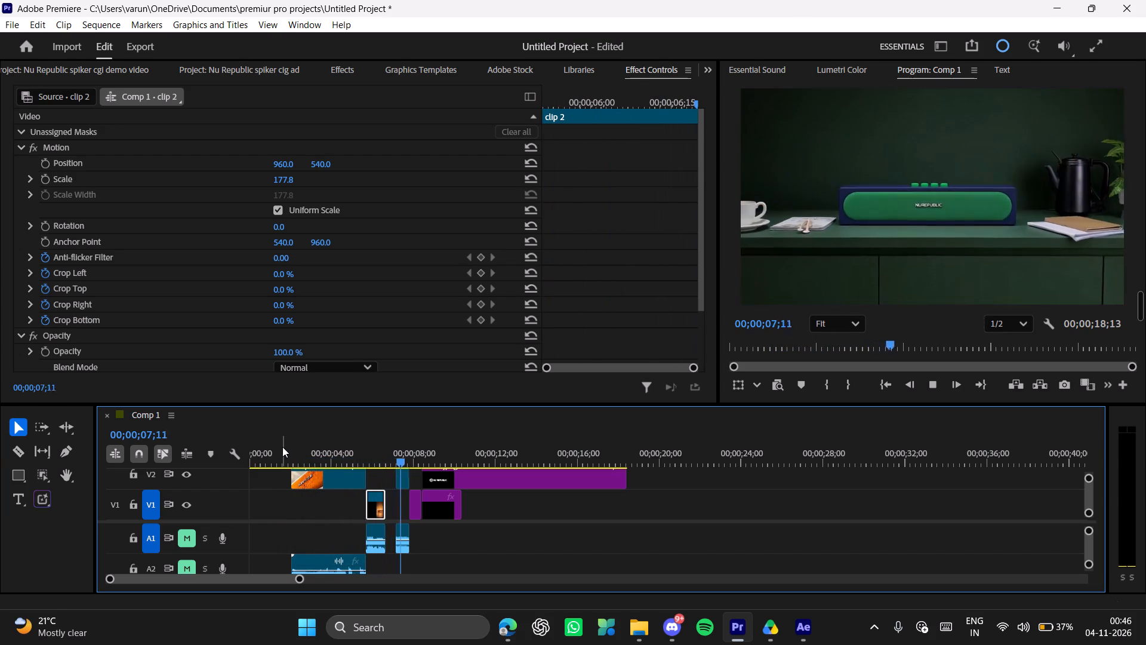
pyautogui.press('space')
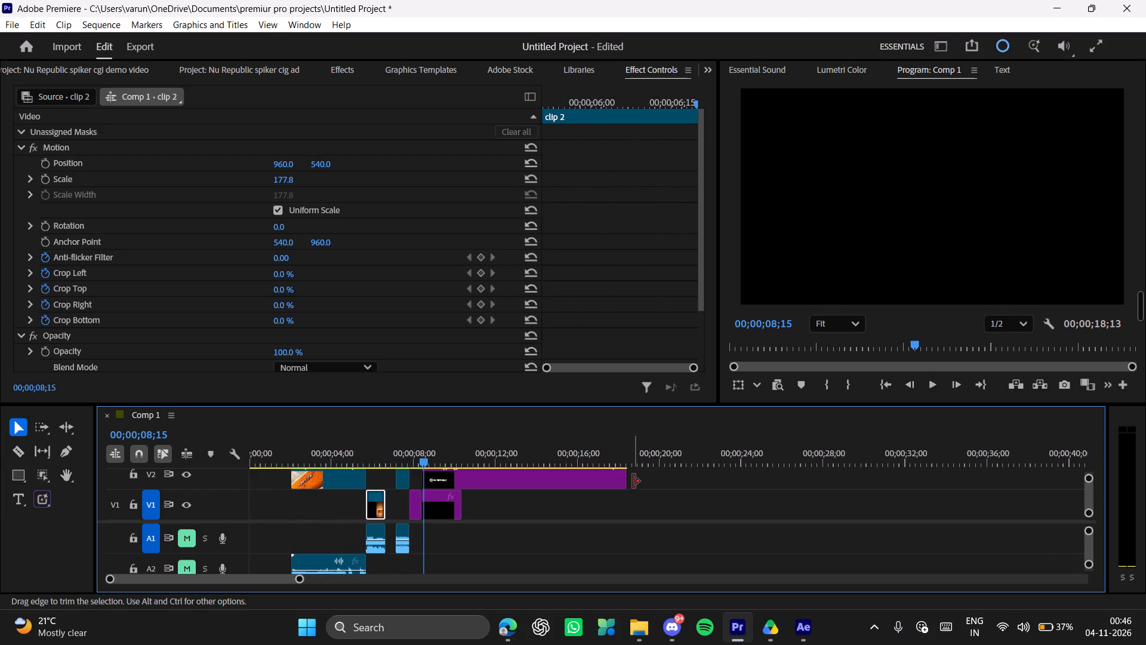
pyautogui.moveTo(629, 481); pyautogui.dragTo(487, 478)
pyautogui.moveTo(436, 457); pyautogui.dragTo(411, 457)
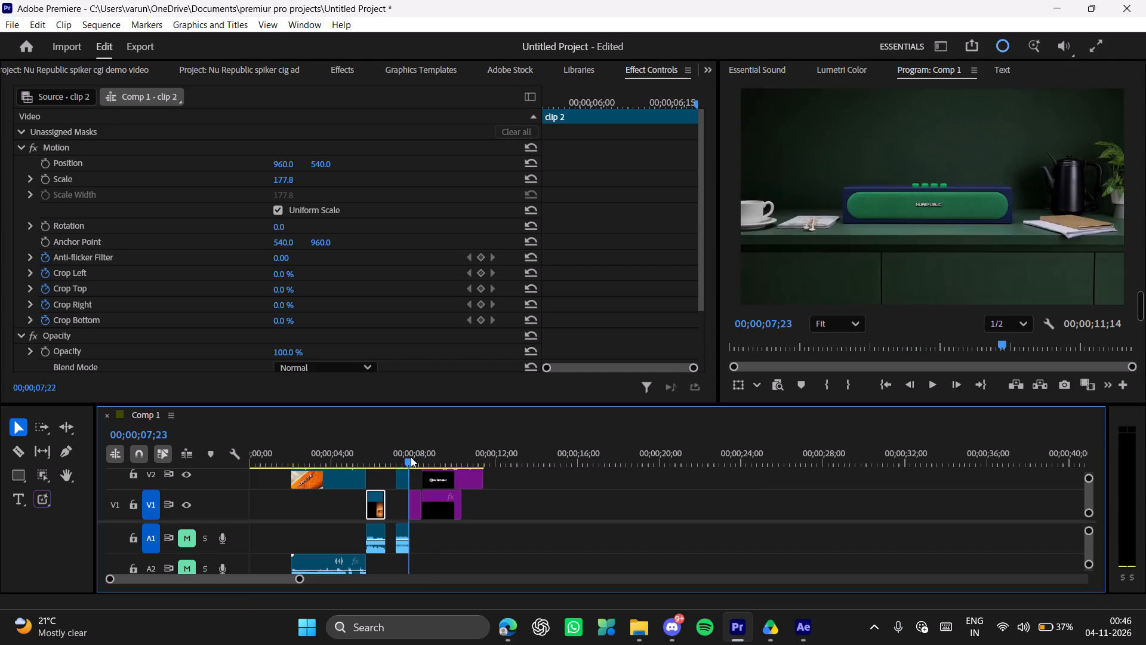
pyautogui.moveTo(411, 457); pyautogui.dragTo(471, 461)
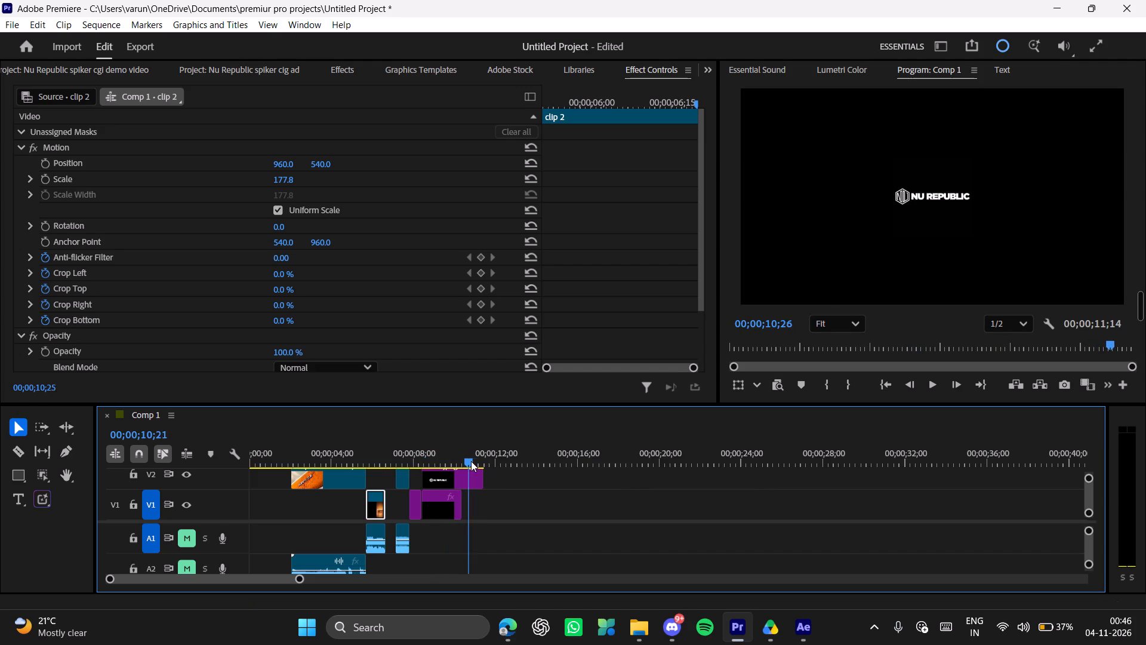
pyautogui.moveTo(471, 461); pyautogui.dragTo(445, 461)
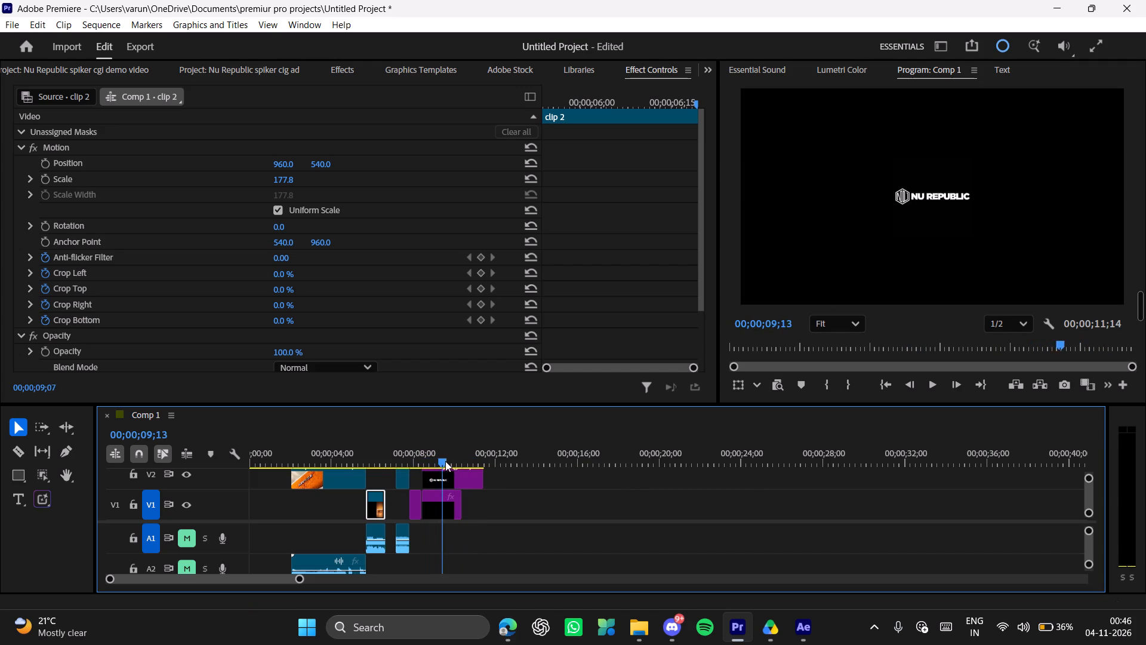
pyautogui.moveTo(445, 461); pyautogui.dragTo(454, 461)
pyautogui.moveTo(485, 472); pyautogui.dragTo(467, 473)
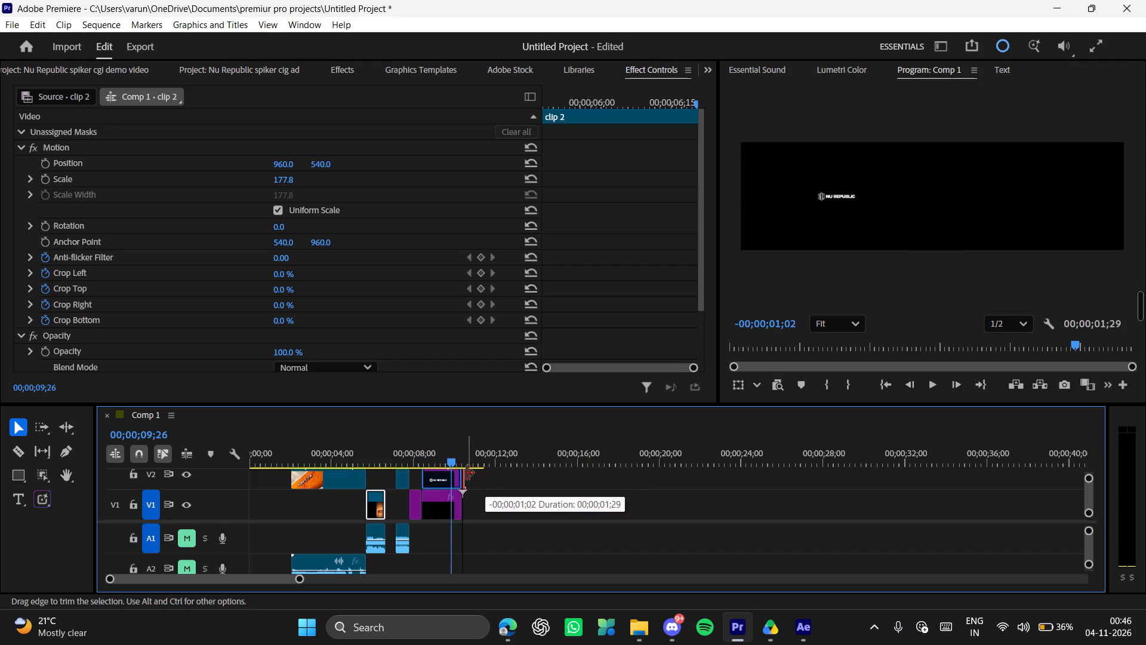
pyautogui.moveTo(467, 473); pyautogui.dragTo(466, 474)
# Scrub to the end of the trimmed Comp 1 sequence and play its opening shots from the start.
pyautogui.moveTo(439, 462); pyautogui.dragTo(482, 460)
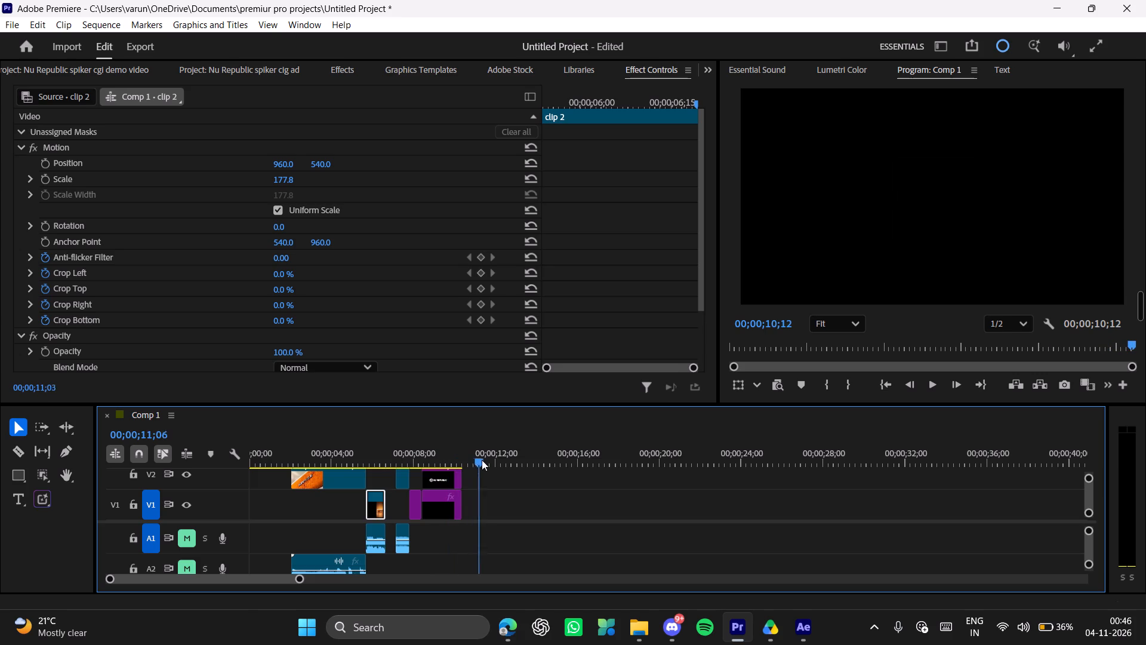
pyautogui.moveTo(482, 460); pyautogui.dragTo(335, 457)
pyautogui.moveTo(360, 455); pyautogui.dragTo(137, 453)
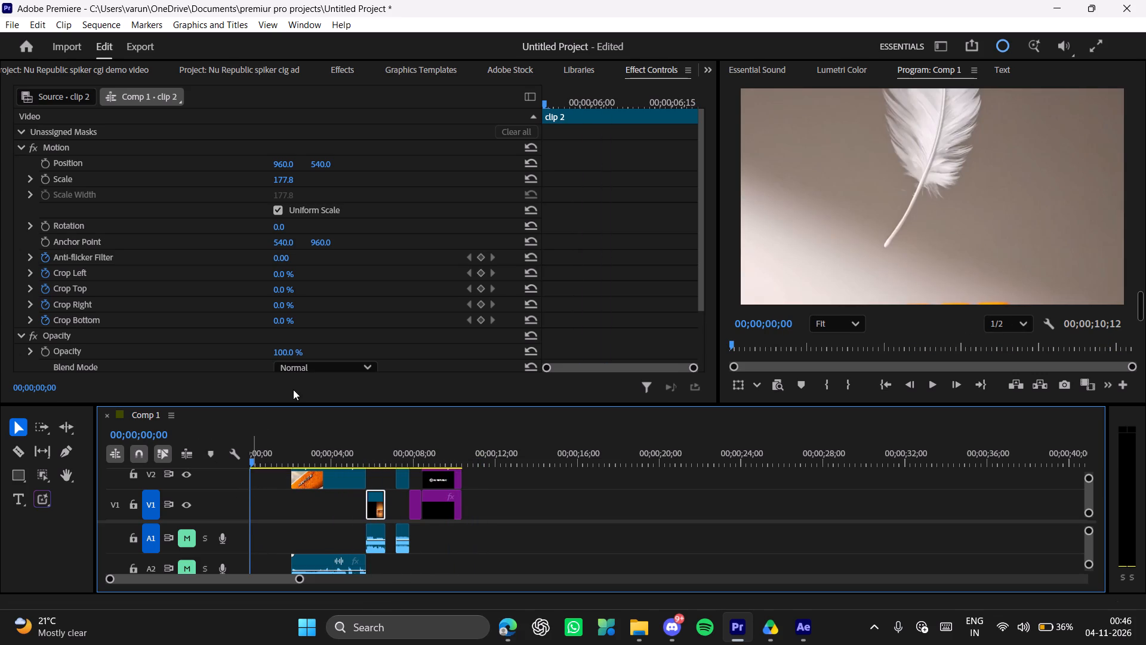
pyautogui.press('space')
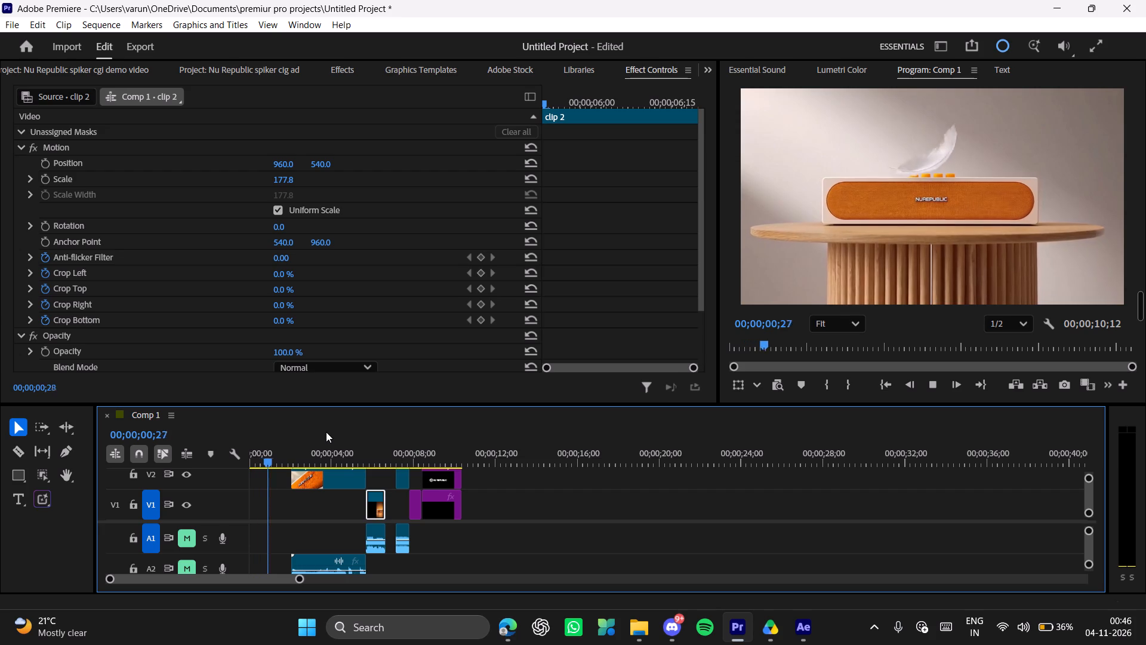
pyautogui.press('space')
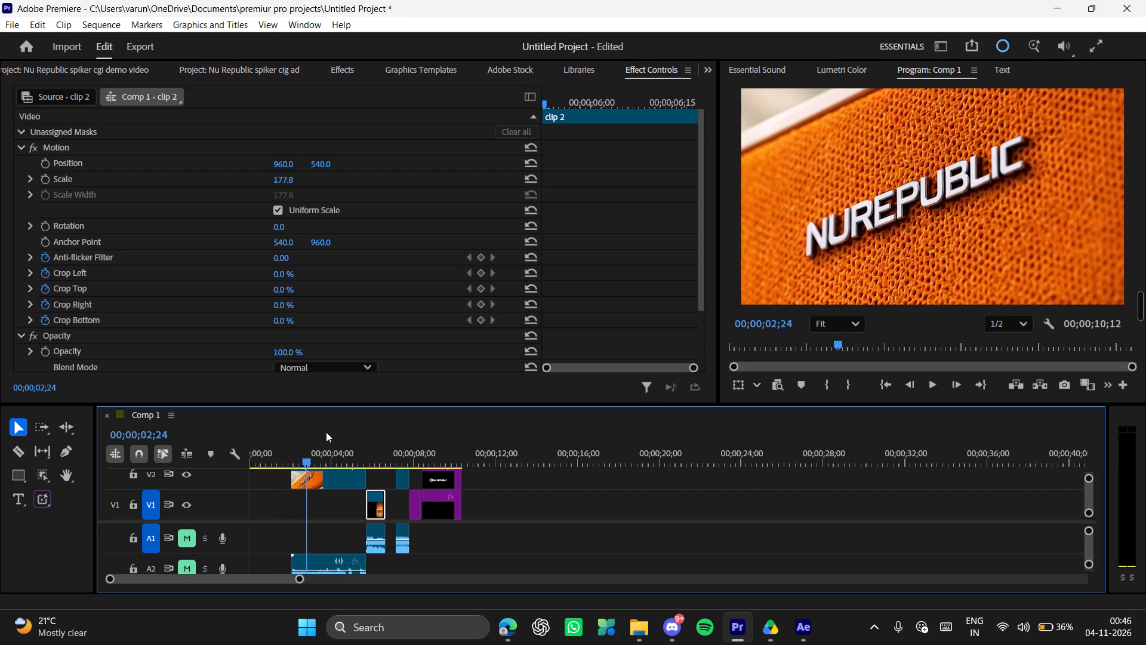
pyautogui.scroll(-2, 363, 481)
pyautogui.scroll(6, 366, 494)
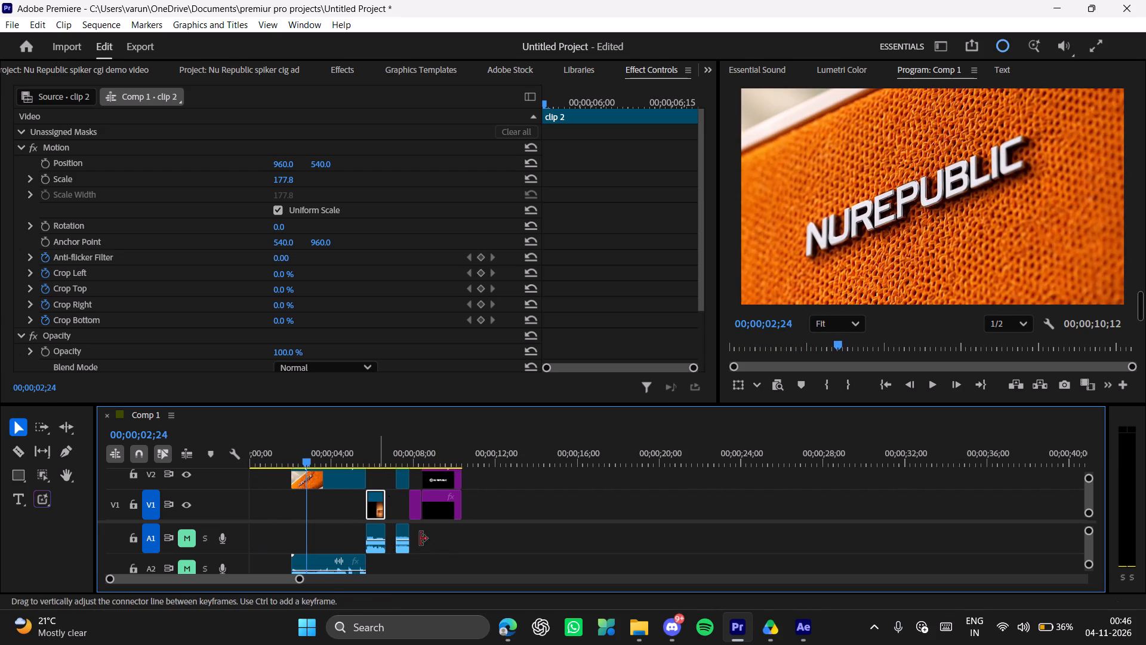
# Delete all the audio clips from Comp 1's audio tracks.
pyautogui.moveTo(451, 536); pyautogui.dragTo(292, 576)
pyautogui.scroll(2, 338, 569)
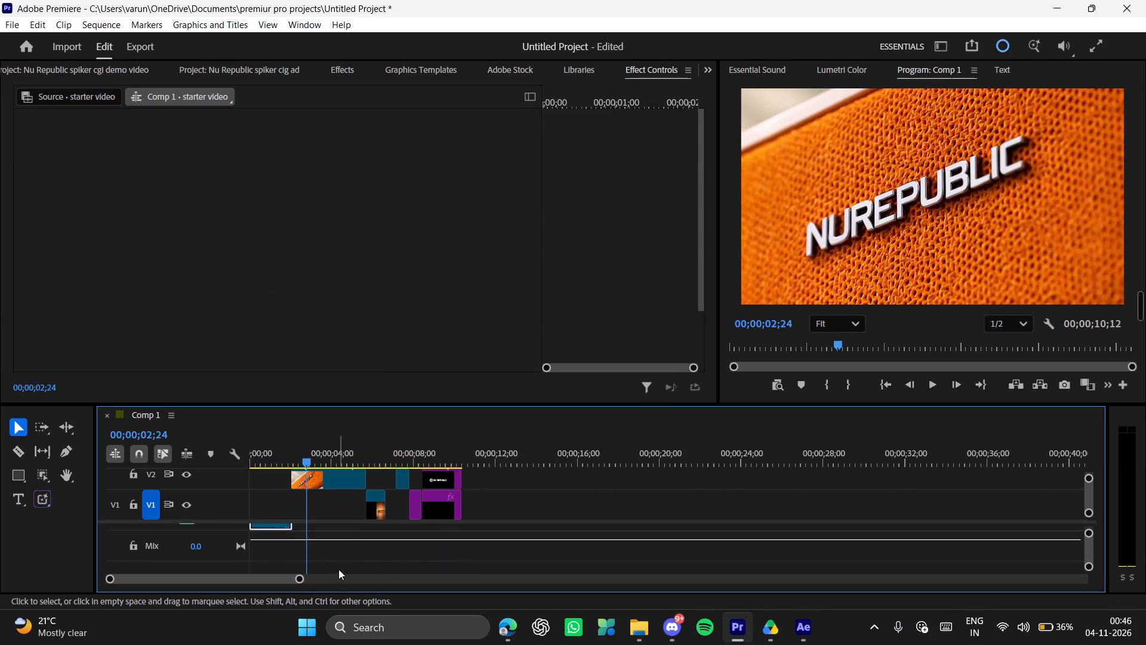
pyautogui.scroll(6, 338, 569)
pyautogui.scroll(5, 405, 527)
pyautogui.moveTo(1092, 548); pyautogui.dragTo(1091, 517)
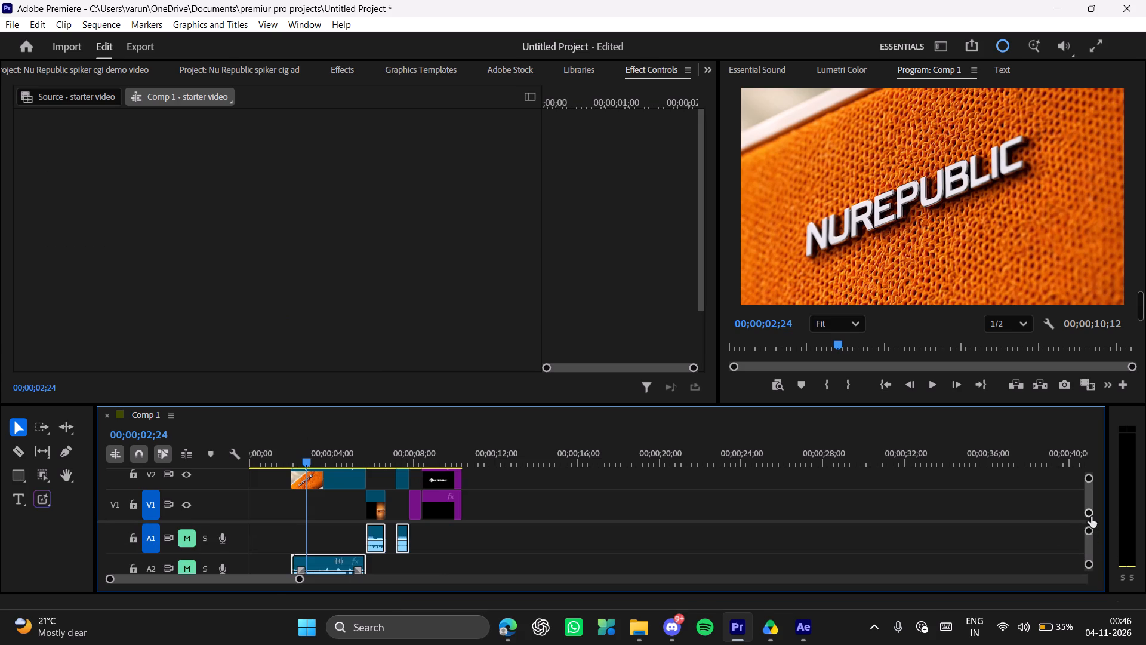
pyautogui.press('Delete')
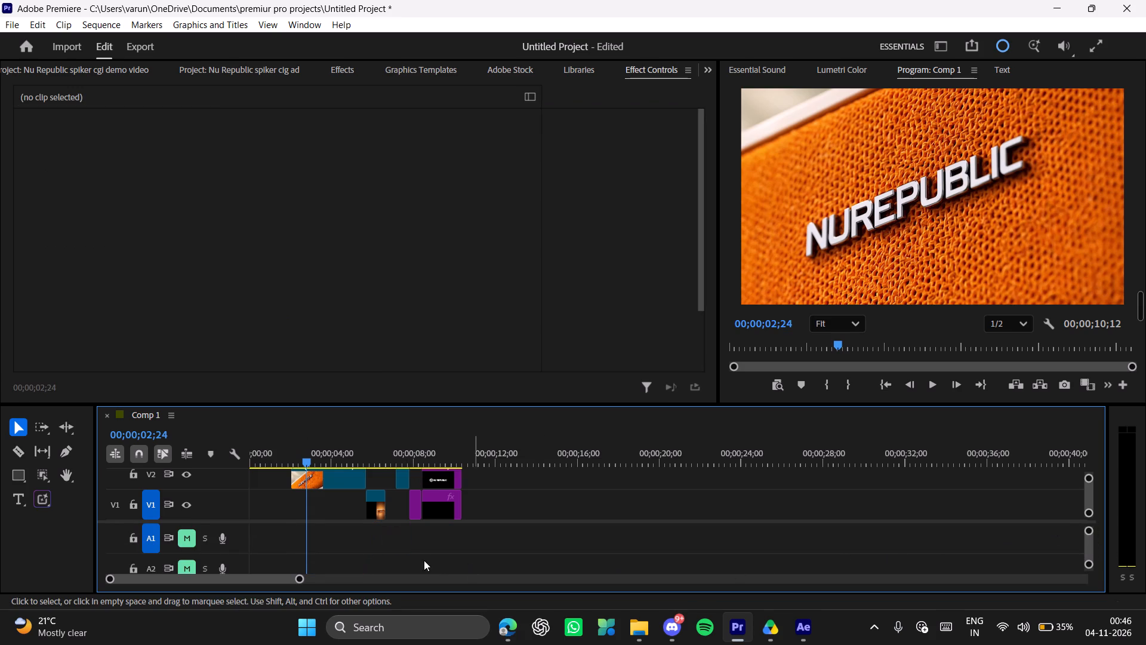
# Unmute audio tracks A1, A2 and A3, and target track A2.
pyautogui.click(182, 536)
pyautogui.click(187, 569)
pyautogui.scroll(-1, 210, 543)
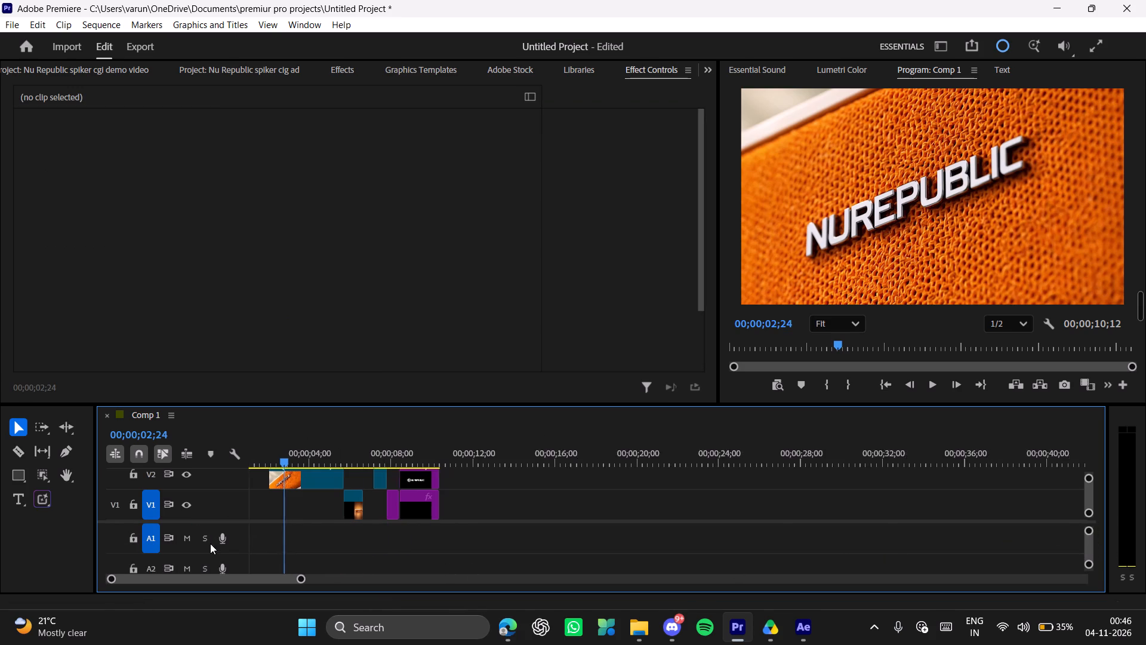
pyautogui.scroll(-2, 210, 543)
pyautogui.scroll(3, 210, 543)
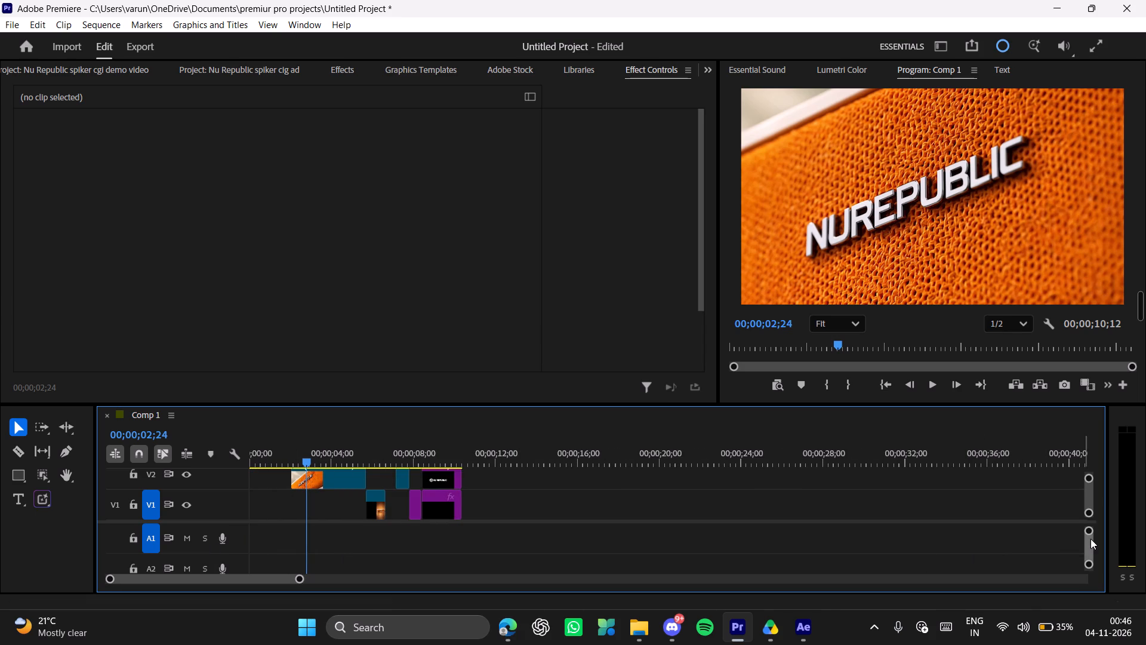
pyautogui.moveTo(1090, 539); pyautogui.dragTo(1090, 552)
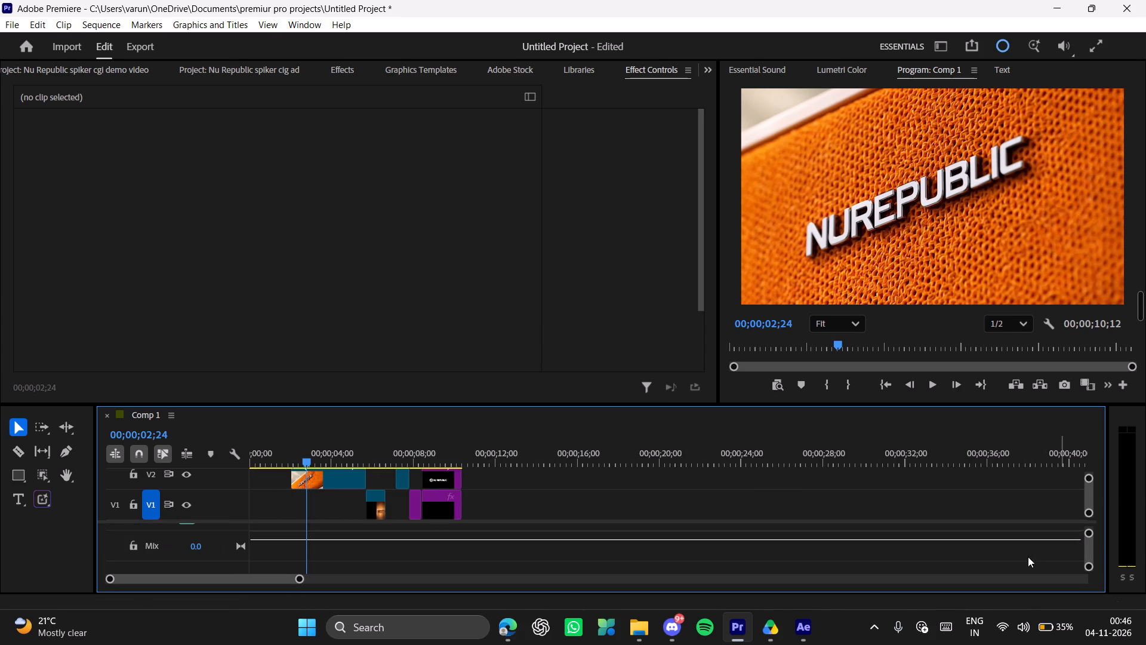
pyautogui.scroll(2, 696, 588)
pyautogui.keyDown('alt'); pyautogui.scroll(1, 648, 557); pyautogui.keyUp('alt')
pyautogui.keyDown('alt'); pyautogui.scroll(-1, 648, 557); pyautogui.keyUp('alt')
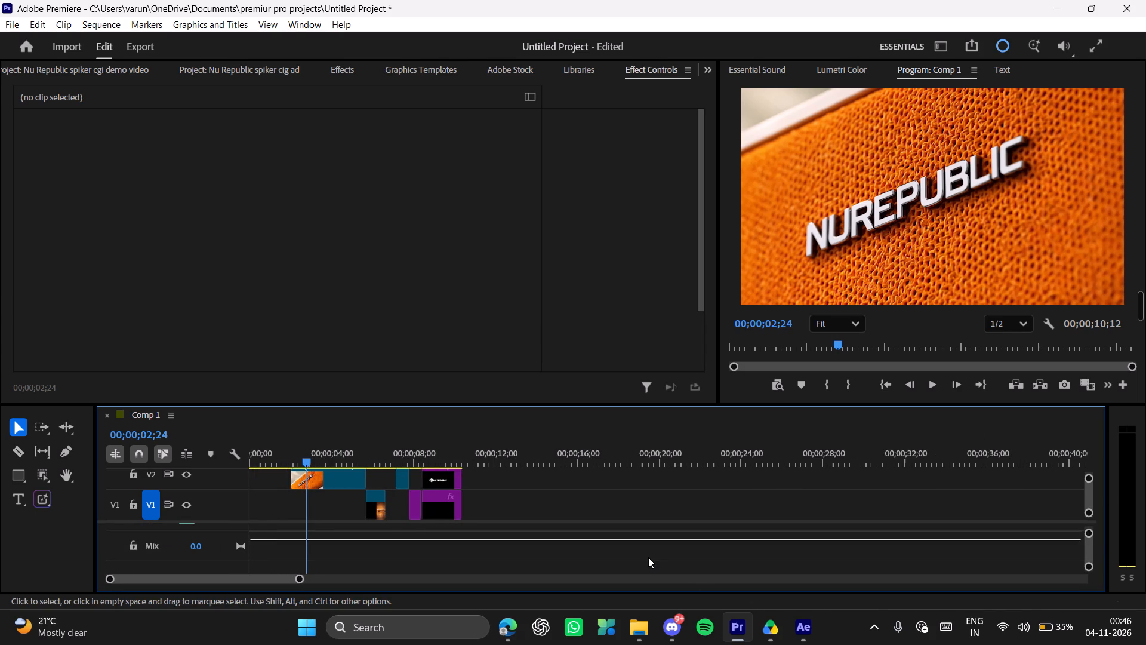
pyautogui.keyDown('ctrl'); pyautogui.scroll(1, 648, 557); pyautogui.keyUp('ctrl')
pyautogui.keyDown('ctrl'); pyautogui.scroll(2, 512, 552); pyautogui.keyUp('ctrl')
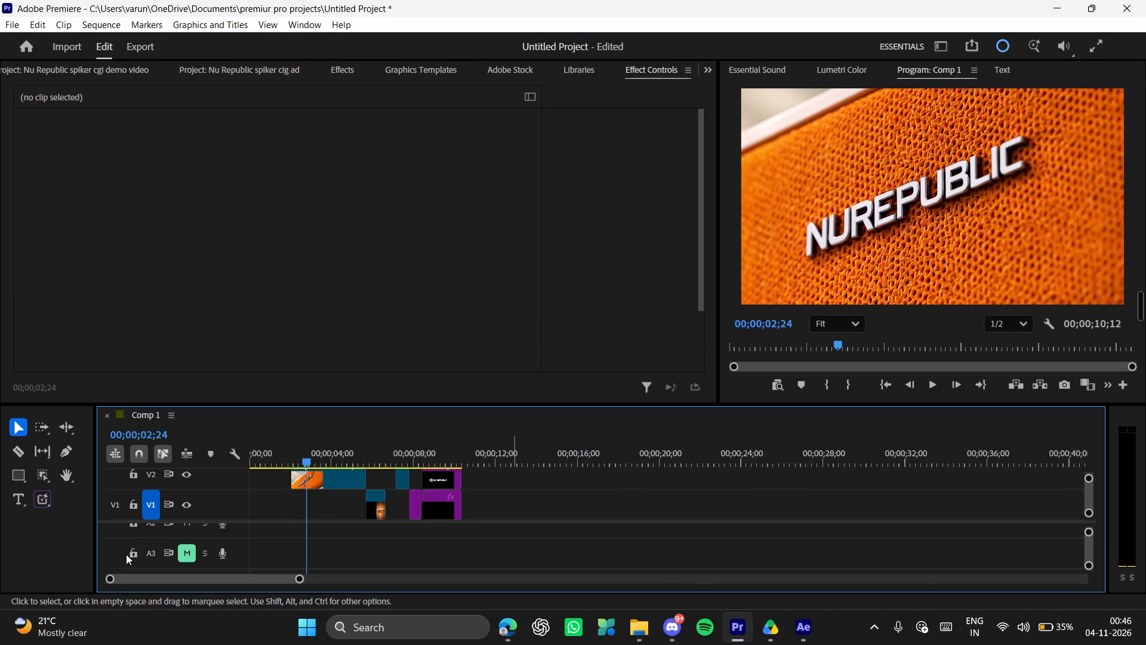
pyautogui.click(181, 557)
pyautogui.keyDown('ctrl'); pyautogui.scroll(10, 375, 553); pyautogui.keyUp('ctrl')
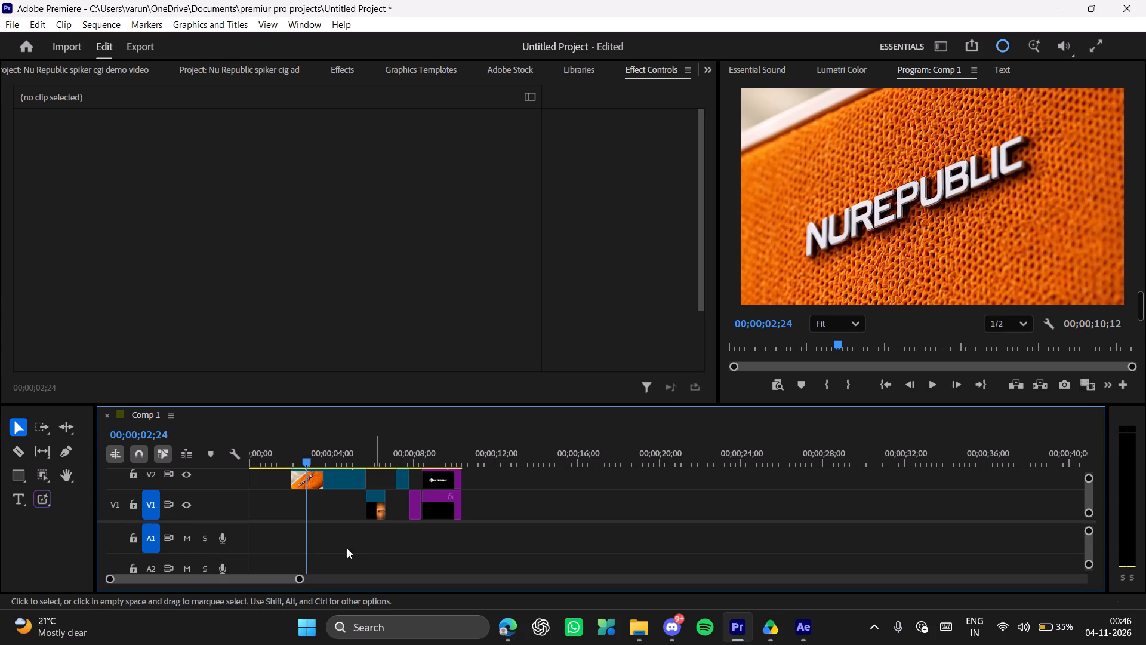
pyautogui.click(147, 570)
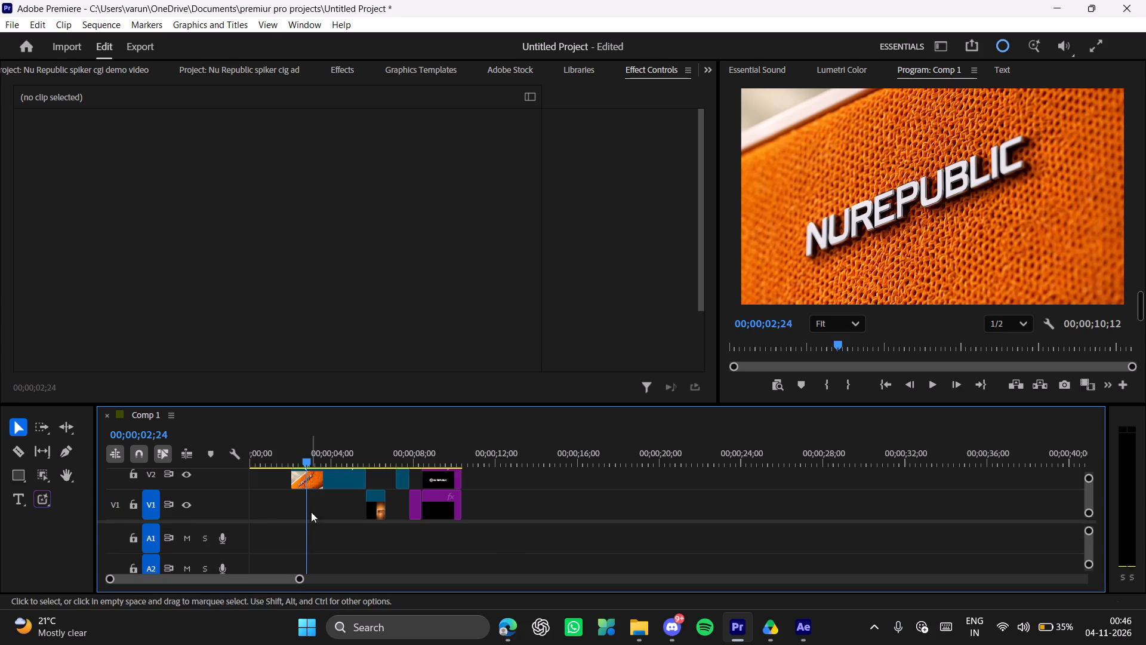
# Play the Comp 1 sequence from the start through the closing logo to review it, and return to the first frame.
pyautogui.moveTo(313, 456); pyautogui.dragTo(171, 462)
pyautogui.scroll(5, 291, 537)
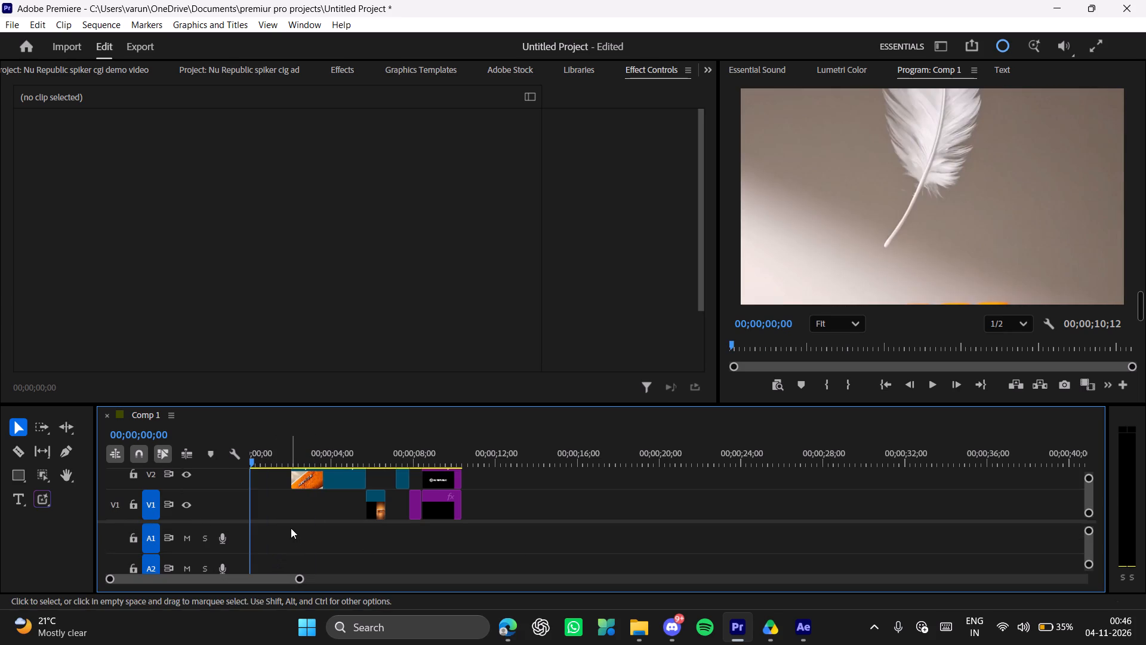
pyautogui.keyDown('ctrl'); pyautogui.scroll(6, 321, 488); pyautogui.keyUp('ctrl')
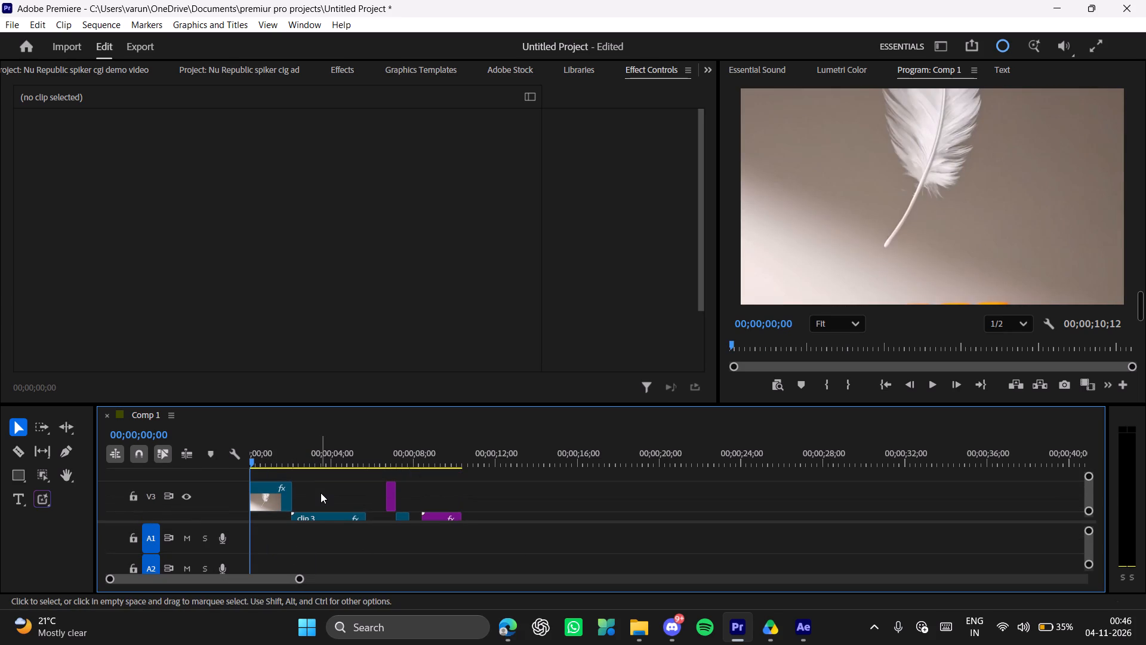
pyautogui.keyDown('ctrl'); pyautogui.scroll(-8, 311, 520); pyautogui.keyUp('ctrl')
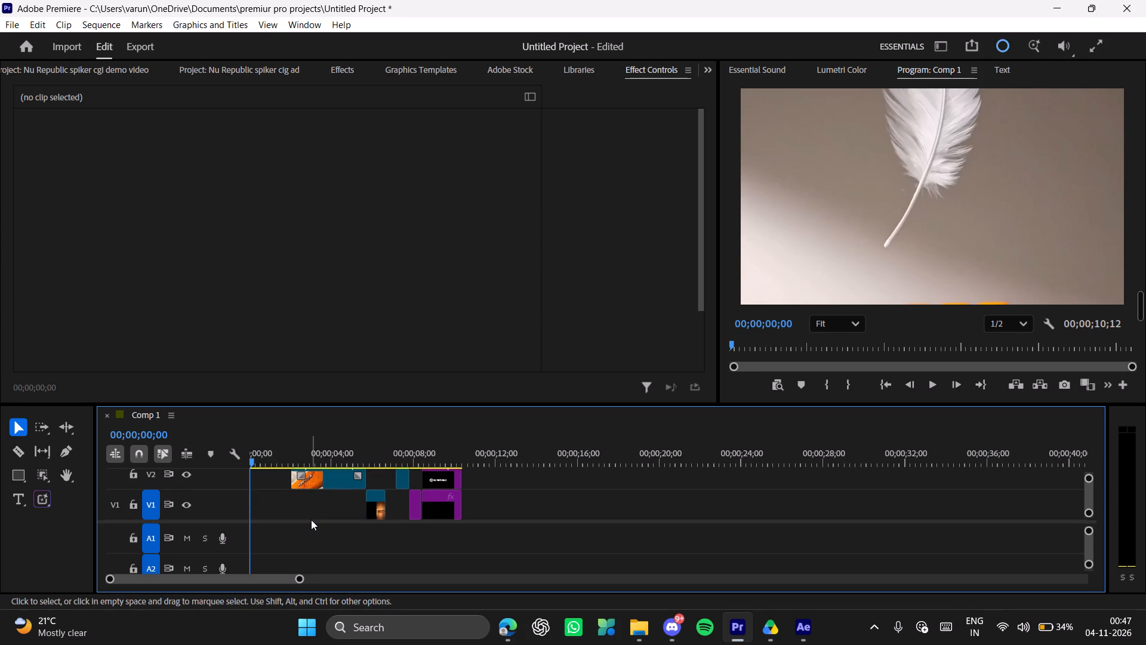
pyautogui.click(288, 468)
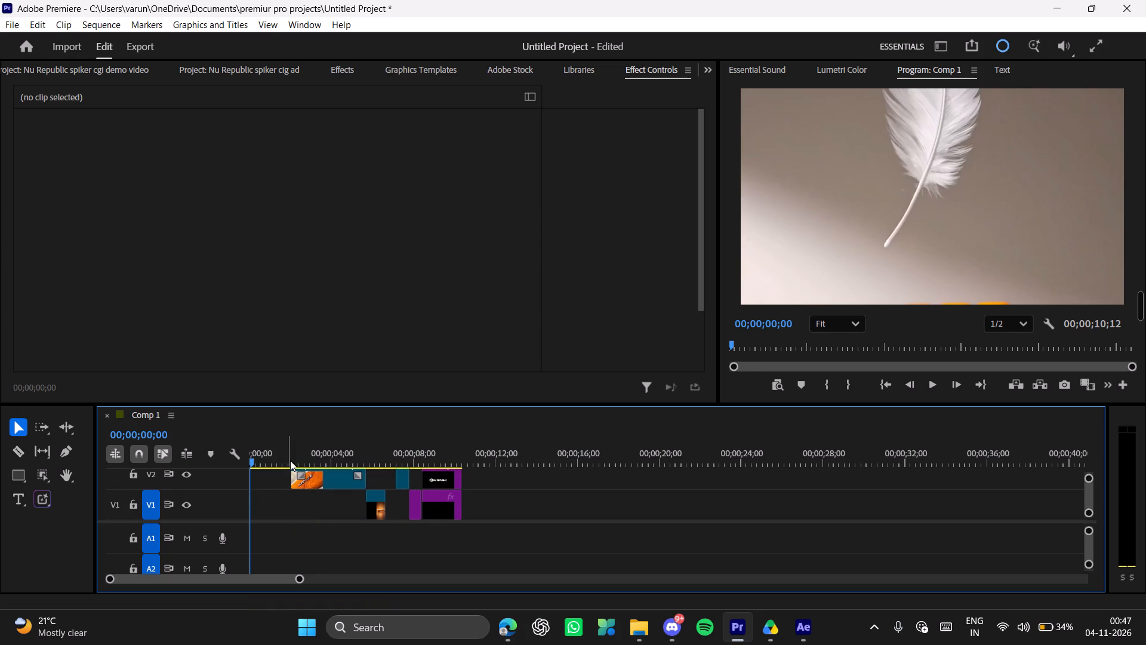
pyautogui.moveTo(290, 460); pyautogui.dragTo(199, 459)
pyautogui.press('space')
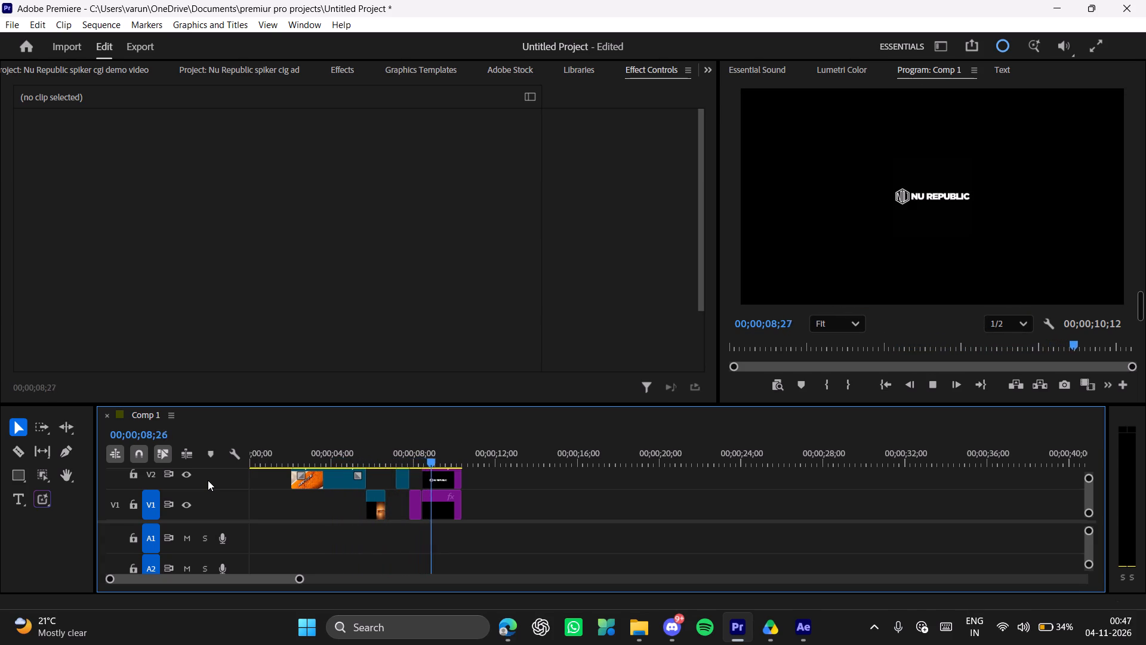
pyautogui.press('space')
pyautogui.press('space')
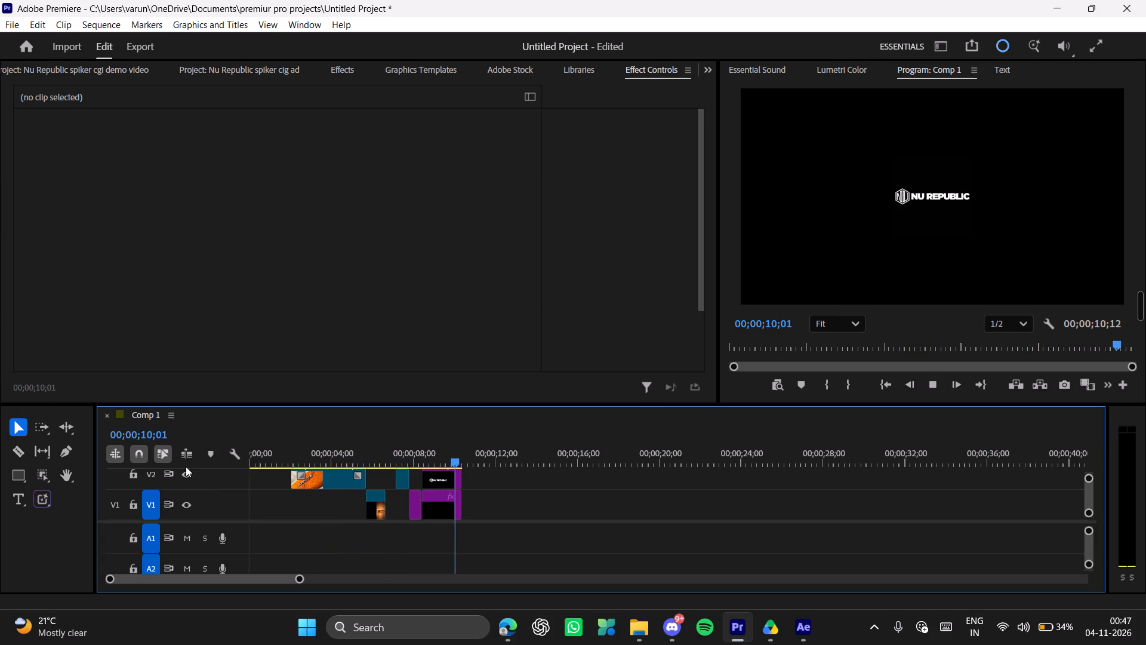
pyautogui.press('space')
pyautogui.moveTo(328, 455); pyautogui.dragTo(215, 451)
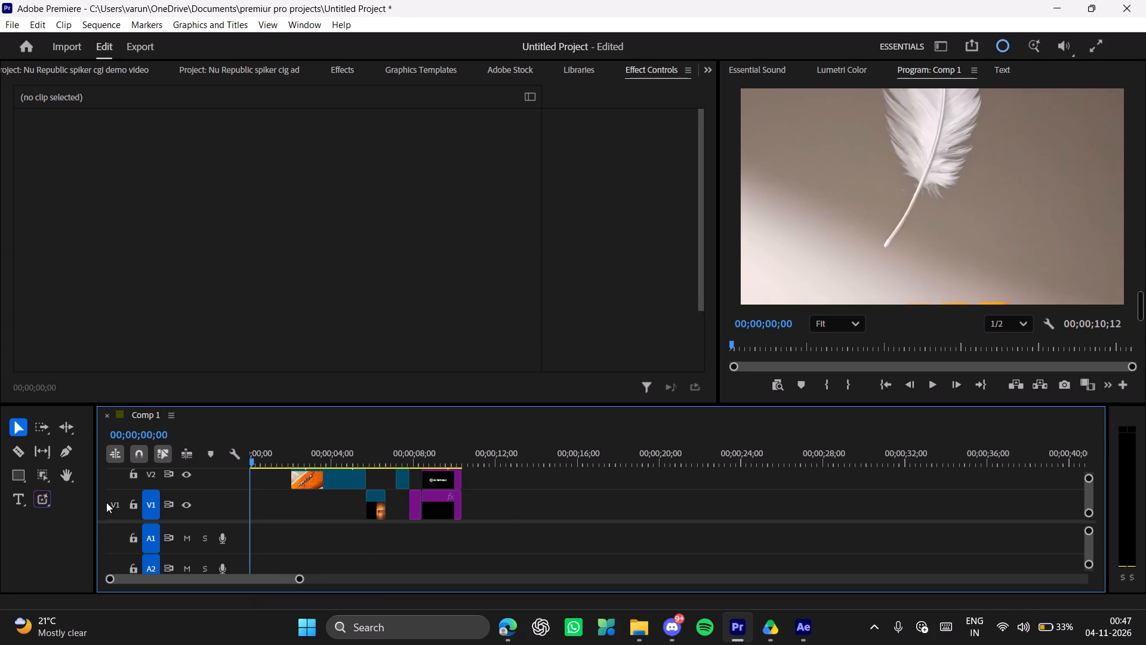
# Widen the timeline area by narrowing the tools area beside it.
pyautogui.moveTo(93, 501); pyautogui.dragTo(0, 501)
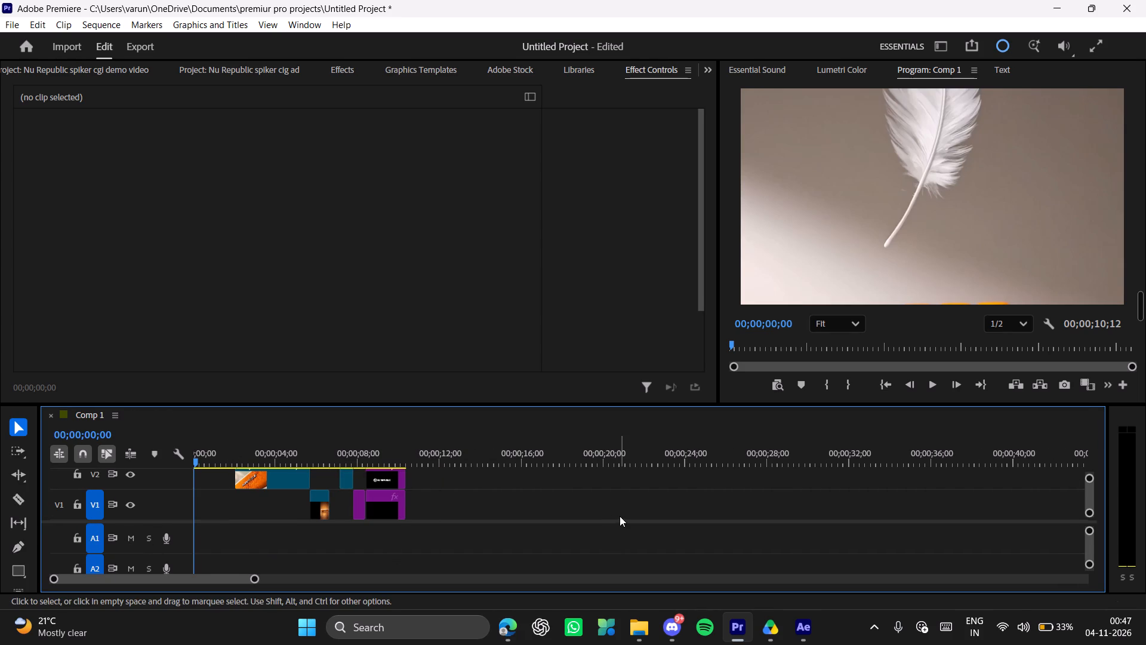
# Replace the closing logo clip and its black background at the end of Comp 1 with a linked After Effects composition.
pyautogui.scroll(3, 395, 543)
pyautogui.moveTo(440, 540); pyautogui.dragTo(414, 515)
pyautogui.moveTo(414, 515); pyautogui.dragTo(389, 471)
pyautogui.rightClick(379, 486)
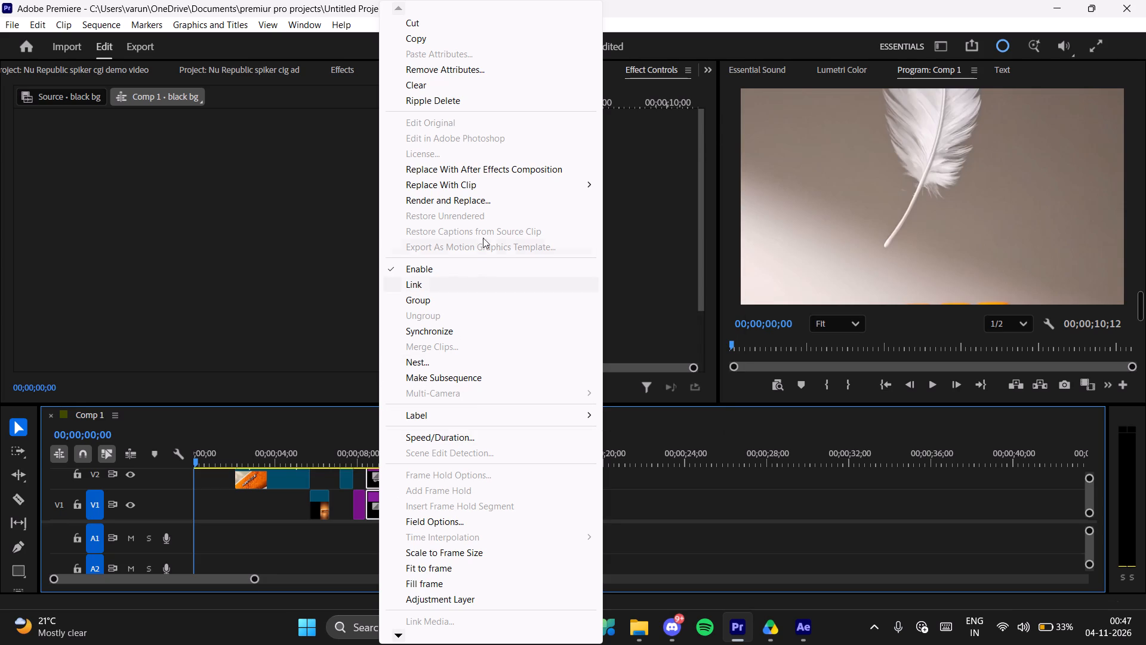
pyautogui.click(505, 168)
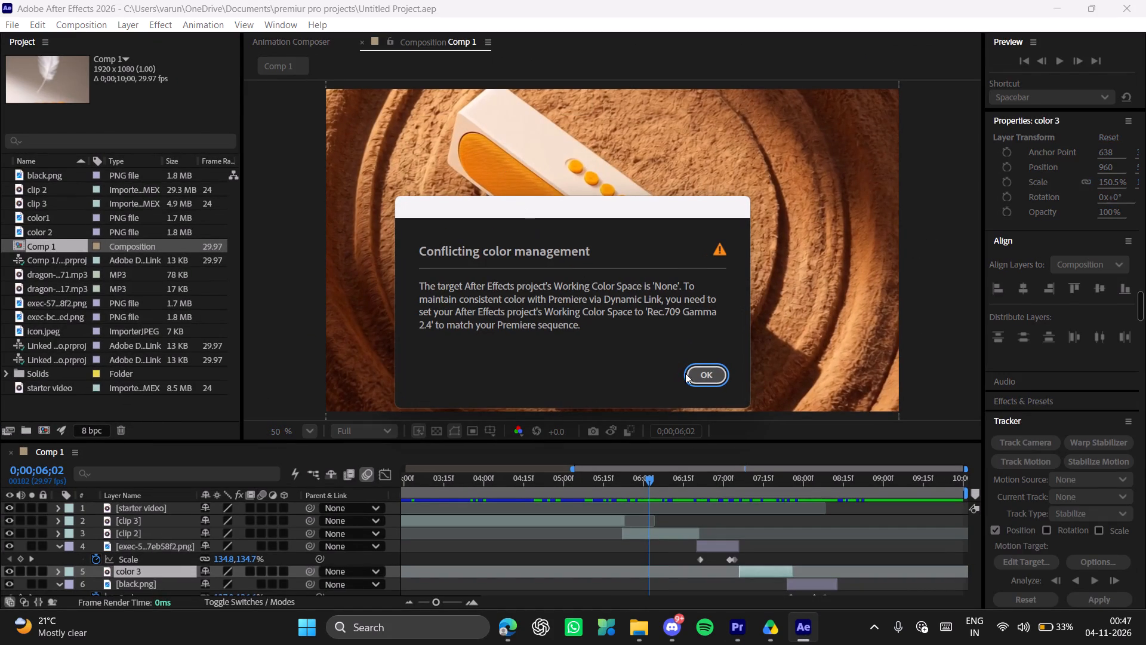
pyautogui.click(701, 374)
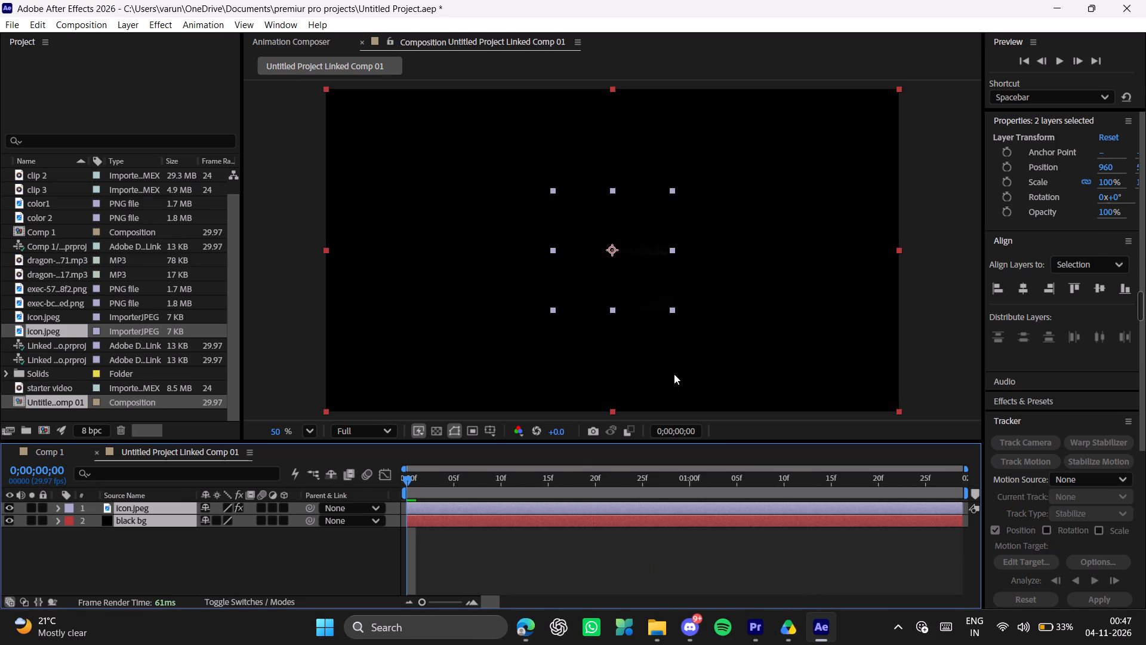
# Close the linked composition and the open After Effects project without saving its changes.
pyautogui.click(16, 23)
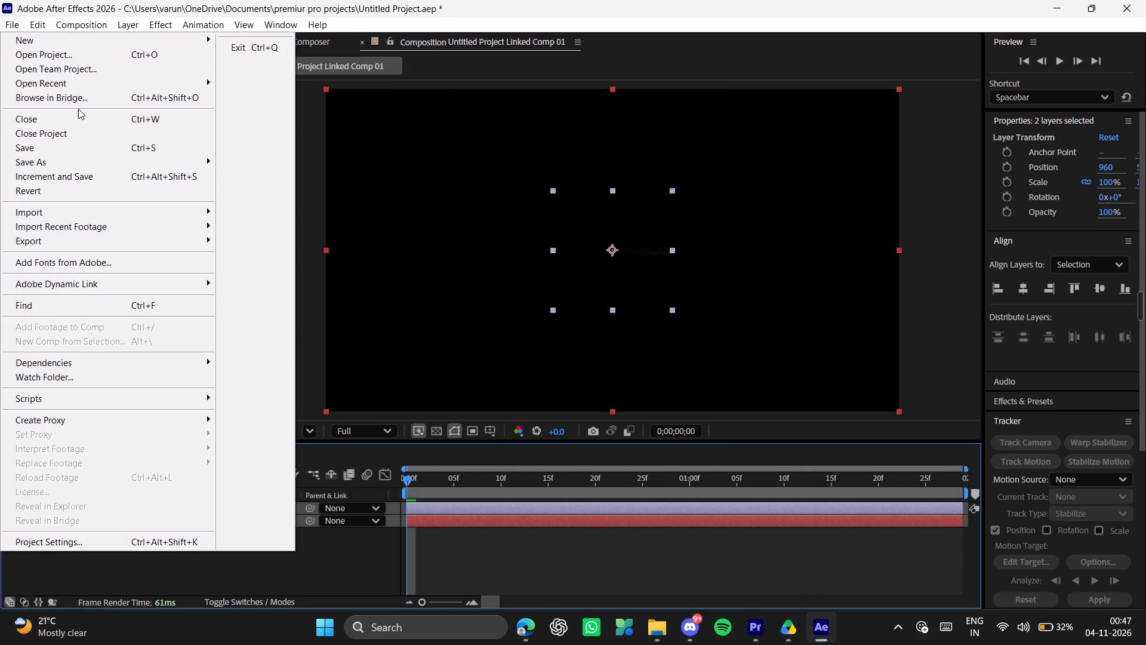
pyautogui.click(78, 115)
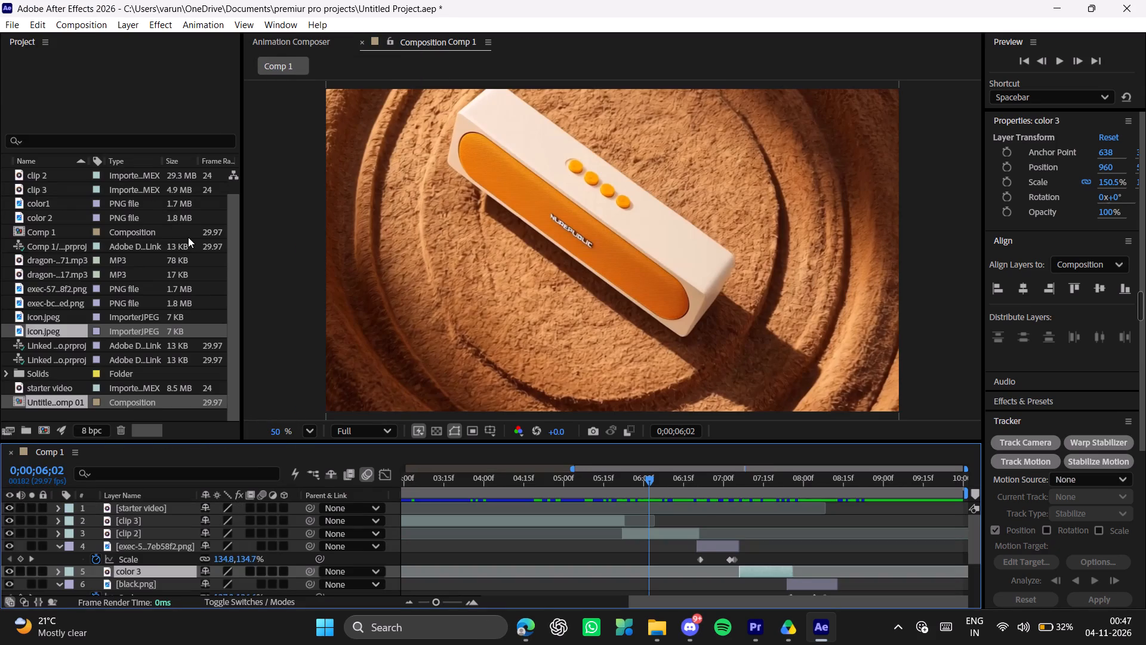
pyautogui.click(16, 21)
pyautogui.click(66, 128)
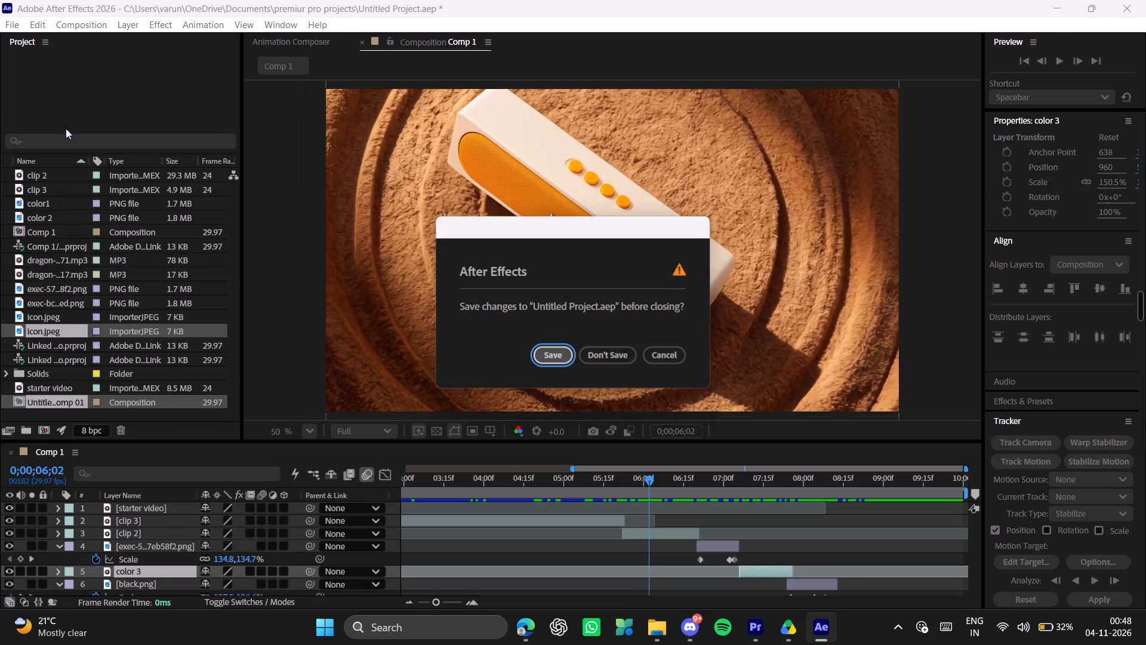
pyautogui.click(607, 351)
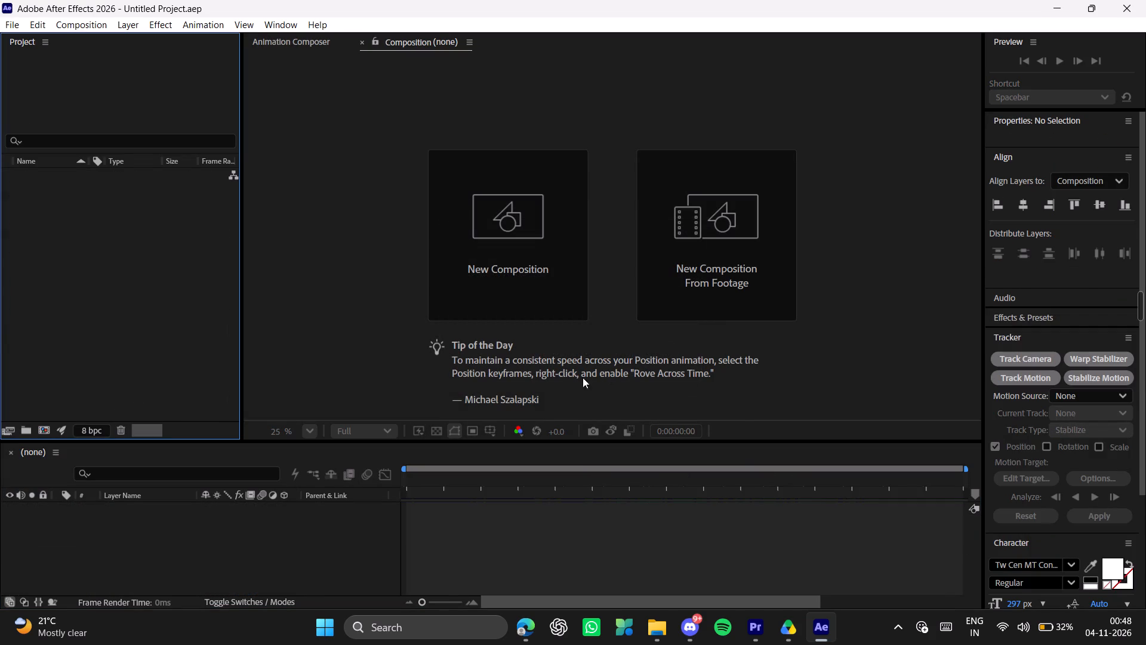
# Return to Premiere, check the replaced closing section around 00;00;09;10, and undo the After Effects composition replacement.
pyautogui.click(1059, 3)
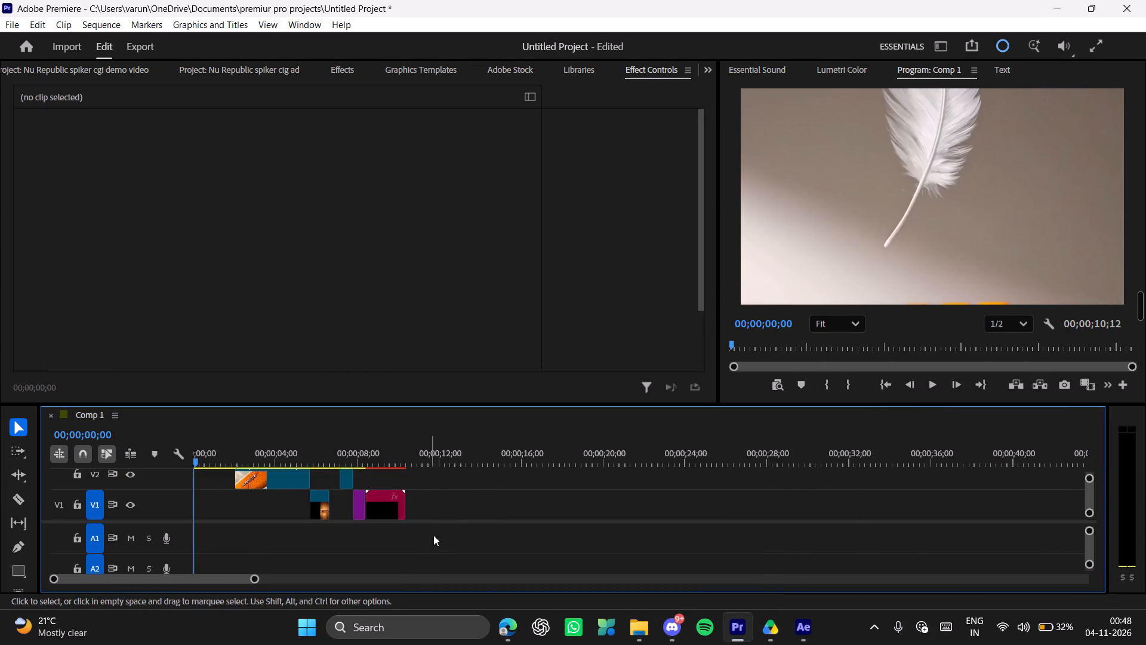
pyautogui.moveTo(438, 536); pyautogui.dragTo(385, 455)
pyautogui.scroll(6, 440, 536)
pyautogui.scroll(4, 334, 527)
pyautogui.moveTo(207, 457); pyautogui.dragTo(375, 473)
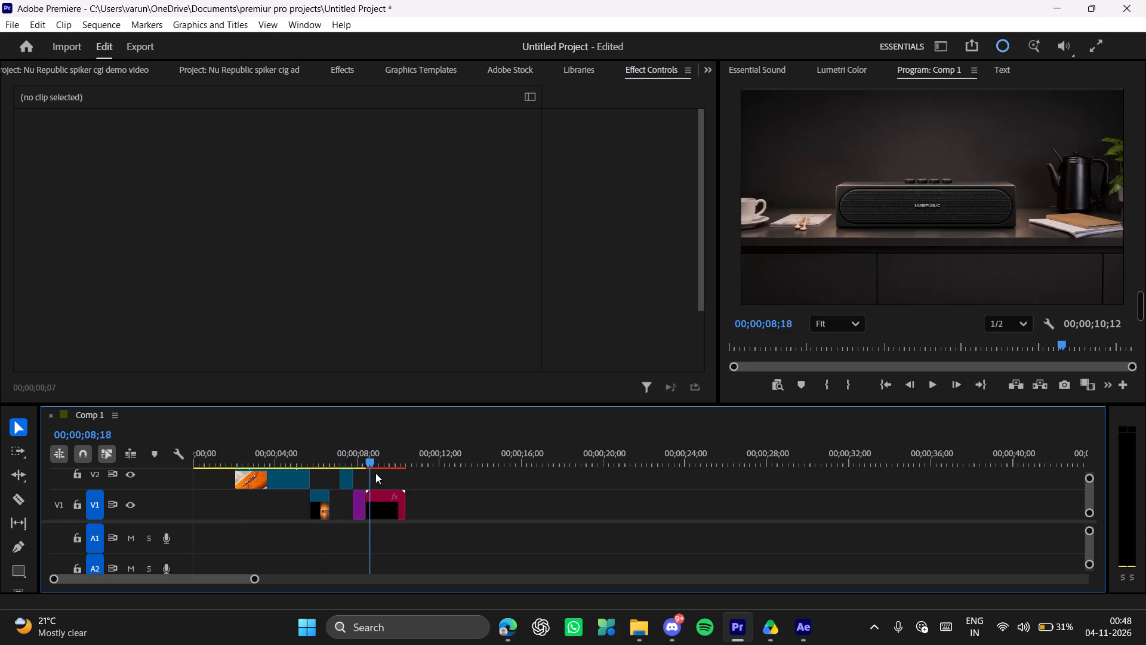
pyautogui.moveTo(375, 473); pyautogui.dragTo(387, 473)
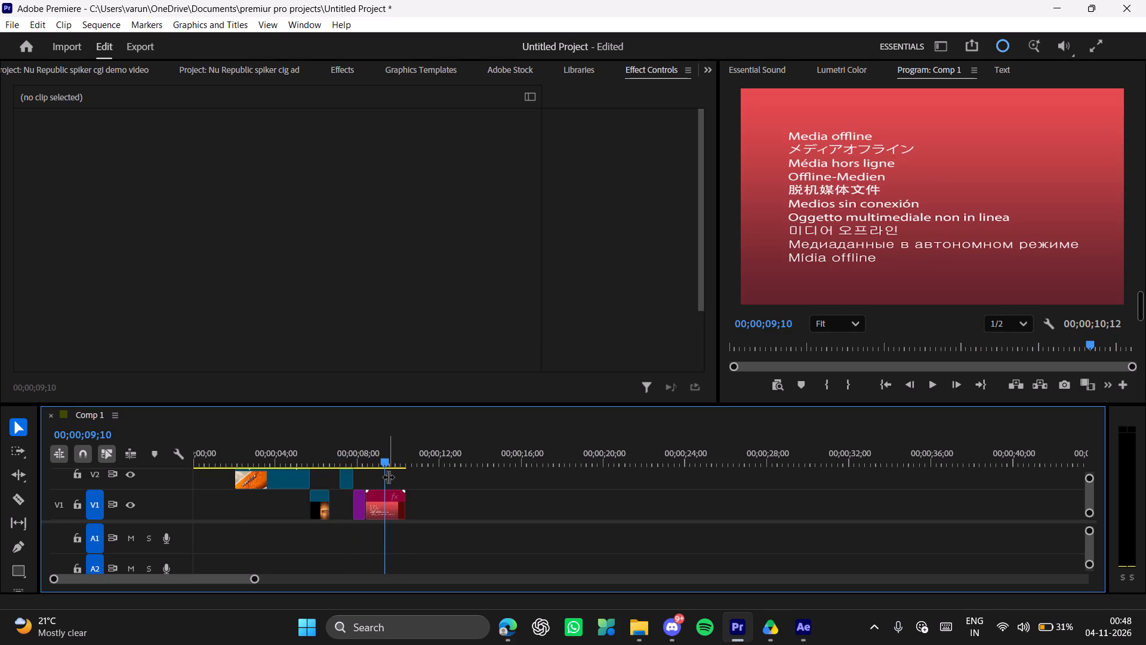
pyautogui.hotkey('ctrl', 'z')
# Replace the closing logo and black background clips with an After Effects composition, saving the new After Effects project as work.
pyautogui.moveTo(445, 550); pyautogui.dragTo(381, 432)
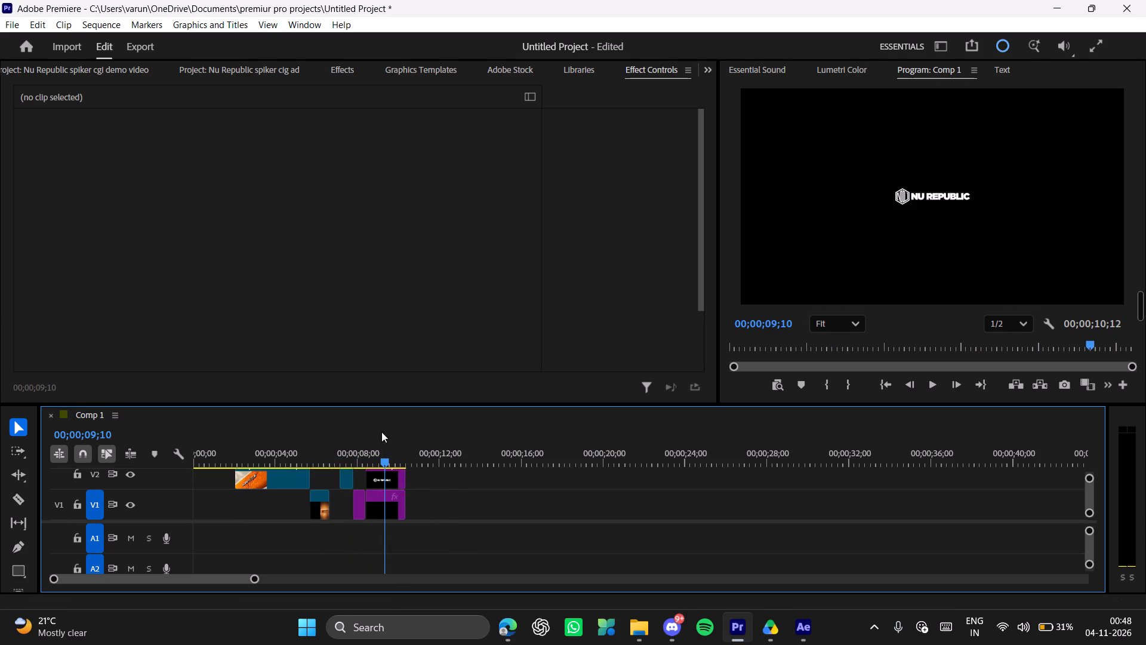
pyautogui.moveTo(410, 542); pyautogui.dragTo(383, 486)
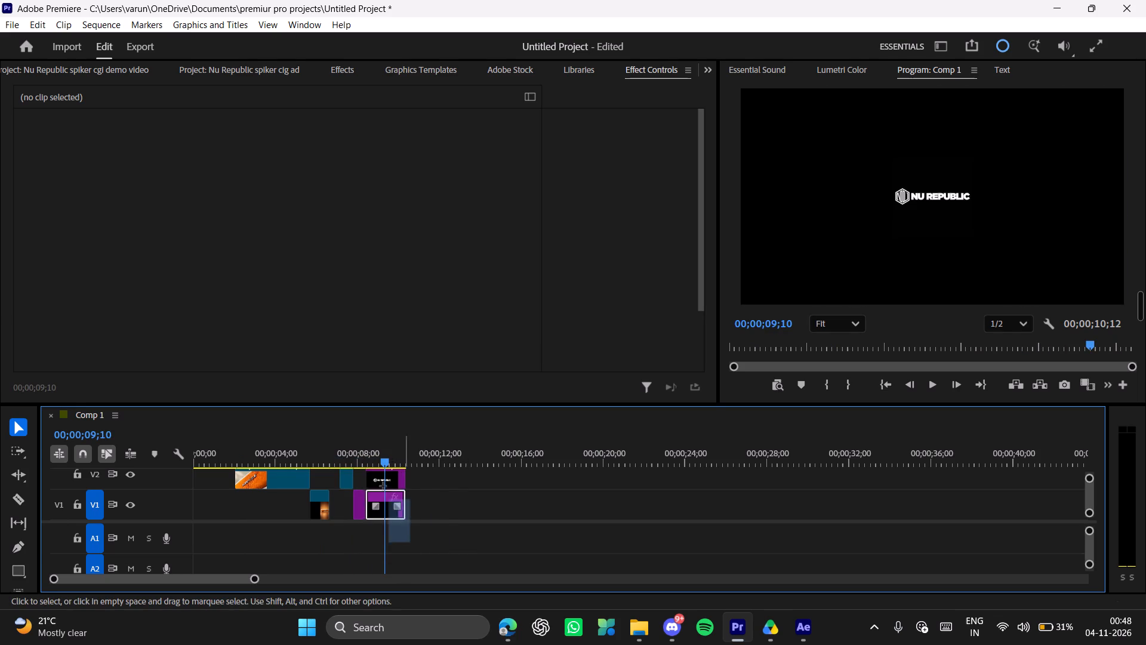
pyautogui.moveTo(383, 486); pyautogui.dragTo(381, 456)
pyautogui.moveTo(411, 545); pyautogui.dragTo(381, 477)
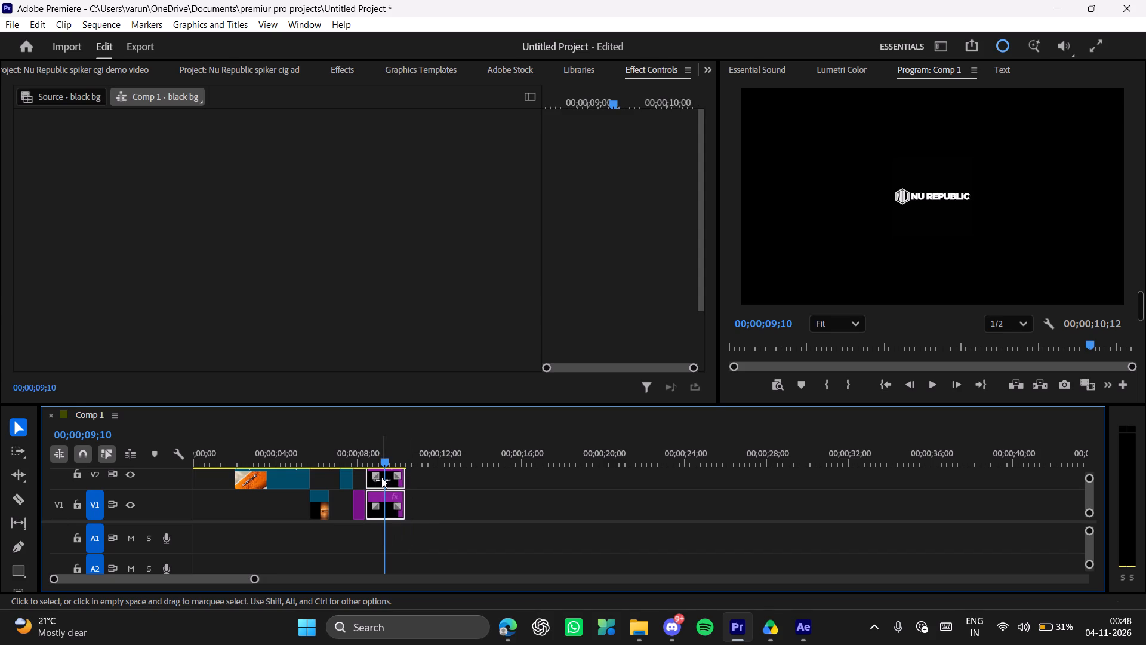
pyautogui.rightClick(381, 479)
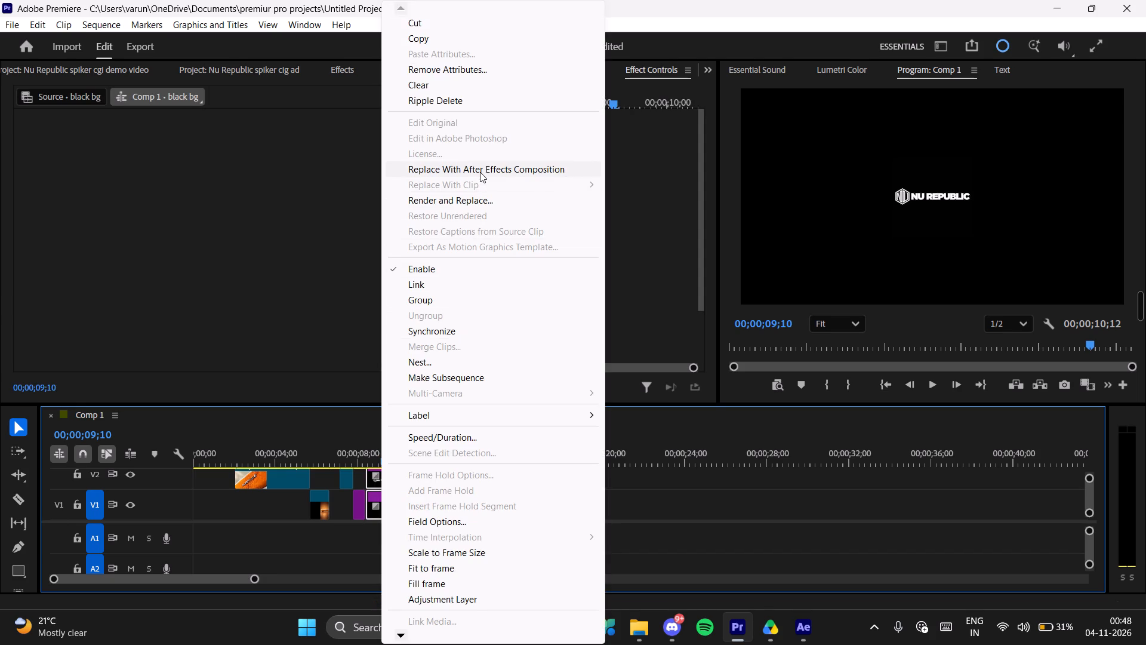
pyautogui.click(480, 172)
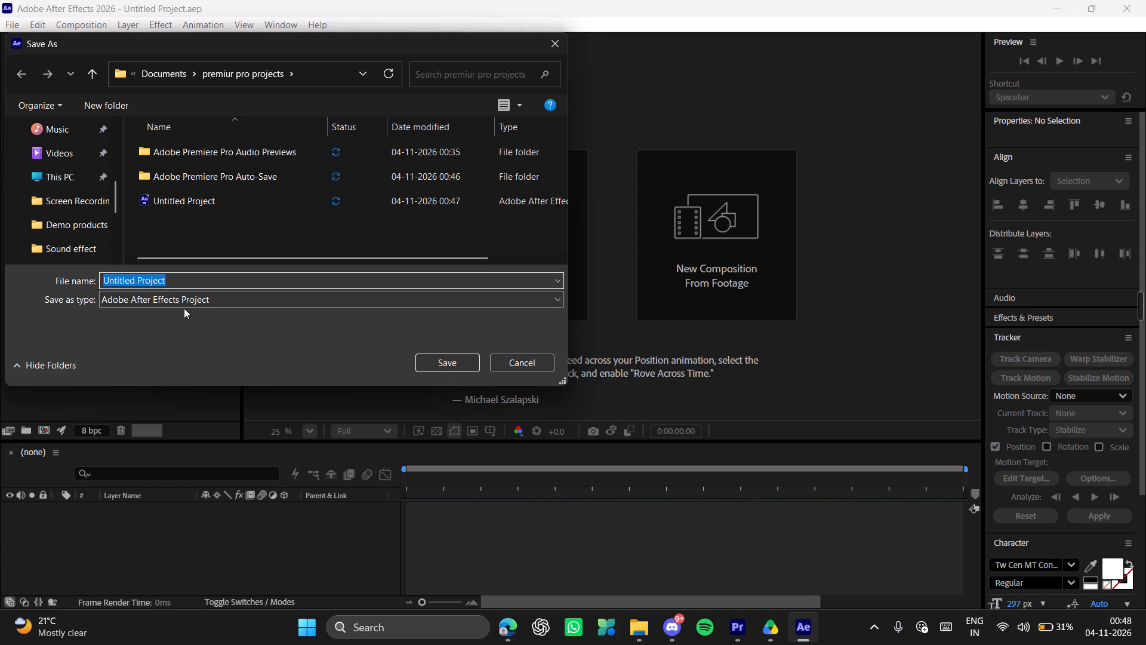
pyautogui.press('w')
pyautogui.write('ork')
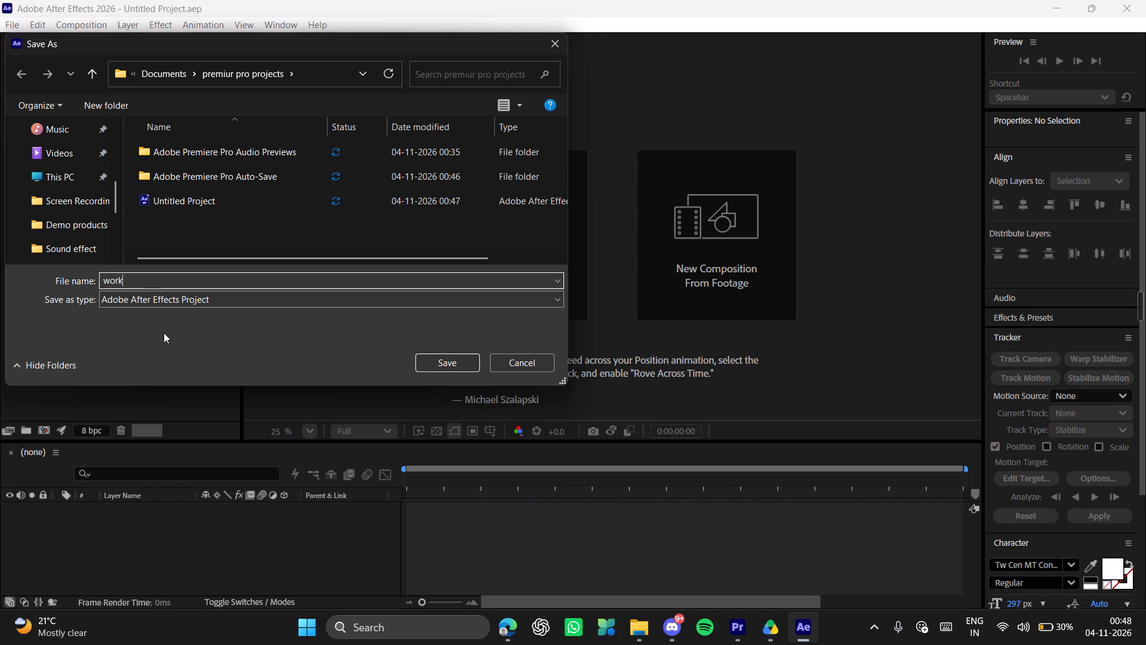
pyautogui.press('Return')
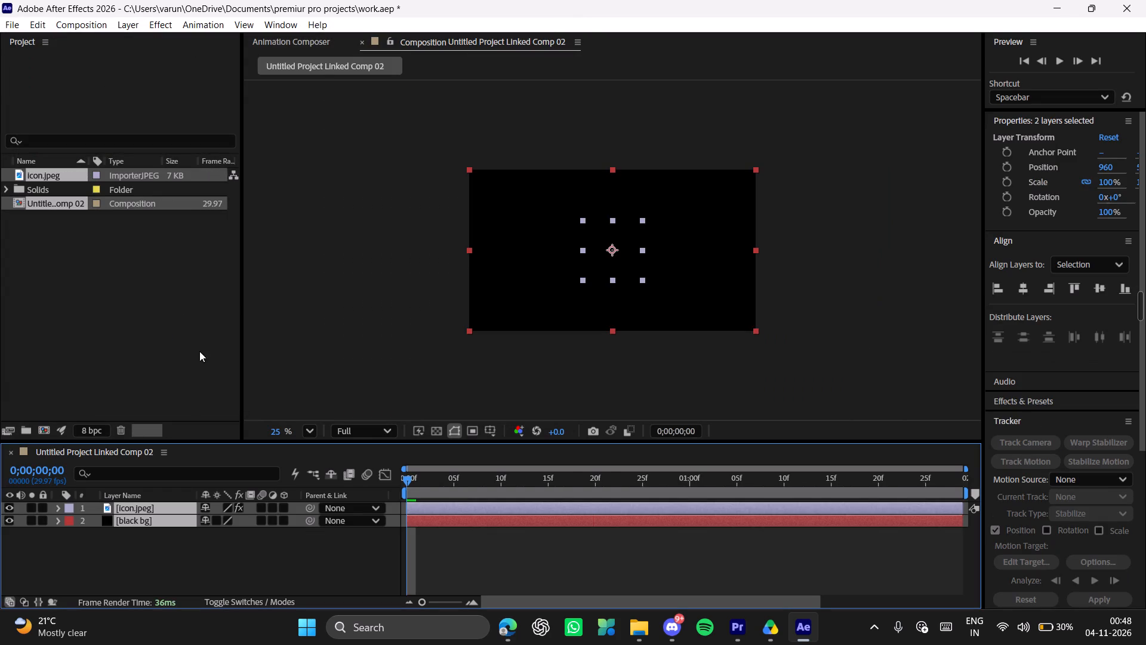
# Play the linked composition to preview the logo reveal, and clear the layer selection.
pyautogui.press('space')
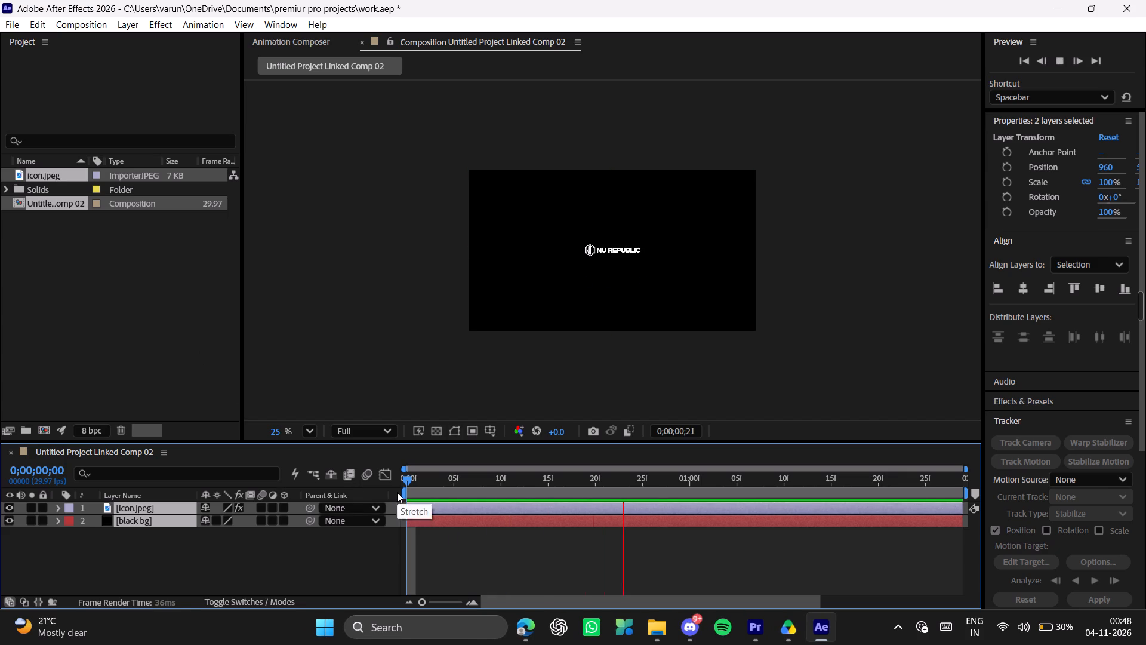
pyautogui.press('space')
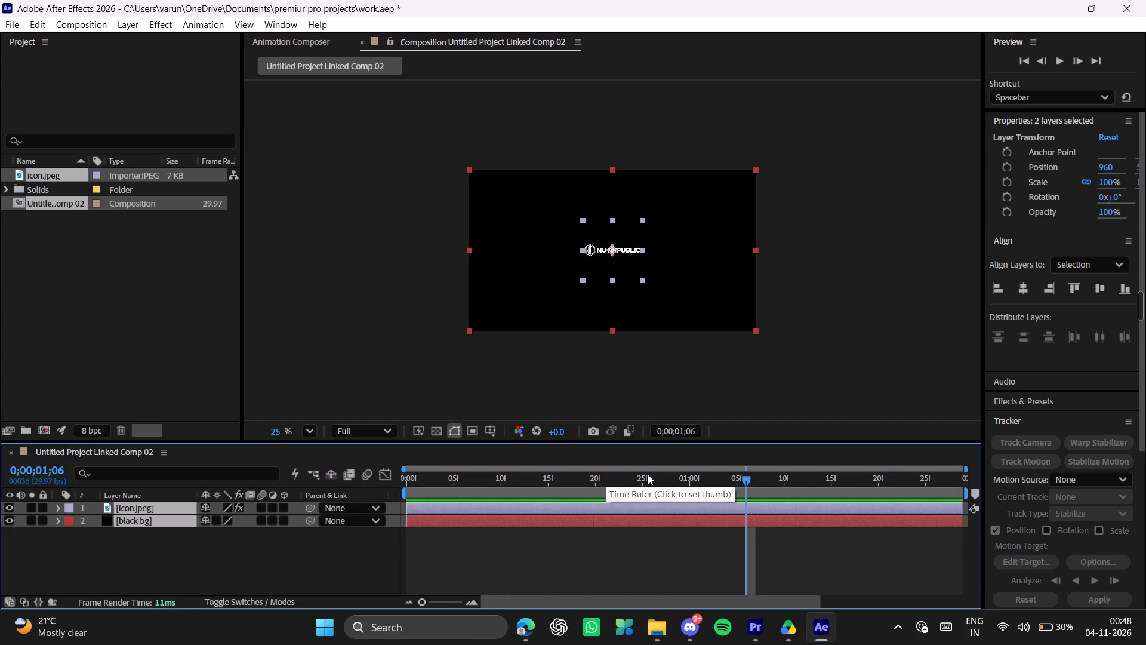
pyautogui.click(651, 517)
pyautogui.click(657, 503)
pyautogui.click(656, 555)
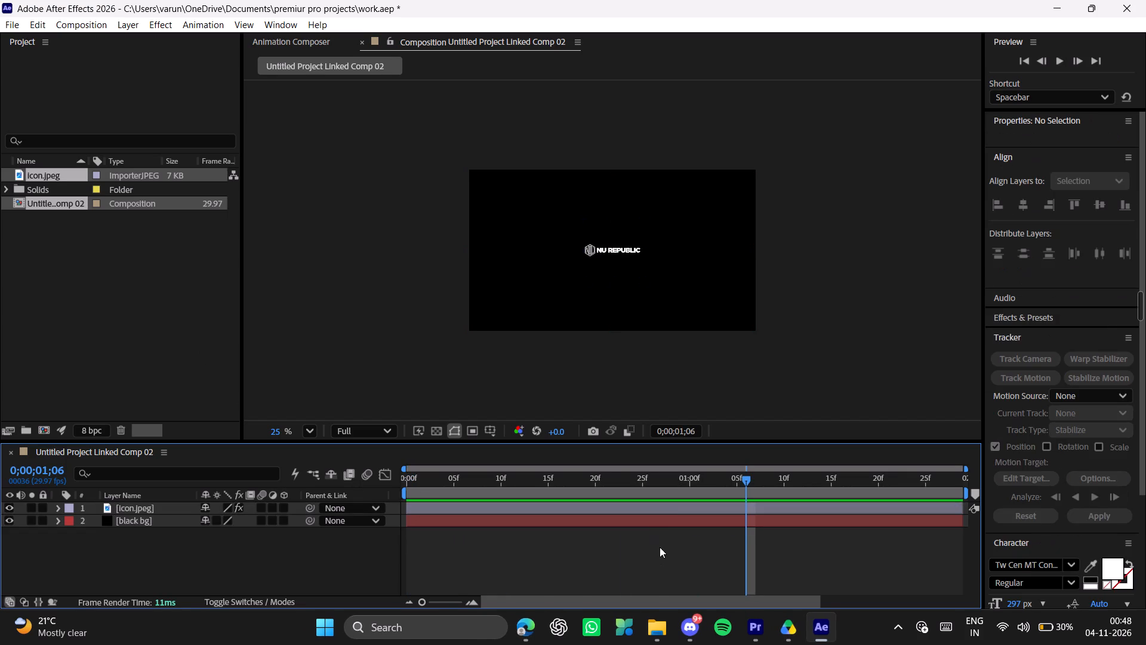
# Find the glow effects and apply VR Glow to the icon.jpeg logo layer, with the composition view set to Fit.
pyautogui.click(666, 506)
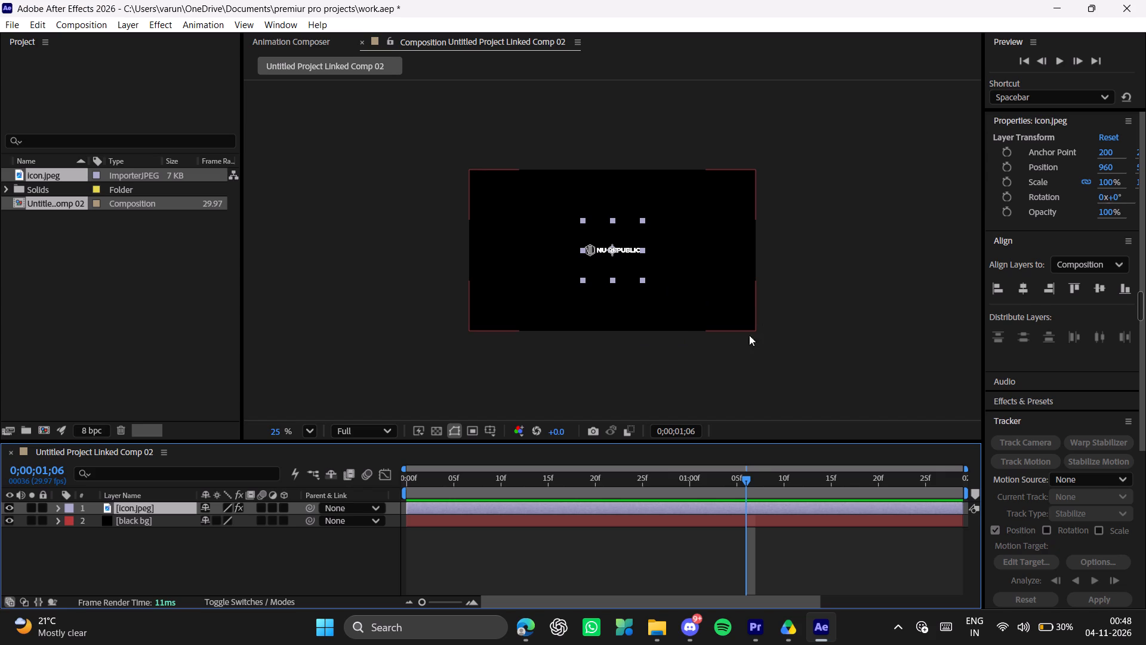
pyautogui.rightClick(803, 321)
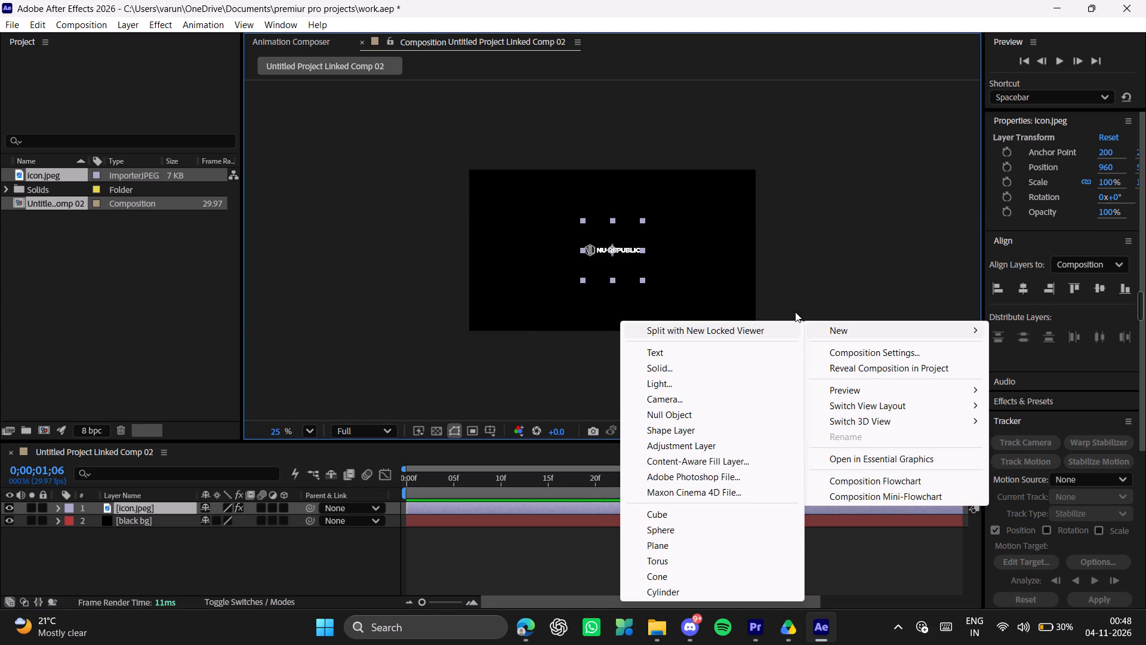
pyautogui.click(307, 431)
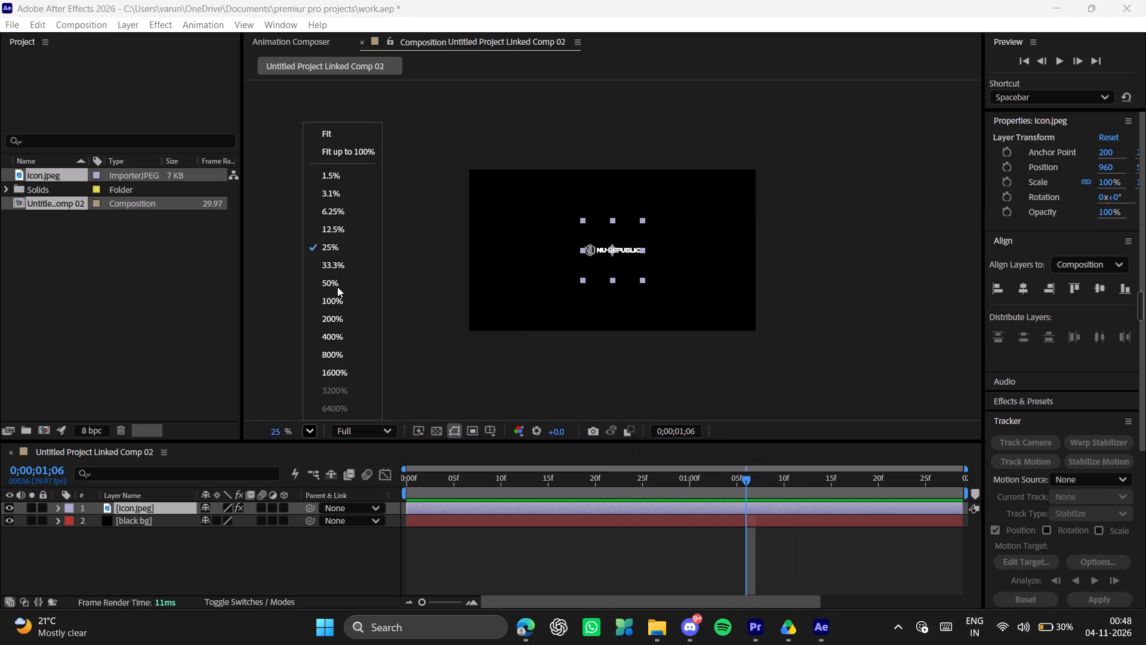
pyautogui.click(348, 134)
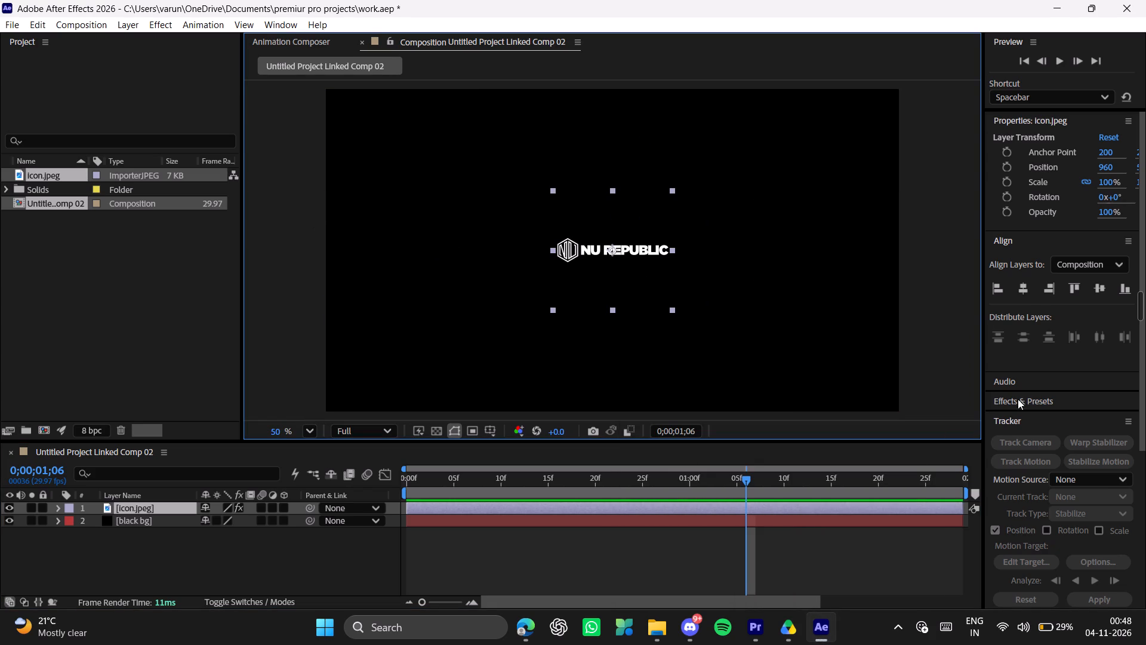
pyautogui.click(1037, 401)
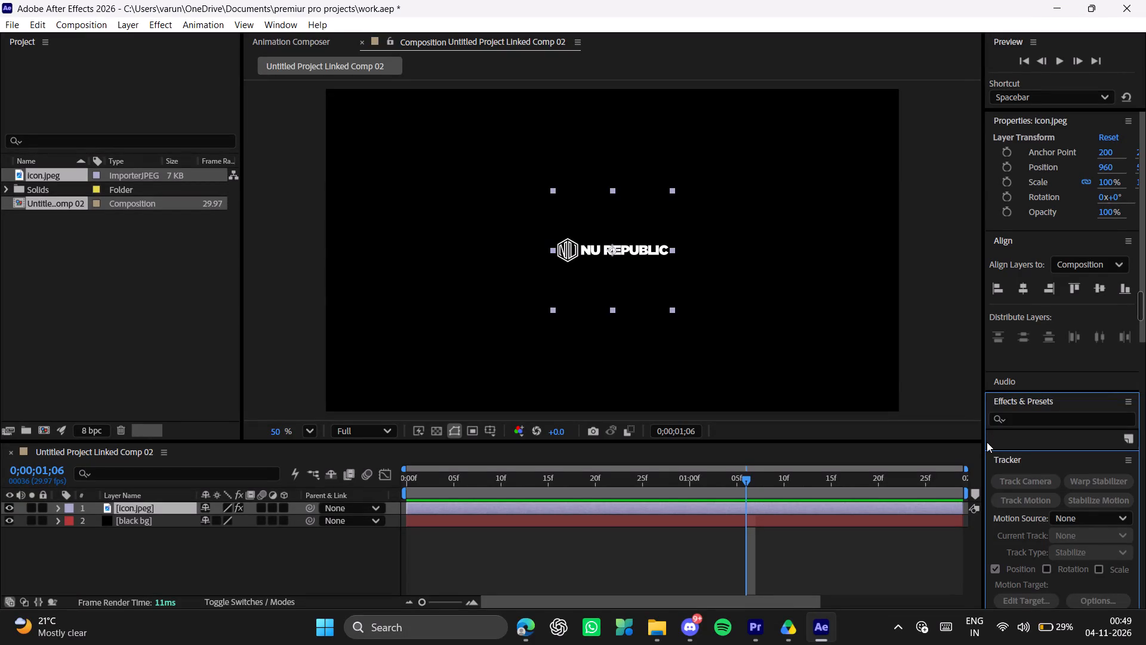
pyautogui.click(1040, 420)
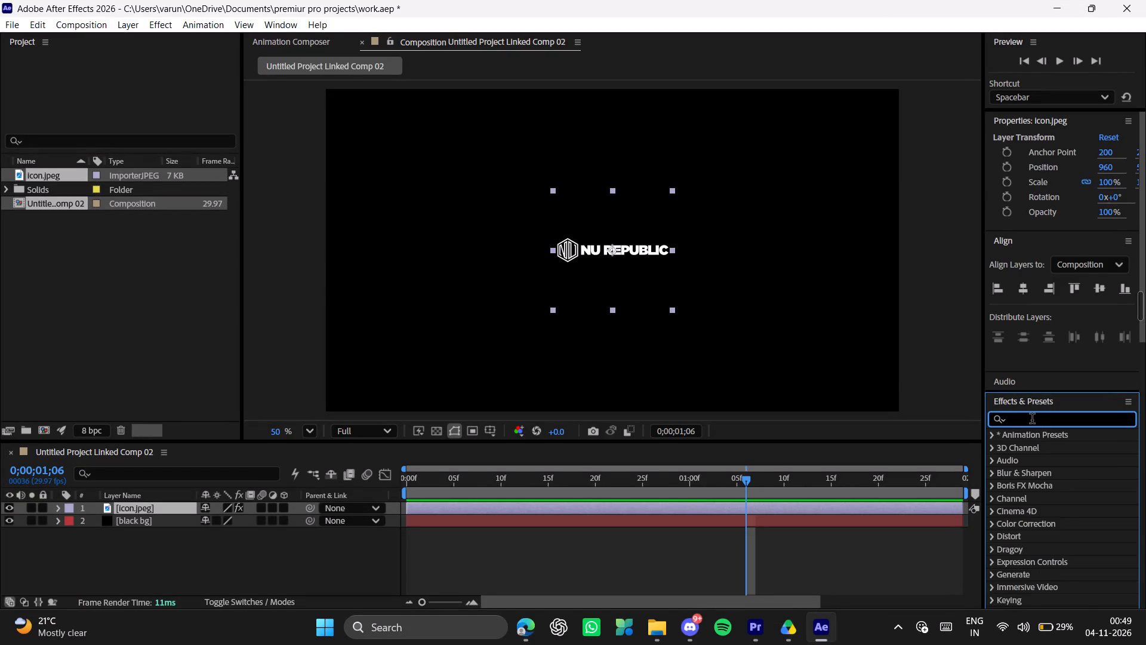
pyautogui.write('glow')
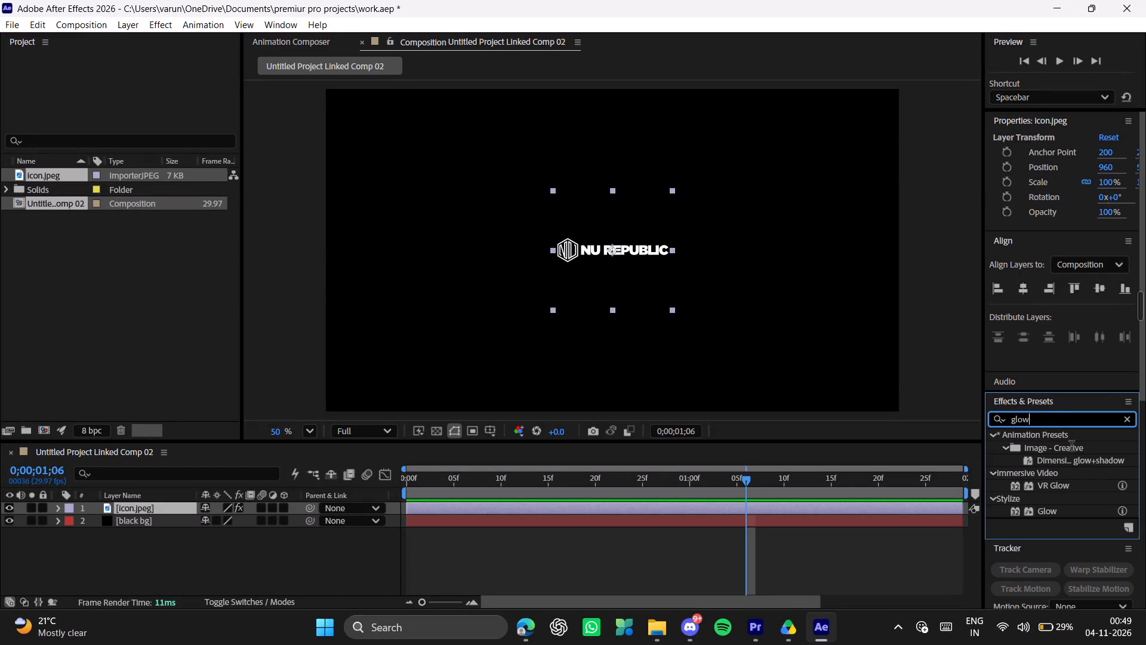
pyautogui.moveTo(1052, 482); pyautogui.dragTo(989, 510)
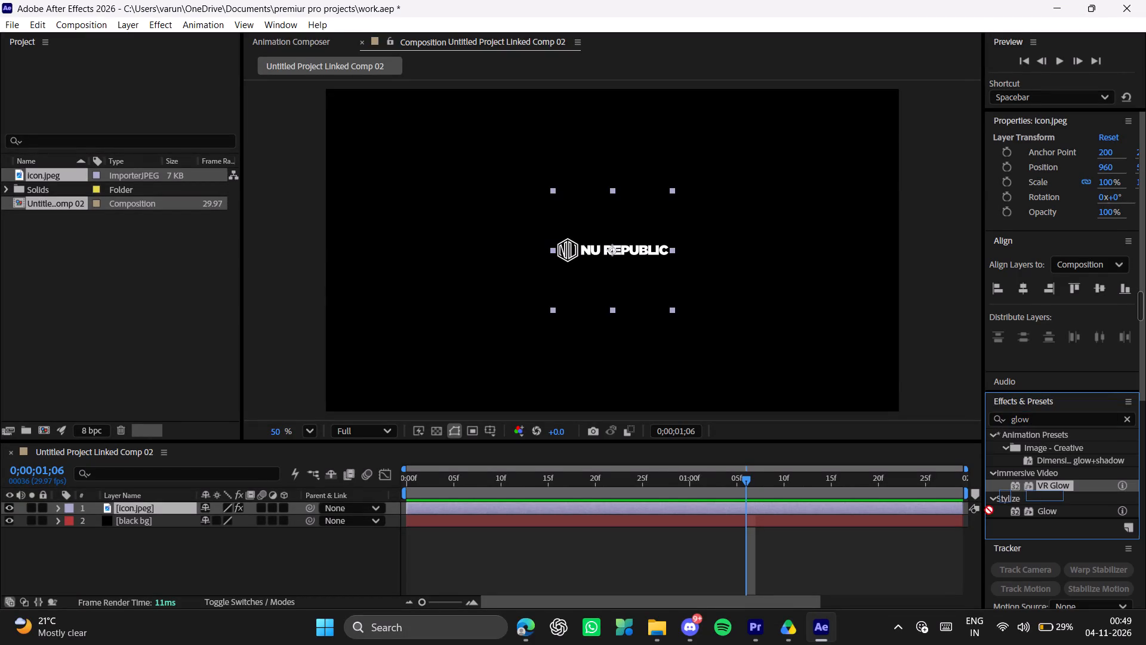
pyautogui.moveTo(989, 510); pyautogui.dragTo(625, 505)
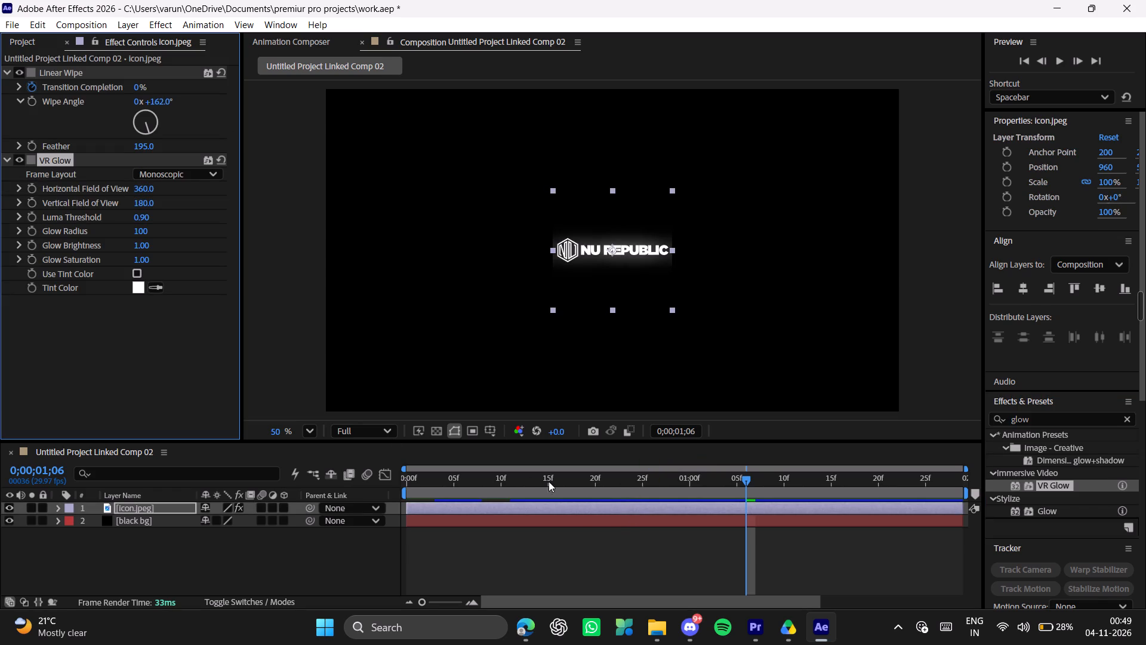
# Play and scrub the linked composition from the start to review the logo reveal with the glow, stopping at 0;00;00;15.
pyautogui.click(605, 484)
pyautogui.moveTo(605, 481); pyautogui.dragTo(376, 482)
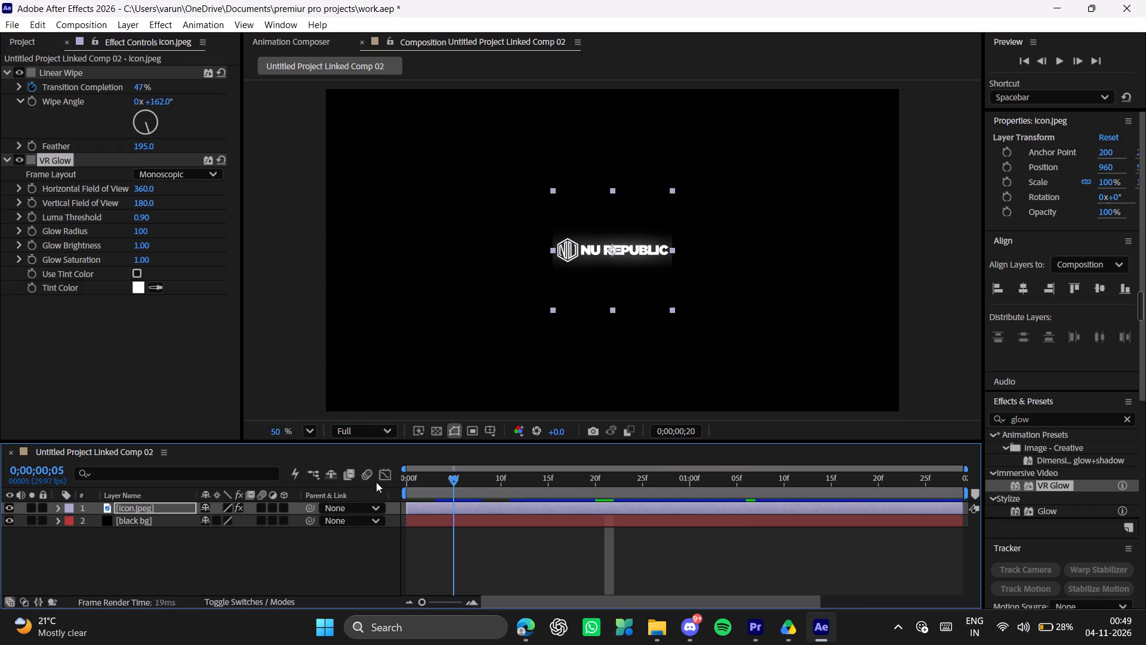
pyautogui.moveTo(376, 482); pyautogui.dragTo(349, 483)
pyautogui.press('space')
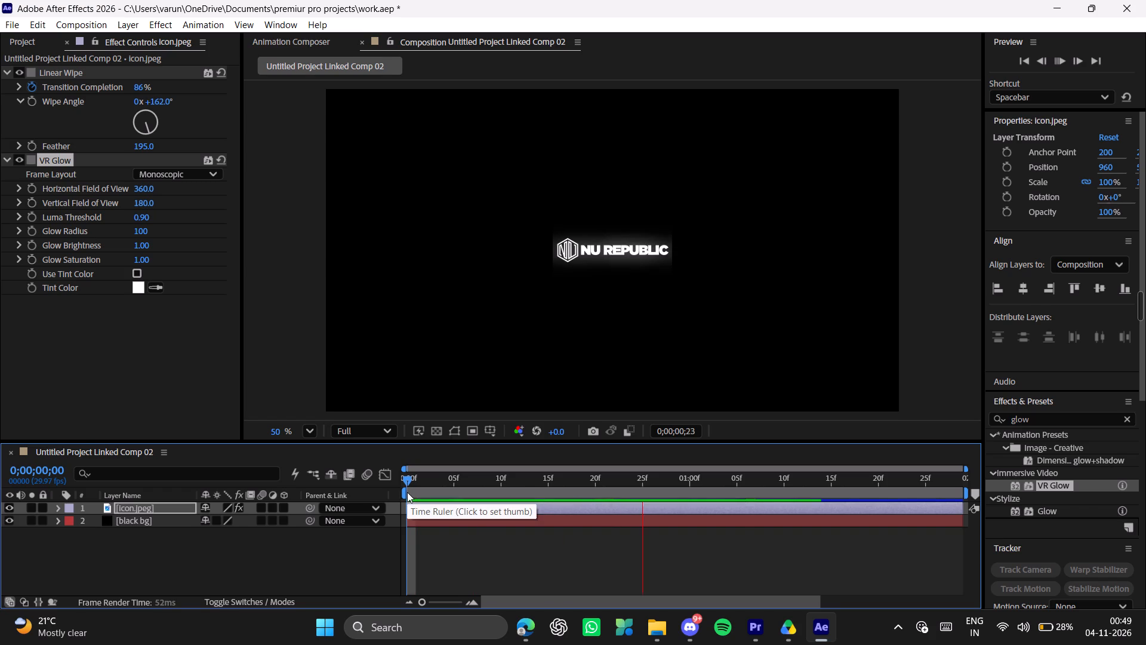
pyautogui.press('space')
pyautogui.moveTo(539, 483); pyautogui.dragTo(355, 481)
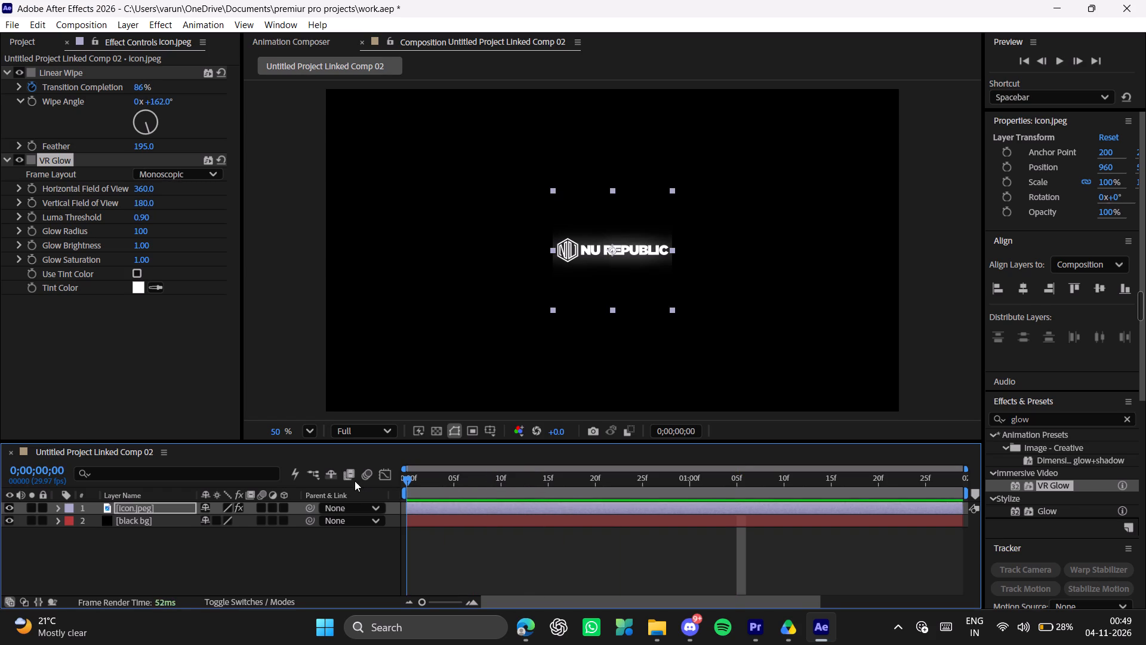
pyautogui.moveTo(355, 481); pyautogui.dragTo(442, 487)
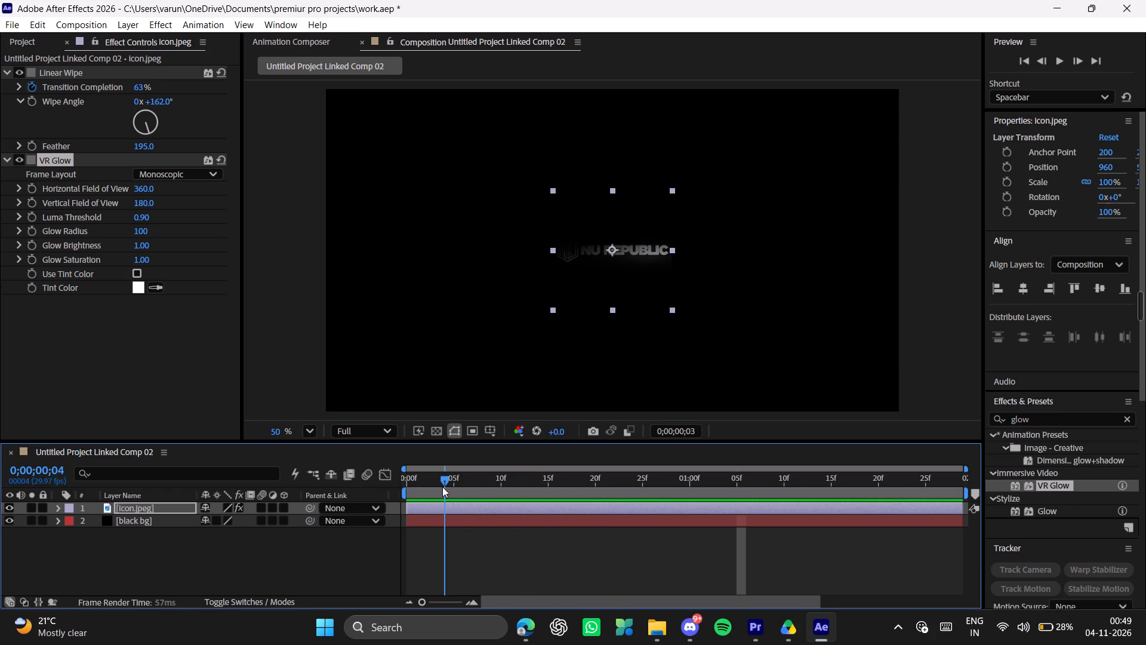
pyautogui.moveTo(442, 487); pyautogui.dragTo(427, 487)
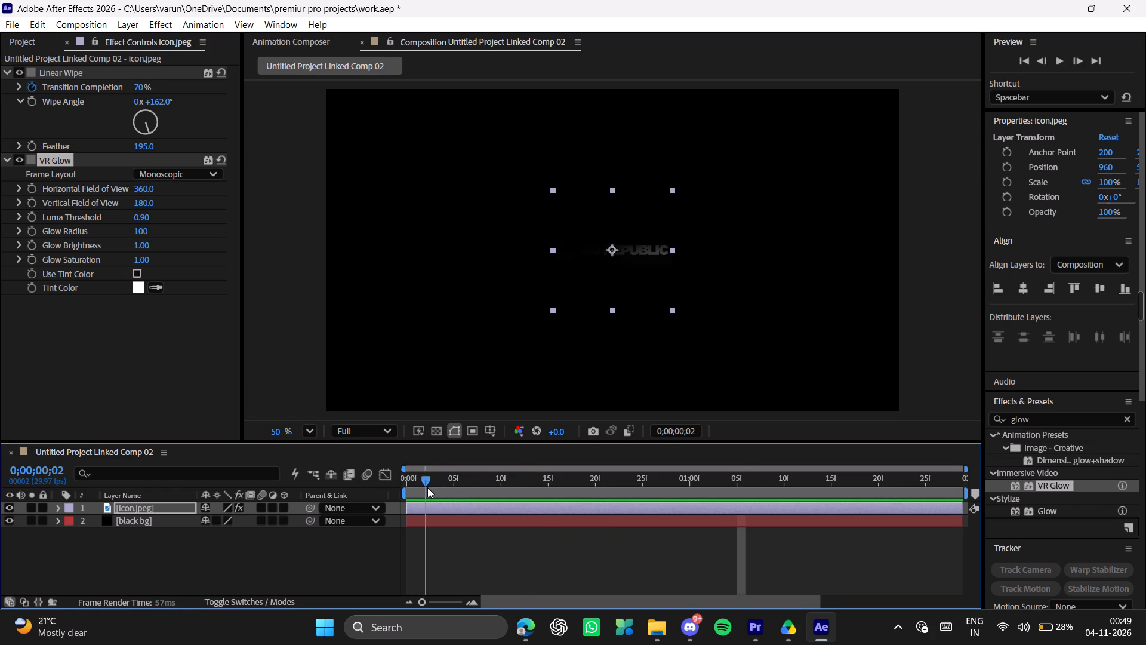
pyautogui.moveTo(427, 487); pyautogui.dragTo(608, 500)
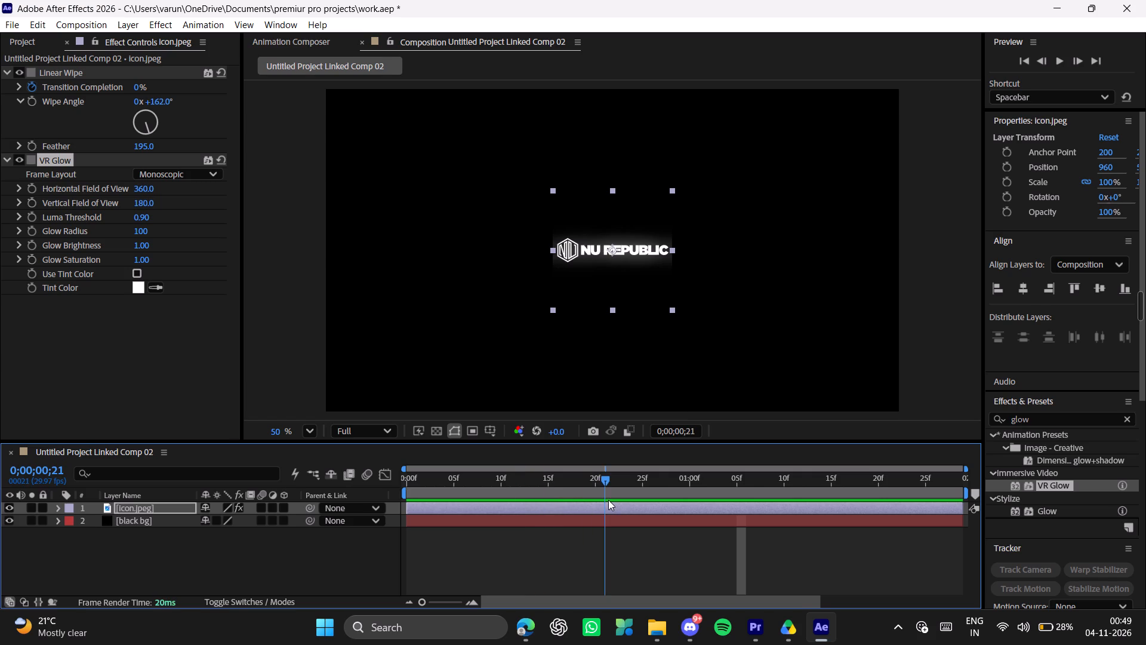
pyautogui.moveTo(608, 500); pyautogui.dragTo(549, 498)
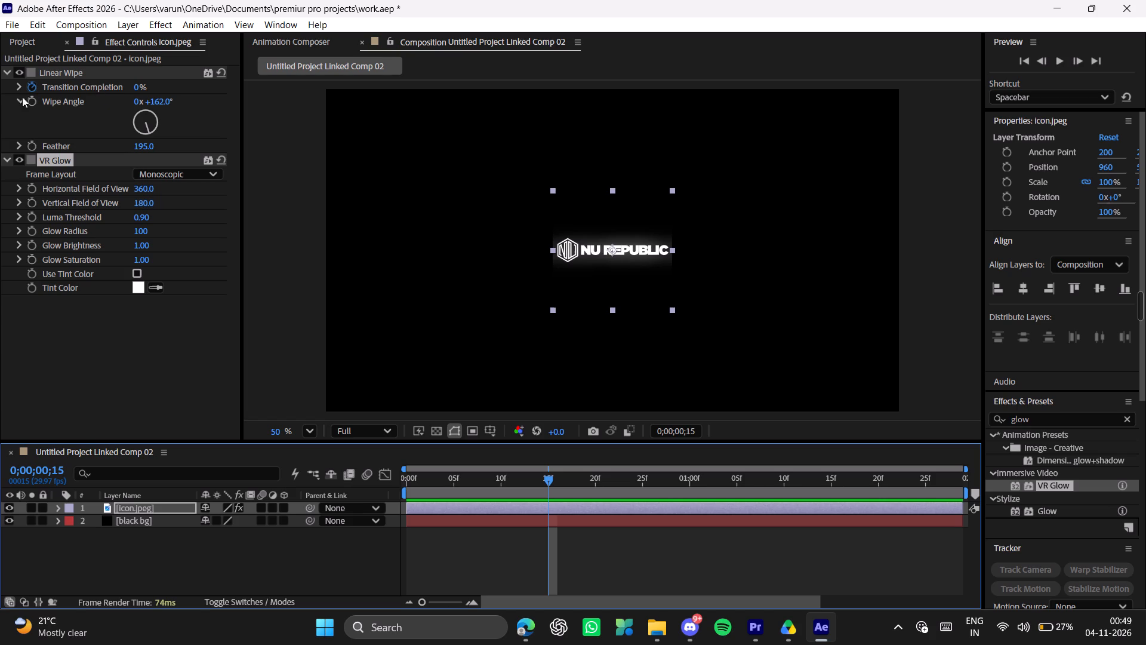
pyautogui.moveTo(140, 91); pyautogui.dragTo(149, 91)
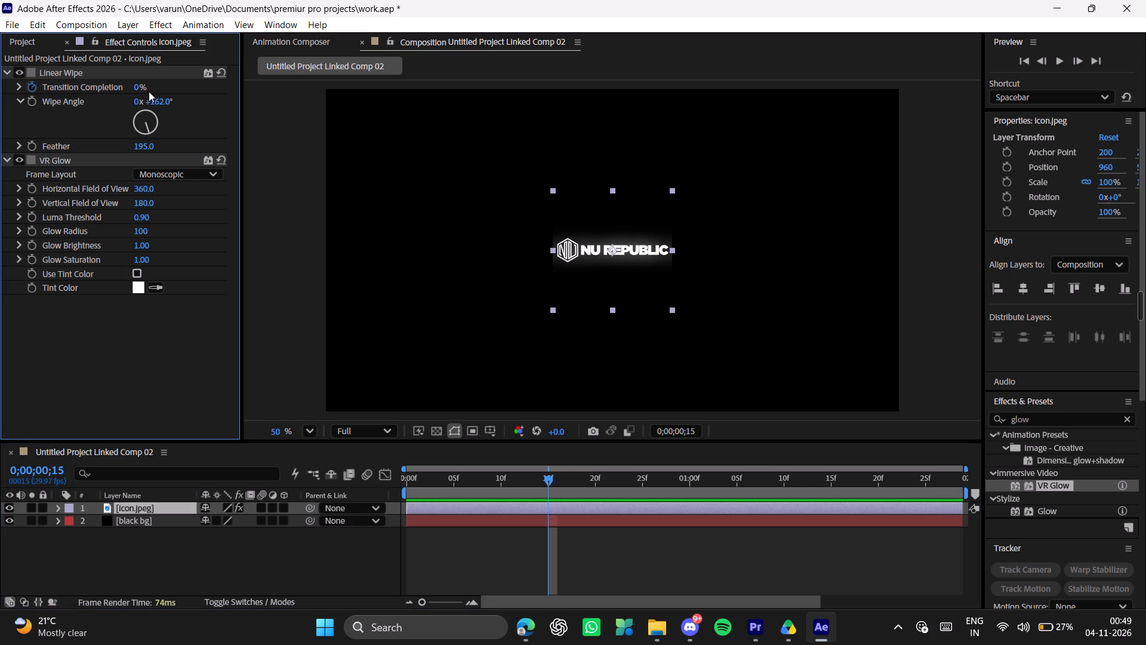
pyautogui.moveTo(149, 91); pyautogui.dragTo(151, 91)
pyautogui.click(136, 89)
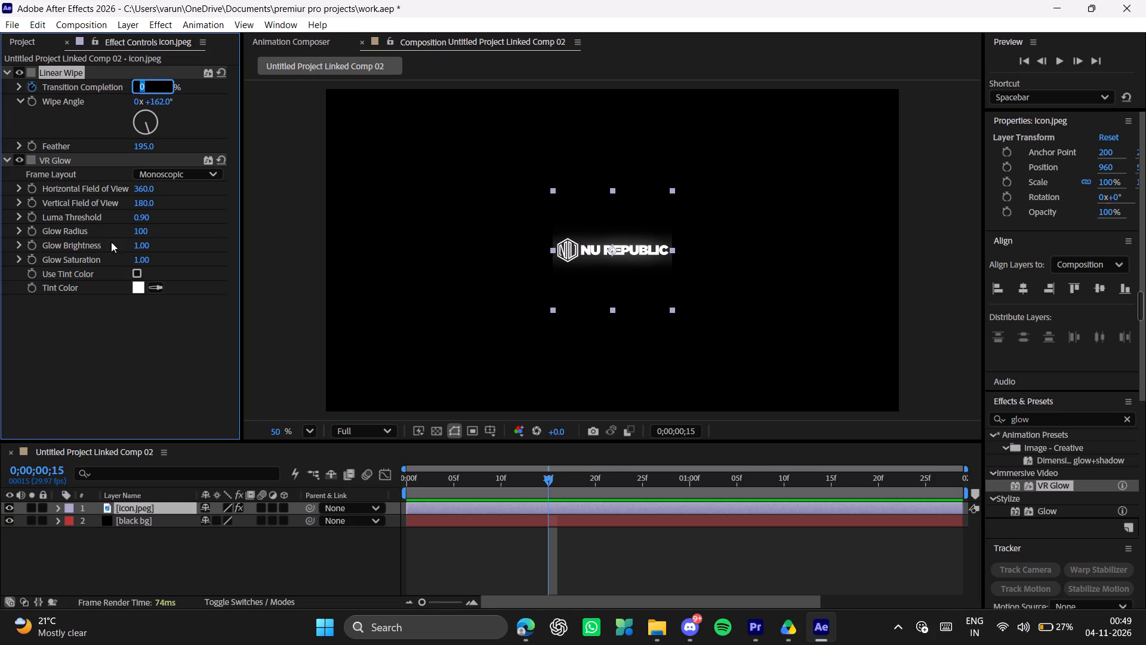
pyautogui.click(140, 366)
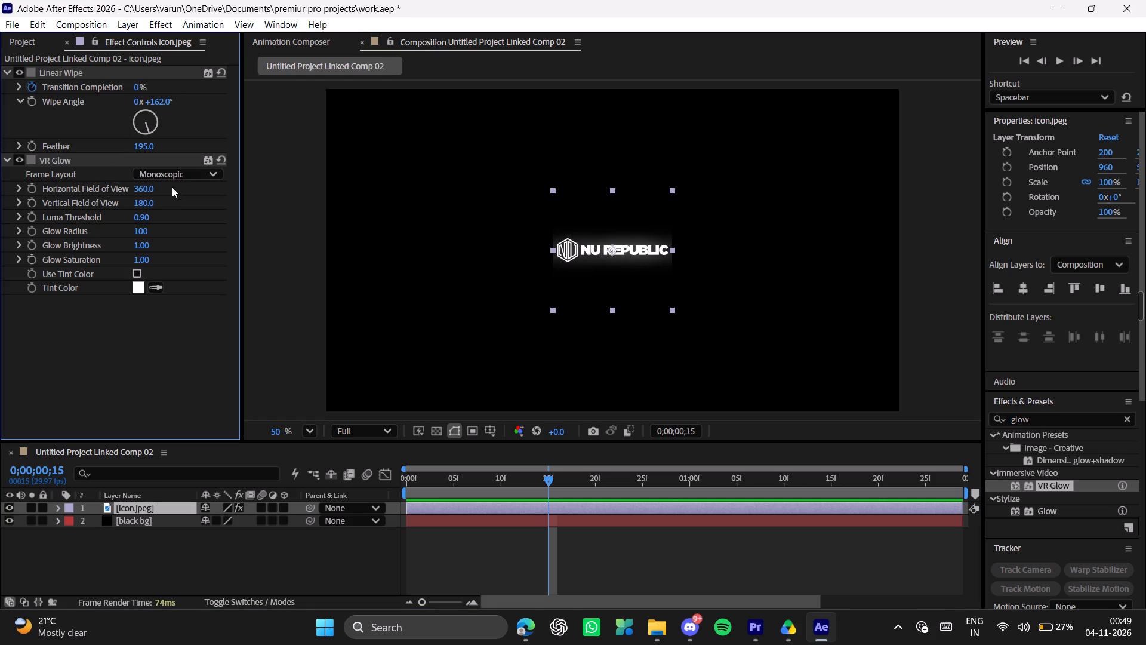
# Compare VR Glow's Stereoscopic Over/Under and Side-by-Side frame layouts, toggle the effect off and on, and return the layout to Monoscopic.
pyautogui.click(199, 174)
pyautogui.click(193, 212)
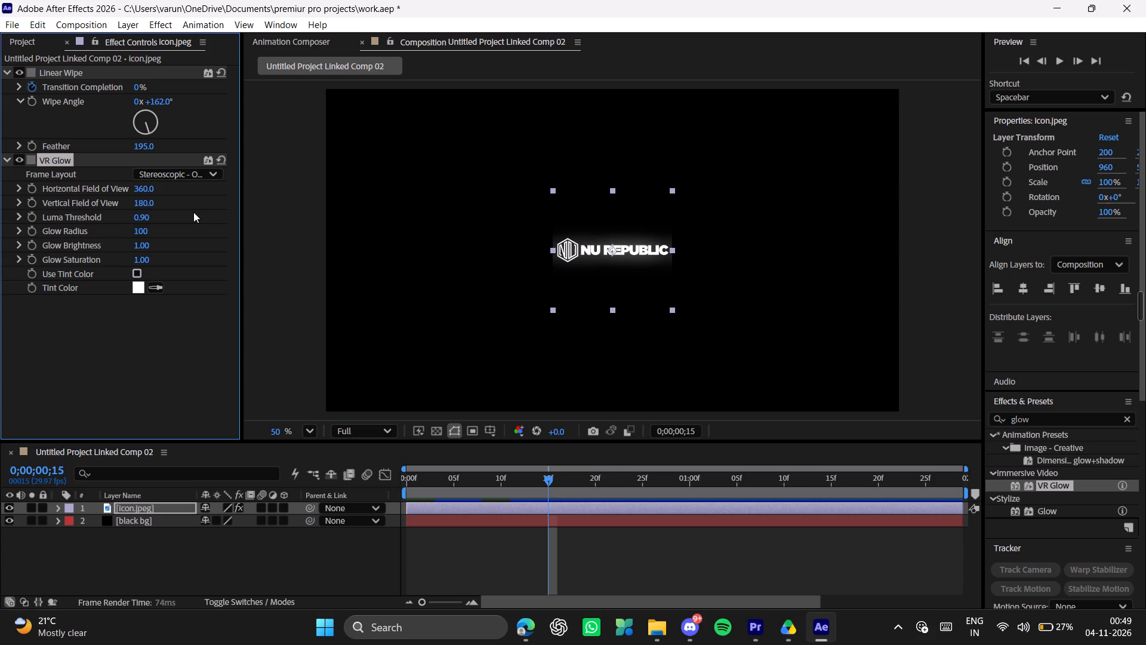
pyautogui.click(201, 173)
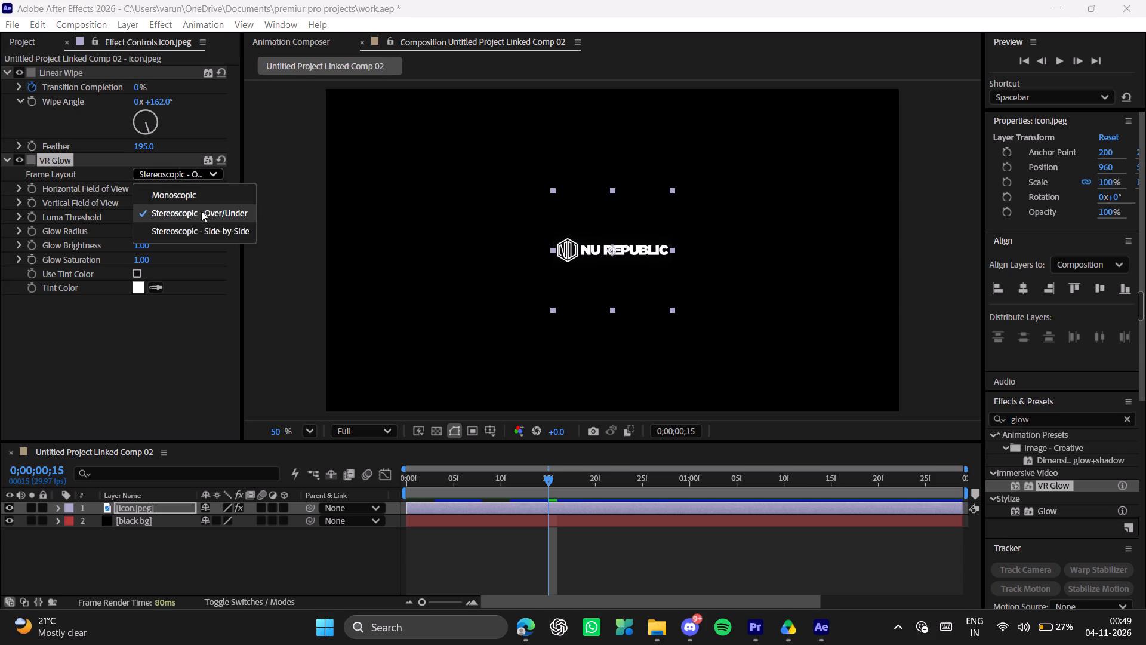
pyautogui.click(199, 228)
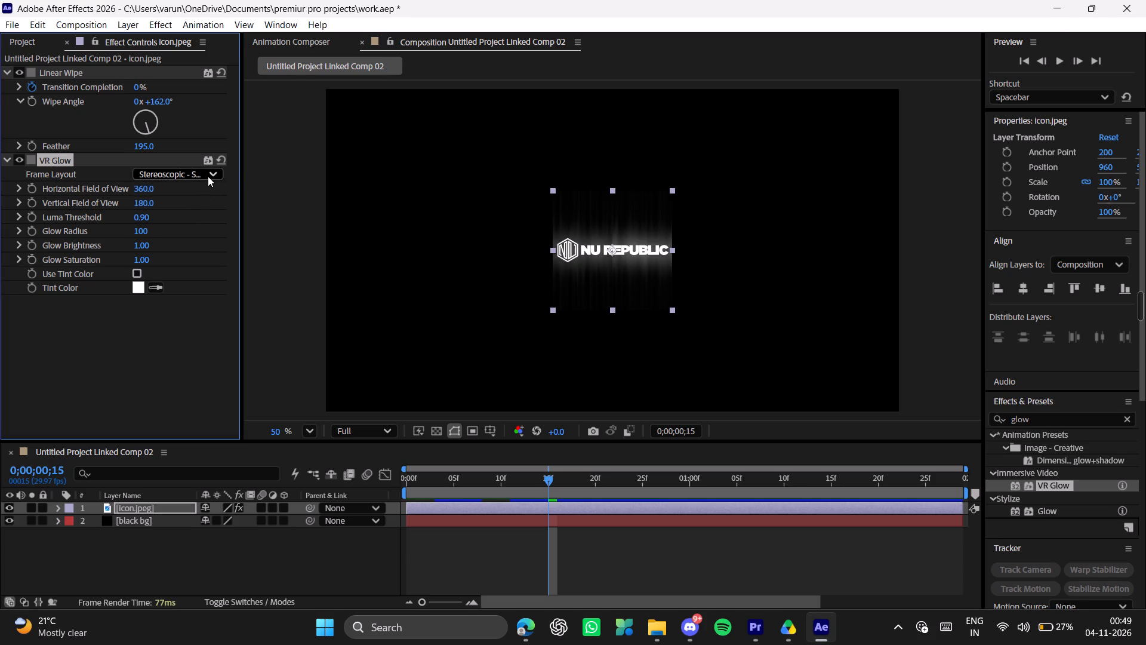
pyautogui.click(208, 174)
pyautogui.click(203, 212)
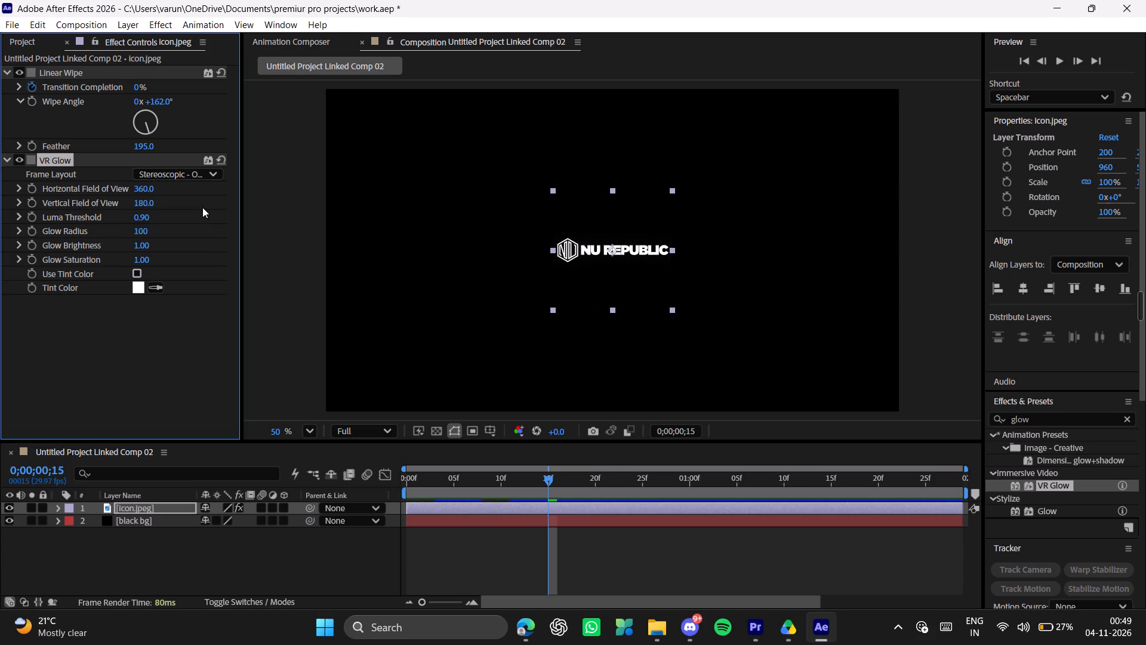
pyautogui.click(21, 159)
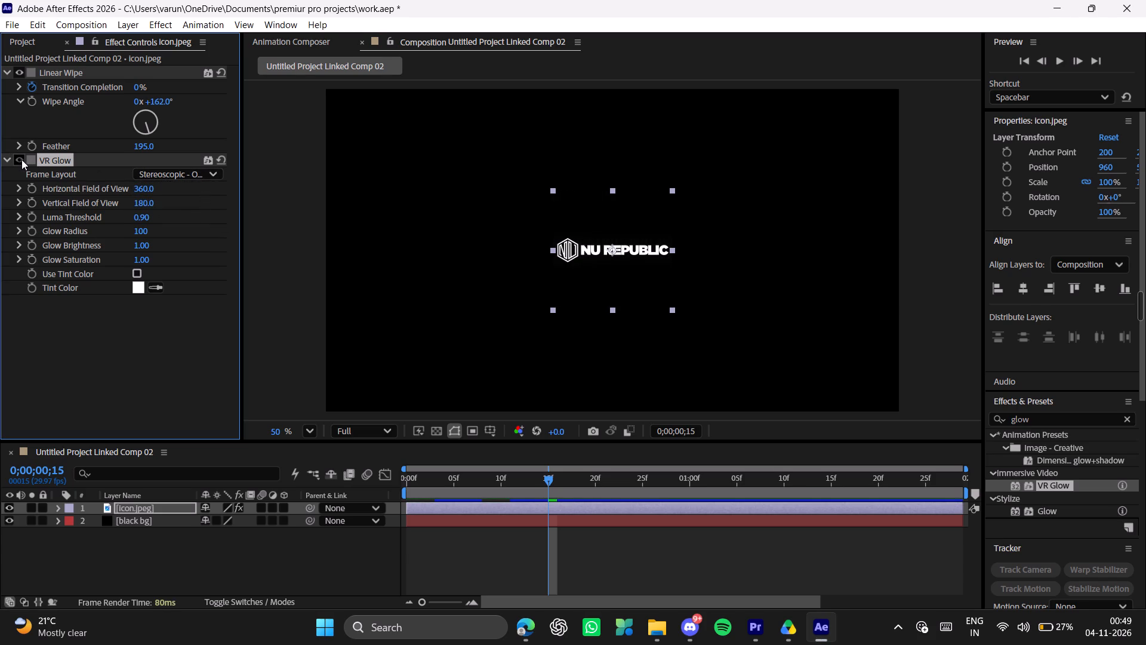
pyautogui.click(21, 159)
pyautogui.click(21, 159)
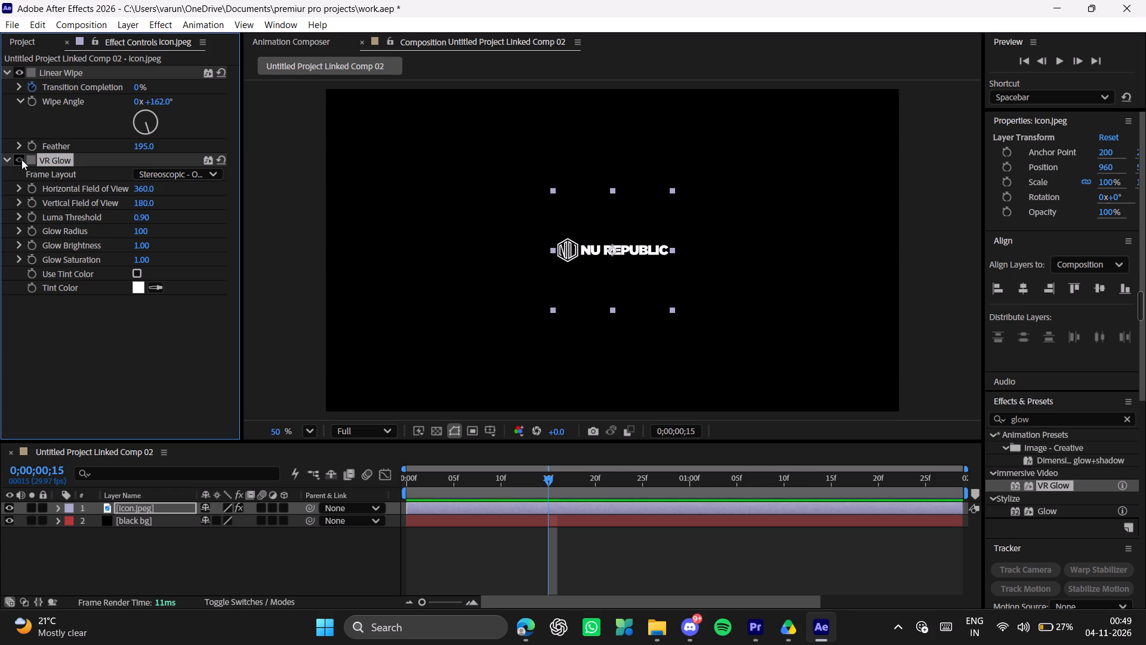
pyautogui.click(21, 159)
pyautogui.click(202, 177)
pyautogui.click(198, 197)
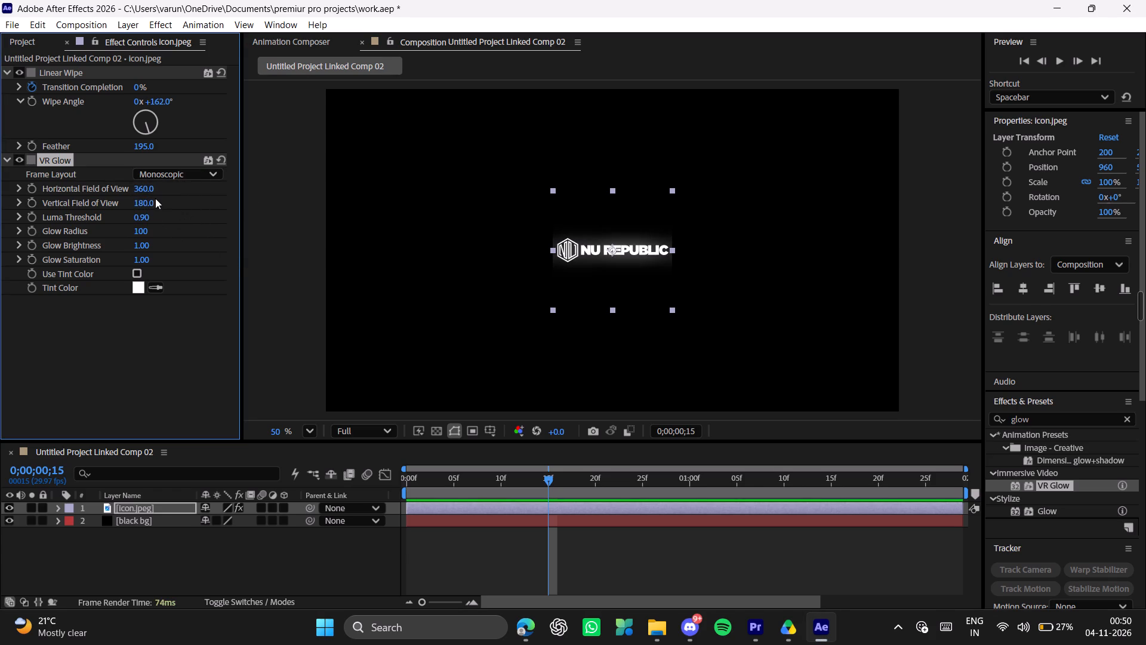
# Reduce VR Glow's Horizontal Field of View to 62 on the logo layer.
pyautogui.moveTo(143, 189); pyautogui.dragTo(63, 189)
pyautogui.moveTo(63, 189); pyautogui.dragTo(56, 201)
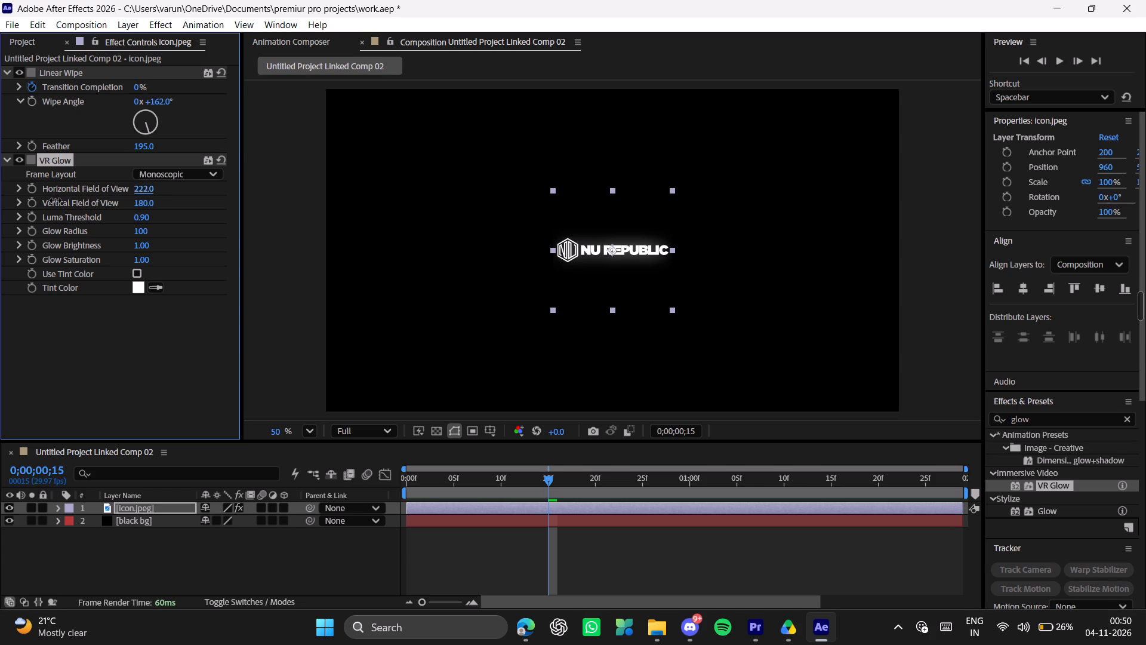
pyautogui.moveTo(56, 201); pyautogui.dragTo(0, 184)
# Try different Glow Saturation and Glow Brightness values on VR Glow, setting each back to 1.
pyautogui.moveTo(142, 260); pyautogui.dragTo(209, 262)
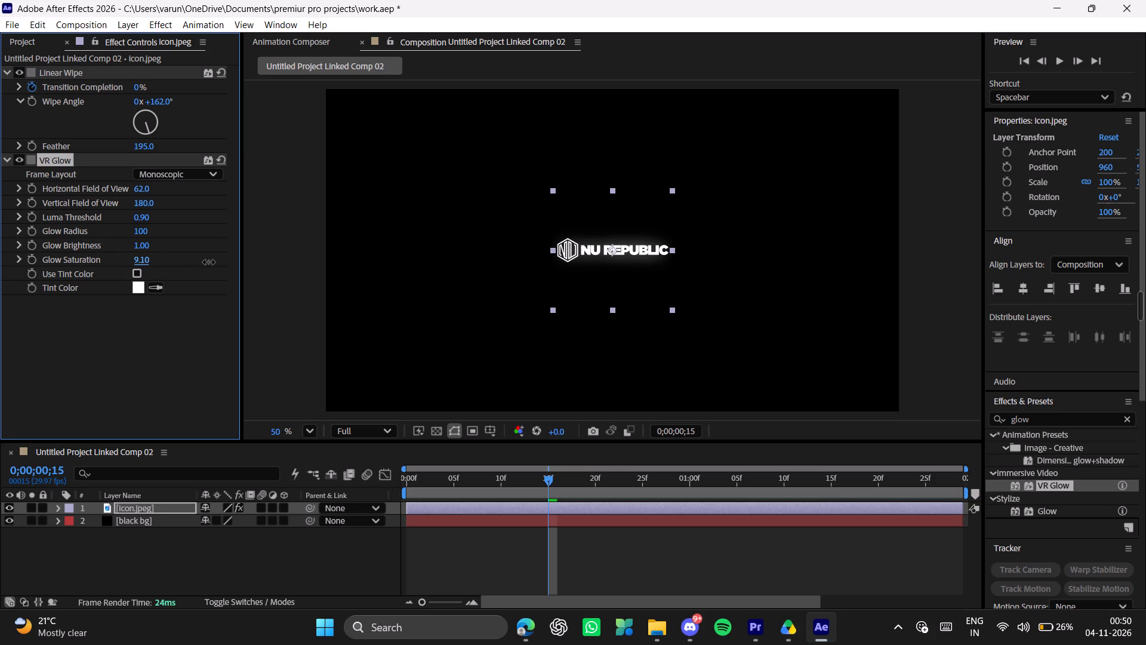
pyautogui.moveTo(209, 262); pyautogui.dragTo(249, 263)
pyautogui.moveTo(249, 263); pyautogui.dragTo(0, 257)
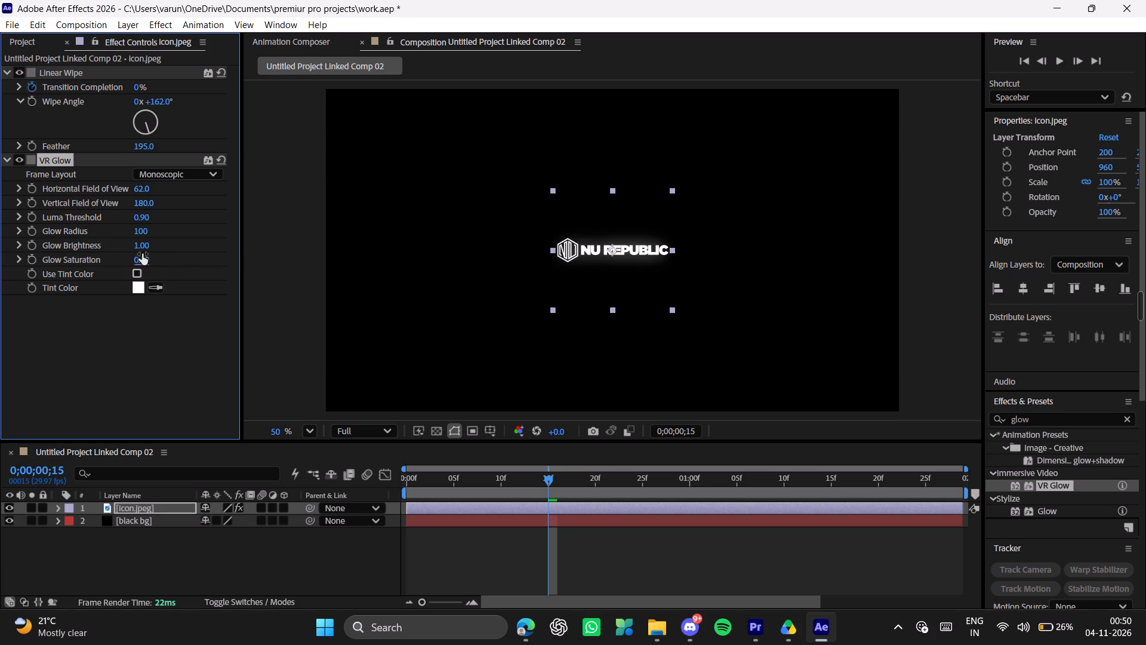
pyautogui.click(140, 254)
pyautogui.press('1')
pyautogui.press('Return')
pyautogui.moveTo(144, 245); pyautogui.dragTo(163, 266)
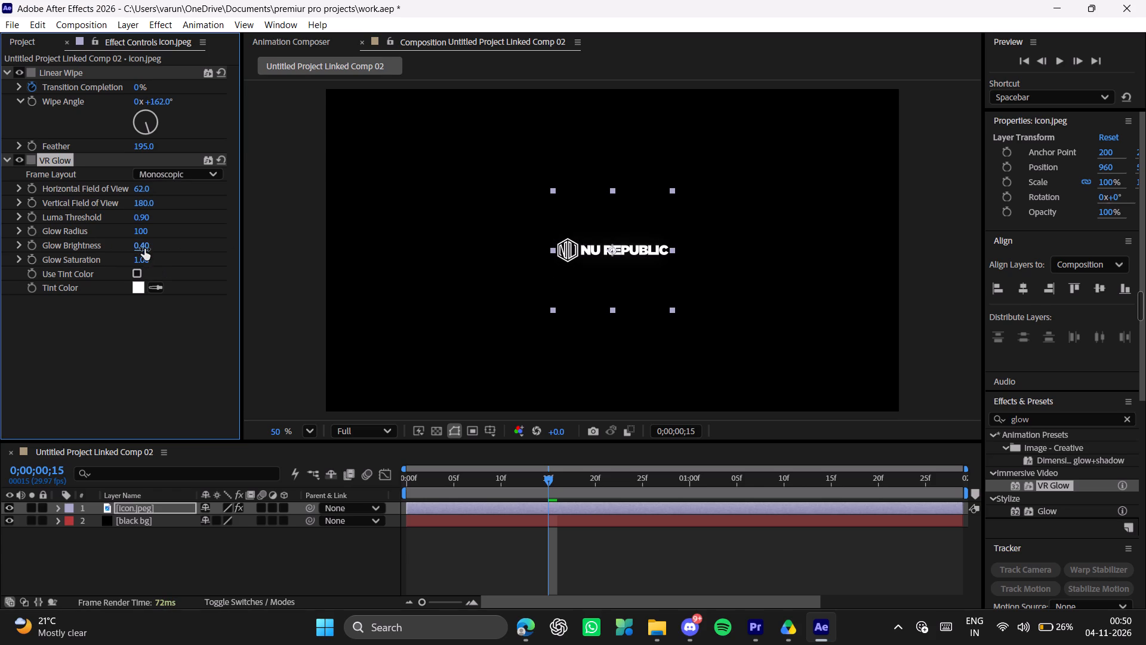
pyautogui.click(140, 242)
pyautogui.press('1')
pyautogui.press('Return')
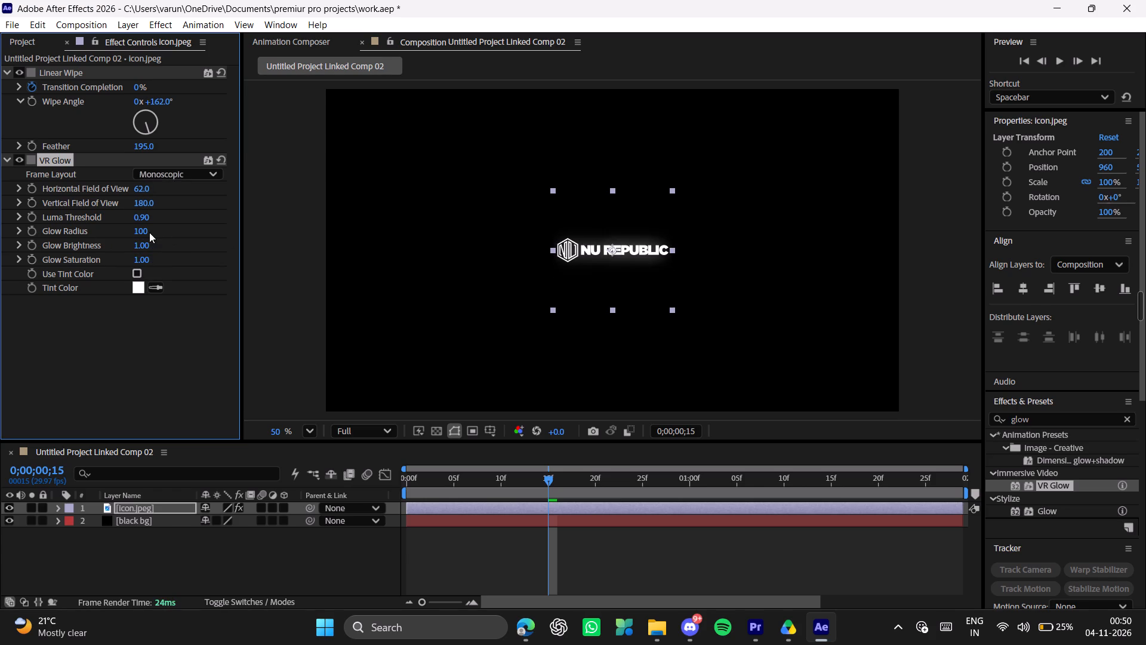
# Set VR Glow's Glow Radius to 104 and its Luma Threshold to 0.34.
pyautogui.moveTo(144, 231); pyautogui.dragTo(141, 238)
pyautogui.moveTo(141, 238); pyautogui.dragTo(192, 248)
pyautogui.moveTo(192, 248); pyautogui.dragTo(164, 247)
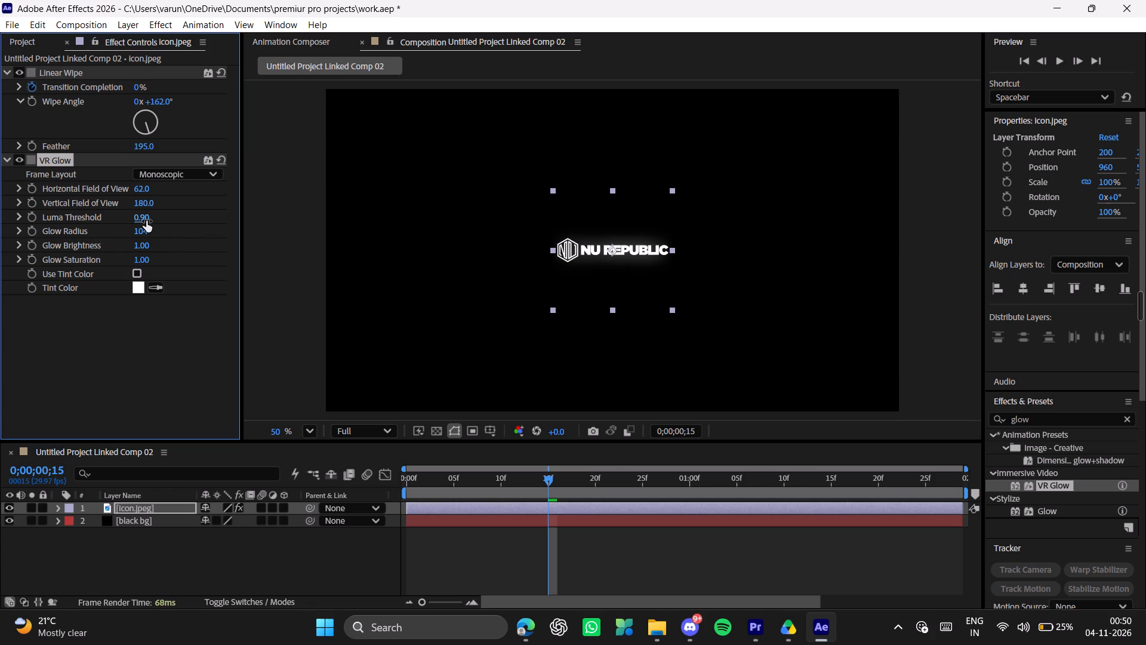
pyautogui.moveTo(146, 221); pyautogui.dragTo(76, 221)
pyautogui.moveTo(76, 221); pyautogui.dragTo(75, 225)
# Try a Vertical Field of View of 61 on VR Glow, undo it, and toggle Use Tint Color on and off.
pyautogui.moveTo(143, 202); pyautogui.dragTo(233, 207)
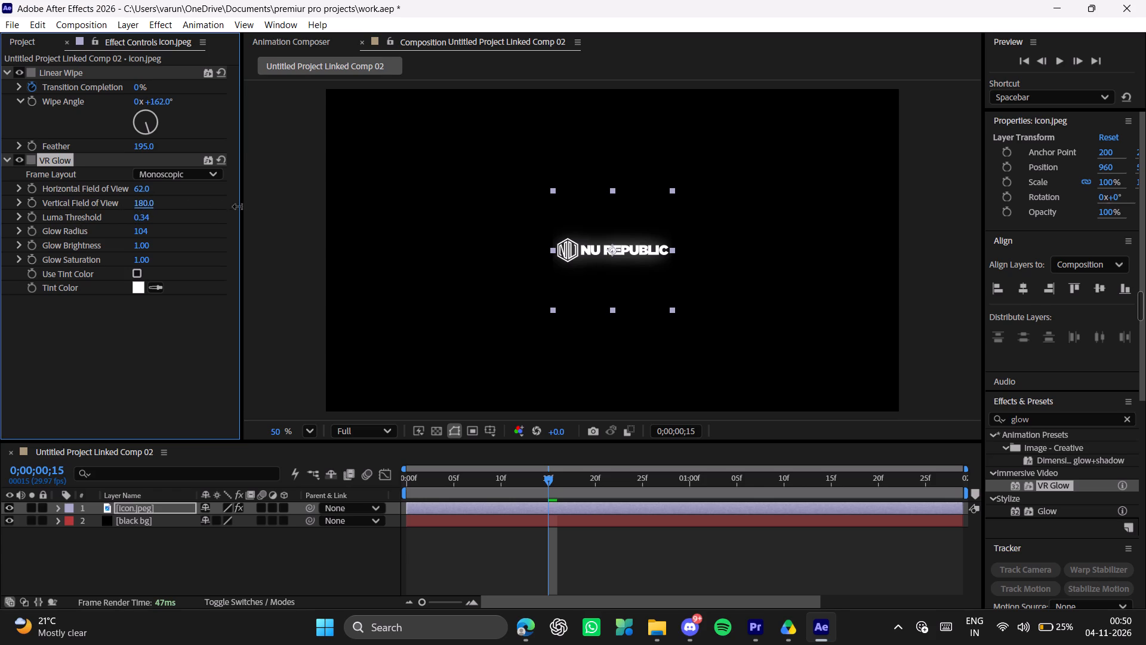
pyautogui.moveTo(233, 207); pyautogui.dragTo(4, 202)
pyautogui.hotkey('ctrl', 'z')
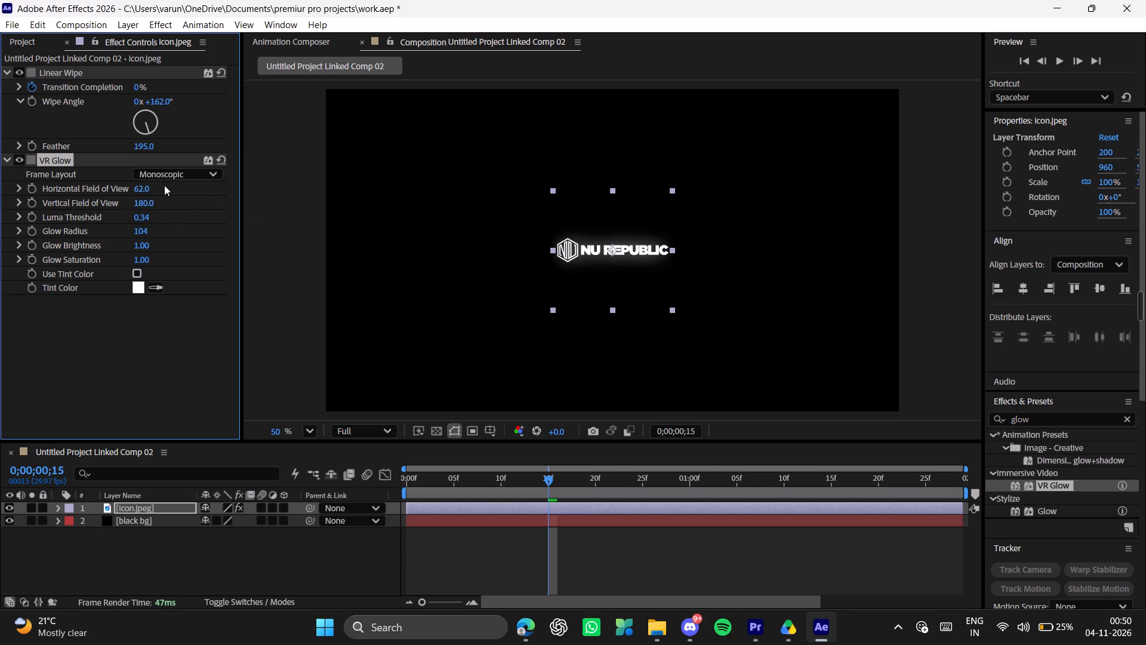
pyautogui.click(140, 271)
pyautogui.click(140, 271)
# Scrub through the logo composition to check the VR Glow across the wipe animation.
pyautogui.moveTo(549, 472); pyautogui.dragTo(420, 472)
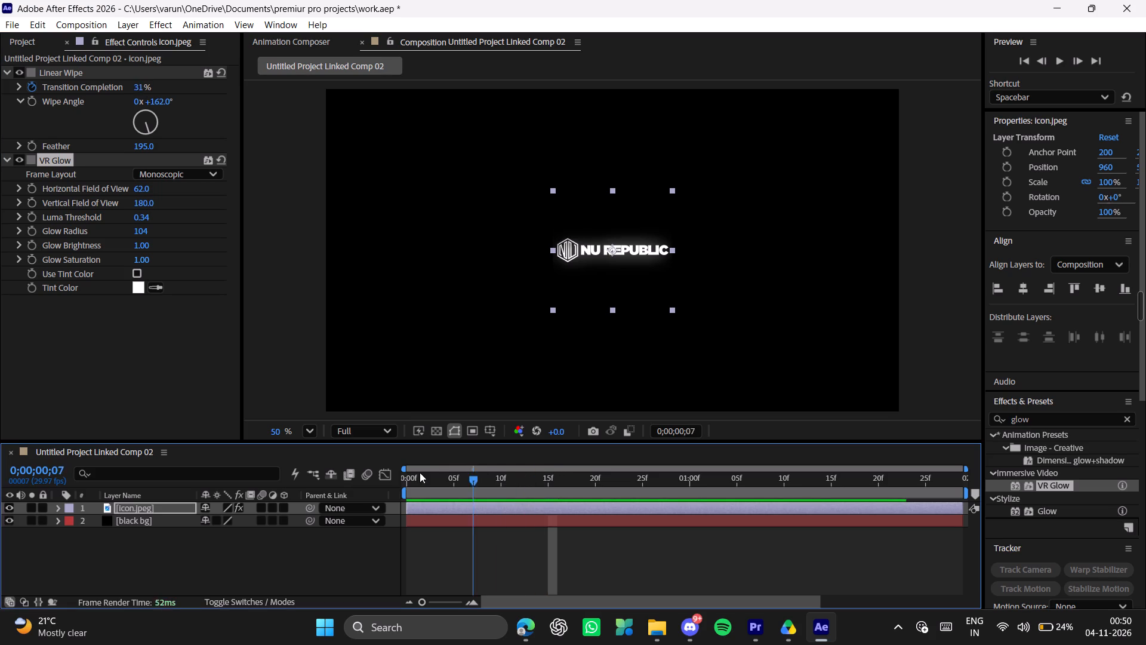
pyautogui.moveTo(420, 472); pyautogui.dragTo(865, 496)
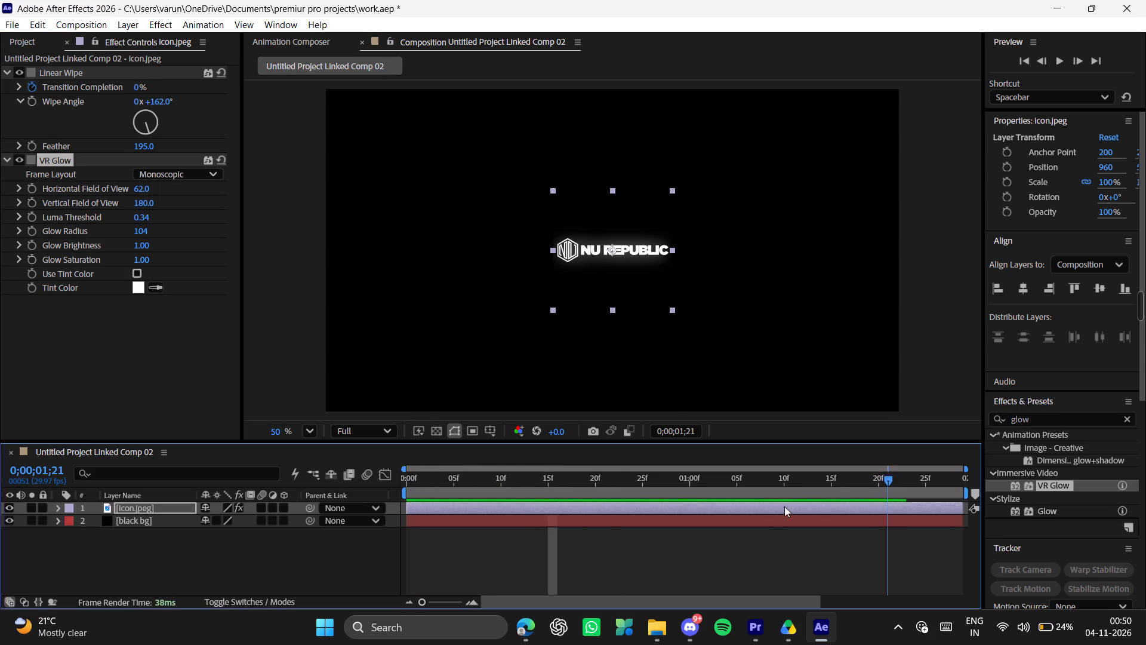
# Switch to Premiere and undo replacing the closing logo clips with the linked After Effects composition.
pyautogui.click(765, 628)
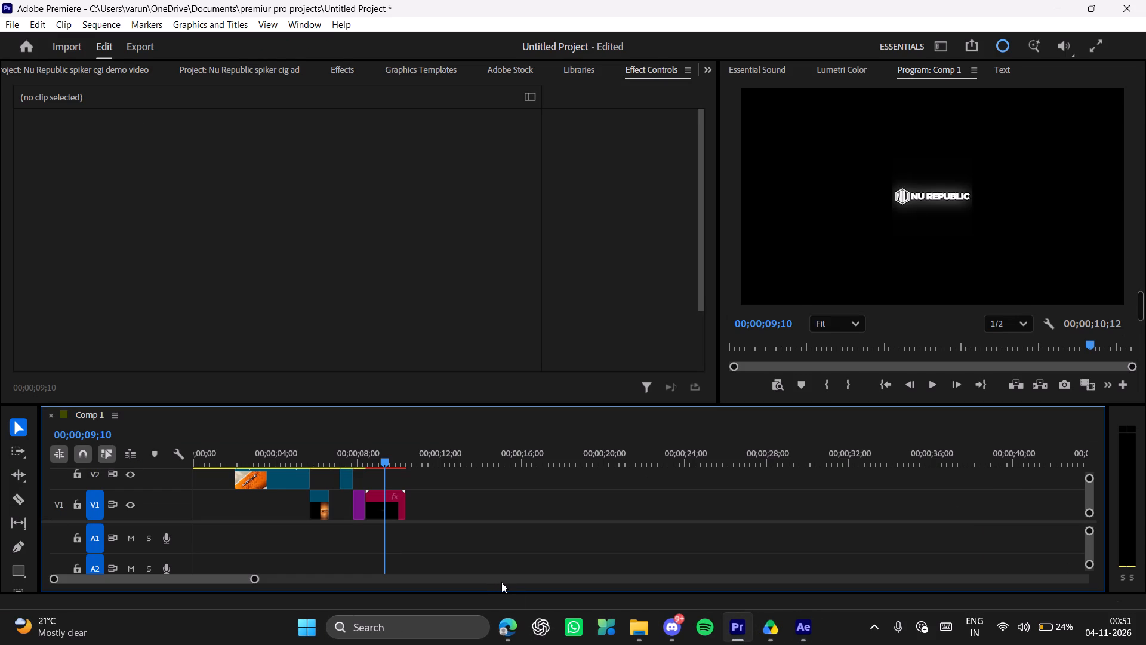
pyautogui.hotkey('ctrl', 'z')
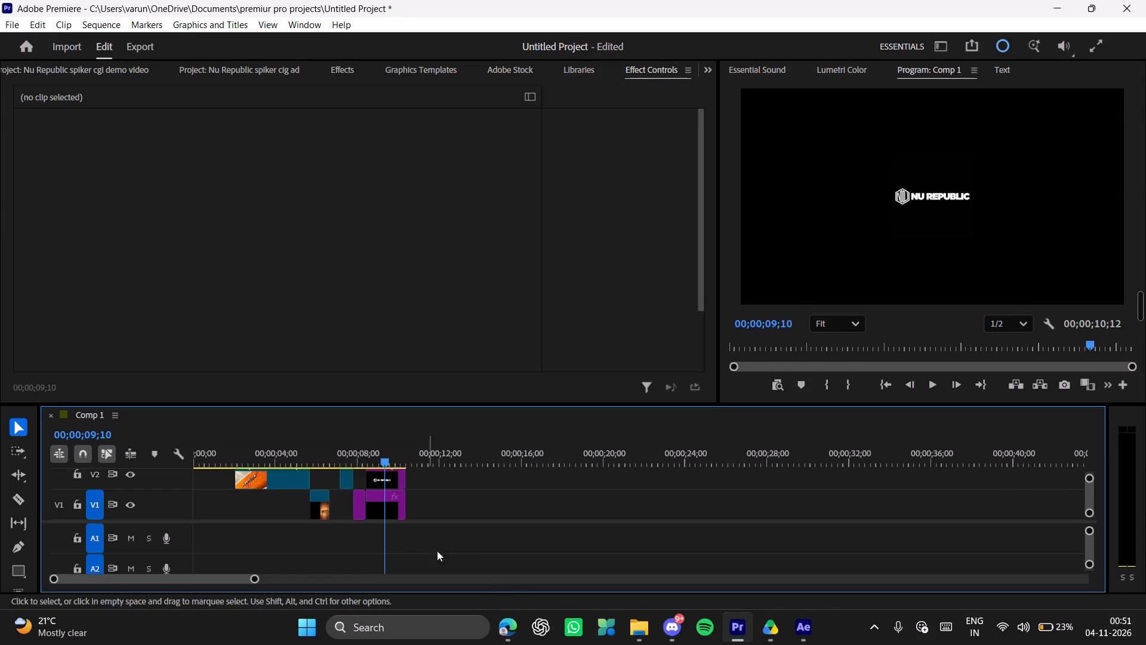
# Switch back to After Effects and close it, answering the save prompt.
pyautogui.click(805, 625)
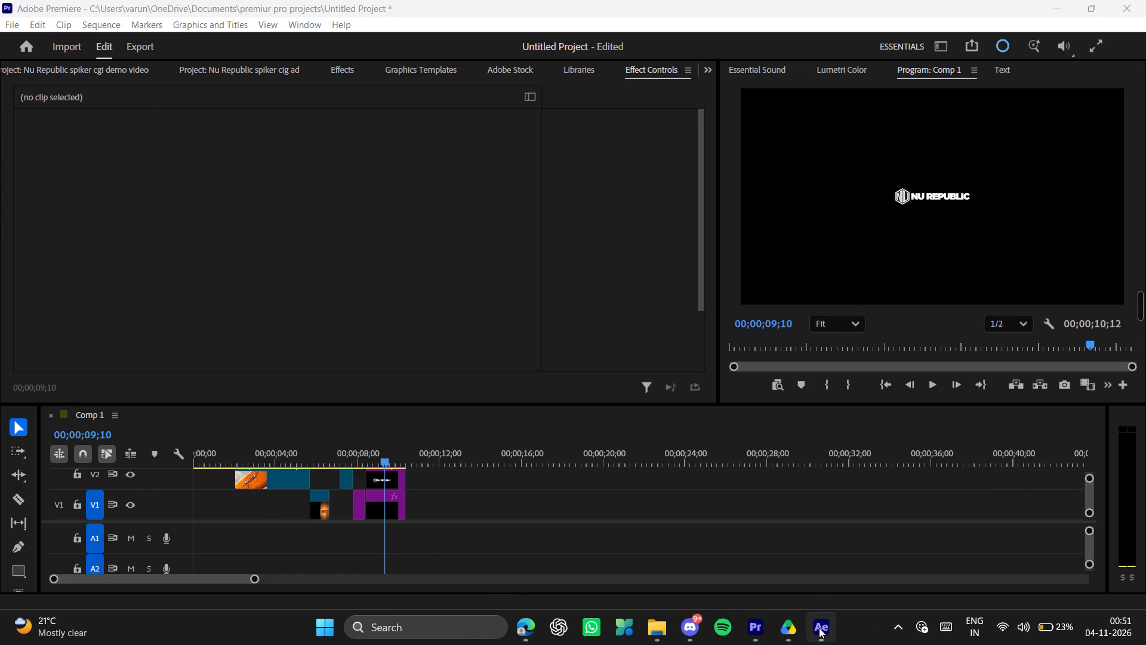
pyautogui.click(819, 628)
pyautogui.click(1145, 0)
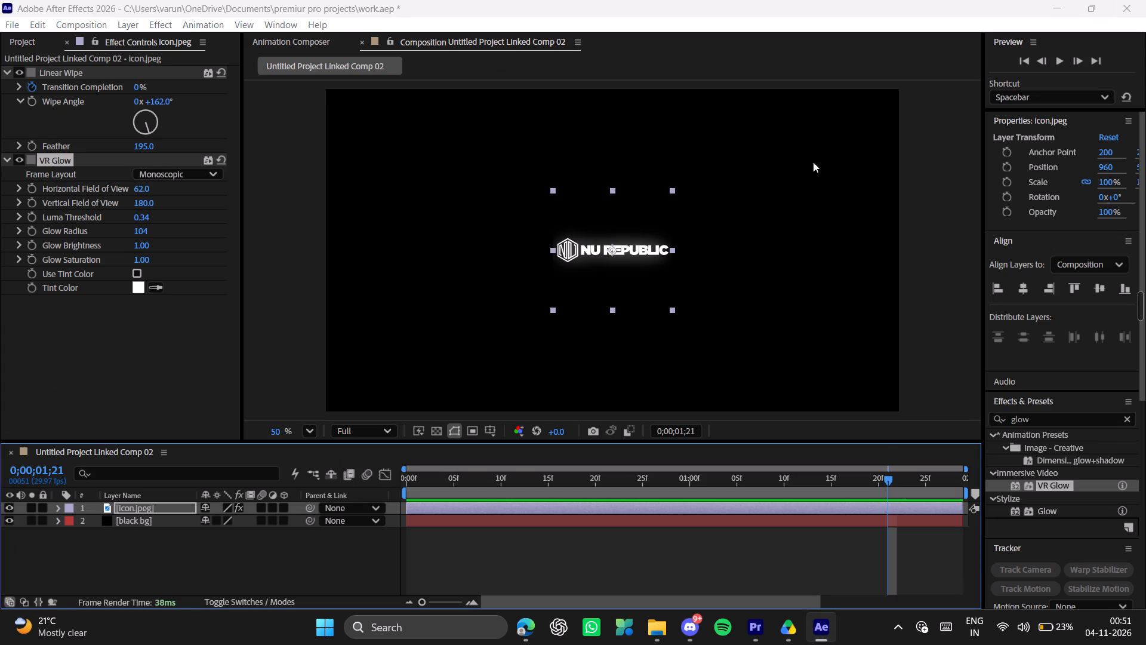
pyautogui.click(591, 360)
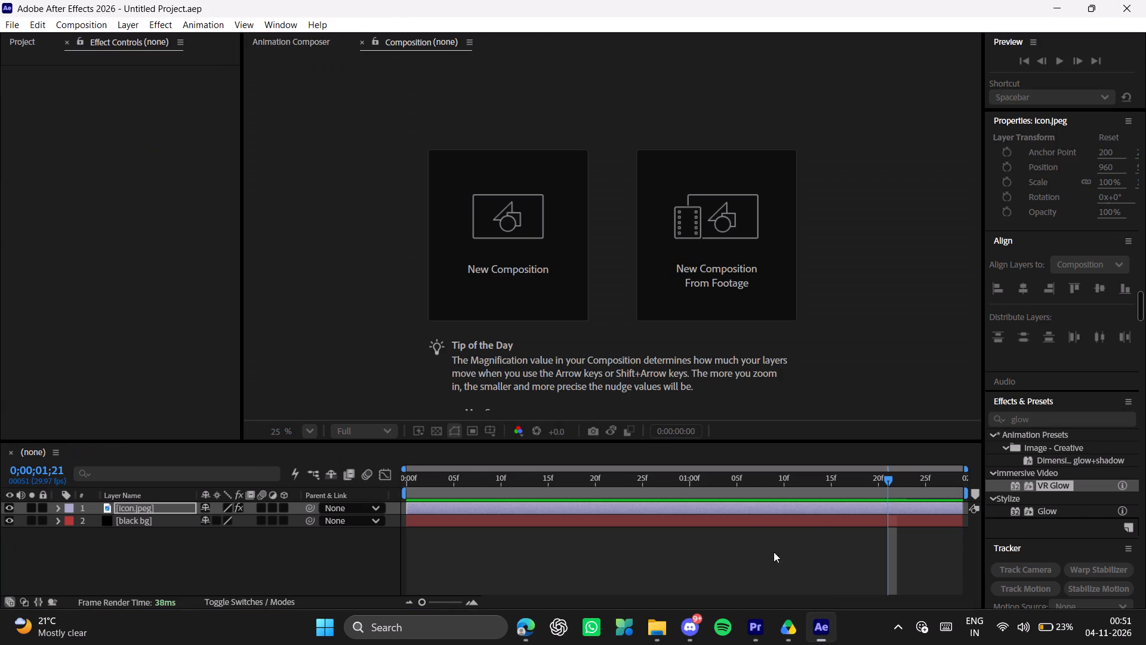
# Return to Premiere and play the opening seconds of Comp 1 from the start.
pyautogui.click(759, 618)
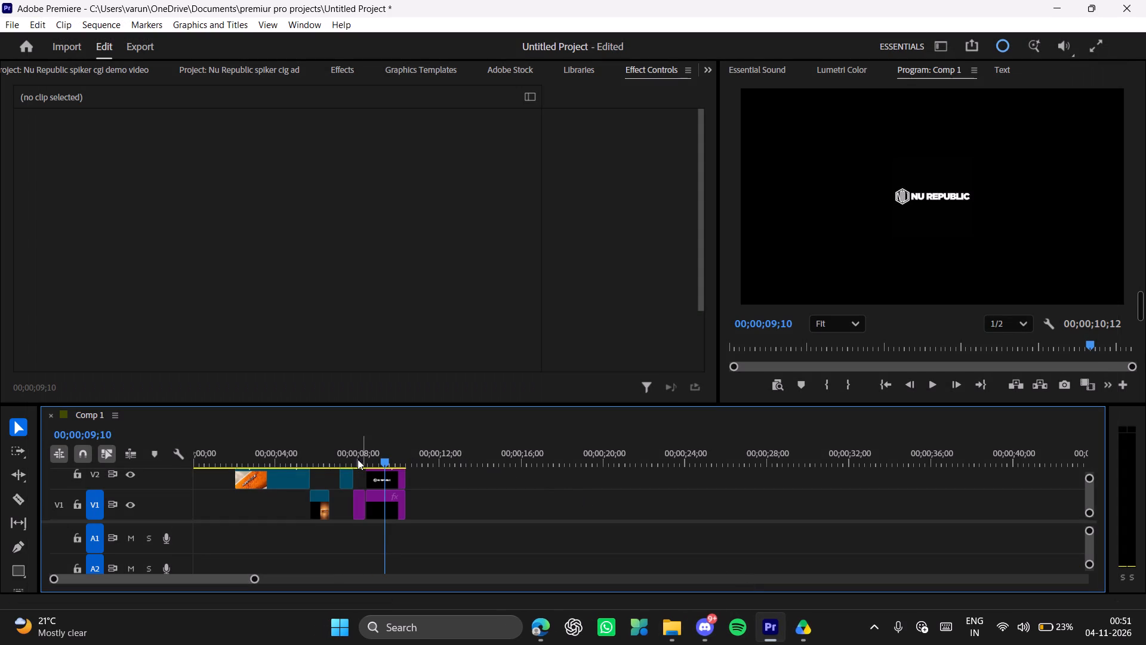
pyautogui.moveTo(387, 459); pyautogui.dragTo(41, 436)
pyautogui.press('space')
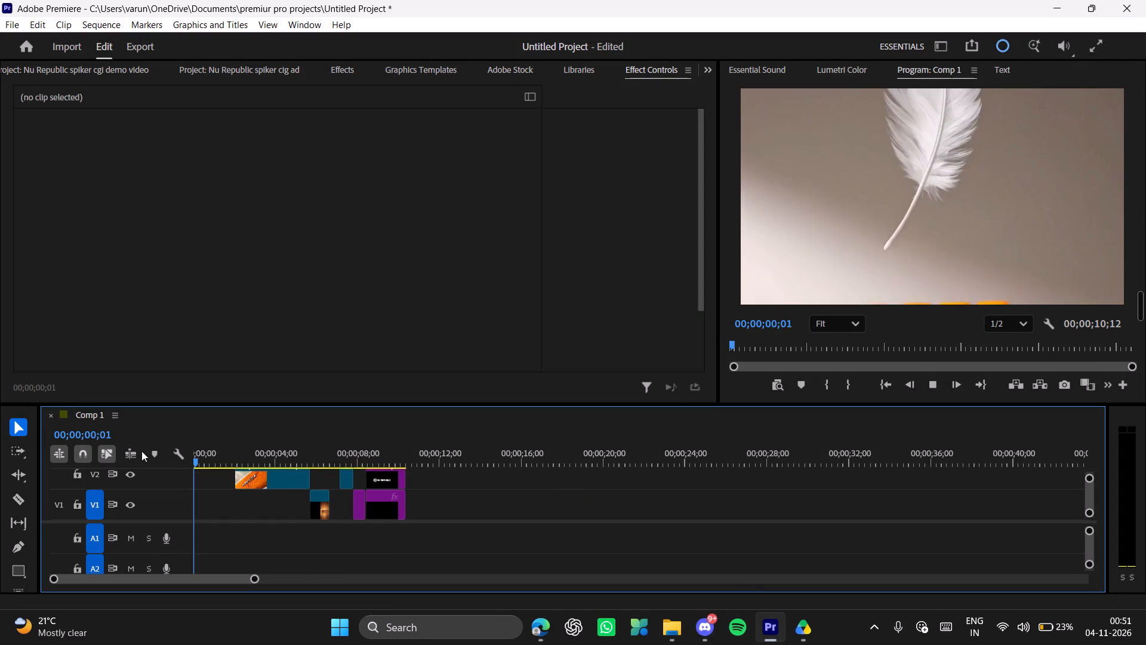
pyautogui.press('space')
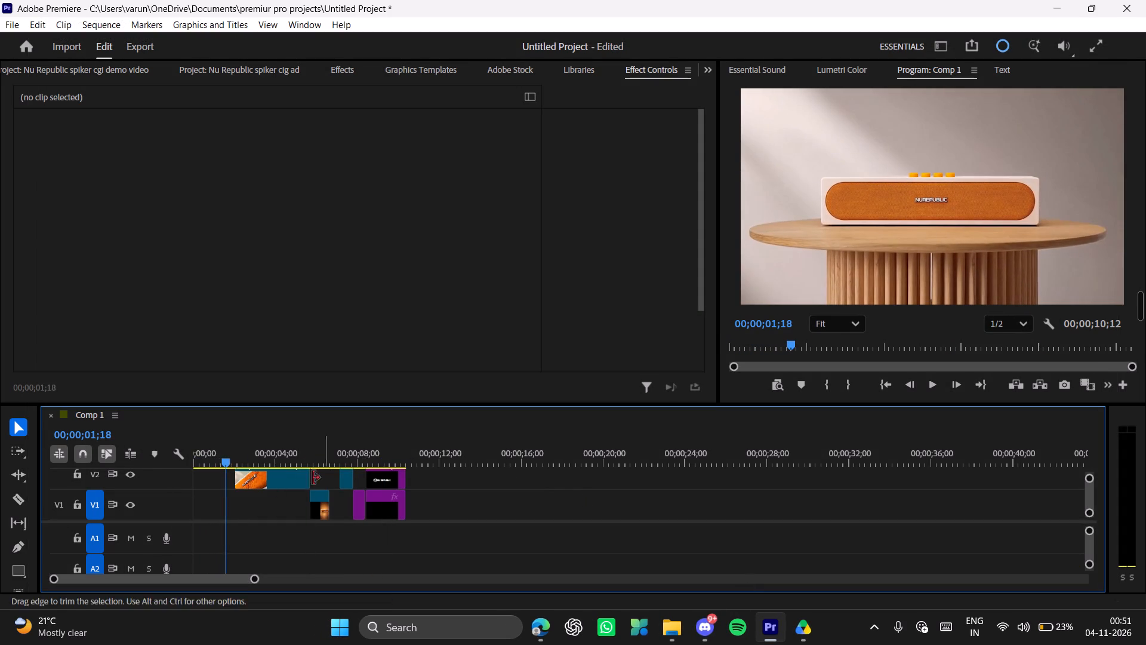
# Place the bombinsound-upbeat music from the Untitled Project bin on track A1 at the start of Comp 1.
pyautogui.moveTo(233, 456); pyautogui.dragTo(10, 444)
pyautogui.scroll(3, 66, 67)
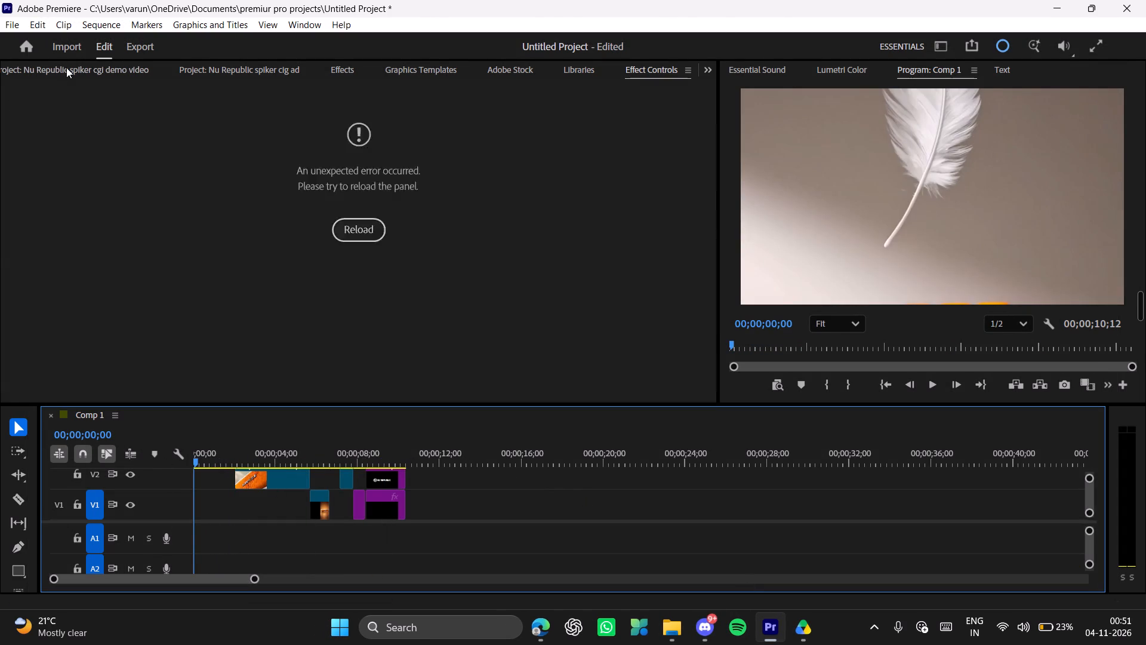
pyautogui.scroll(8, 66, 67)
pyautogui.scroll(-7, 472, 291)
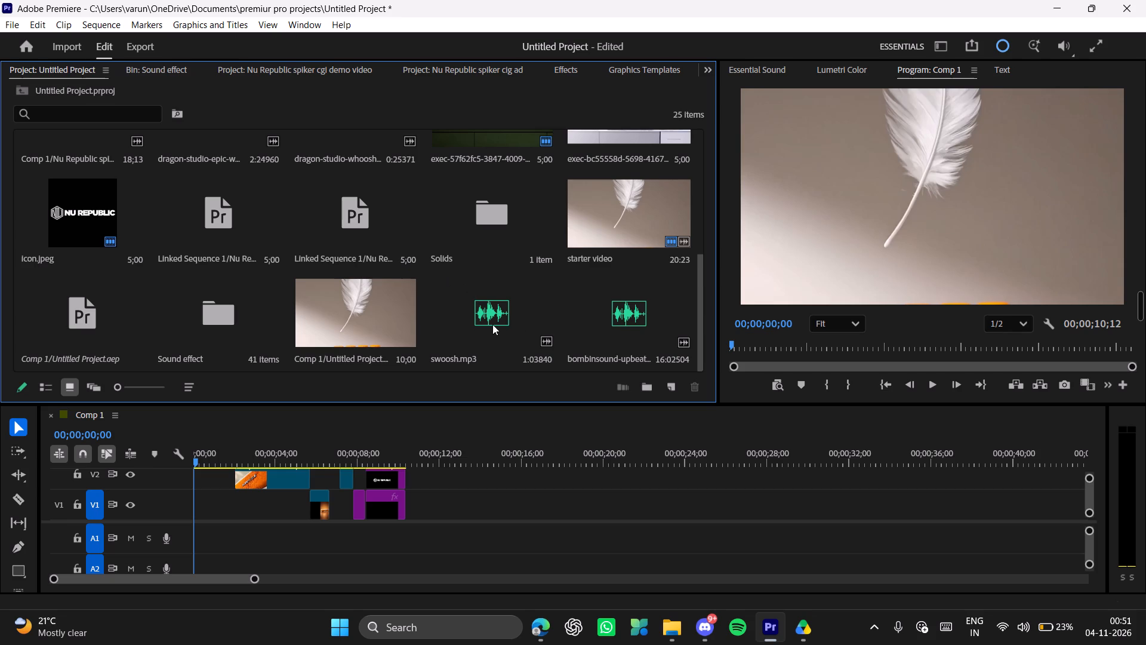
pyautogui.moveTo(609, 318); pyautogui.dragTo(170, 552)
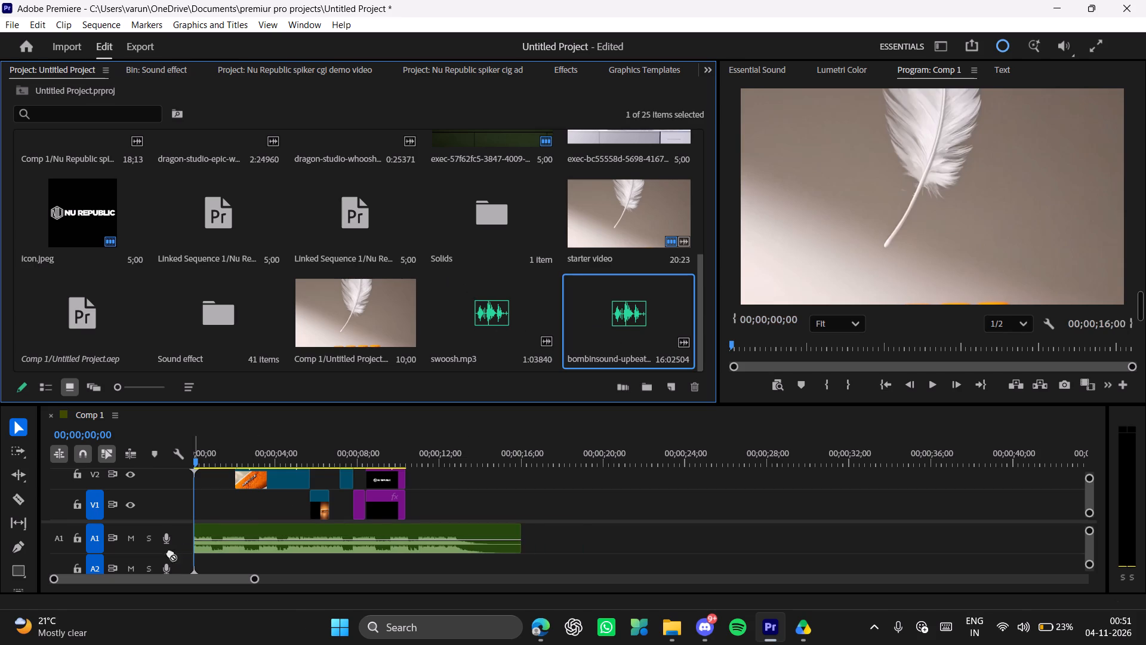
# Briefly play the sequence with the new music, then lower the A1 music clip's volume.
pyautogui.press('space')
pyautogui.press('space')
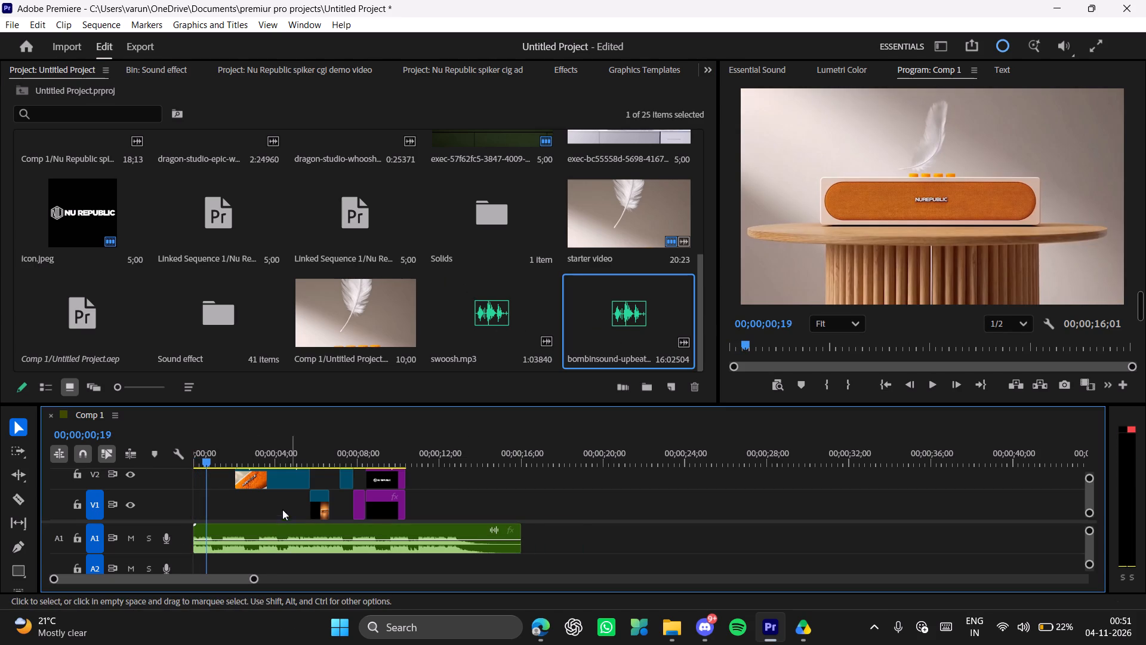
pyautogui.moveTo(269, 539); pyautogui.dragTo(269, 542)
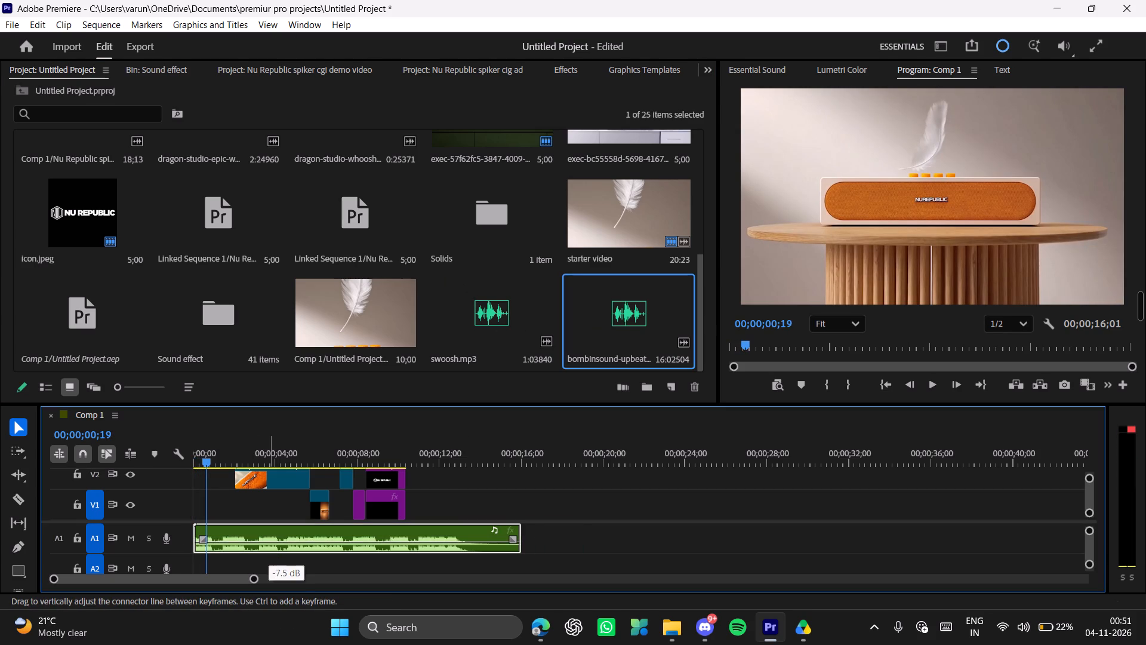
pyautogui.moveTo(269, 542); pyautogui.dragTo(269, 545)
# Play Comp 1 to check the music level against the visuals, then return the playhead to the start.
pyautogui.press('space')
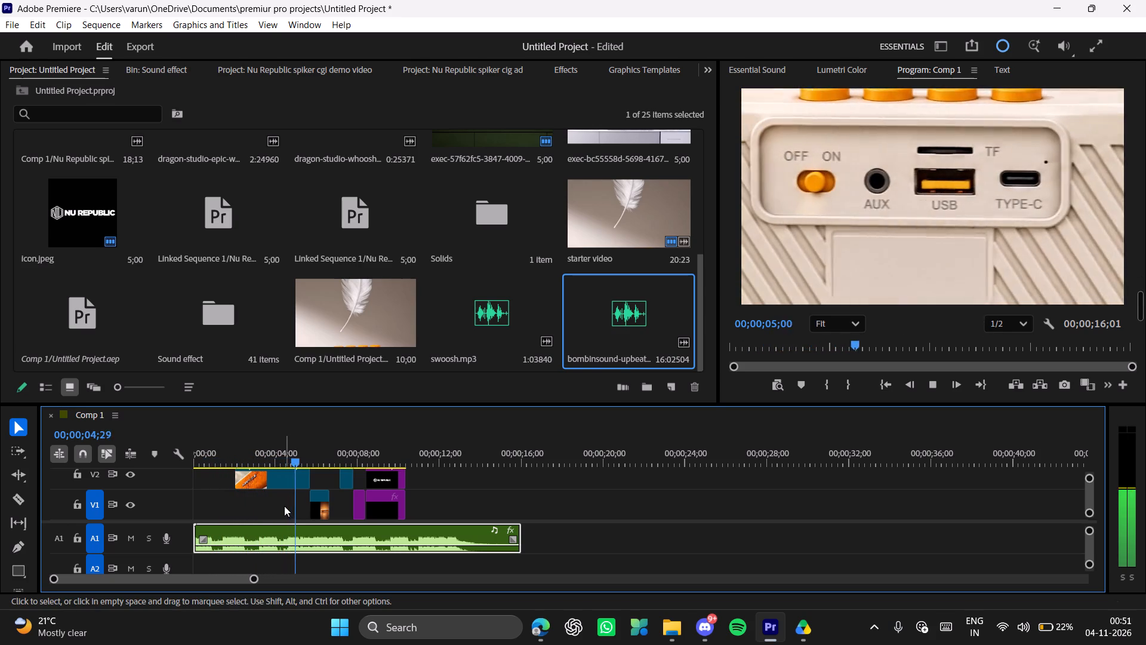
pyautogui.press('space')
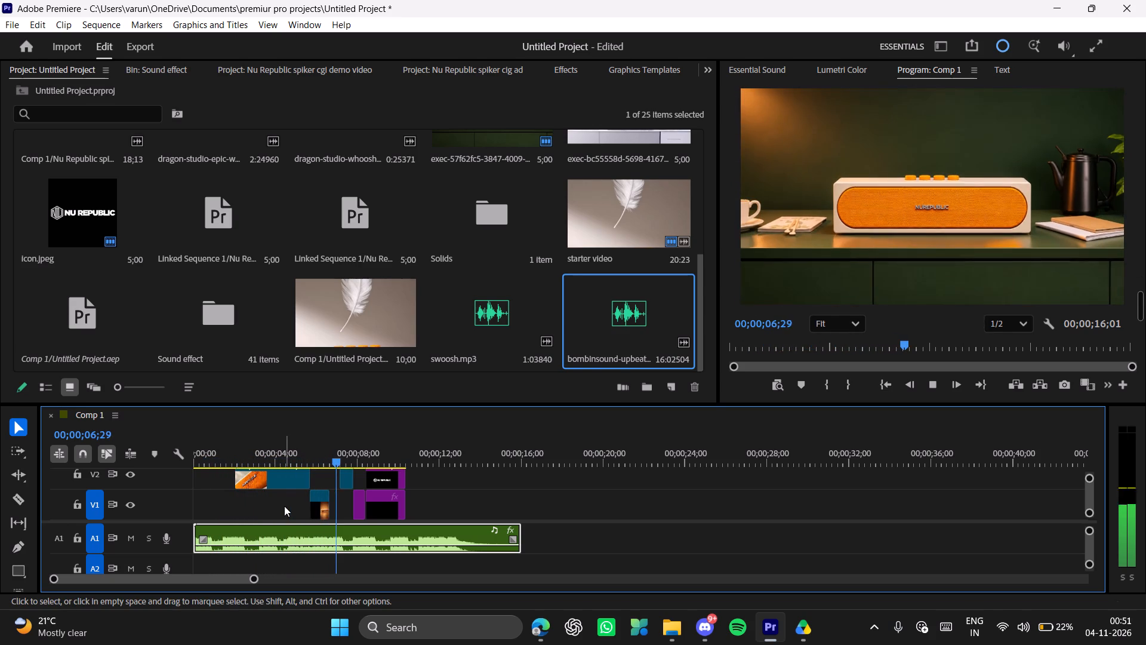
pyautogui.moveTo(313, 460); pyautogui.dragTo(96, 461)
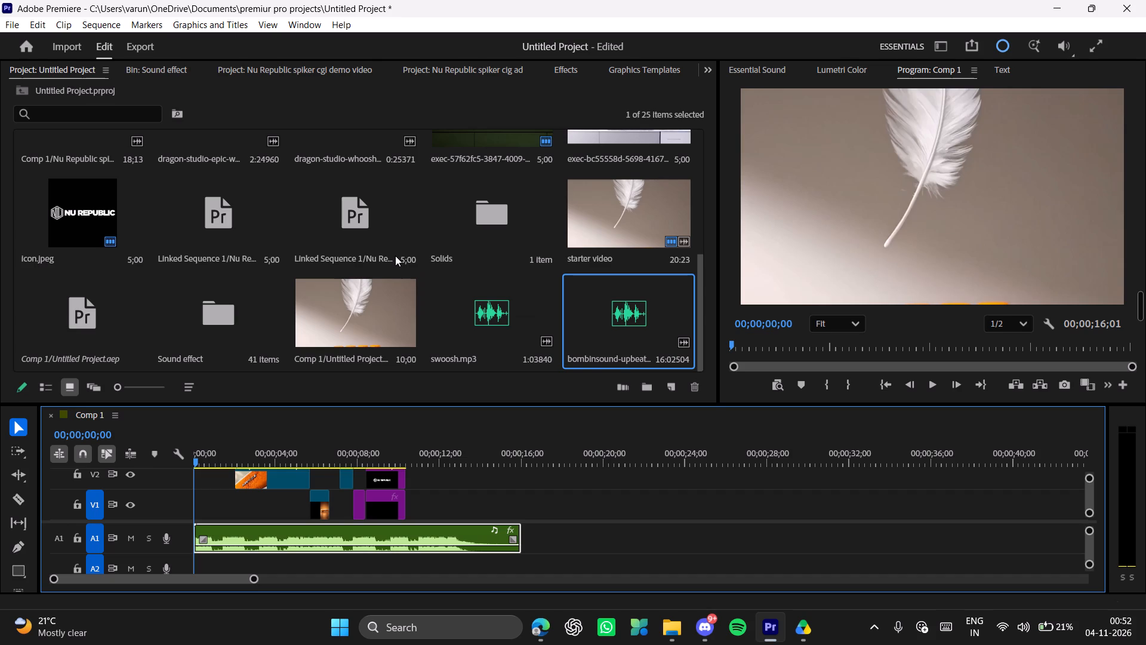
# Show the hidden system tray icons.
pyautogui.click(868, 619)
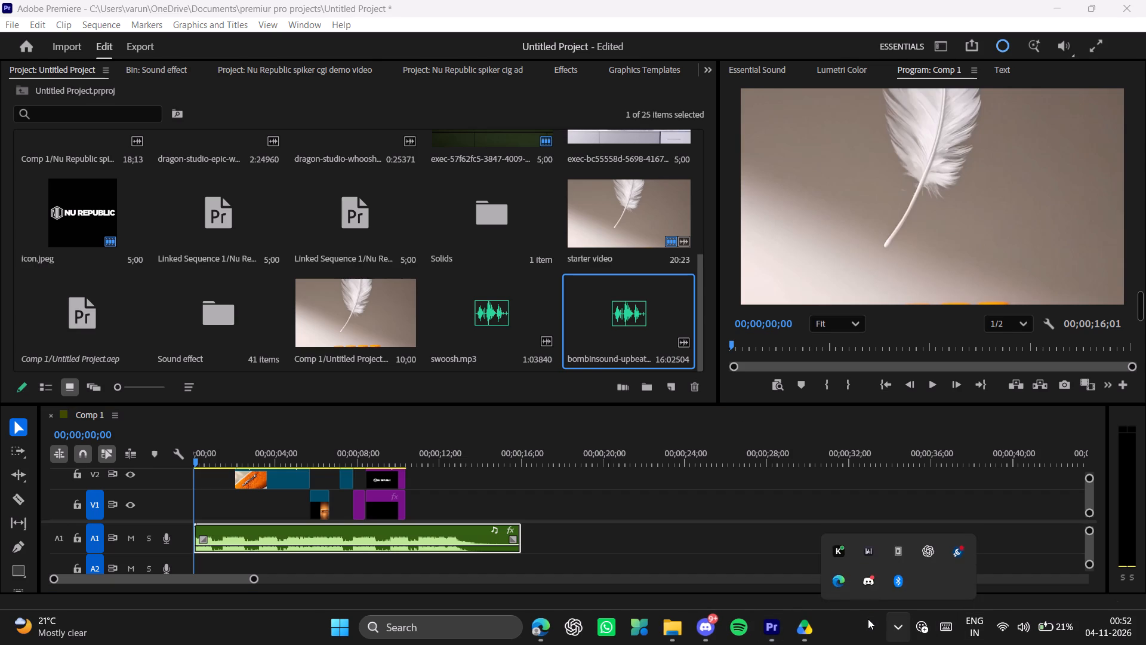
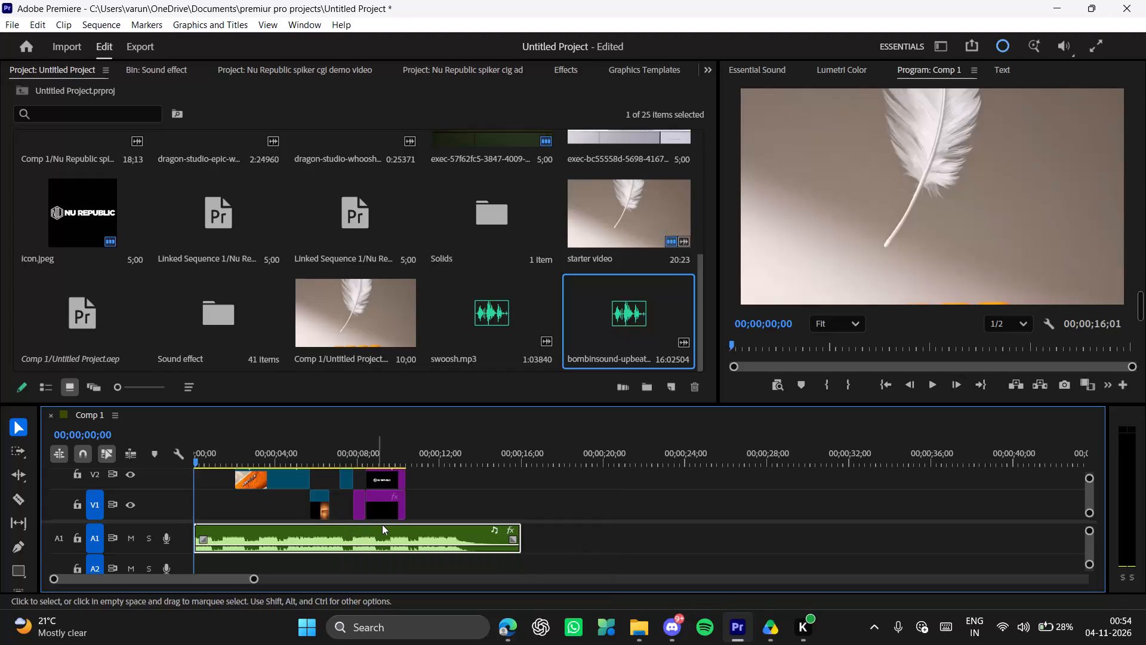
# Scrub through Comp 1, then play it from the start to the closing logo to check the music against the visuals.
pyautogui.moveTo(394, 460); pyautogui.dragTo(340, 460)
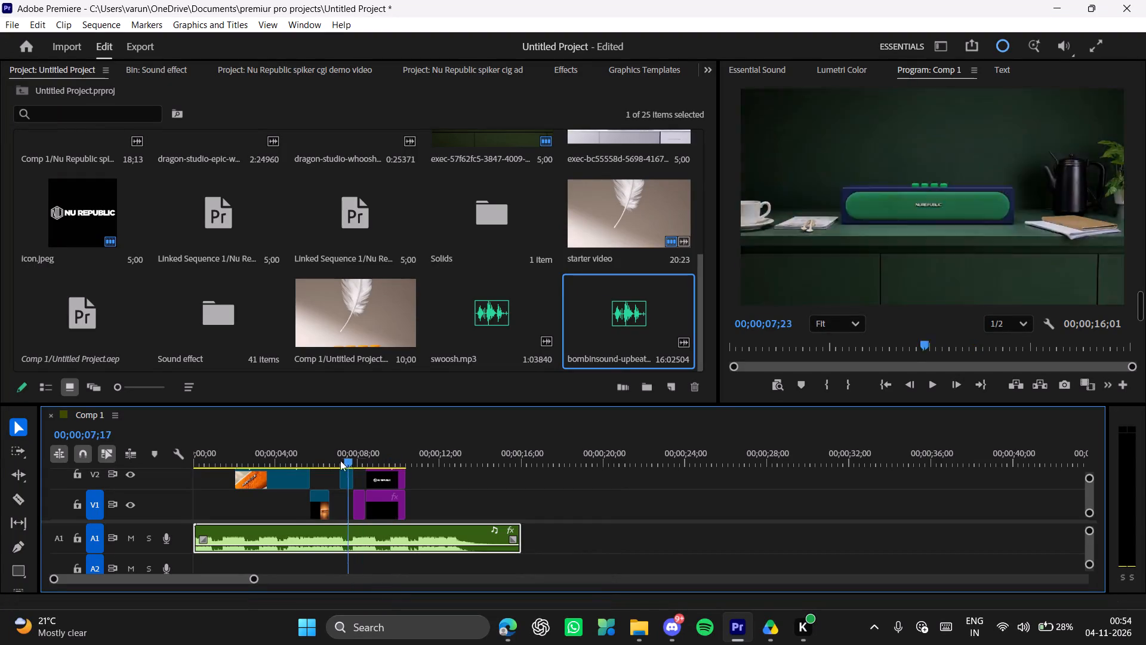
pyautogui.moveTo(340, 460); pyautogui.dragTo(385, 481)
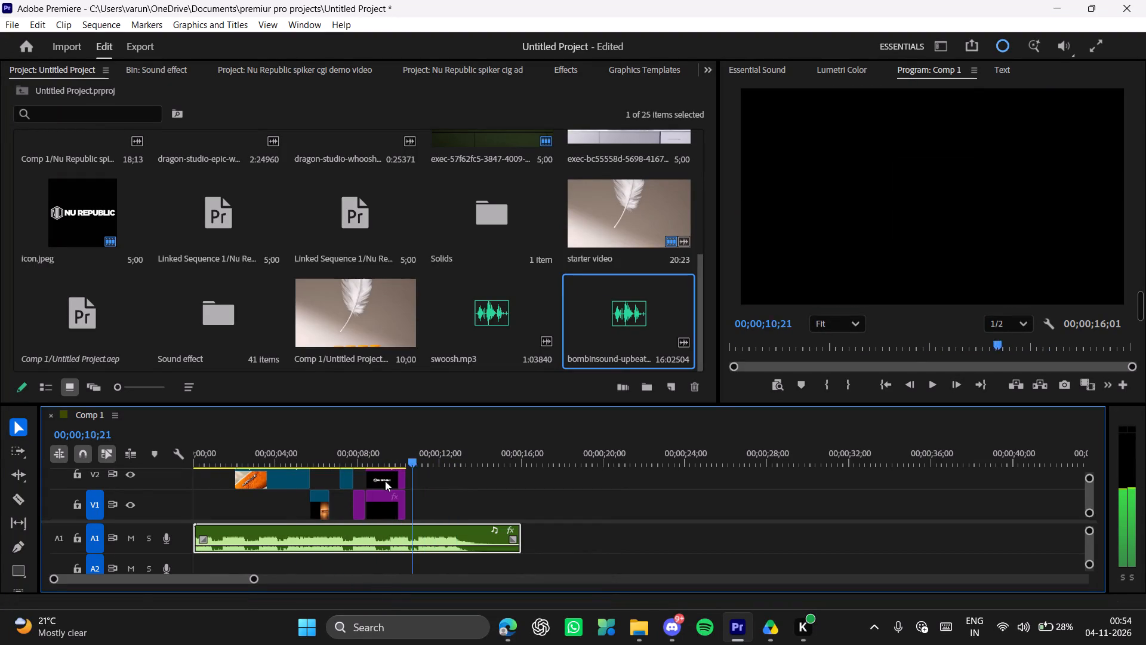
pyautogui.moveTo(385, 481); pyautogui.dragTo(72, 489)
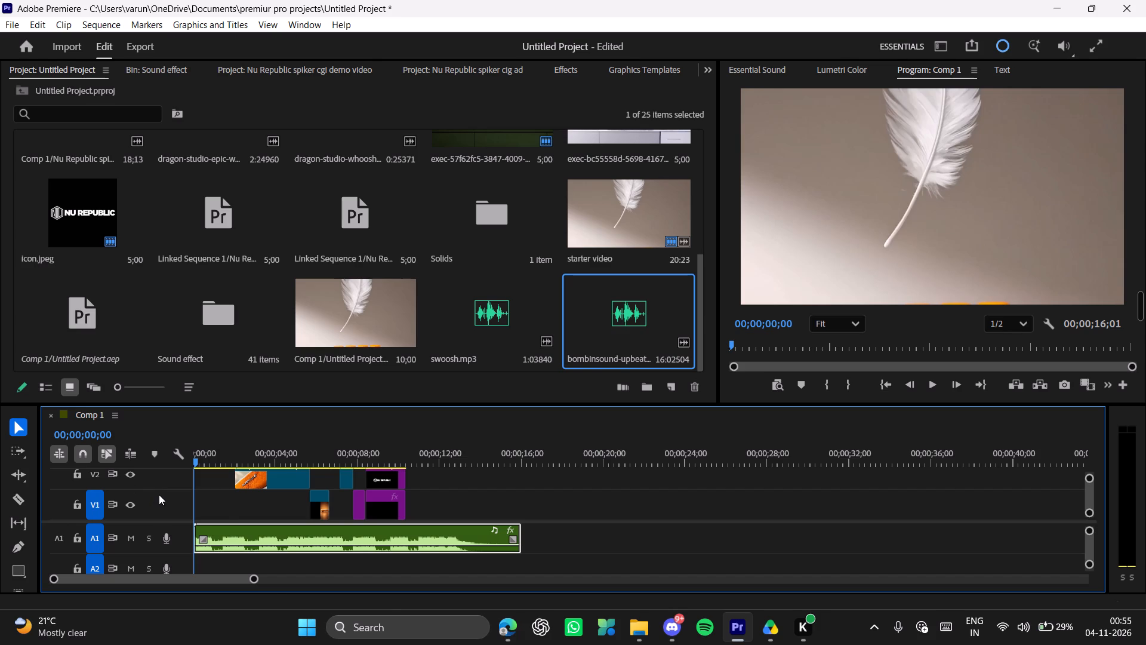
pyautogui.moveTo(334, 462); pyautogui.dragTo(133, 457)
pyautogui.press('space')
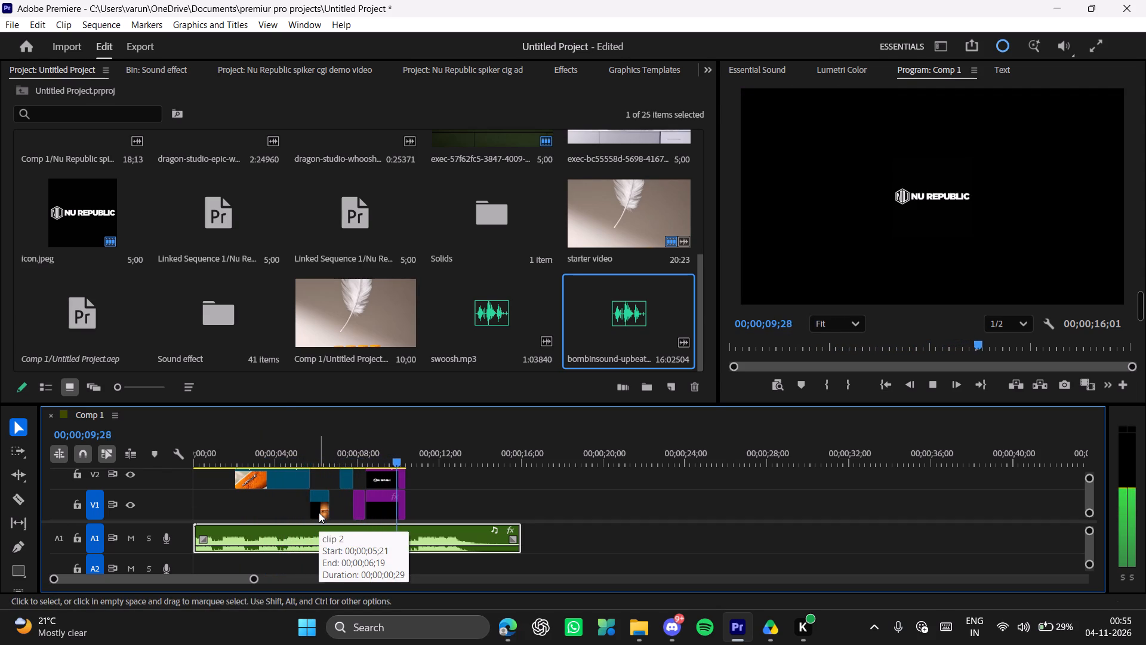
pyautogui.press('space')
# Replay the closing logo section of Comp 1 with the music, then return the playhead to the start.
pyautogui.moveTo(396, 461); pyautogui.dragTo(362, 461)
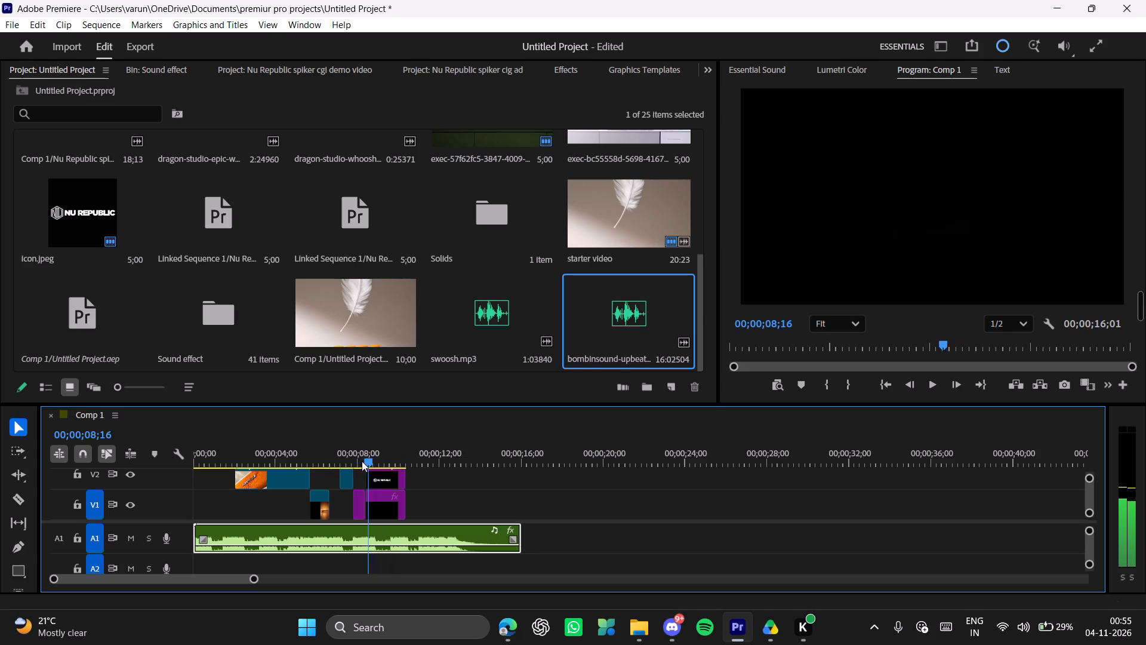
pyautogui.moveTo(362, 461); pyautogui.dragTo(366, 462)
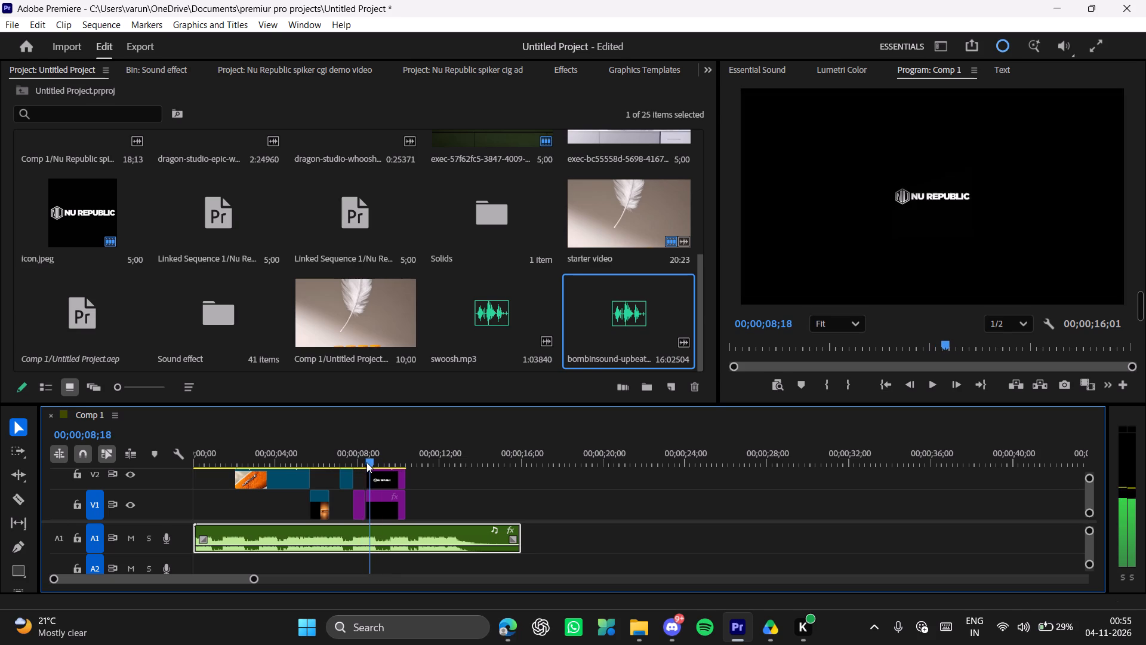
pyautogui.moveTo(366, 462); pyautogui.dragTo(345, 462)
pyautogui.press('space')
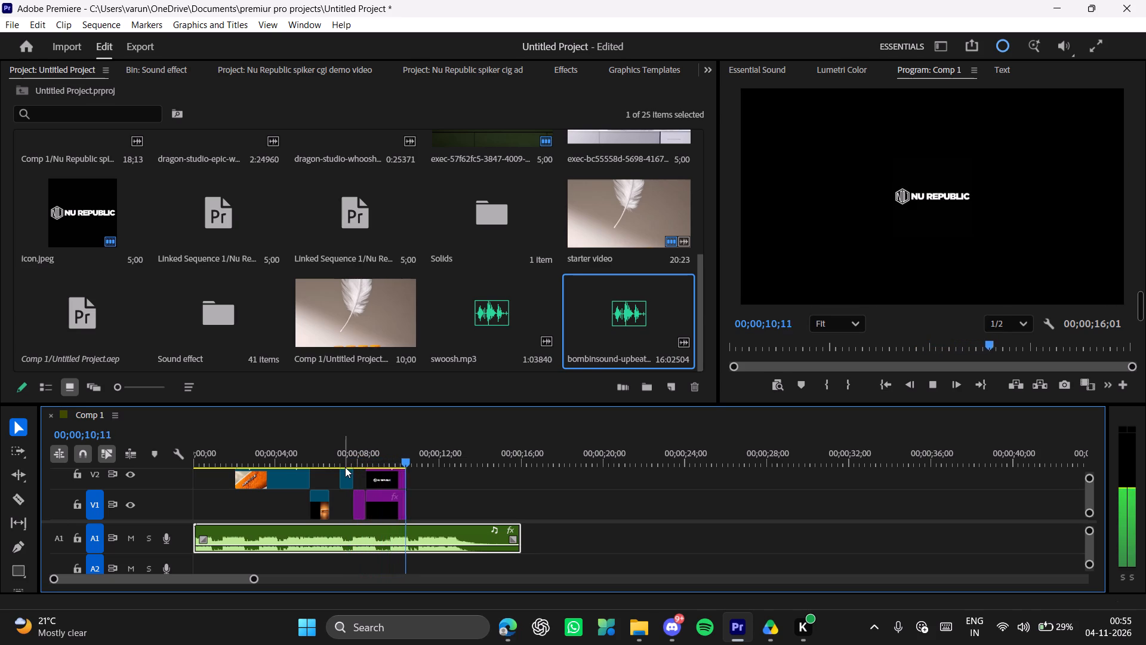
pyautogui.press('space')
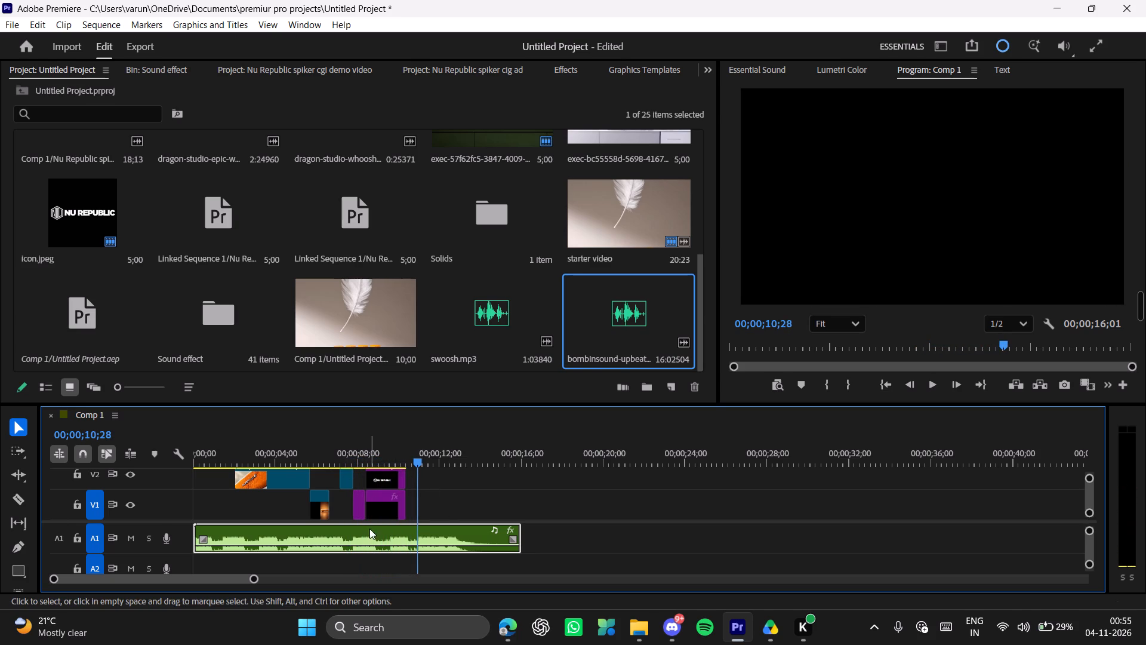
pyautogui.moveTo(289, 456); pyautogui.dragTo(184, 459)
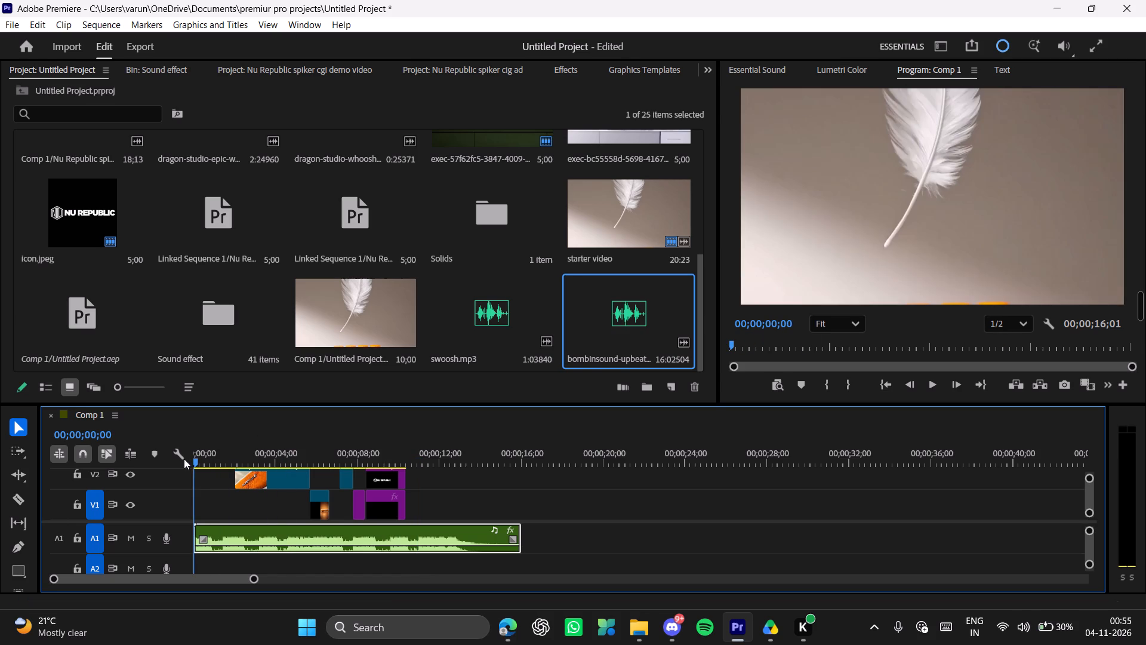
pyautogui.moveTo(184, 459); pyautogui.dragTo(184, 459)
# Play the opening shots of Comp 1 from the start to check where sound effects are needed.
pyautogui.keyDown('alt'); pyautogui.scroll(11, 247, 524); pyautogui.keyUp('alt')
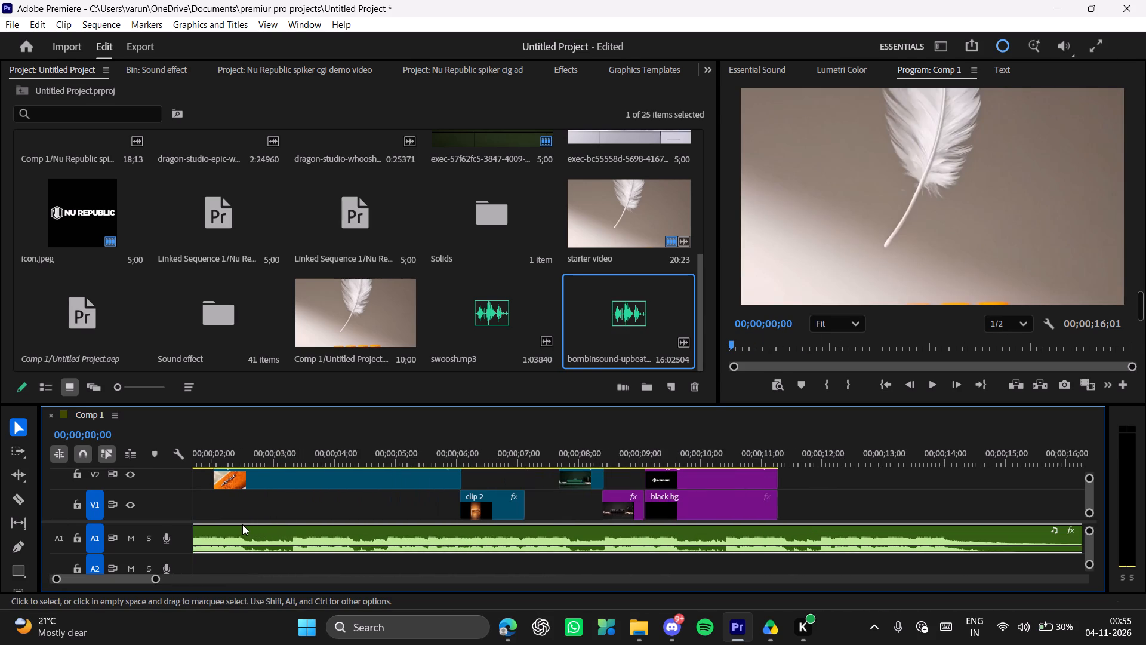
pyautogui.moveTo(282, 460); pyautogui.dragTo(53, 467)
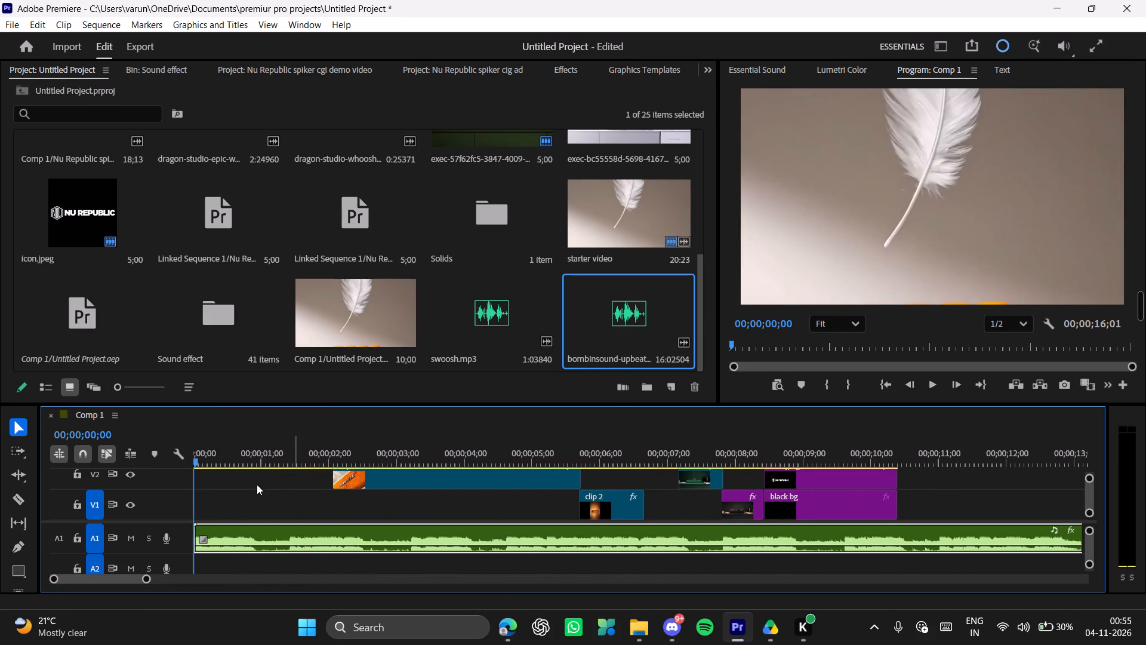
pyautogui.scroll(3, 248, 510)
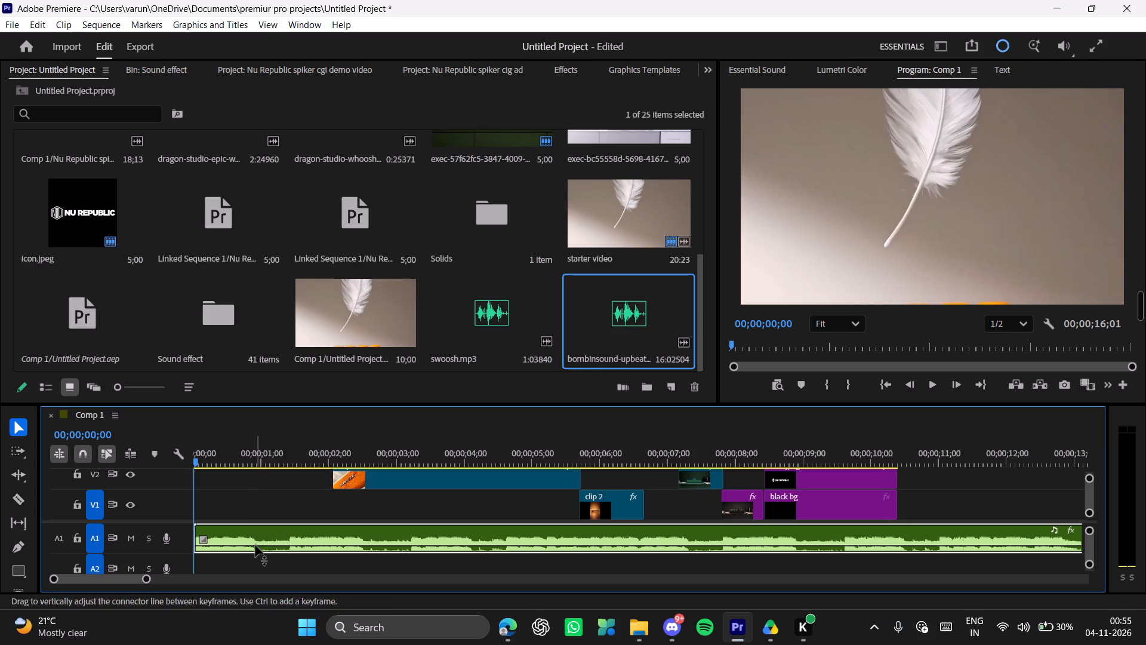
pyautogui.click(257, 460)
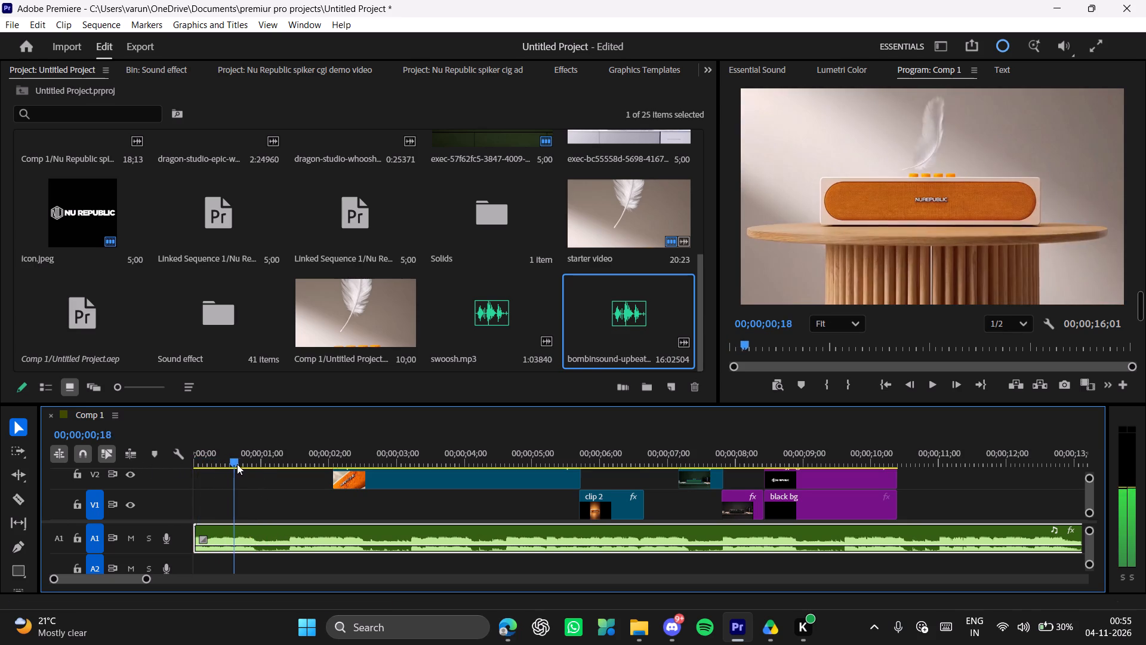
pyautogui.press('space')
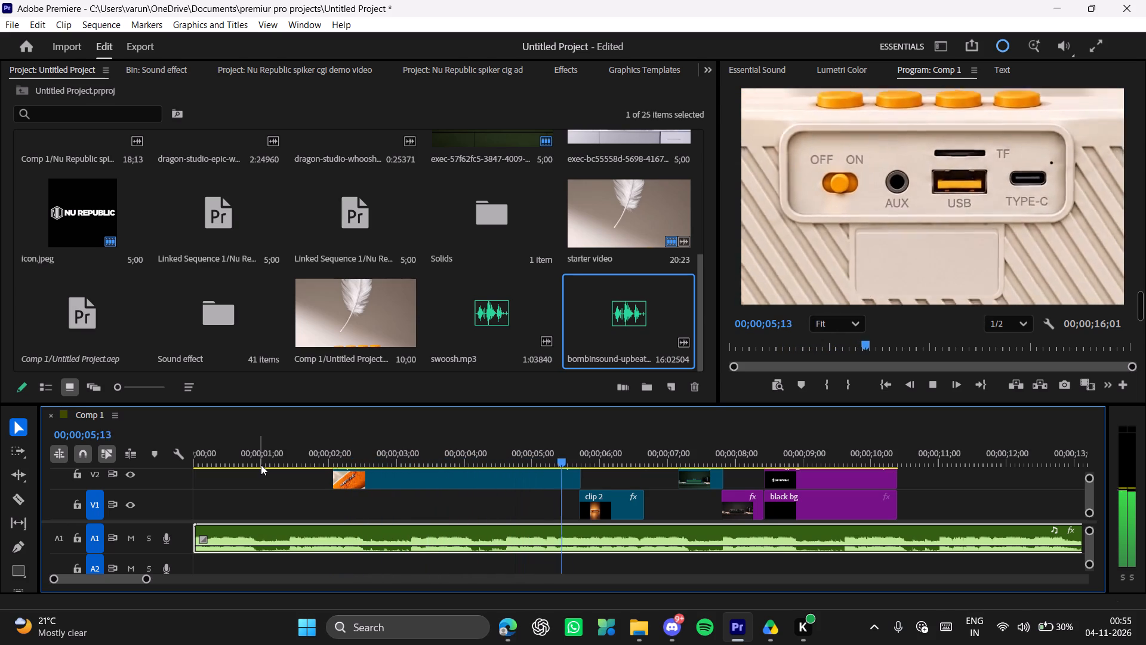
pyautogui.press('space')
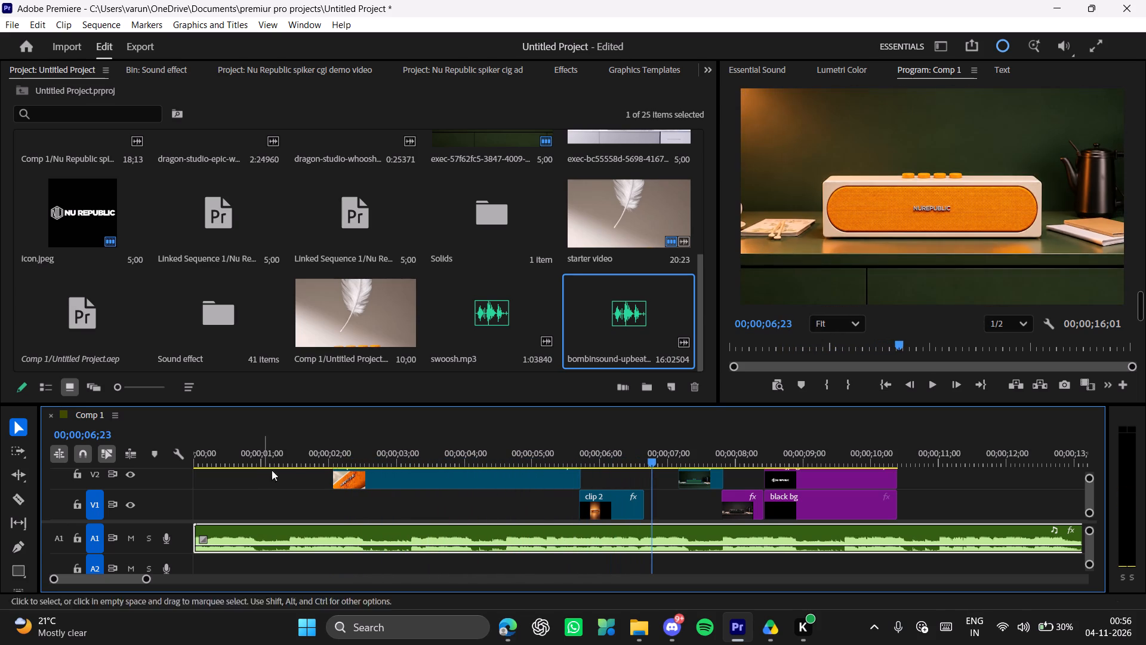
pyautogui.moveTo(301, 462); pyautogui.dragTo(21, 465)
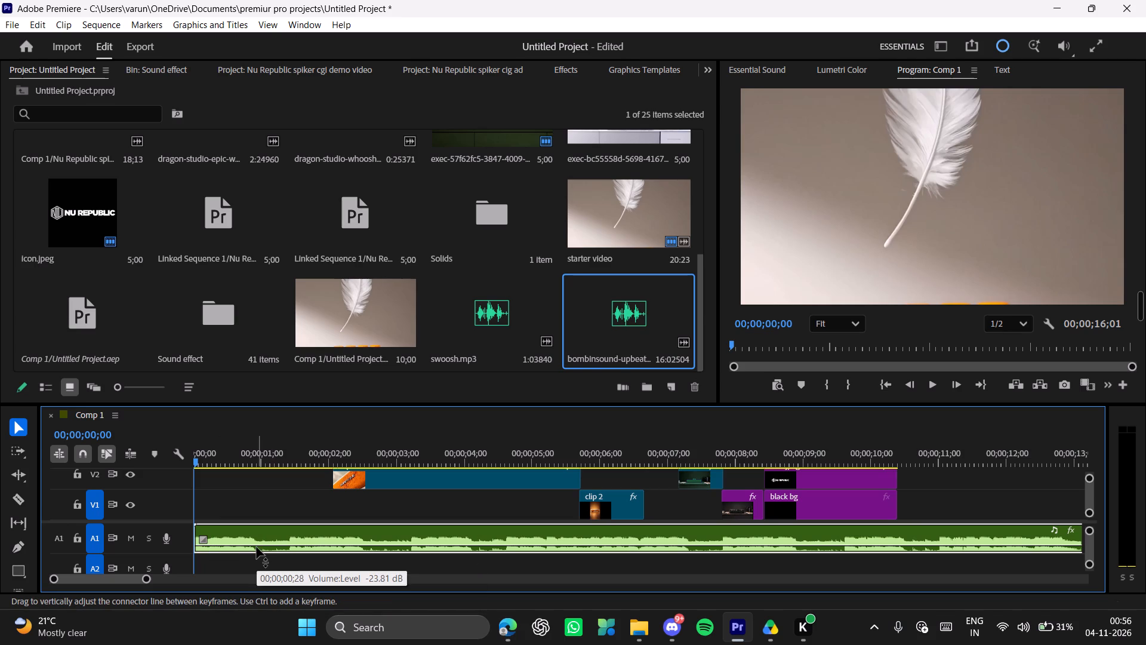
pyautogui.press('space')
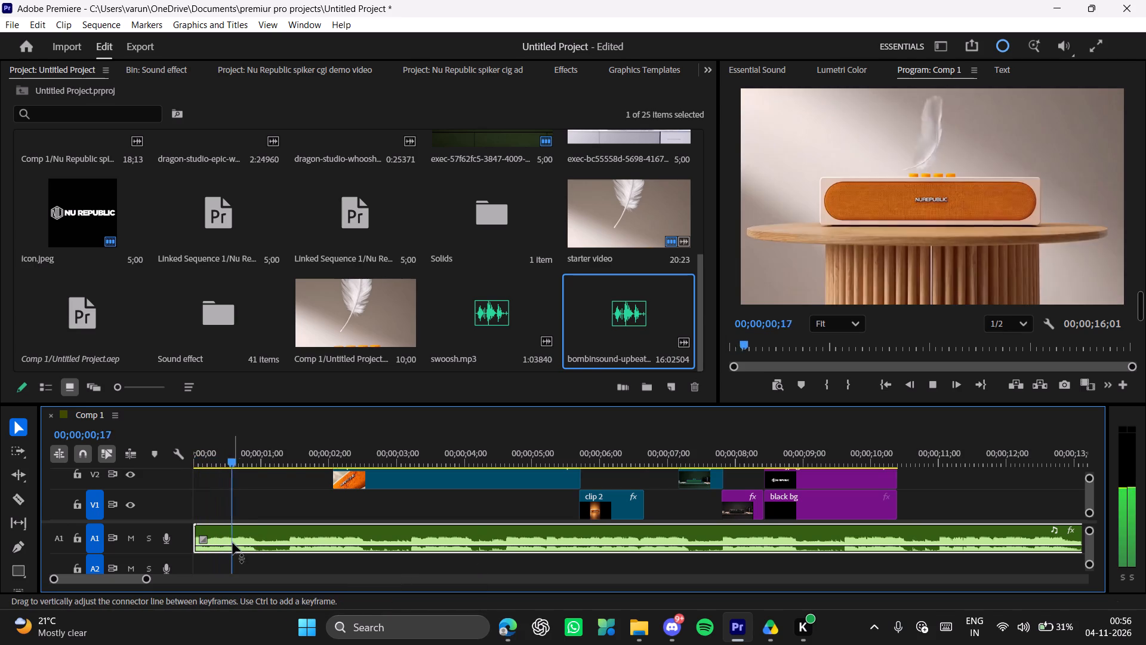
pyautogui.press('space')
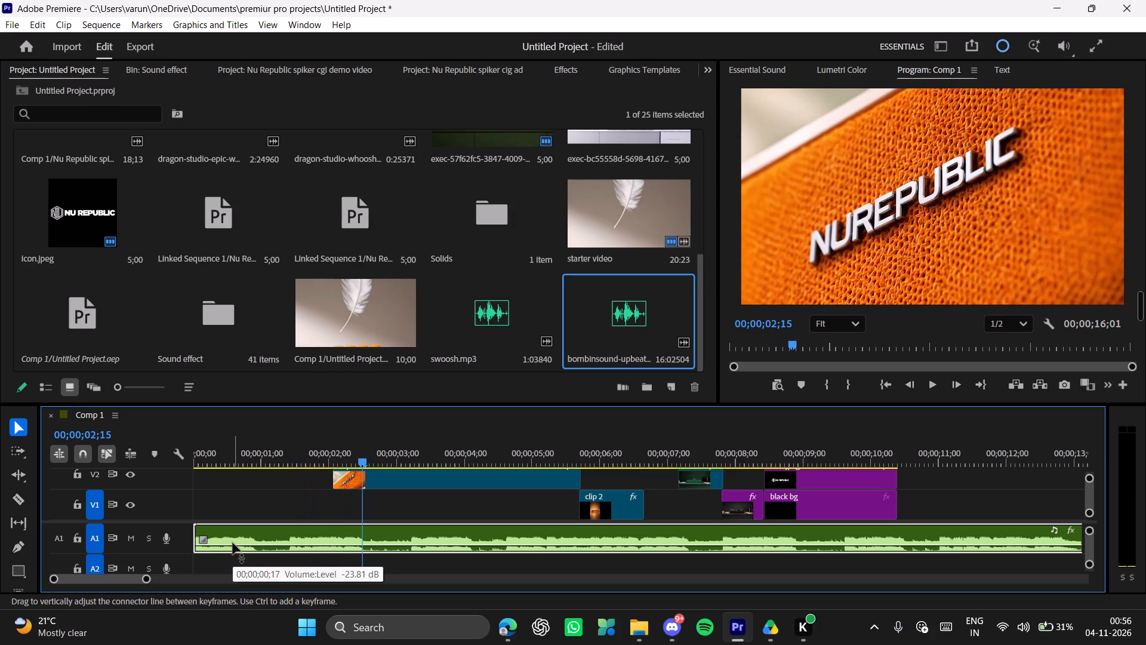
# Scrub from the start to the cut to the orange logo close-up, and park the playhead at 00;00;02;03.
pyautogui.moveTo(301, 461); pyautogui.dragTo(167, 462)
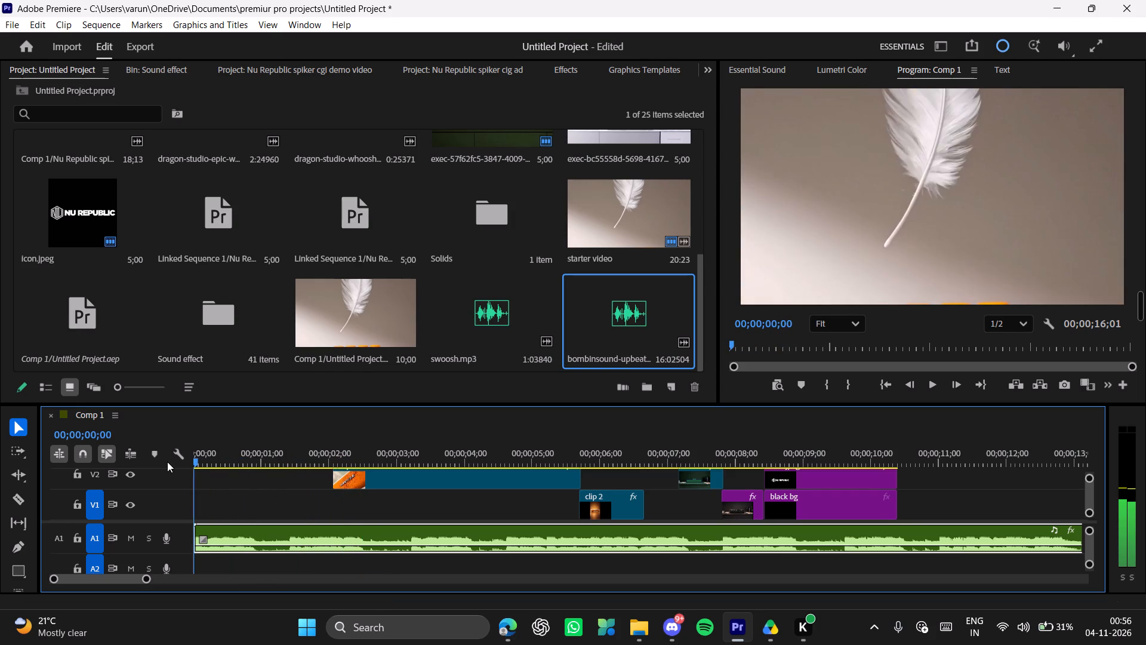
pyautogui.moveTo(167, 462); pyautogui.dragTo(287, 472)
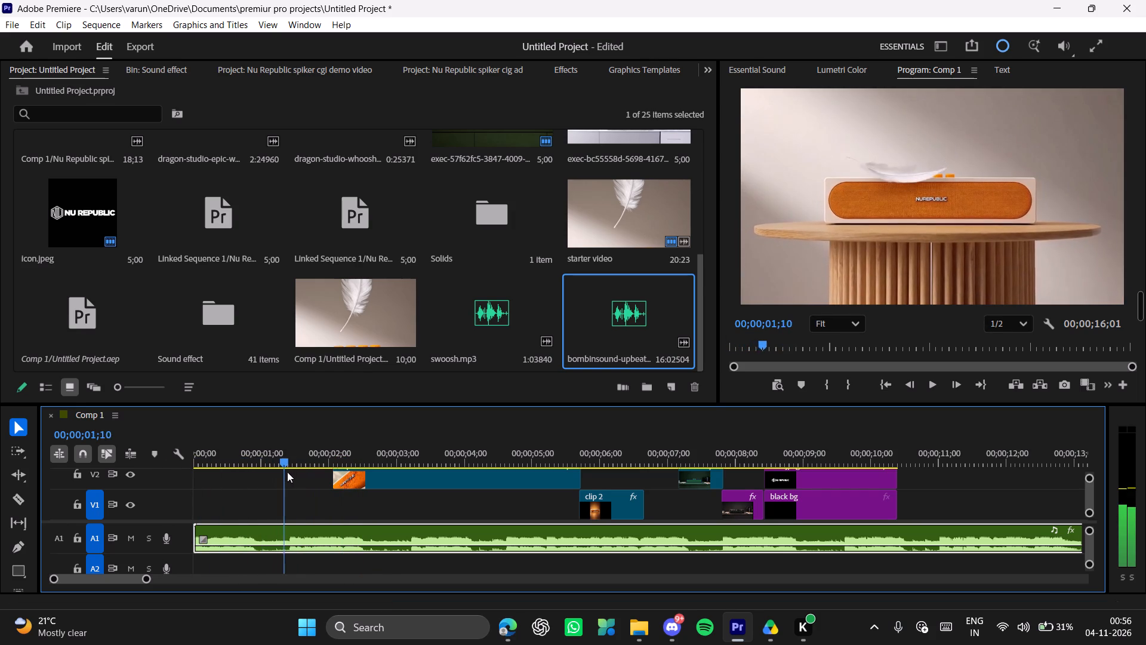
pyautogui.moveTo(287, 472); pyautogui.dragTo(347, 478)
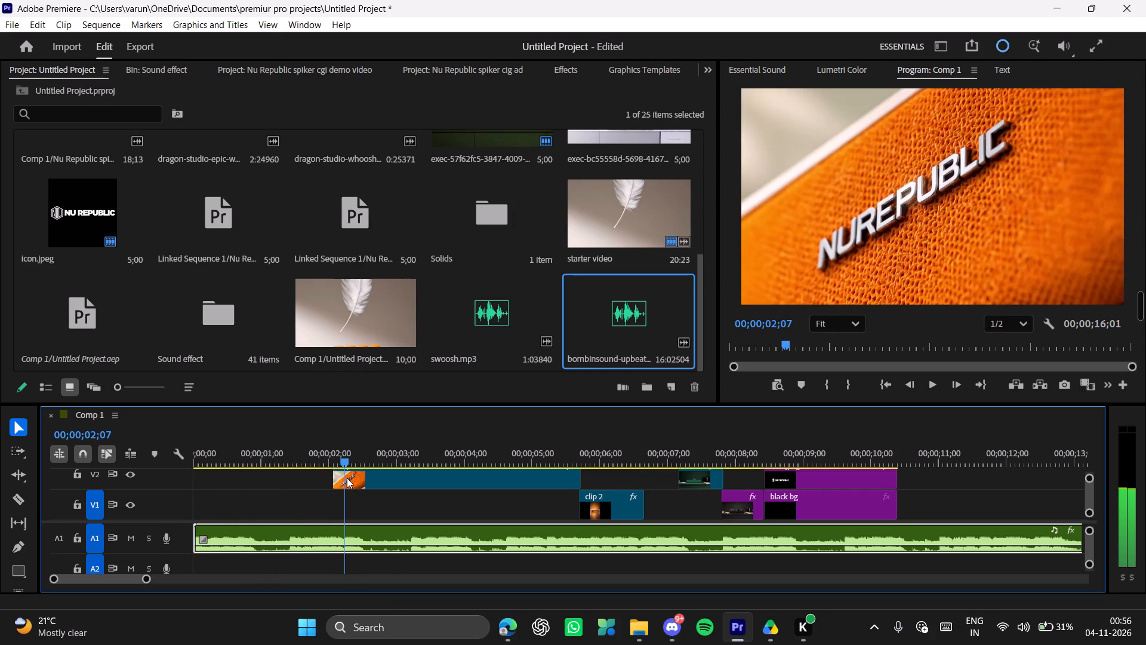
pyautogui.moveTo(347, 478); pyautogui.dragTo(343, 478)
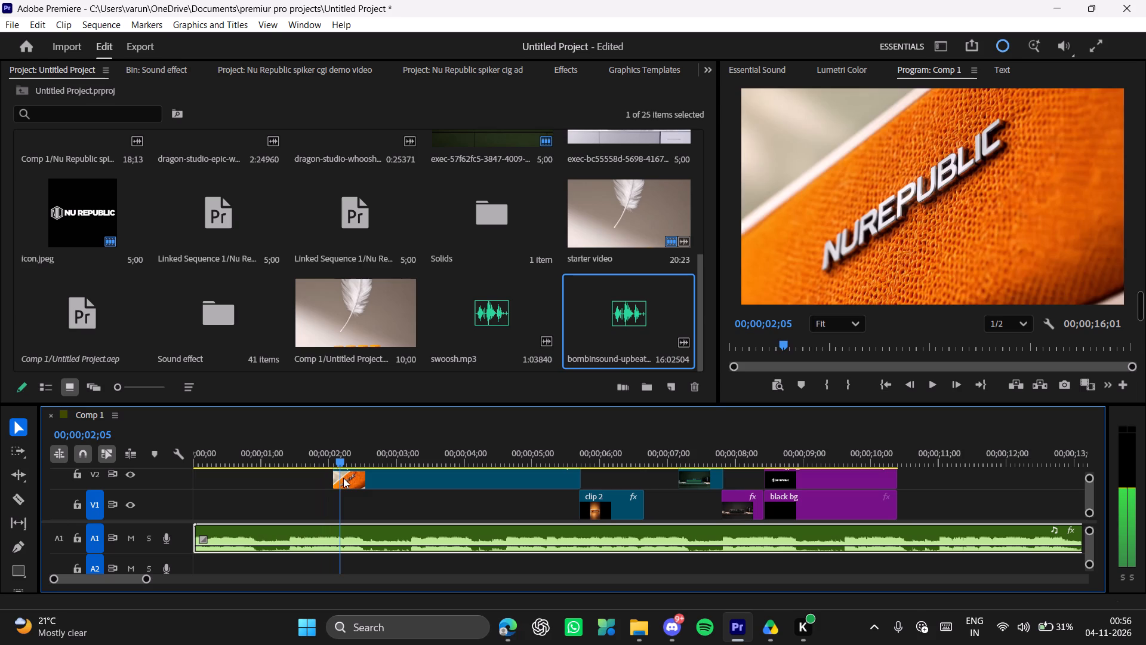
pyautogui.moveTo(343, 478); pyautogui.dragTo(406, 492)
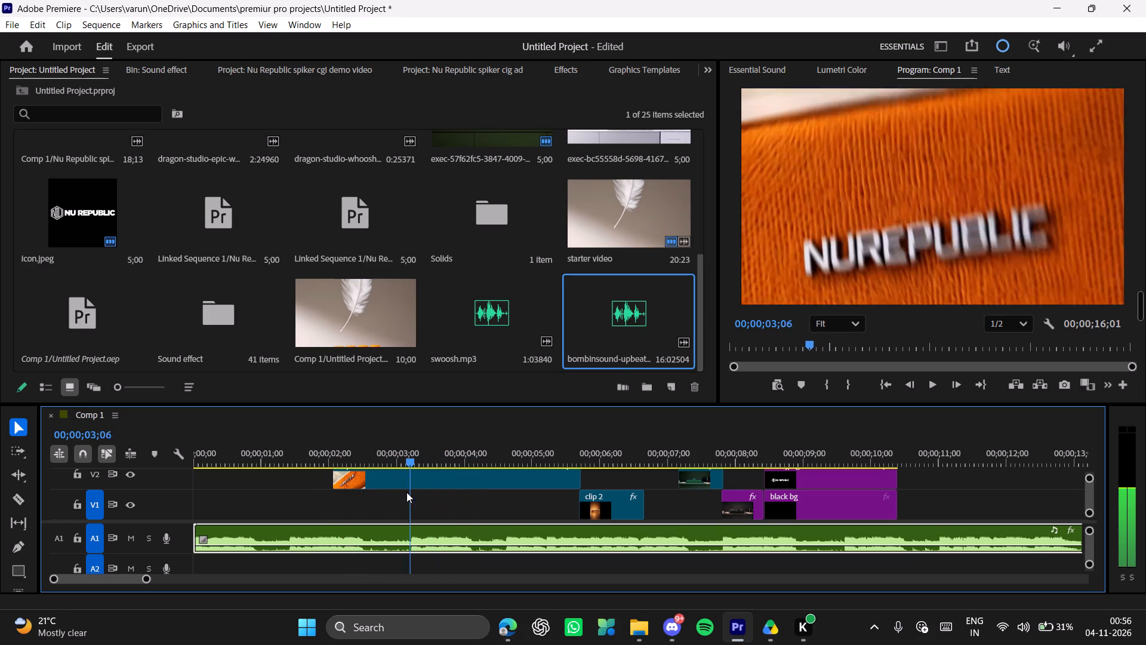
pyautogui.moveTo(406, 492); pyautogui.dragTo(404, 492)
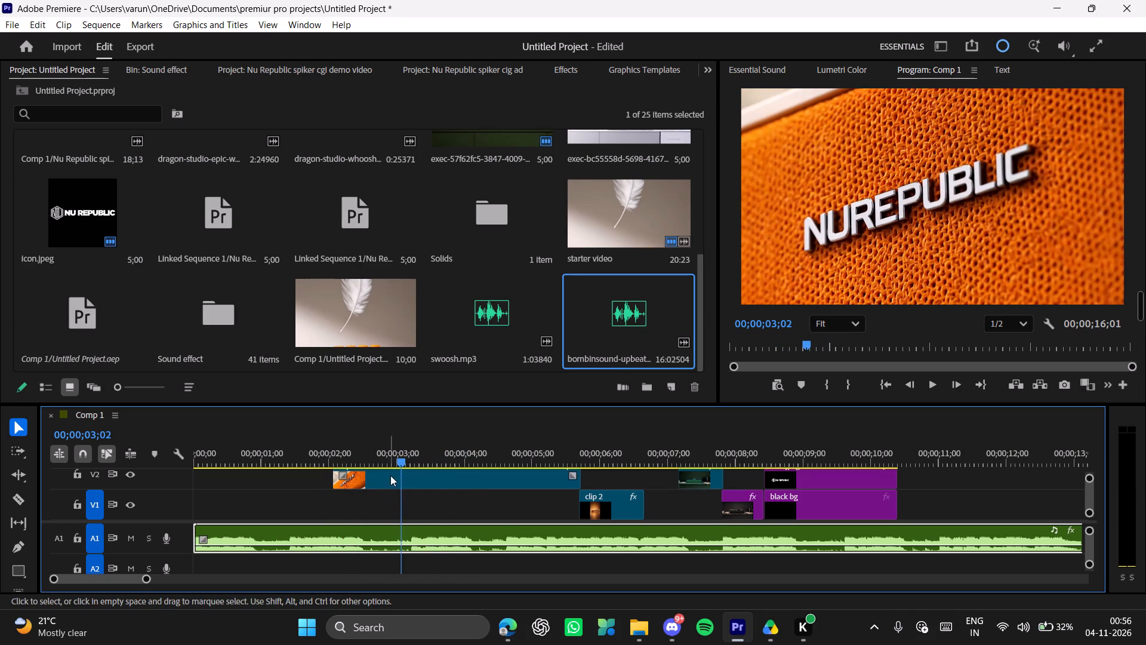
pyautogui.moveTo(395, 457); pyautogui.dragTo(335, 457)
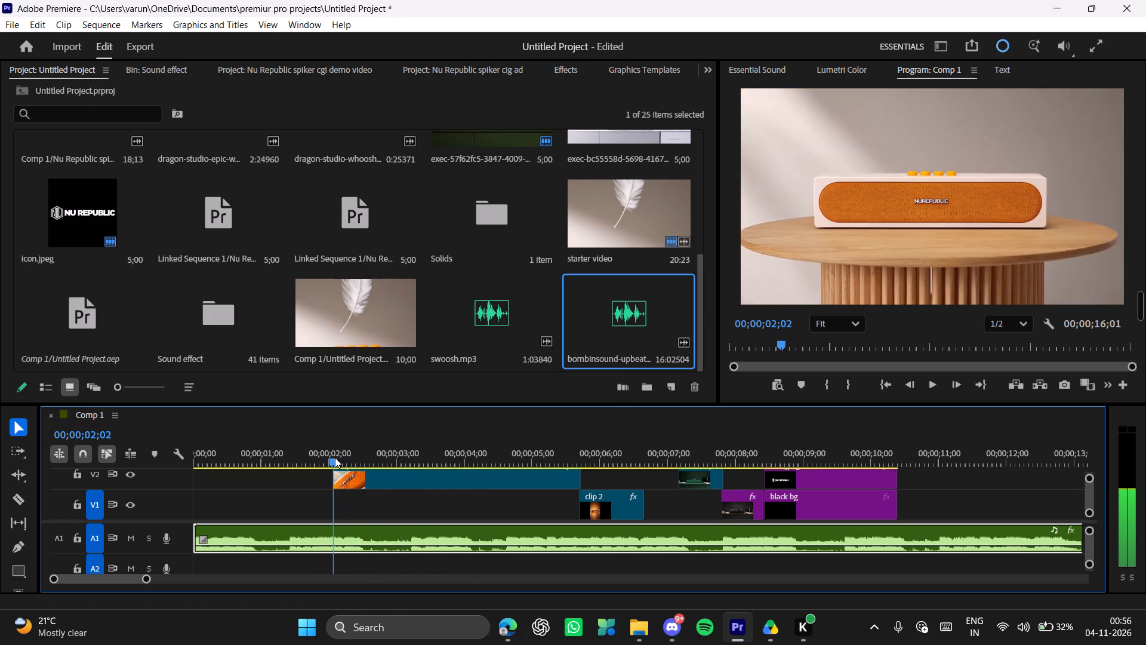
pyautogui.moveTo(335, 457); pyautogui.dragTo(337, 457)
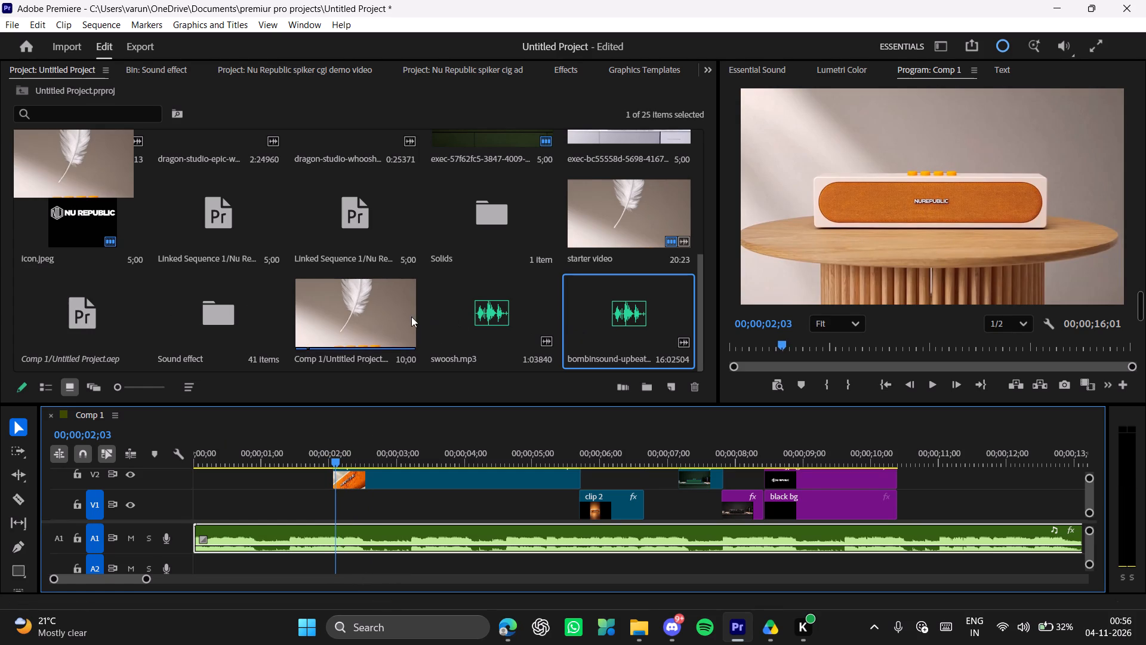
# Audition the two dragon-studio-epic sounds in the Sound effect bin and place the second on track A2, starting at about 1;09.
pyautogui.doubleClick(237, 318)
pyautogui.click(226, 176)
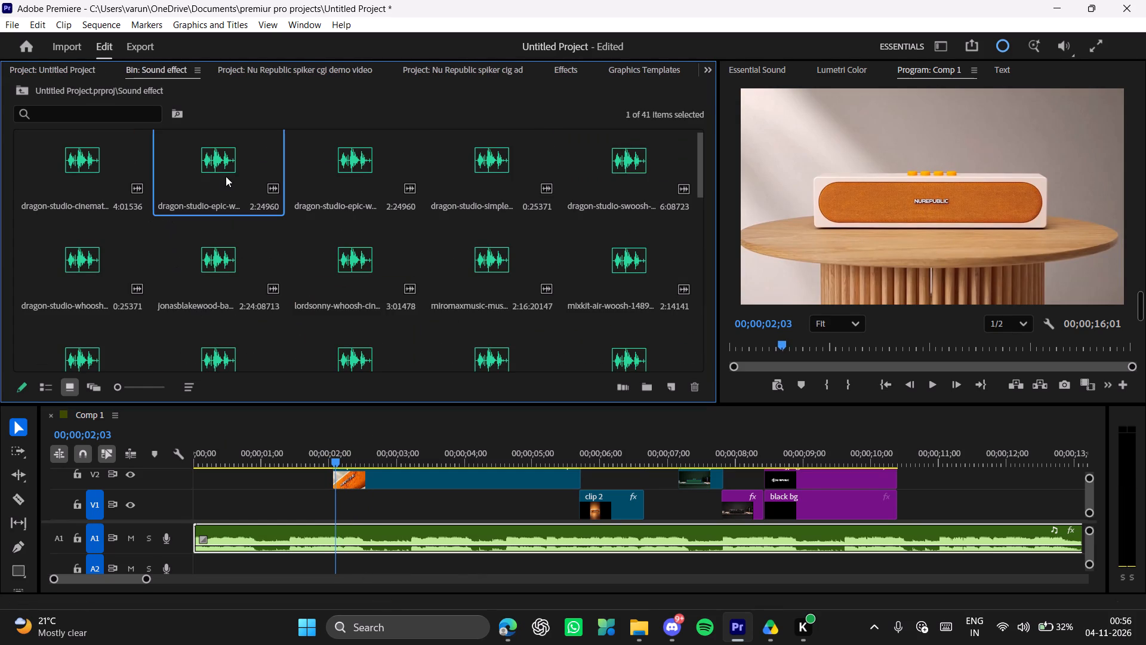
pyautogui.click(174, 169)
pyautogui.press('space')
pyautogui.click(341, 180)
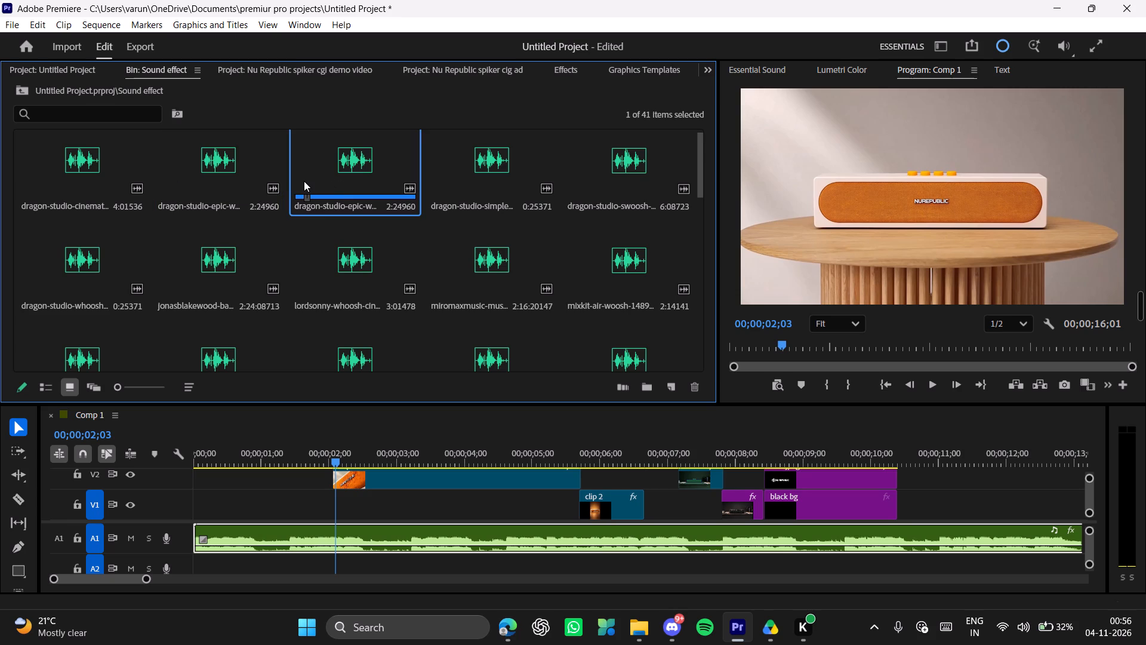
pyautogui.click(304, 181)
pyautogui.press('space')
pyautogui.moveTo(347, 181); pyautogui.dragTo(330, 571)
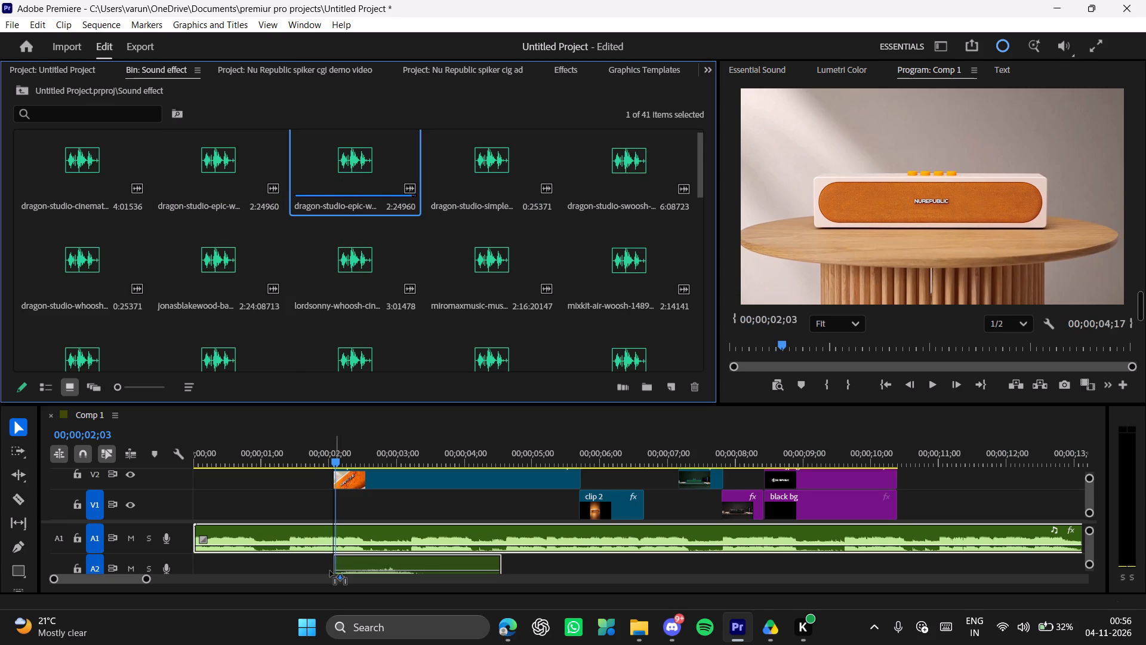
pyautogui.moveTo(330, 571); pyautogui.dragTo(282, 567)
# Play the sequence around the A2 sound effect, then shift the clip to start at about 1;27, just before the logo close-up.
pyautogui.moveTo(305, 456); pyautogui.dragTo(279, 461)
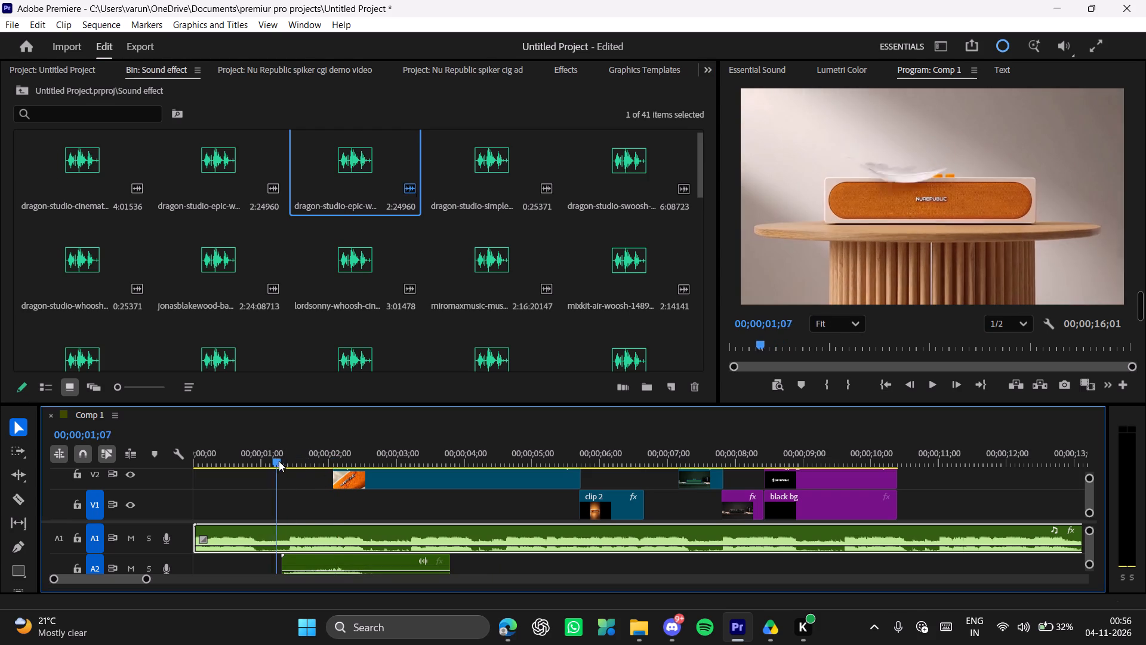
pyautogui.moveTo(279, 461); pyautogui.dragTo(274, 463)
pyautogui.press('space')
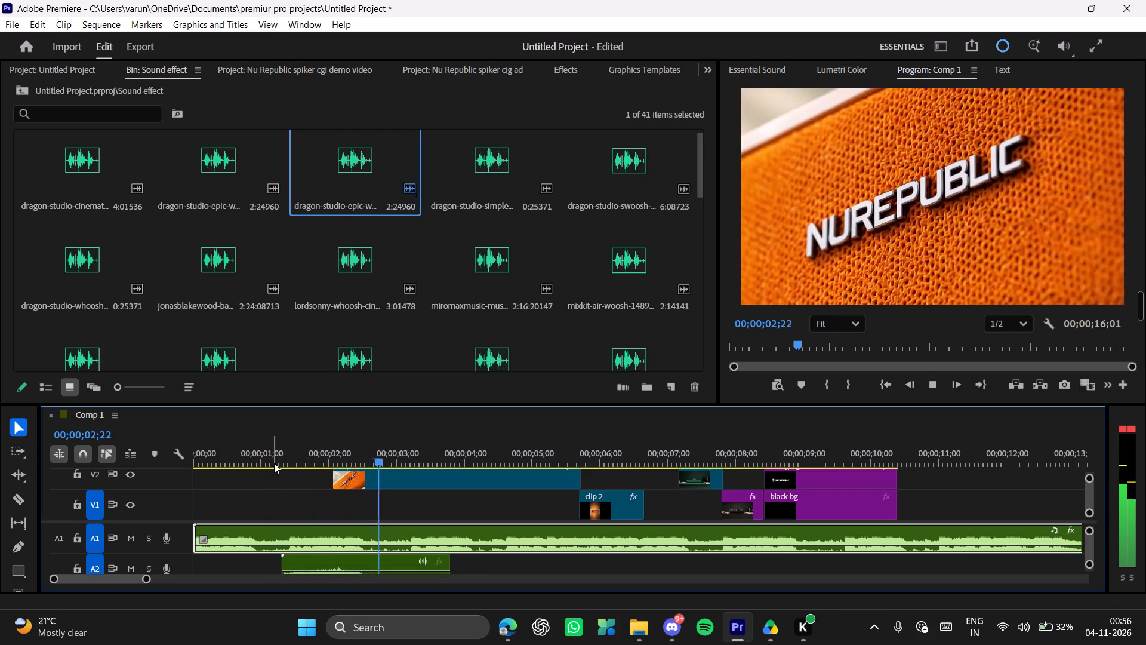
pyautogui.press('space')
pyautogui.moveTo(313, 561); pyautogui.dragTo(355, 563)
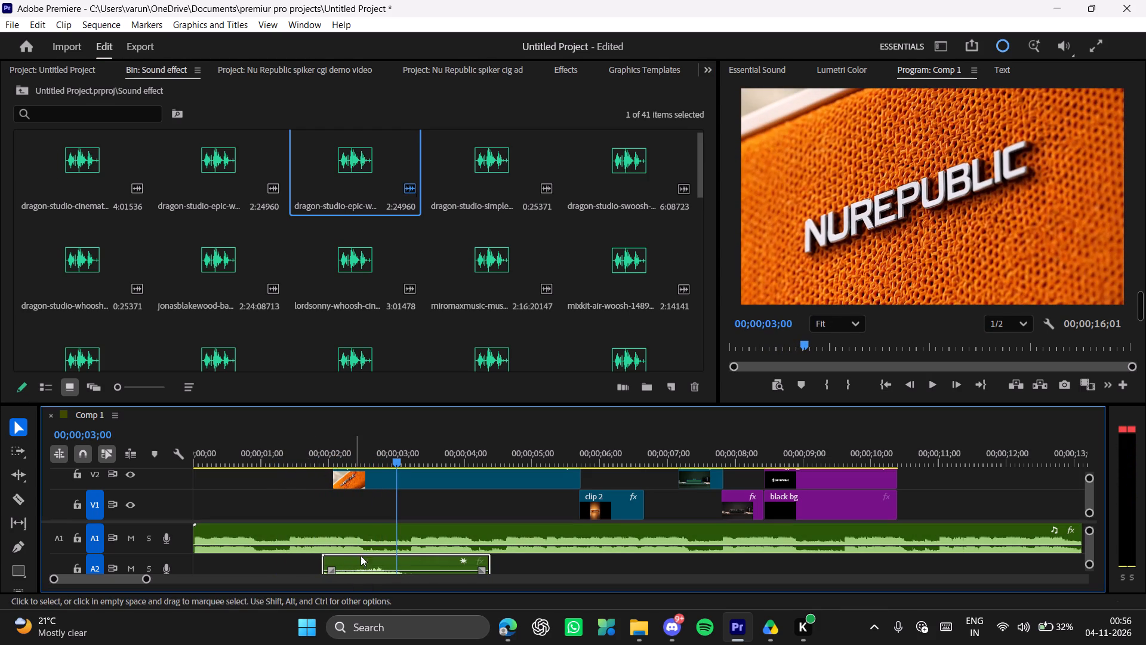
# Play the sequence around the A2 sound effect, then move the clip to start at about 3;06.
pyautogui.moveTo(347, 455); pyautogui.dragTo(294, 458)
pyautogui.press('space')
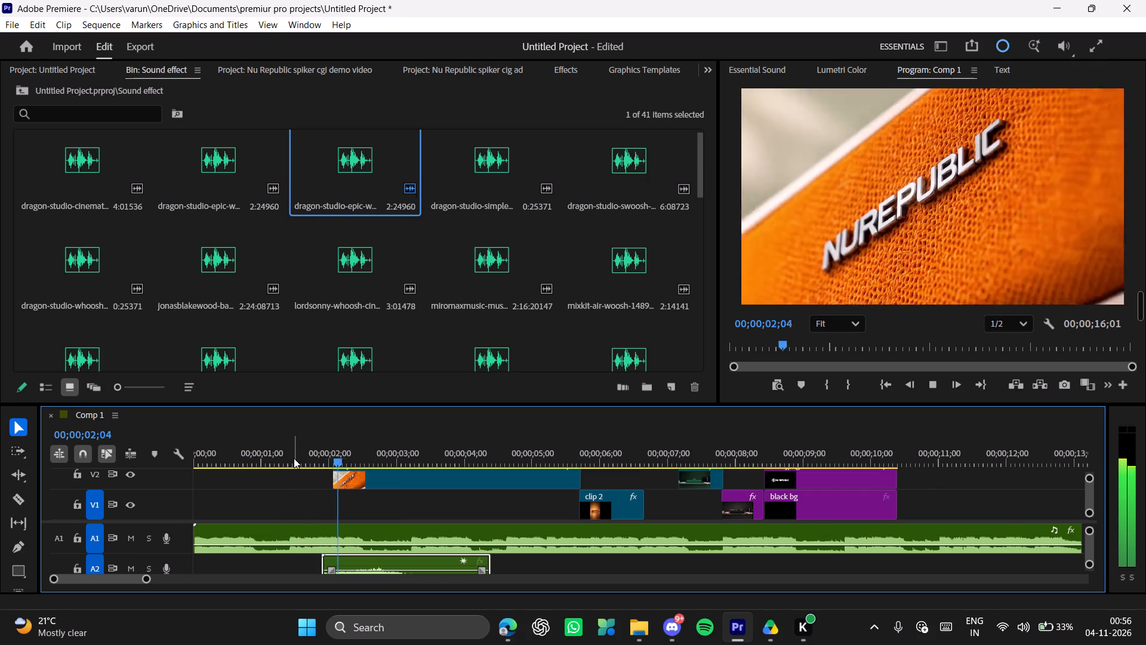
pyautogui.press('space')
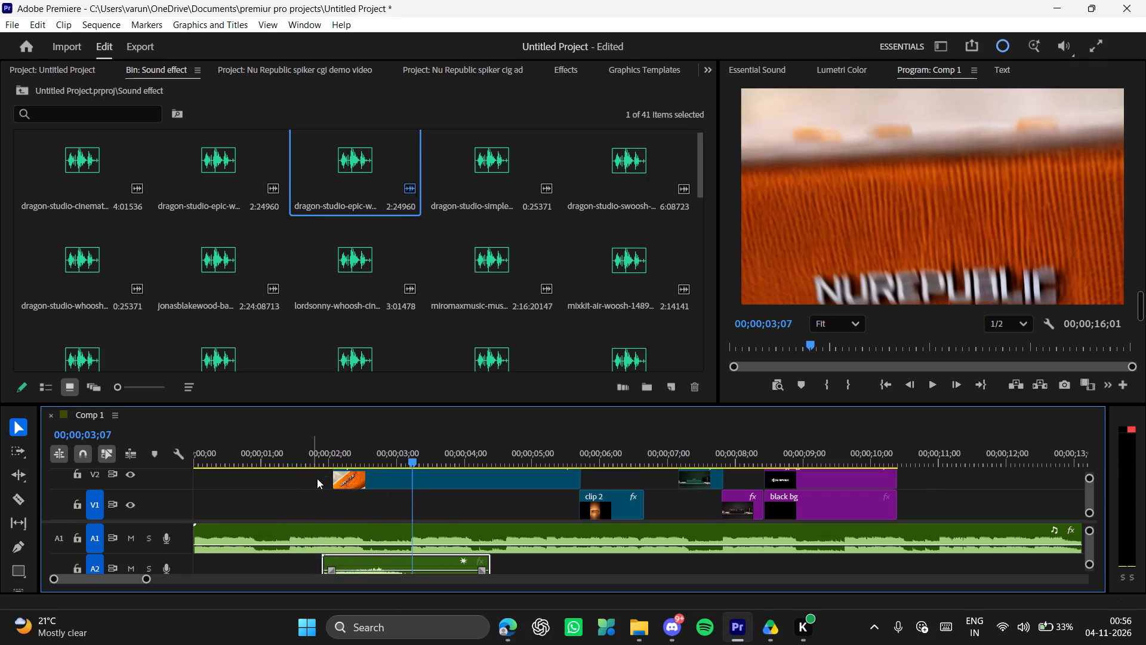
pyautogui.press('space')
pyautogui.press('space')
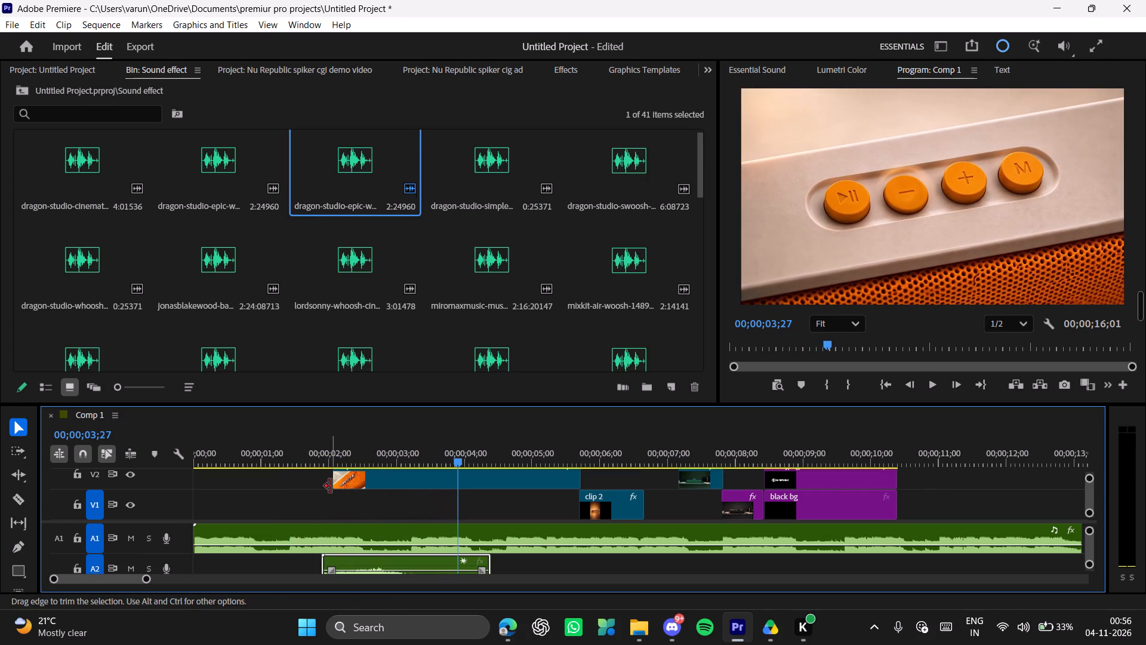
pyautogui.moveTo(392, 561); pyautogui.dragTo(457, 563)
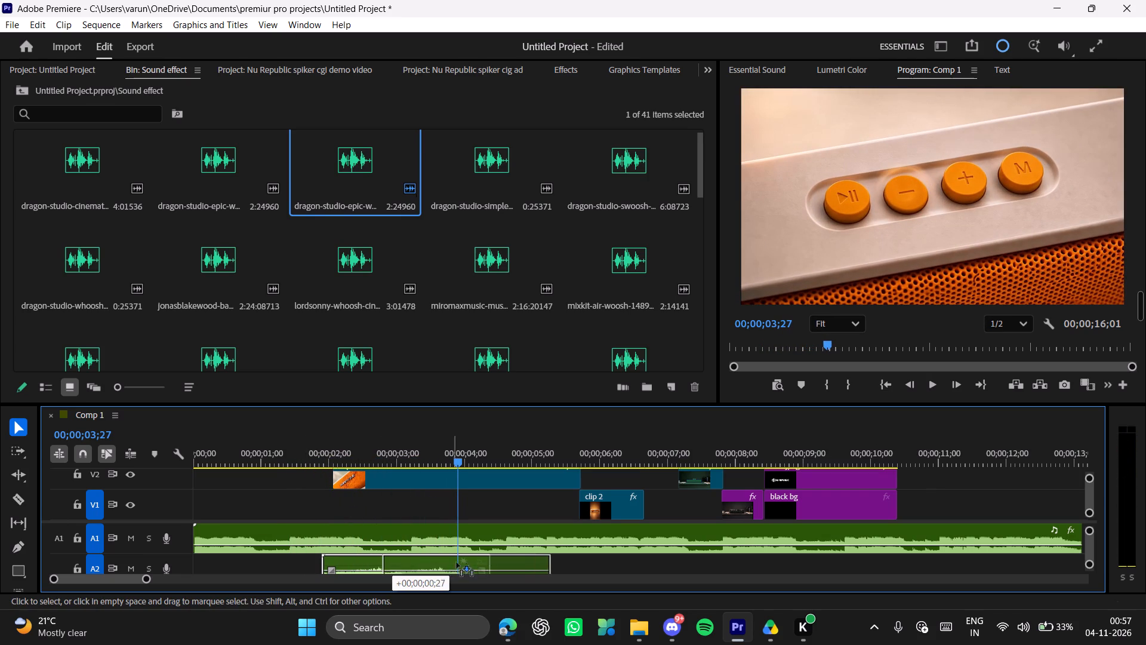
pyautogui.moveTo(457, 563); pyautogui.dragTo(472, 563)
# Play the moved A2 sound effect, then trim its end to about 4;21 and lower its volume.
pyautogui.moveTo(455, 459); pyautogui.dragTo(382, 459)
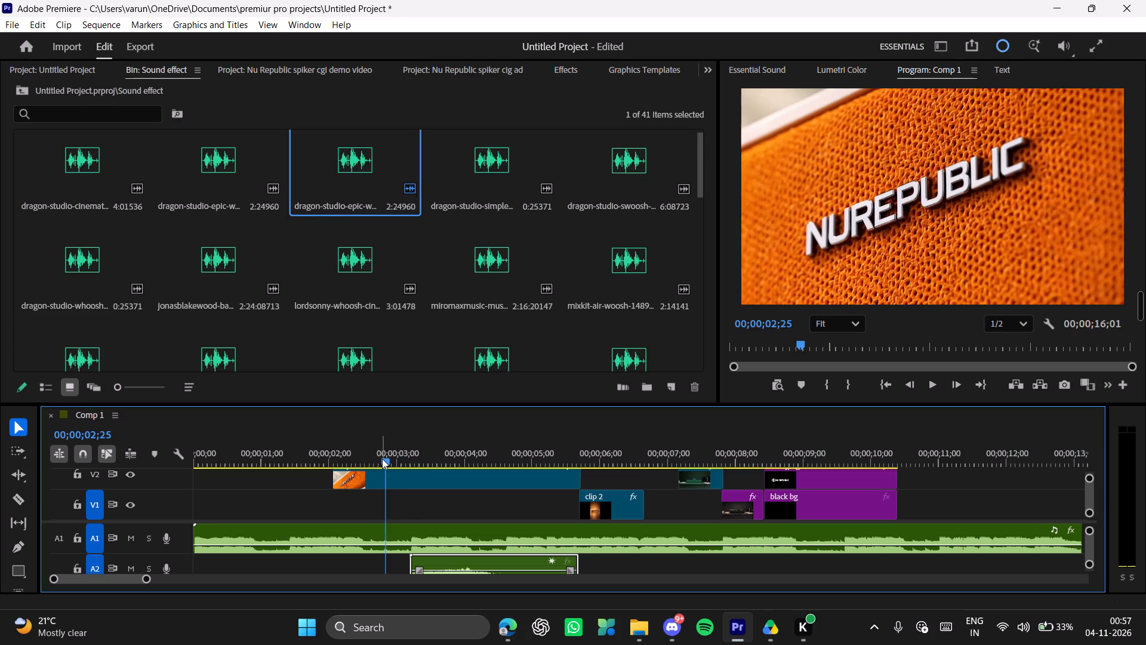
pyautogui.press('space')
pyautogui.press('space')
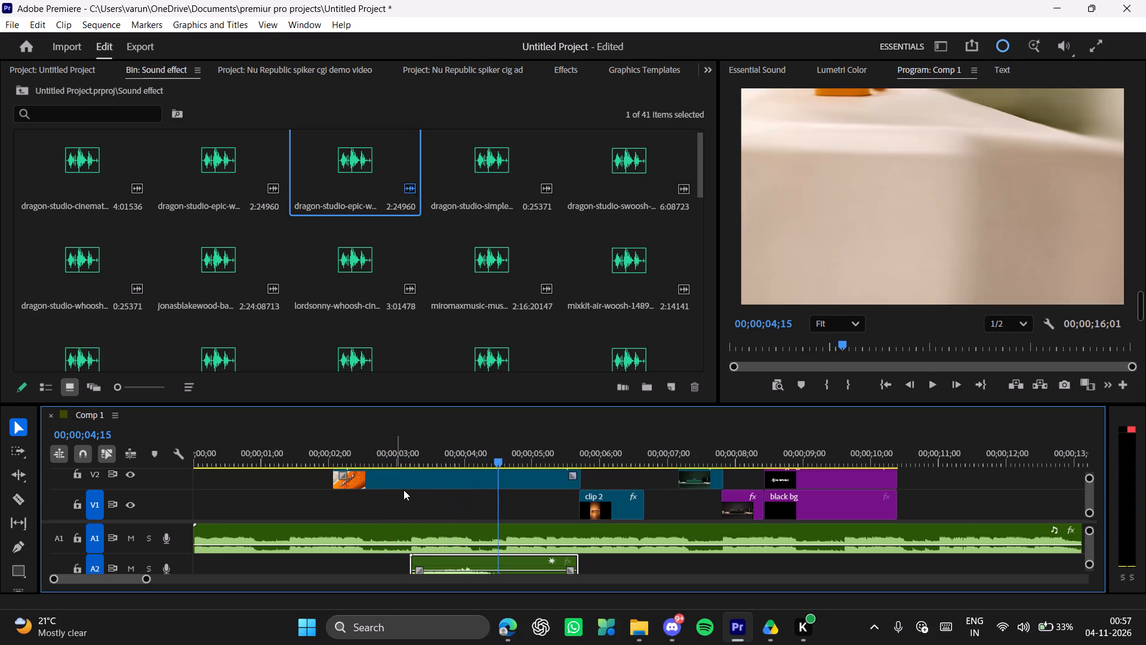
pyautogui.moveTo(578, 560); pyautogui.dragTo(512, 560)
pyautogui.moveTo(454, 567); pyautogui.dragTo(454, 572)
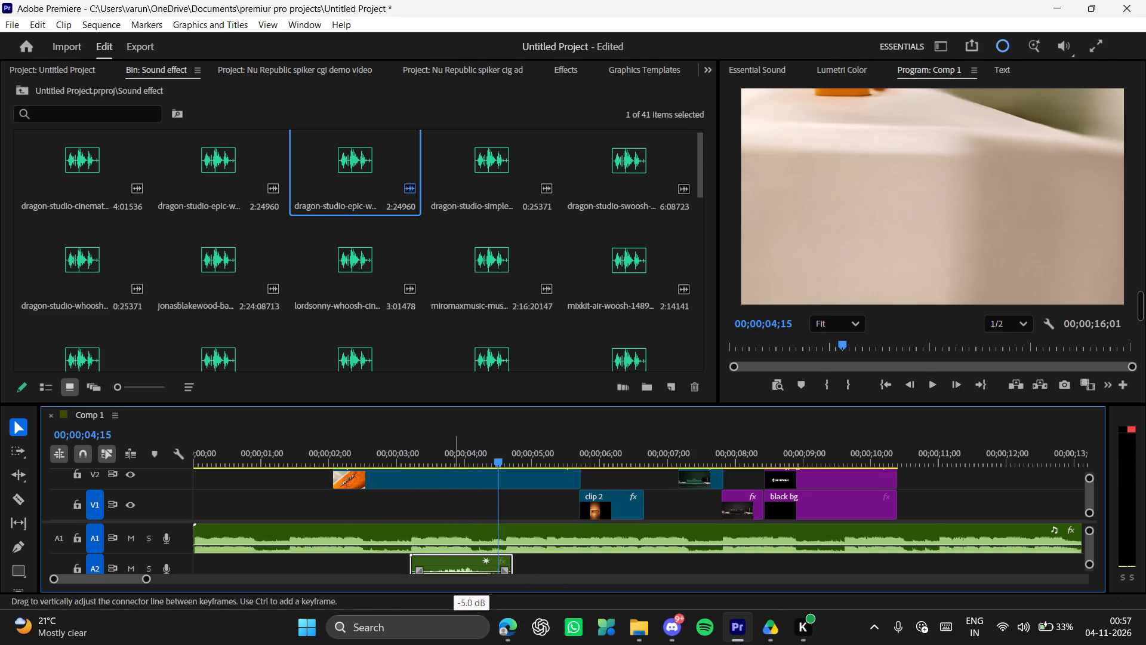
pyautogui.moveTo(454, 572); pyautogui.dragTo(454, 576)
# Replay the trimmed A2 sound effect and shift the clip earlier to start at about 2;26.
pyautogui.moveTo(466, 459); pyautogui.dragTo(406, 459)
pyautogui.press('space')
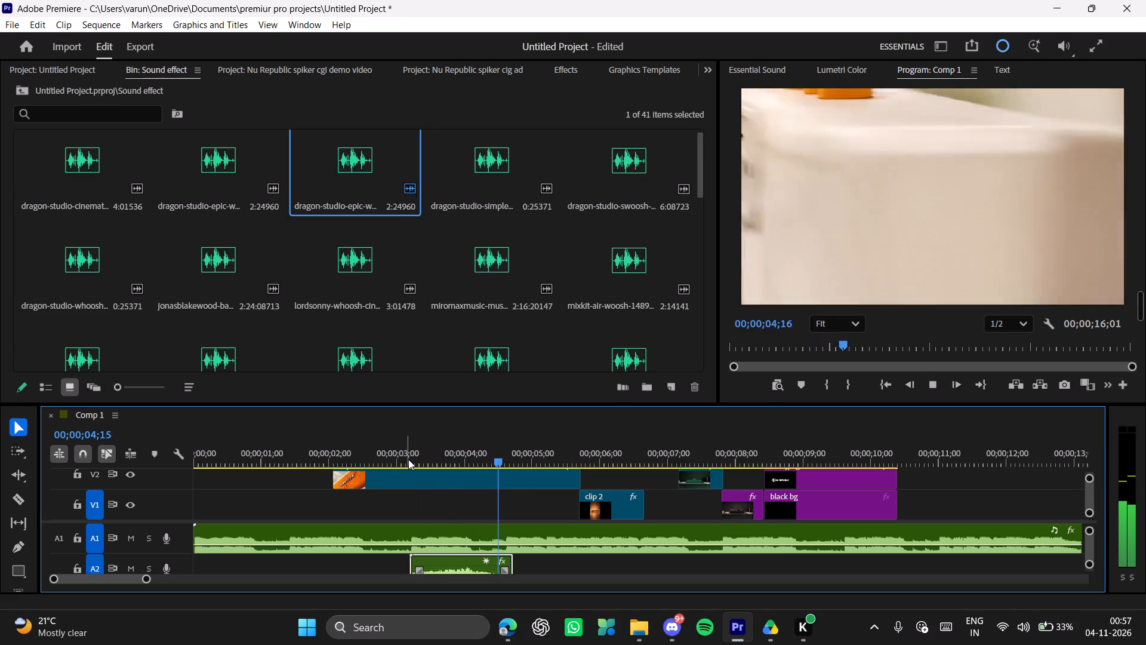
pyautogui.press('space')
pyautogui.moveTo(472, 459); pyautogui.dragTo(380, 461)
pyautogui.press('space')
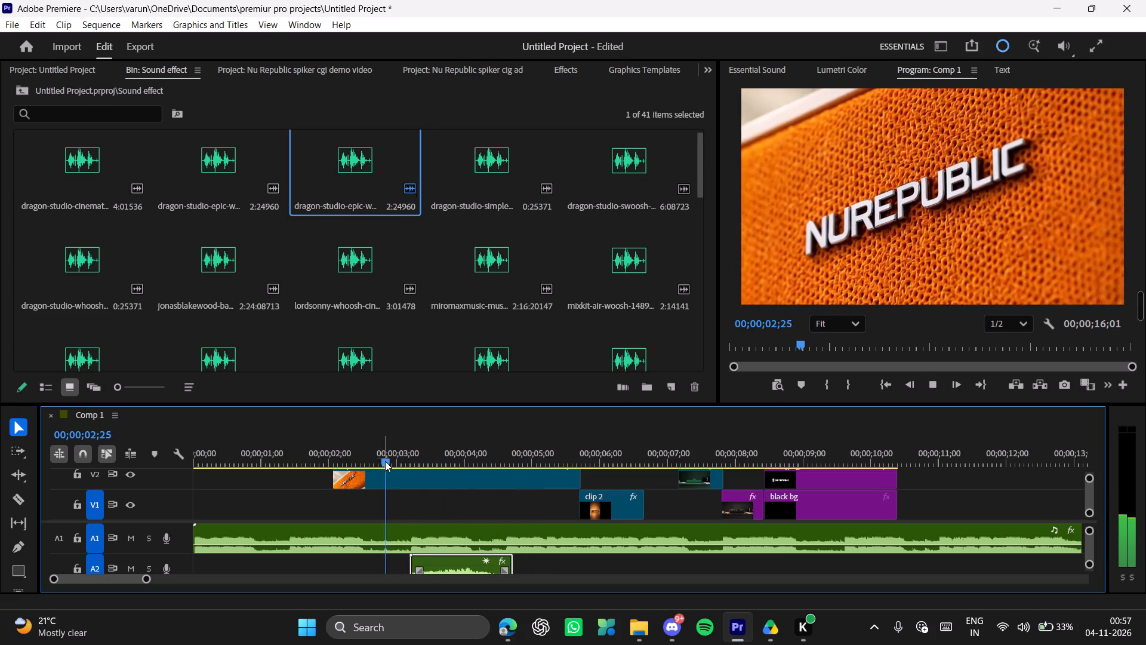
pyautogui.press('space')
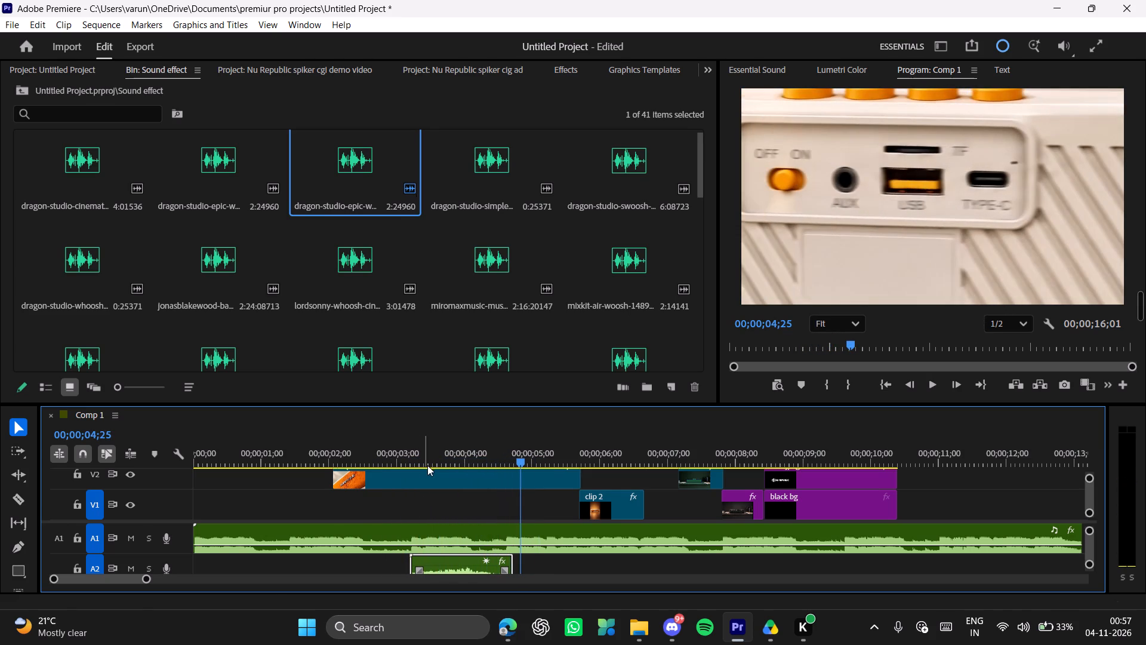
pyautogui.moveTo(461, 561); pyautogui.dragTo(439, 561)
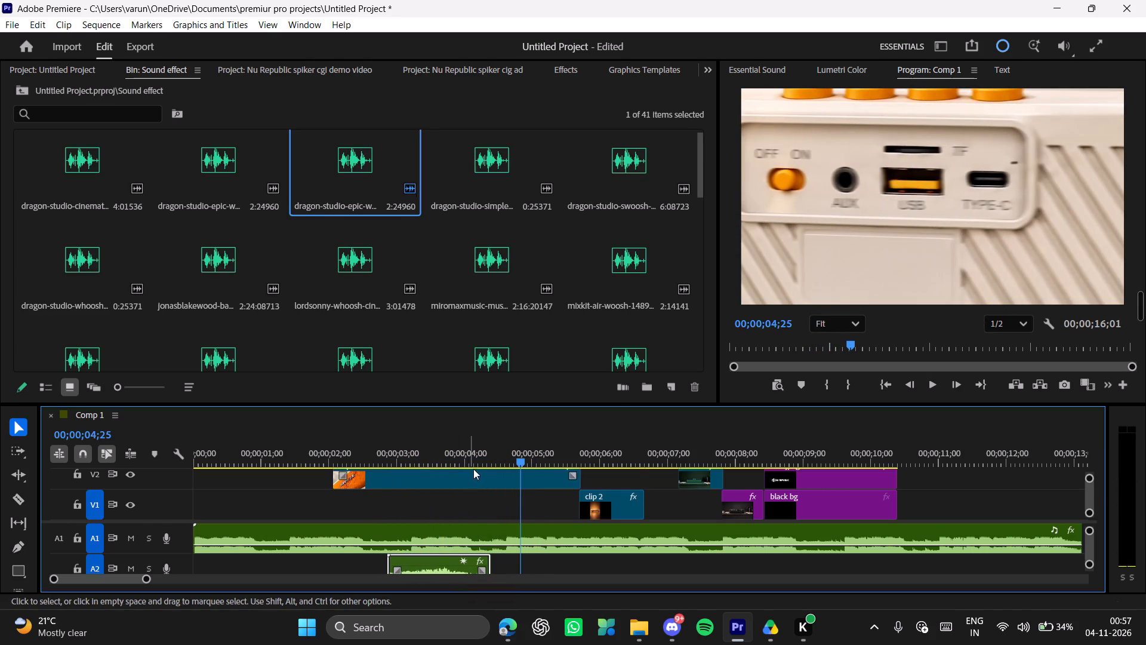
# Play the move from the logo to the speaker buttons, and park the playhead at 00;00;03;20.
pyautogui.moveTo(478, 456); pyautogui.dragTo(403, 459)
pyautogui.press('space')
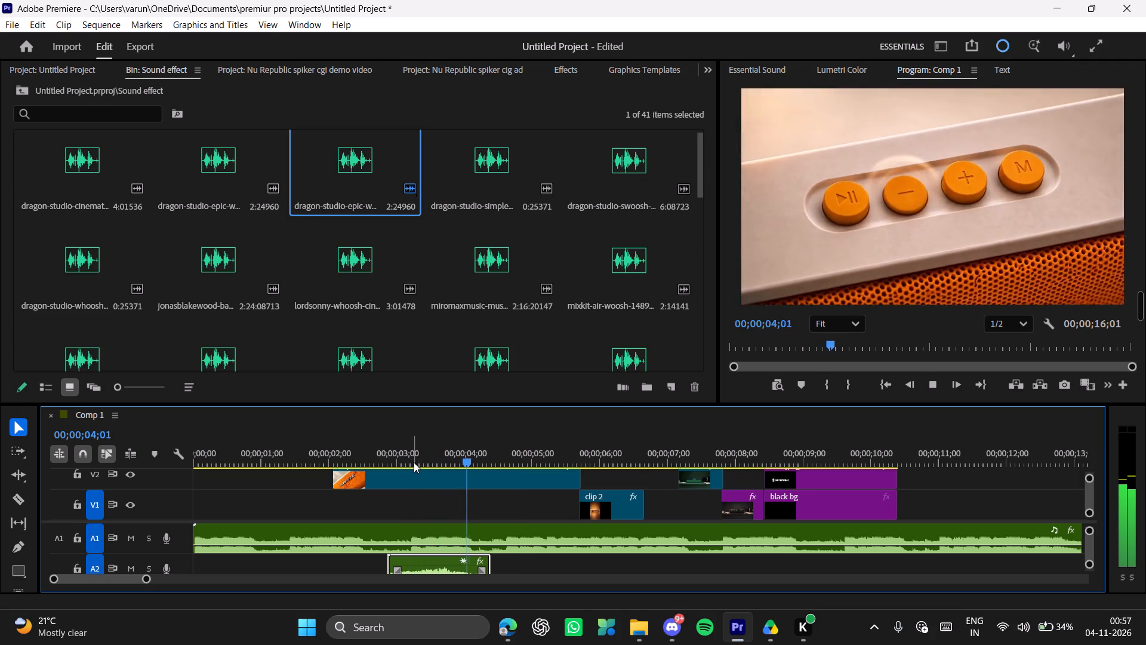
pyautogui.press('space')
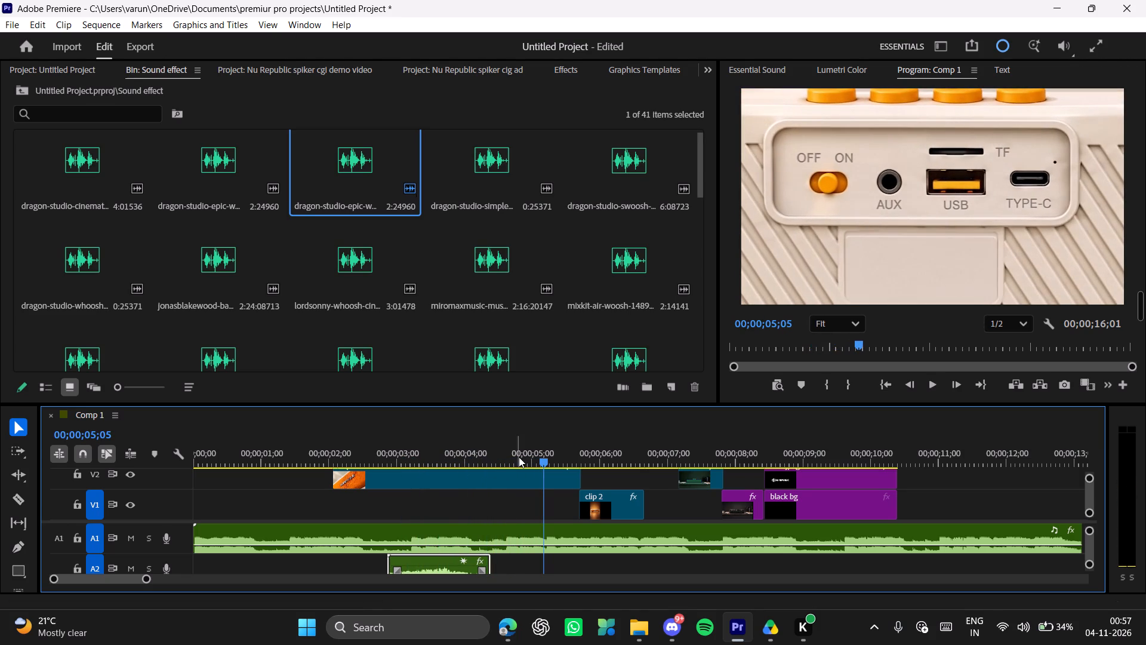
pyautogui.moveTo(519, 457); pyautogui.dragTo(453, 459)
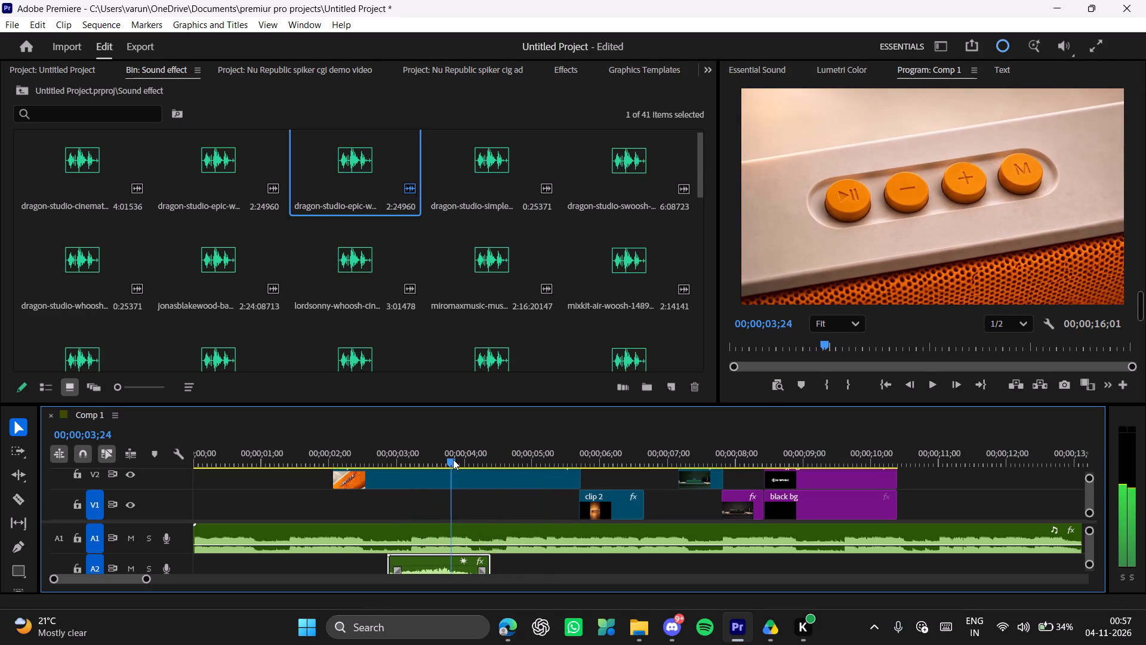
pyautogui.moveTo(453, 459); pyautogui.dragTo(446, 459)
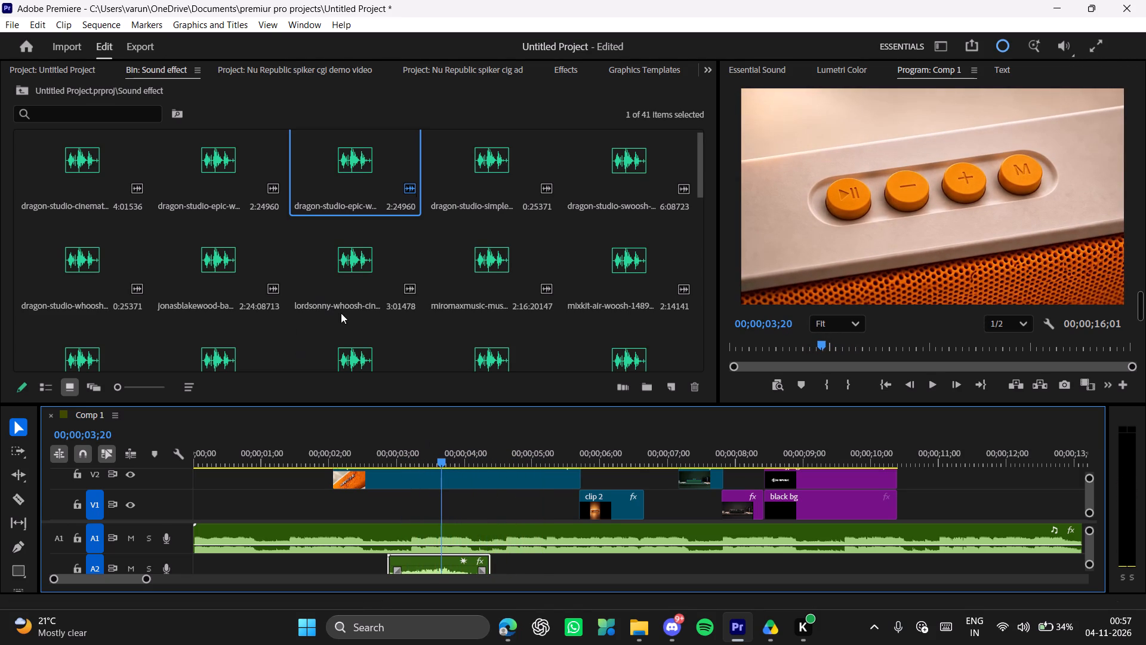
# Place button click.mp3 from the Sound effect bin on track A3, starting at the playhead at 3;20.
pyautogui.click(74, 66)
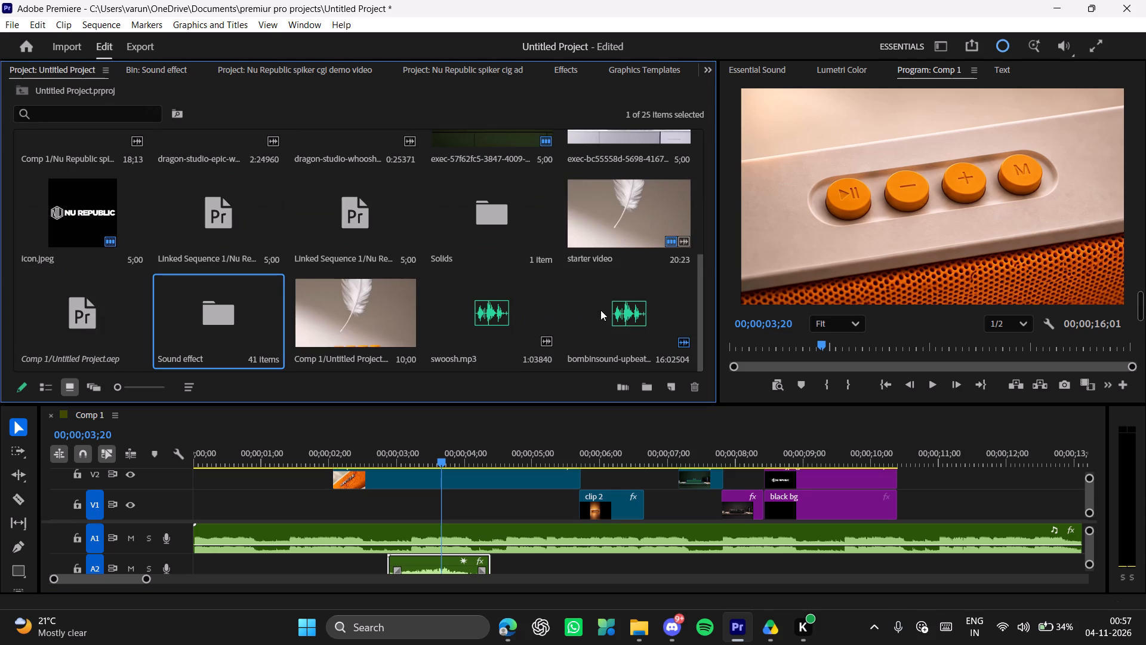
pyautogui.scroll(-3, 592, 310)
pyautogui.click(157, 67)
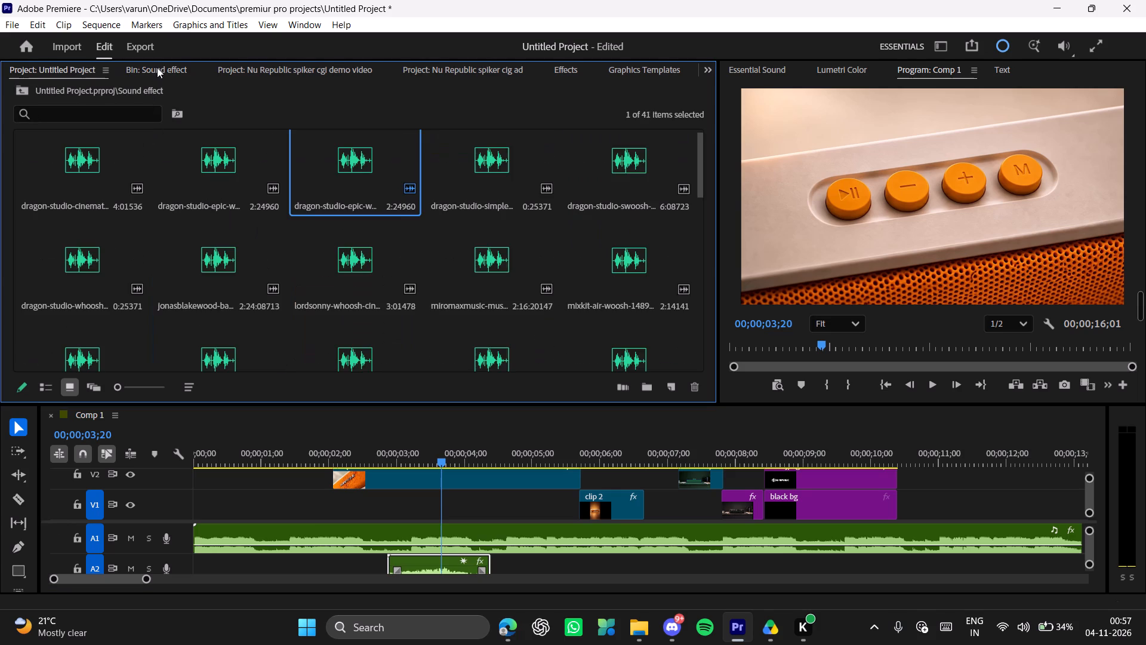
pyautogui.scroll(-14, 438, 253)
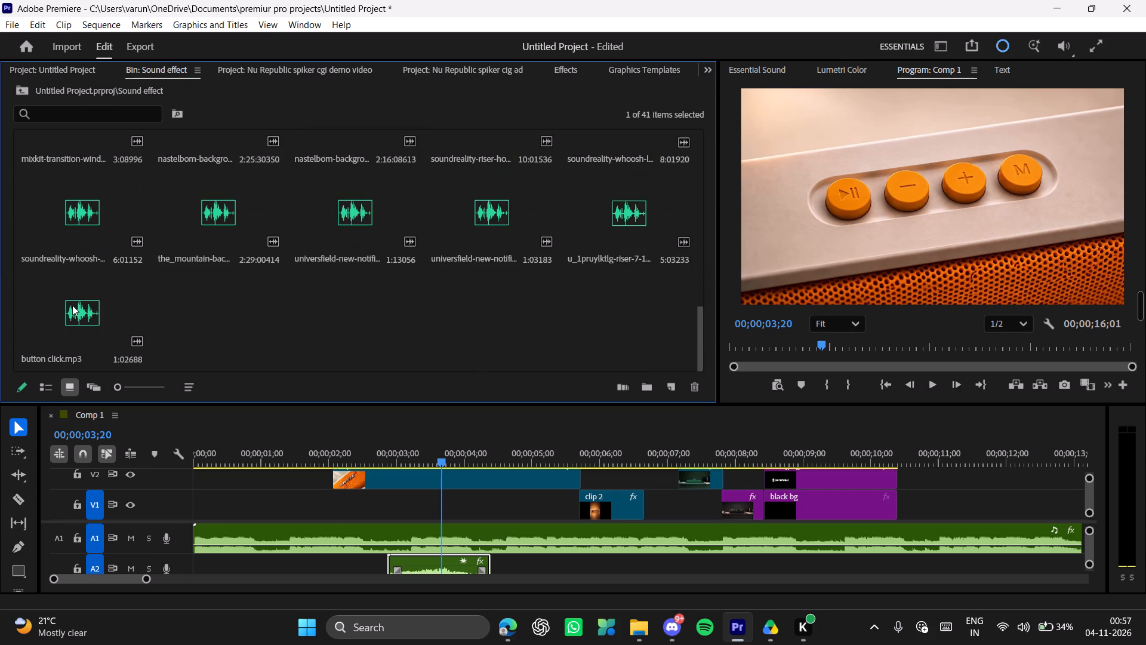
pyautogui.moveTo(72, 305); pyautogui.dragTo(476, 578)
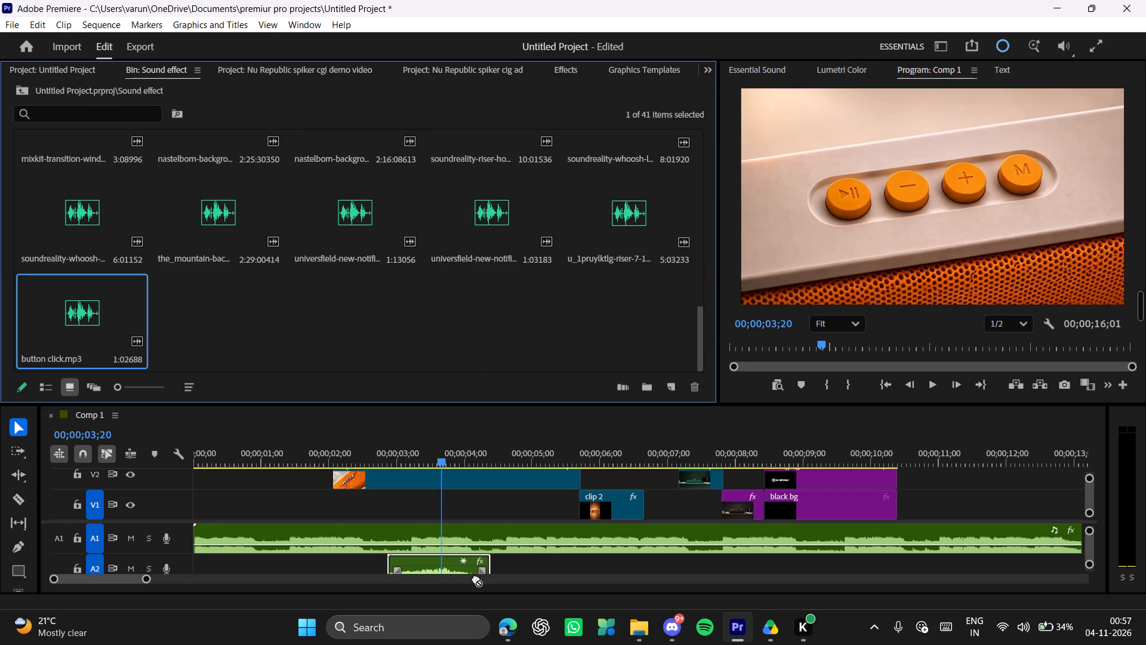
pyautogui.moveTo(476, 578); pyautogui.dragTo(445, 584)
pyautogui.moveTo(445, 584); pyautogui.dragTo(447, 578)
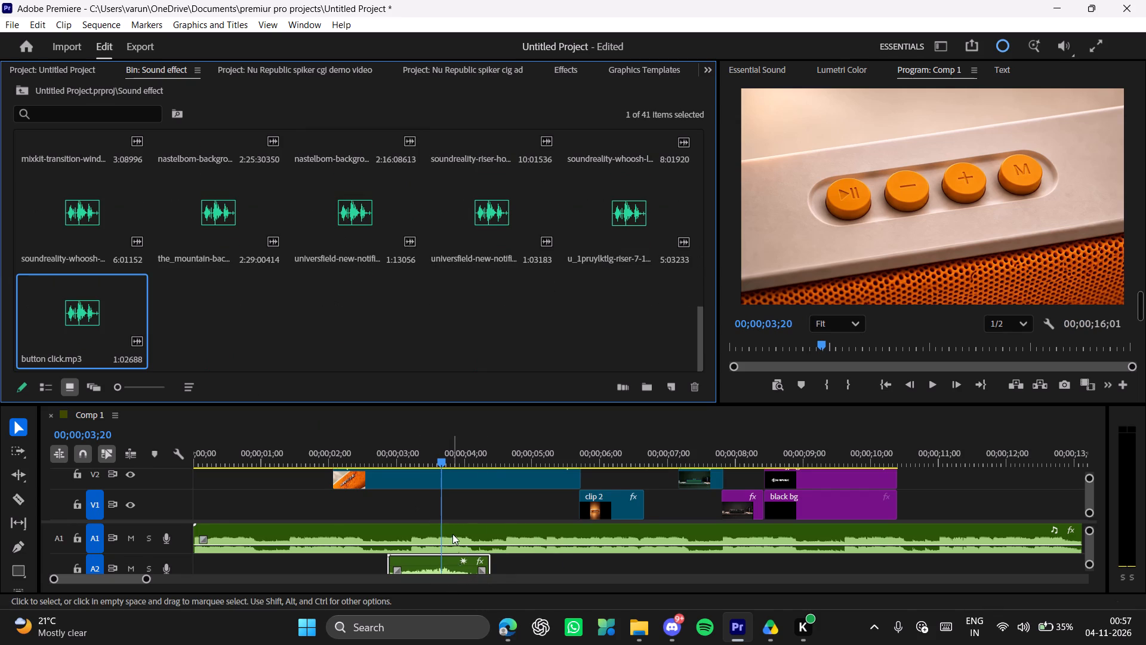
pyautogui.scroll(-2, 453, 529)
pyautogui.scroll(2, 453, 529)
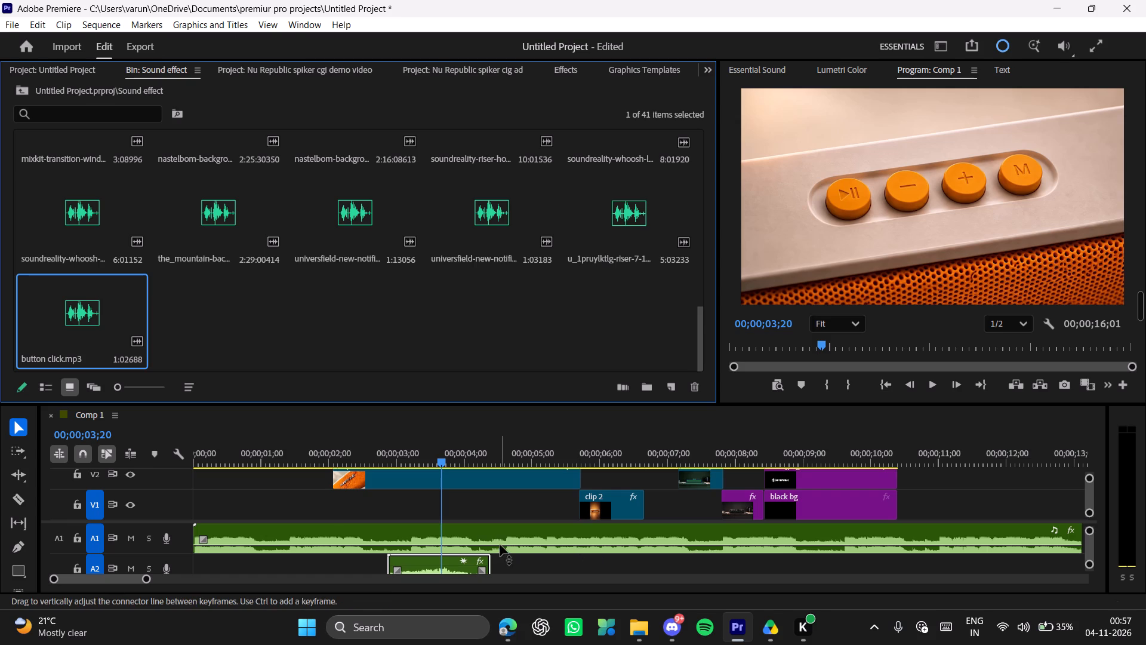
pyautogui.keyDown('alt'); pyautogui.scroll(-1, 500, 541); pyautogui.keyUp('alt')
pyautogui.keyDown('alt'); pyautogui.scroll(1, 500, 541); pyautogui.keyUp('alt')
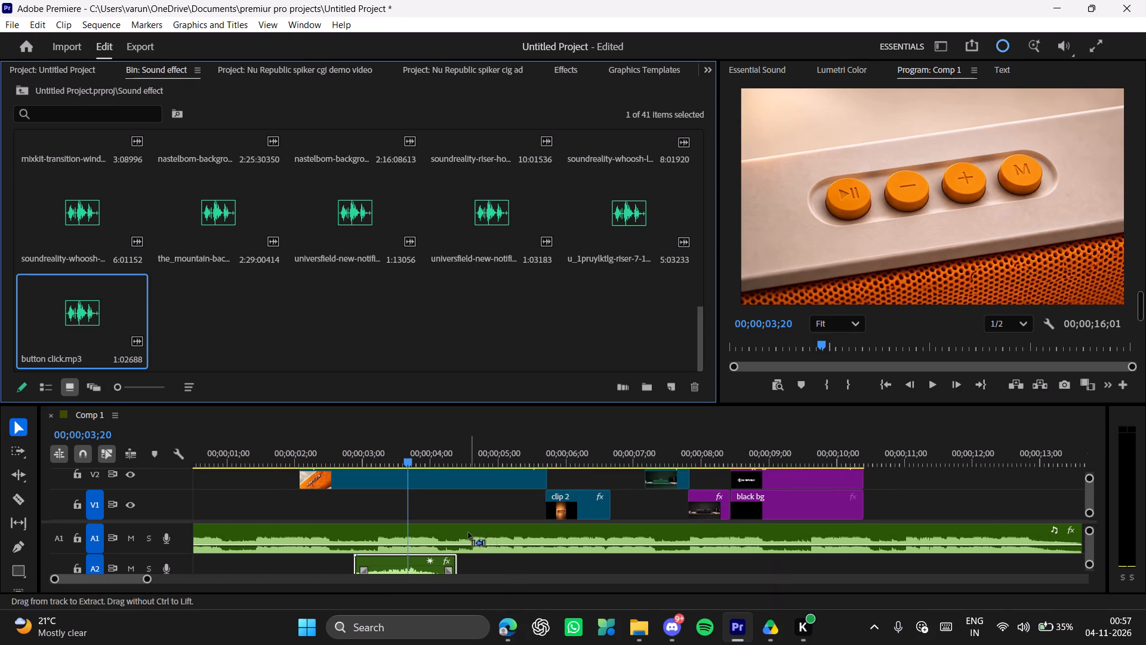
pyautogui.keyDown('ctrl'); pyautogui.scroll(-3, 467, 532); pyautogui.keyUp('ctrl')
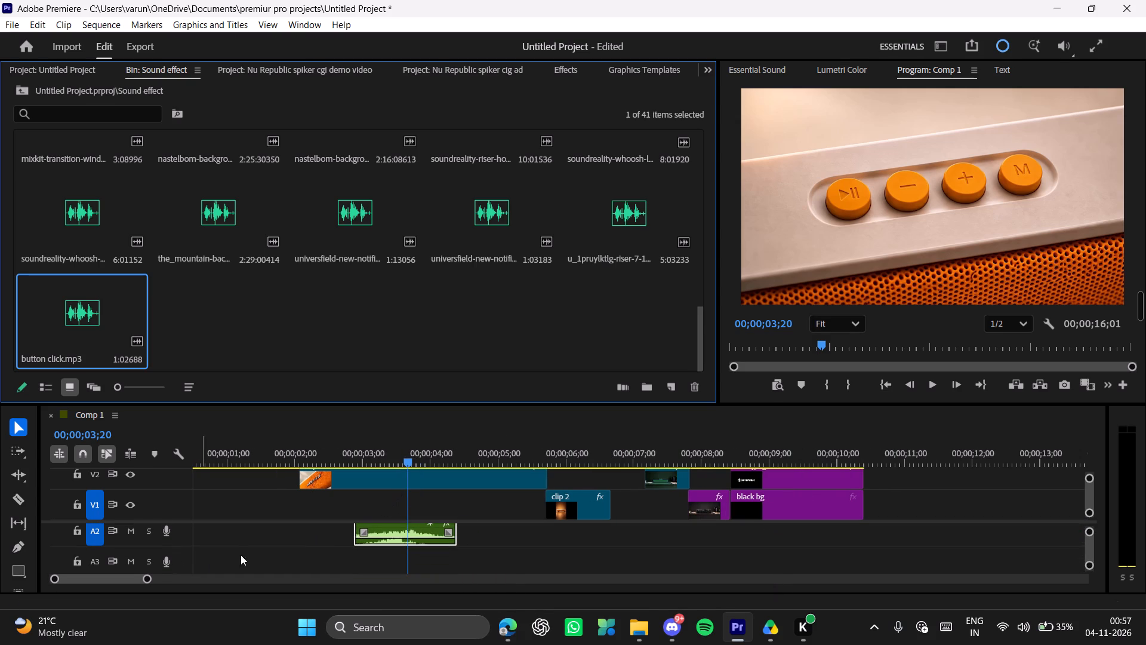
pyautogui.moveTo(82, 307); pyautogui.dragTo(131, 337)
pyautogui.moveTo(131, 337); pyautogui.dragTo(409, 558)
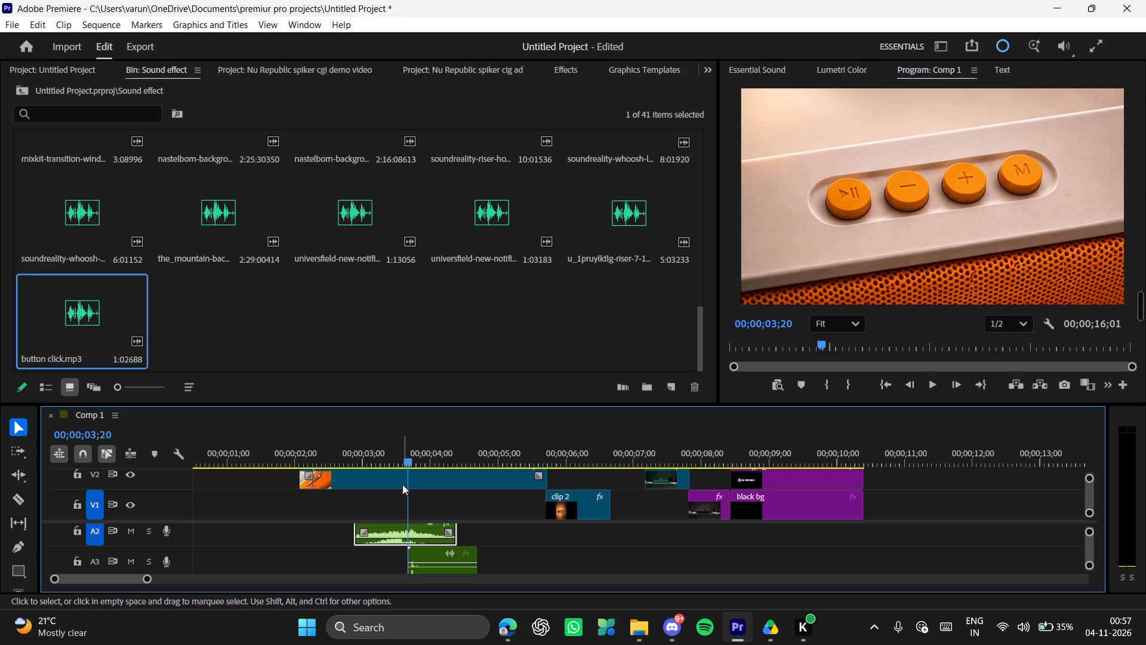
# Play the button shot with the A3 click sound, then lower that clip's volume to about -14 dB.
pyautogui.press('space')
pyautogui.press('space')
pyautogui.moveTo(417, 458); pyautogui.dragTo(416, 457)
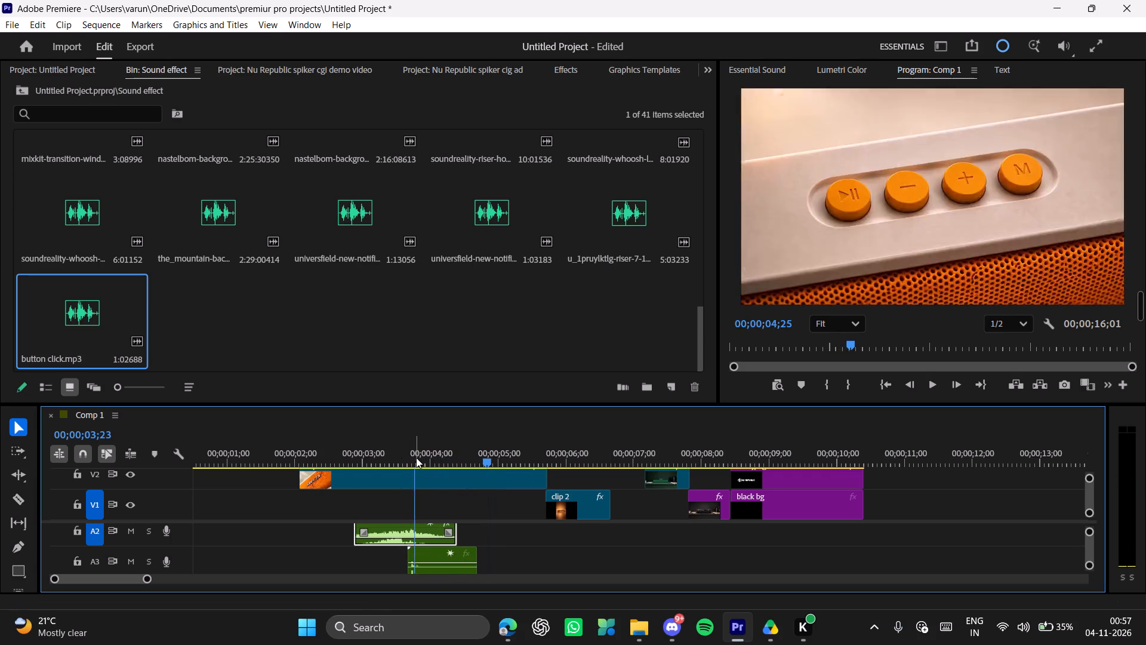
pyautogui.moveTo(416, 457); pyautogui.dragTo(351, 460)
pyautogui.press('space')
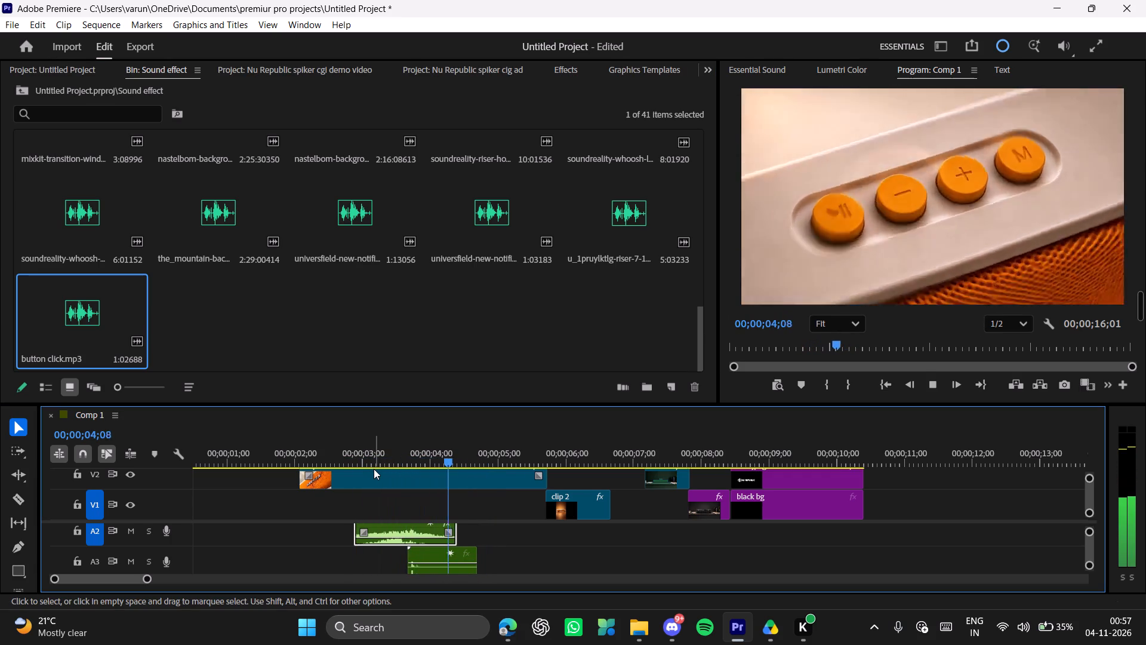
pyautogui.press('space')
pyautogui.moveTo(442, 564); pyautogui.dragTo(445, 568)
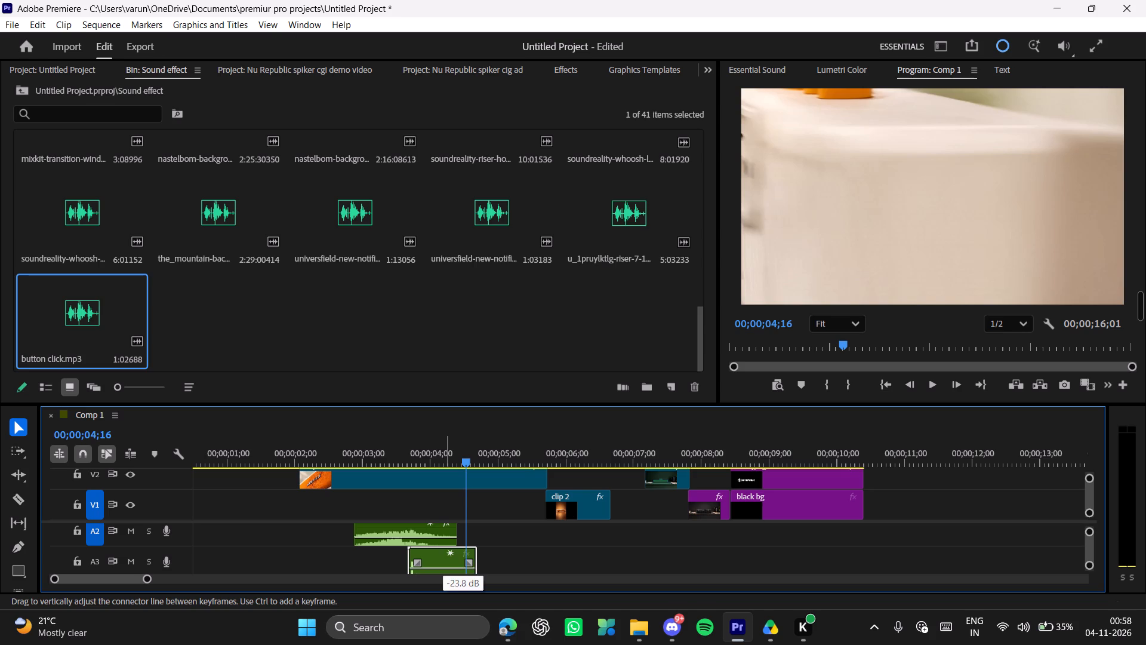
pyautogui.moveTo(445, 568); pyautogui.dragTo(433, 567)
pyautogui.moveTo(433, 567); pyautogui.dragTo(419, 567)
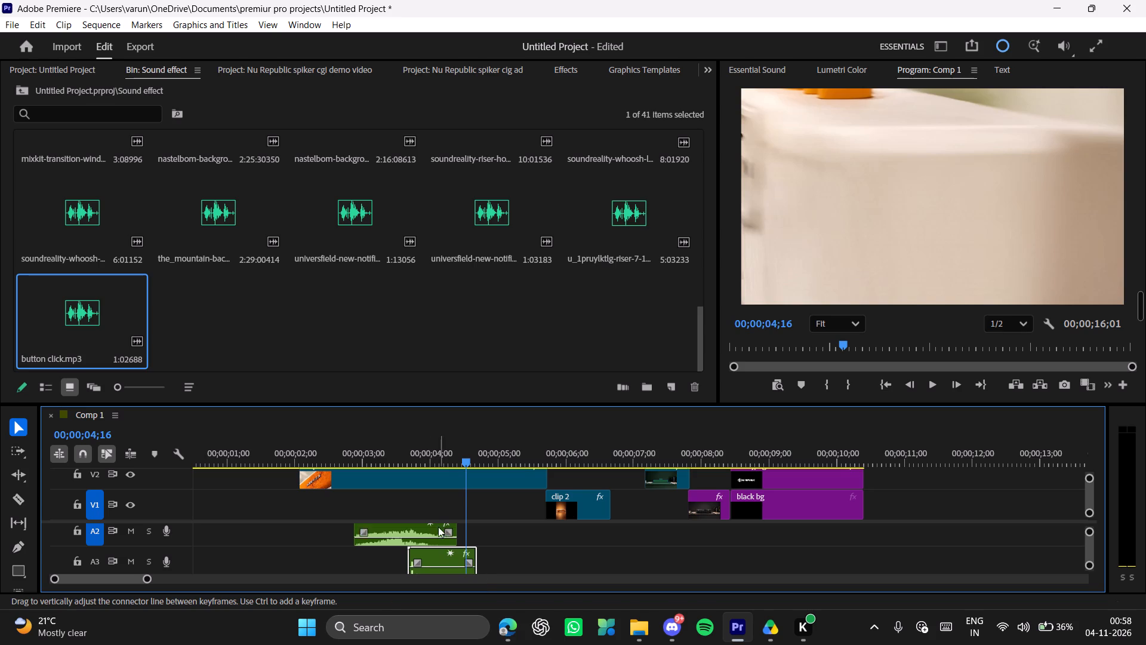
# Replay the button shot with the quieter click, and scrub to 00;00;04;04 to check the sound's timing.
pyautogui.moveTo(442, 462); pyautogui.dragTo(398, 462)
pyautogui.press('space')
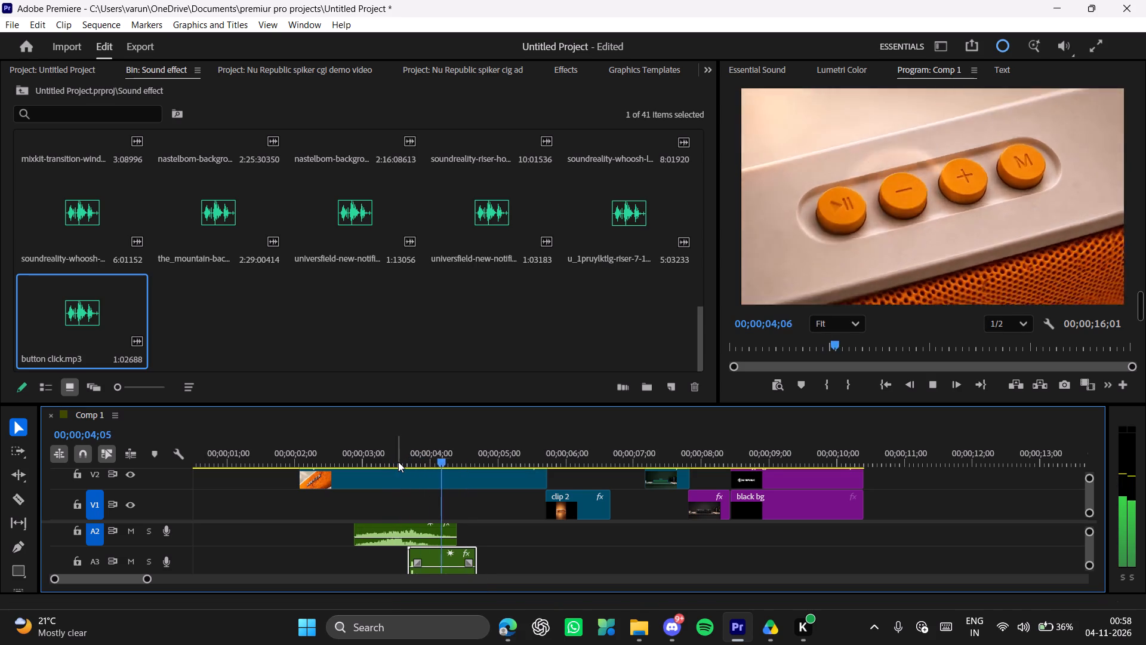
pyautogui.press('space')
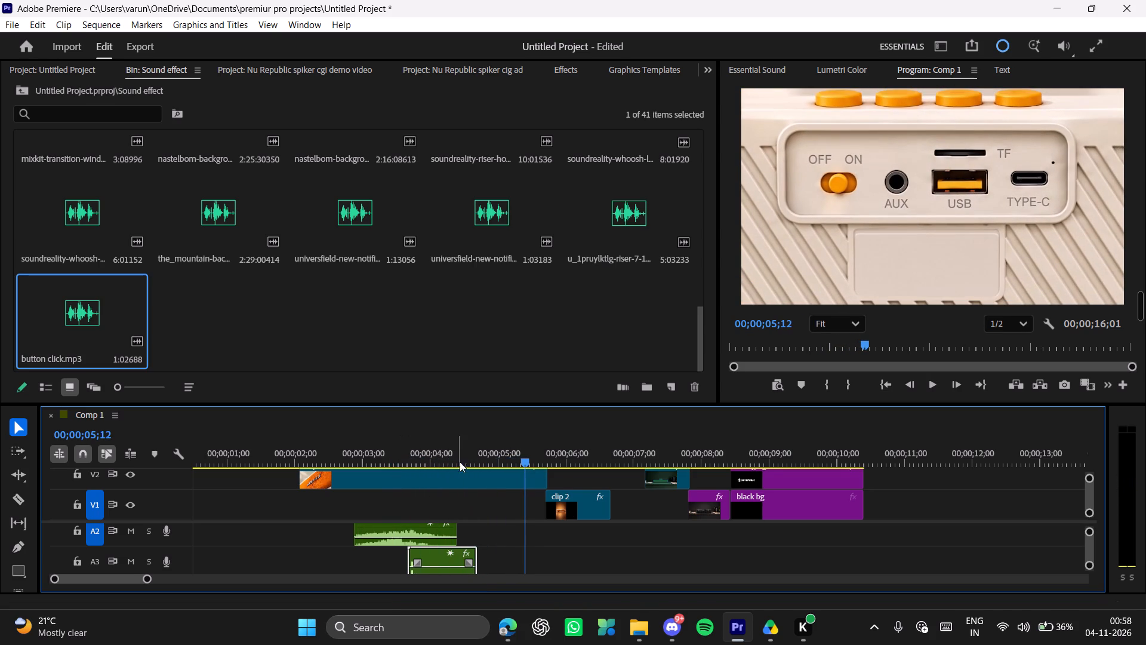
pyautogui.moveTo(476, 465); pyautogui.dragTo(435, 464)
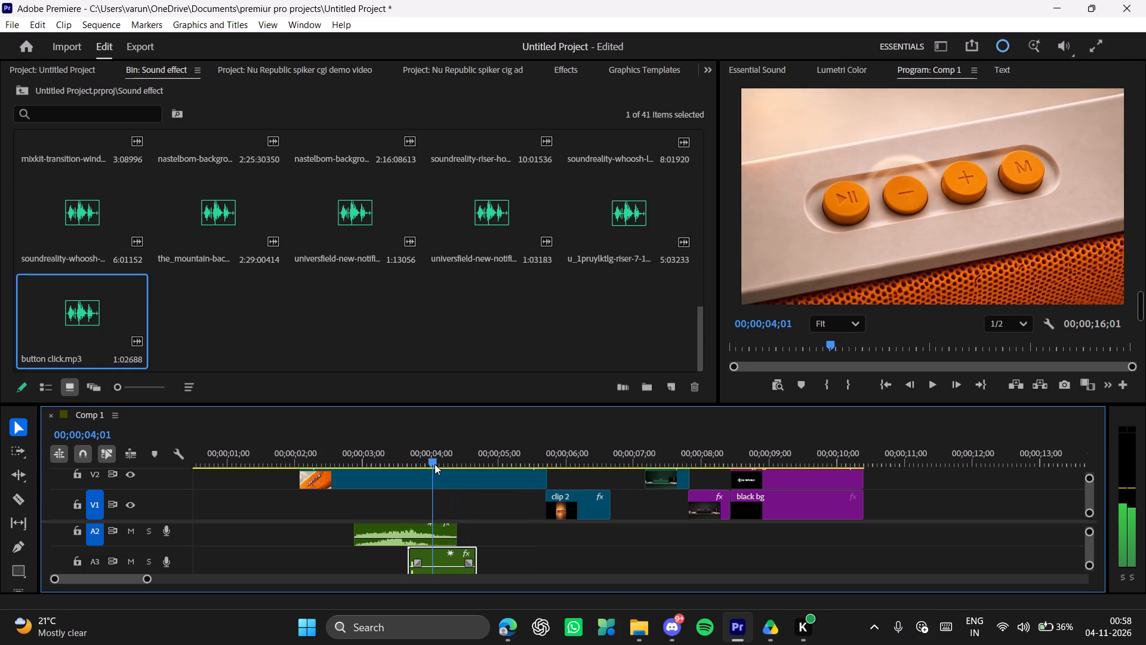
pyautogui.moveTo(435, 464); pyautogui.dragTo(440, 464)
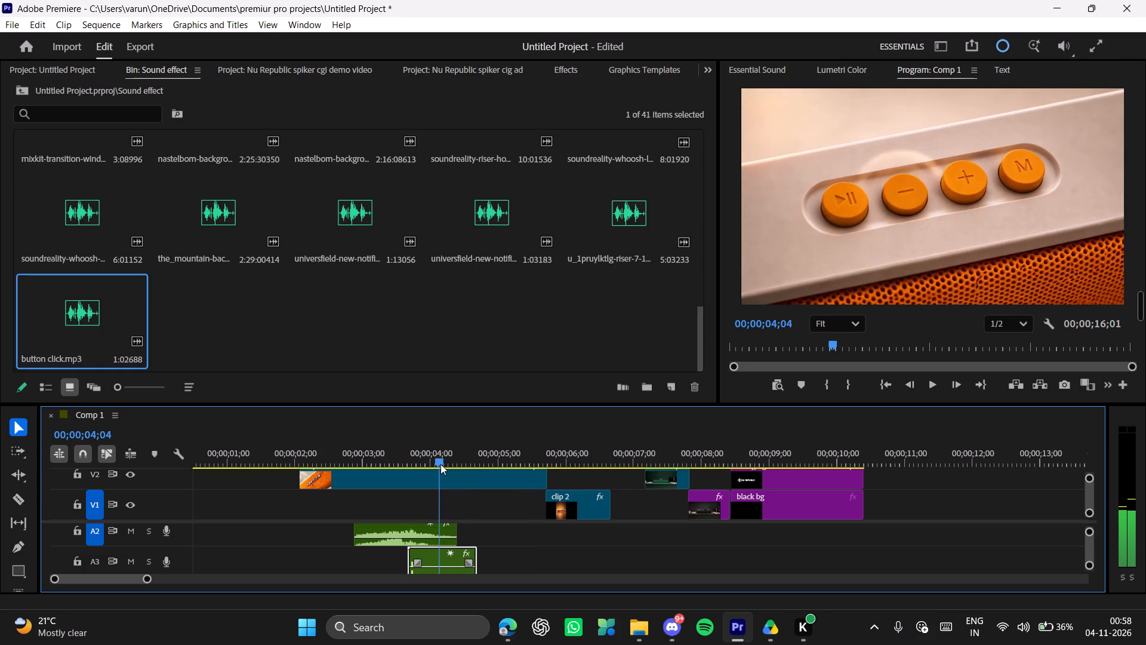
# Duplicate the whoosh clip from A2 onto track A3, in the empty space after the button click clip.
pyautogui.moveTo(440, 464); pyautogui.dragTo(439, 464)
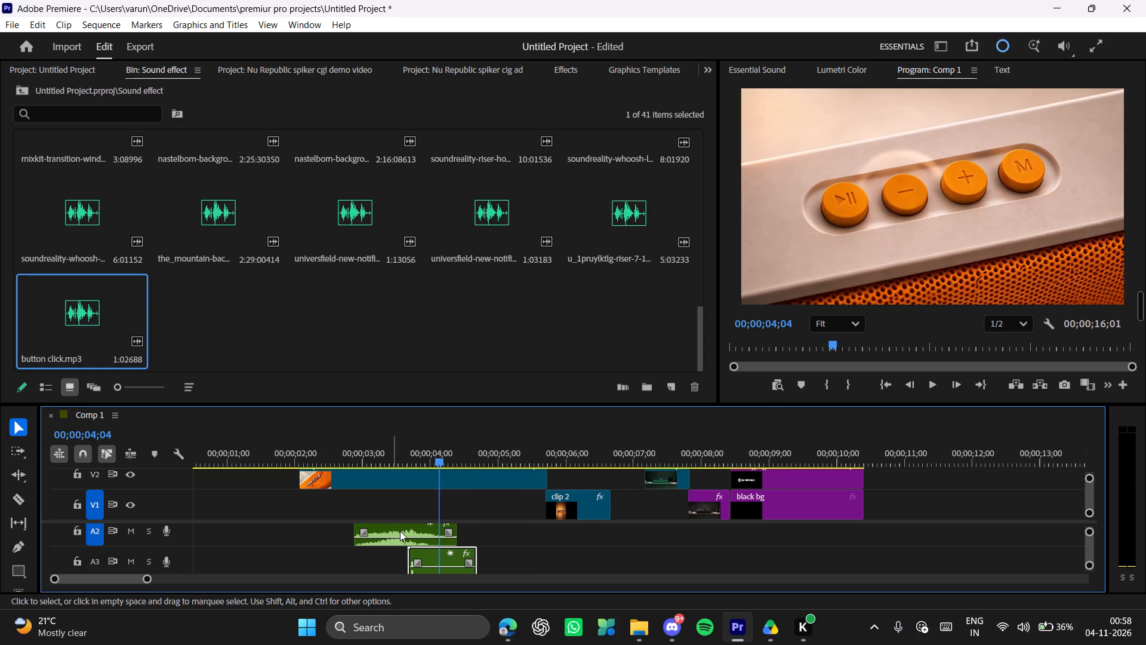
pyautogui.click(399, 531)
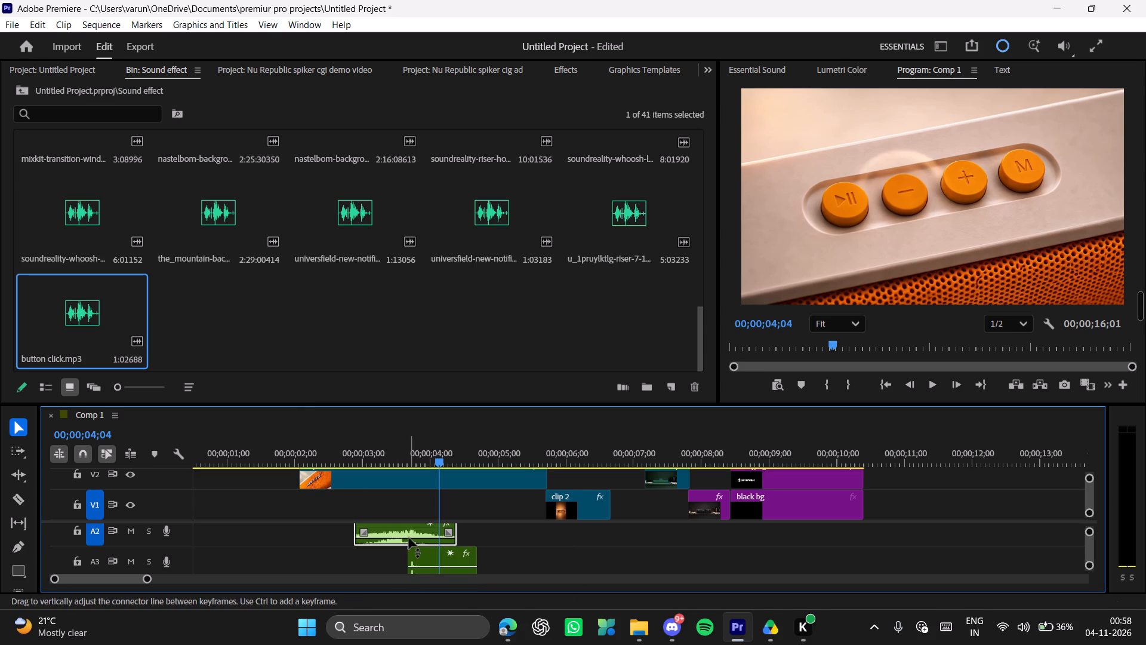
pyautogui.keyDown('alt'); pyautogui.moveTo(410, 529); pyautogui.dragTo(433, 564); pyautogui.keyUp('alt')
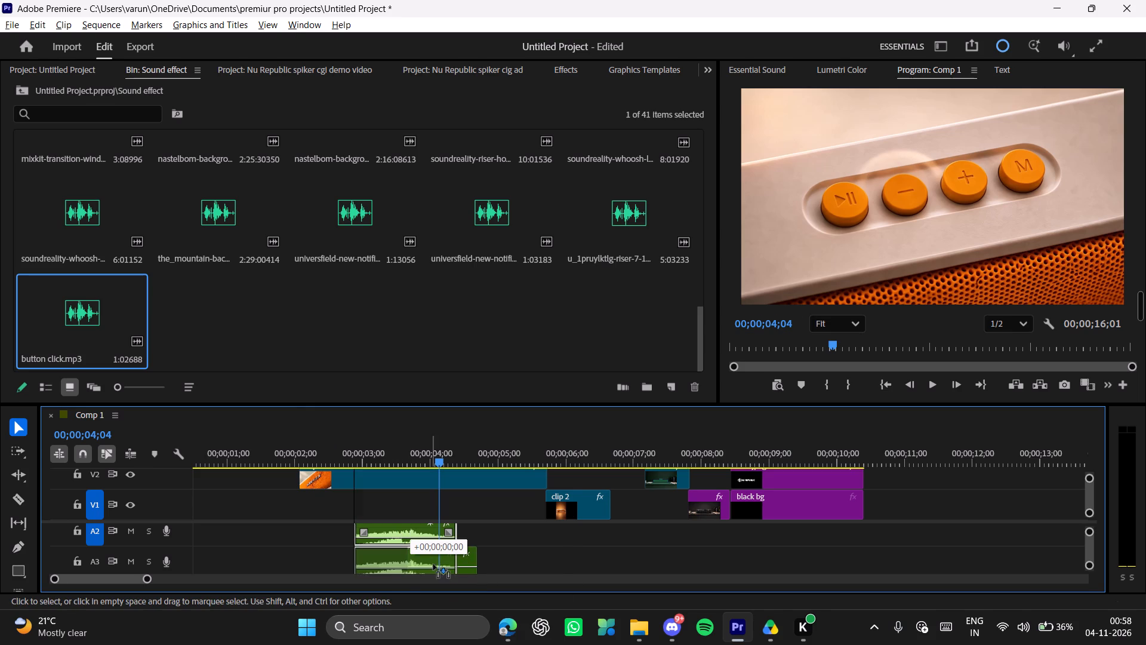
pyautogui.keyDown('alt'); pyautogui.moveTo(433, 564); pyautogui.dragTo(541, 561); pyautogui.keyUp('alt')
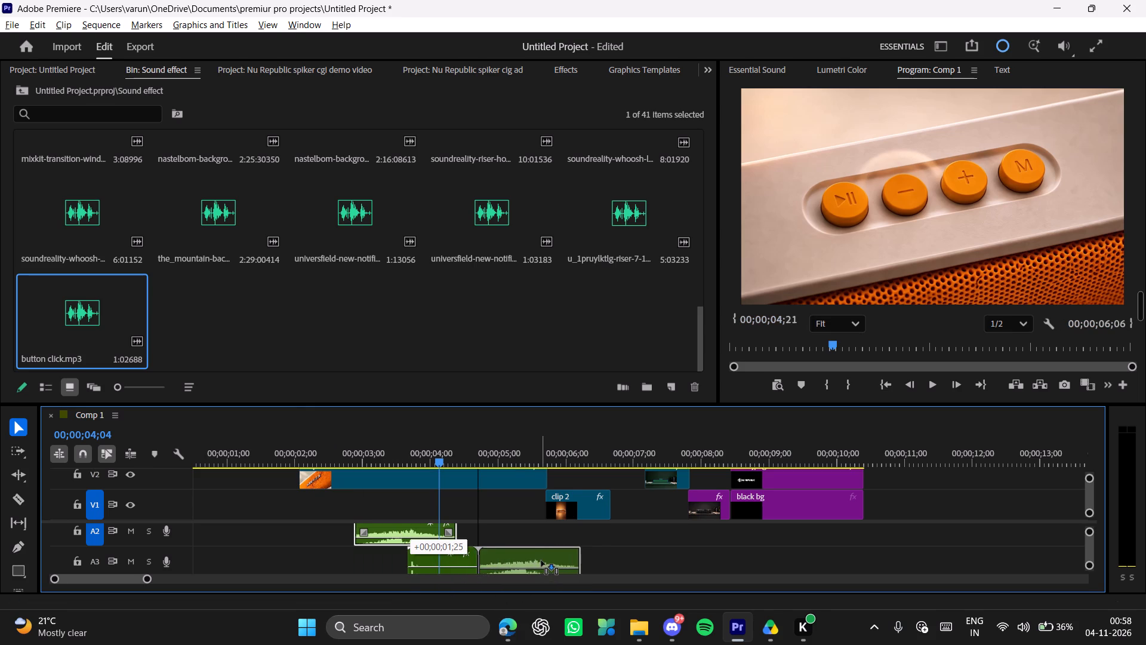
pyautogui.keyDown('alt'); pyautogui.moveTo(541, 561); pyautogui.dragTo(556, 560); pyautogui.keyUp('alt')
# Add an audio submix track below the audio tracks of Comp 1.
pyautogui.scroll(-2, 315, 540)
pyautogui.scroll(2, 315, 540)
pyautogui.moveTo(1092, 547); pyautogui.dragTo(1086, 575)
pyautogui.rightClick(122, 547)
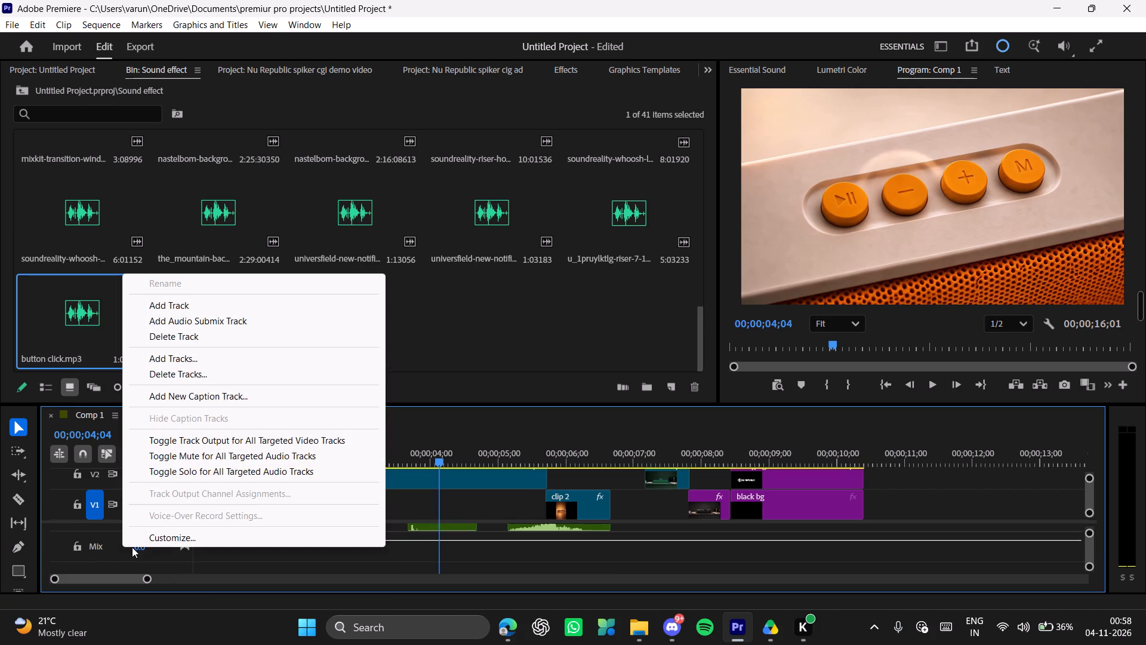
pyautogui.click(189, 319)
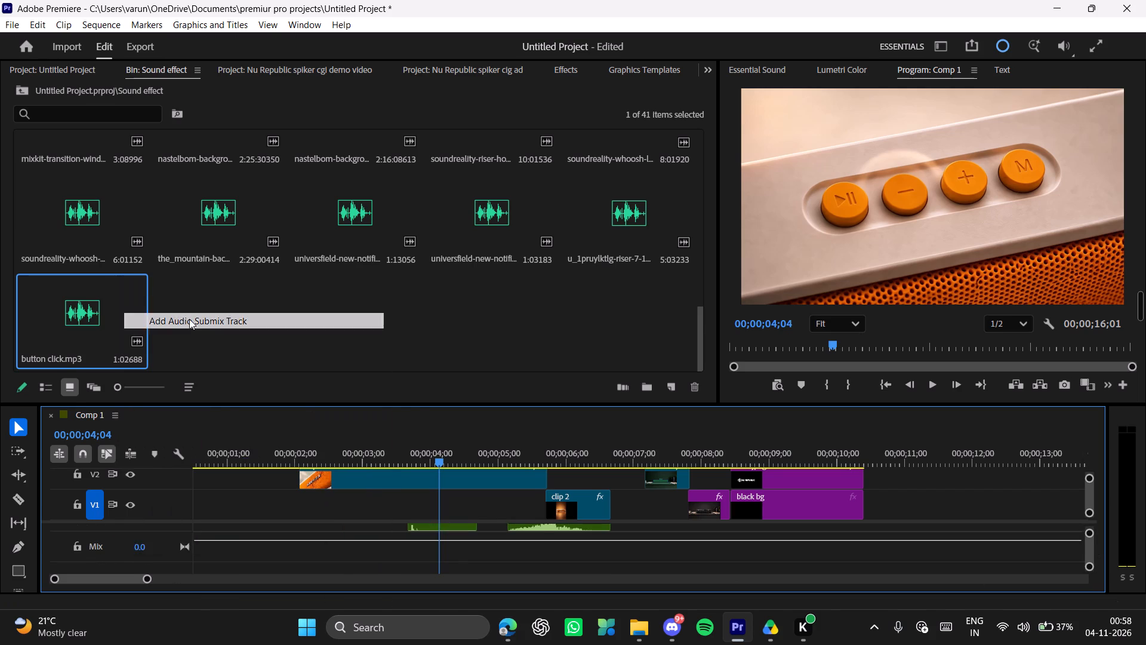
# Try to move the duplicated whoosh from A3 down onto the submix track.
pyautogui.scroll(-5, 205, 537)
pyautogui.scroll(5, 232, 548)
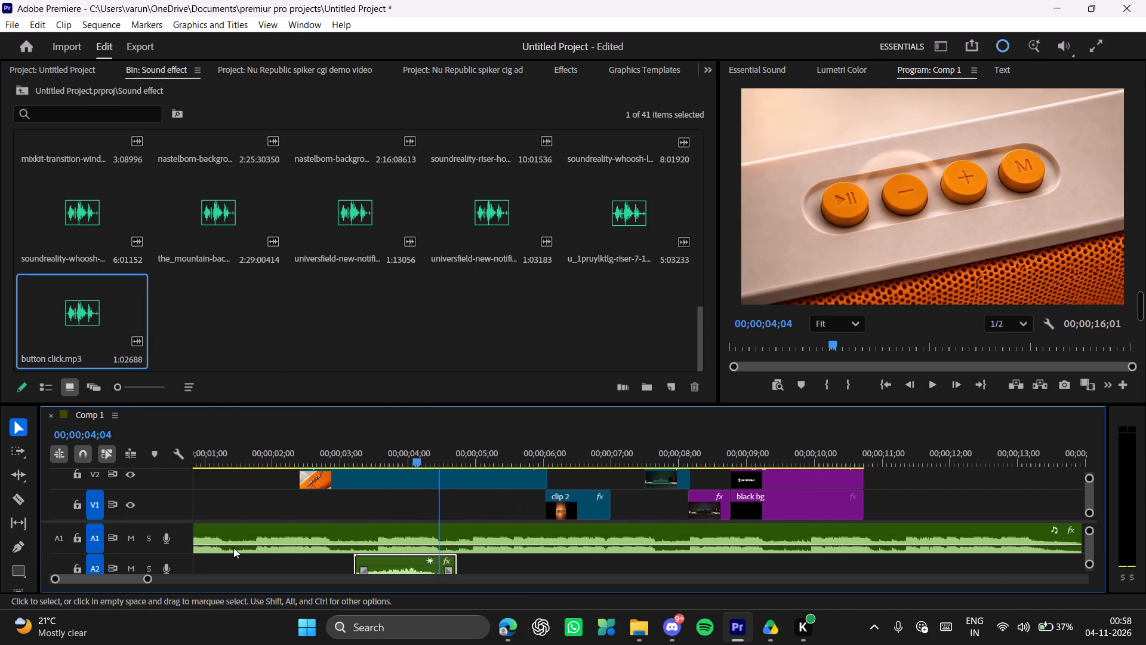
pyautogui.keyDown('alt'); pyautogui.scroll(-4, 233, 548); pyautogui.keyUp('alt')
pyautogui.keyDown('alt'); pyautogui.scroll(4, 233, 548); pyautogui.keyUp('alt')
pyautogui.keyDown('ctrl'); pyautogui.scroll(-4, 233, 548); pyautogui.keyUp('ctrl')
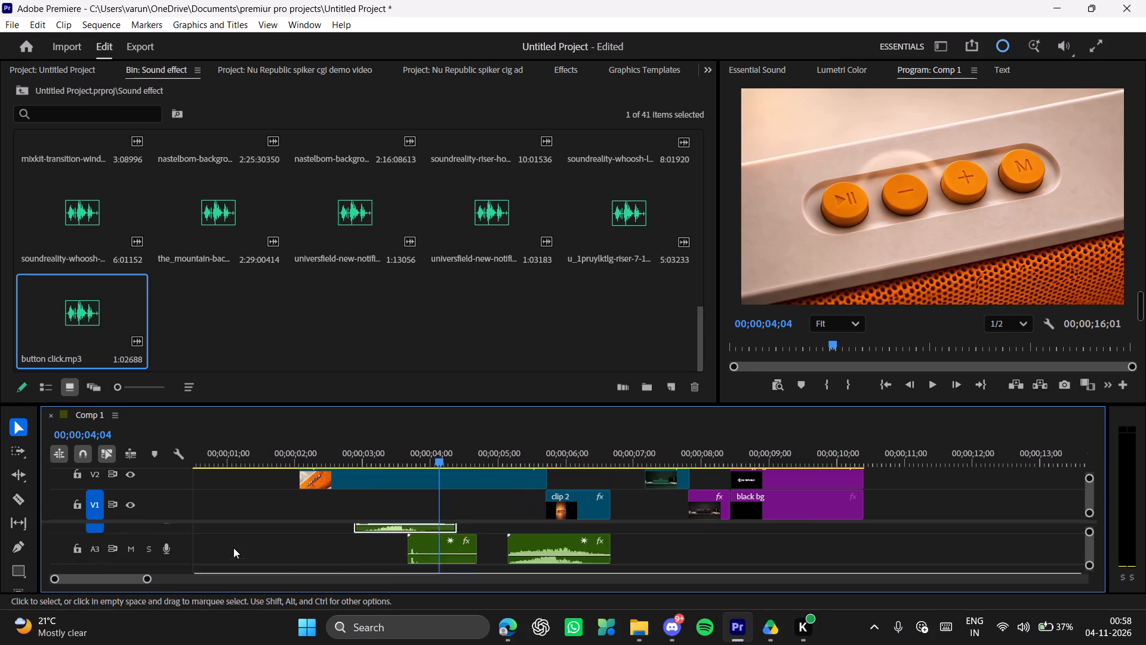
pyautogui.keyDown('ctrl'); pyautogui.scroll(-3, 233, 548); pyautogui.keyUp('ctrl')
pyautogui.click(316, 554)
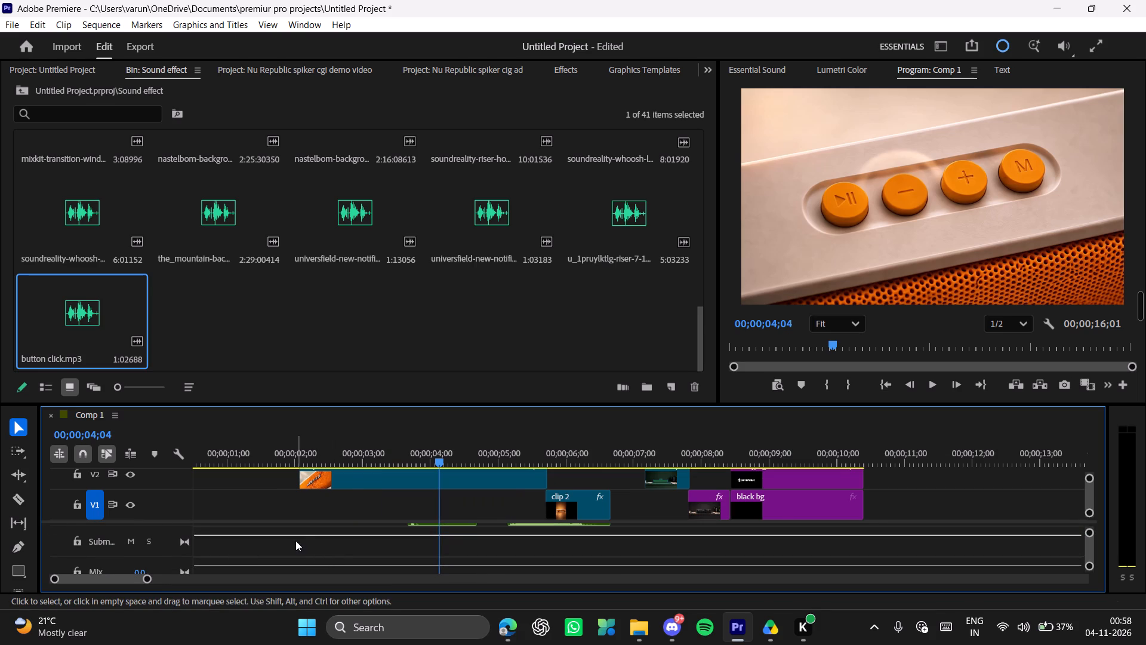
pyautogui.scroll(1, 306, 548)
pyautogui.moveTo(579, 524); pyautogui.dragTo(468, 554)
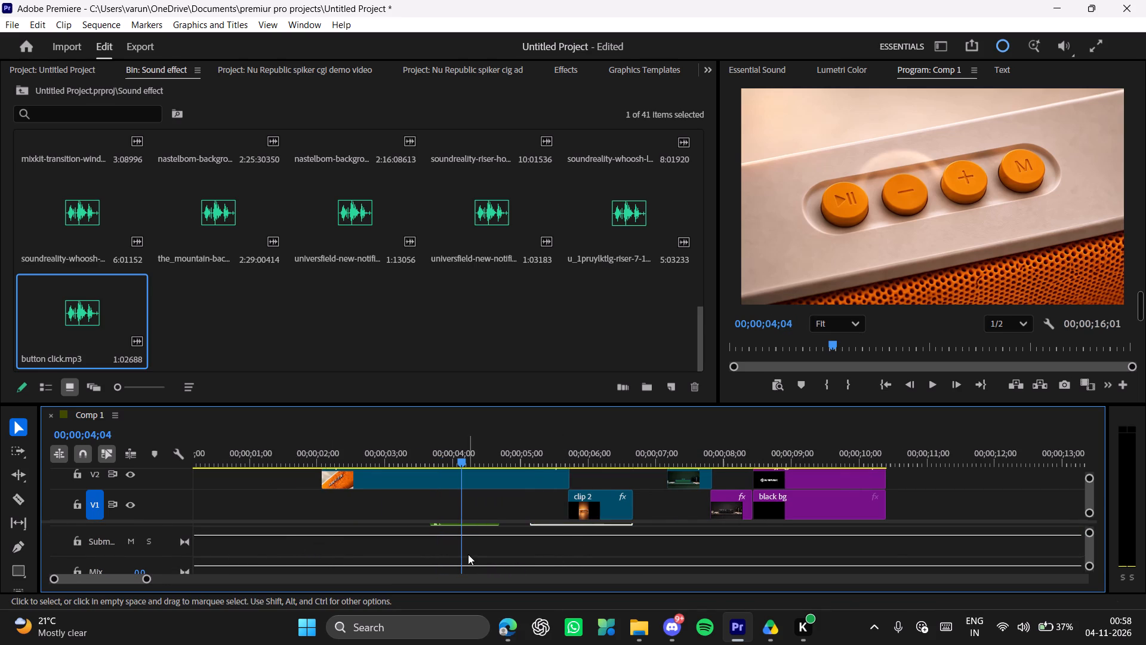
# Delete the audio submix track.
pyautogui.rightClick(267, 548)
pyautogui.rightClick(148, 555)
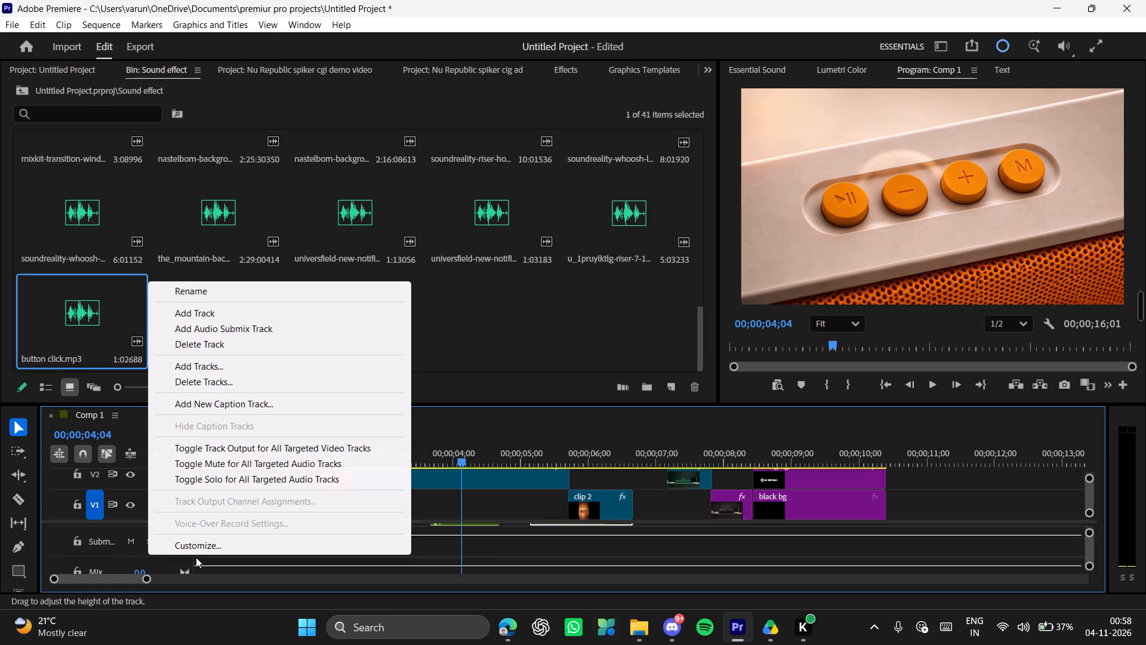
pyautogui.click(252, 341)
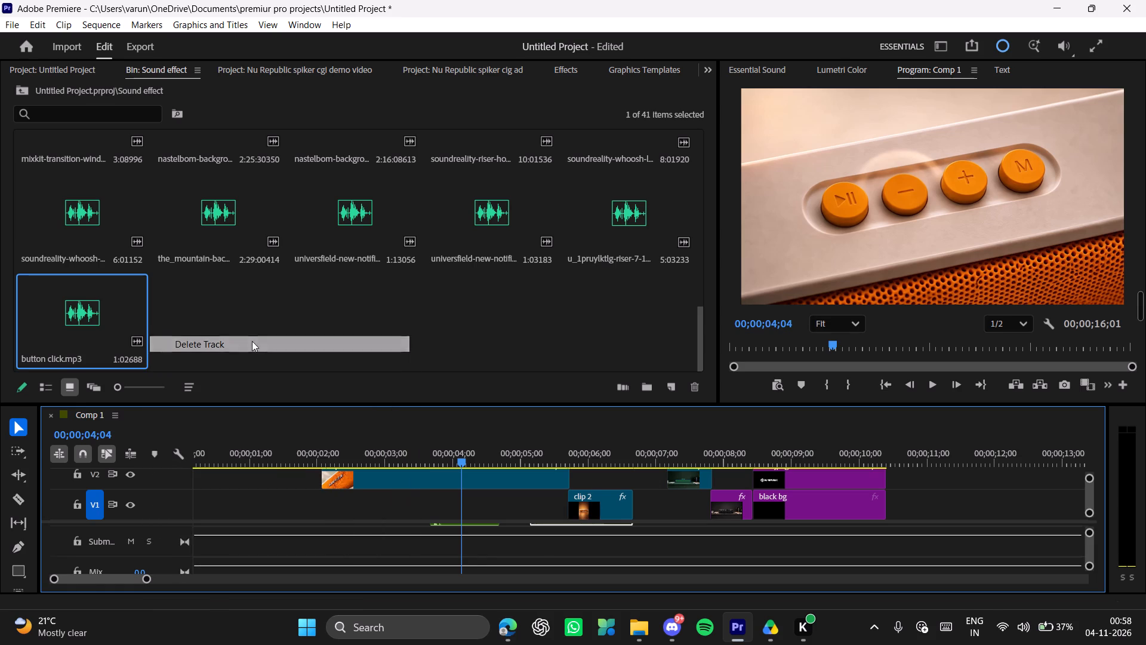
# Play the sequence from about 00;00;03;00 through the button shot to the port close-up at 00;00;05;11.
pyautogui.scroll(-2, 404, 541)
pyautogui.scroll(2, 404, 541)
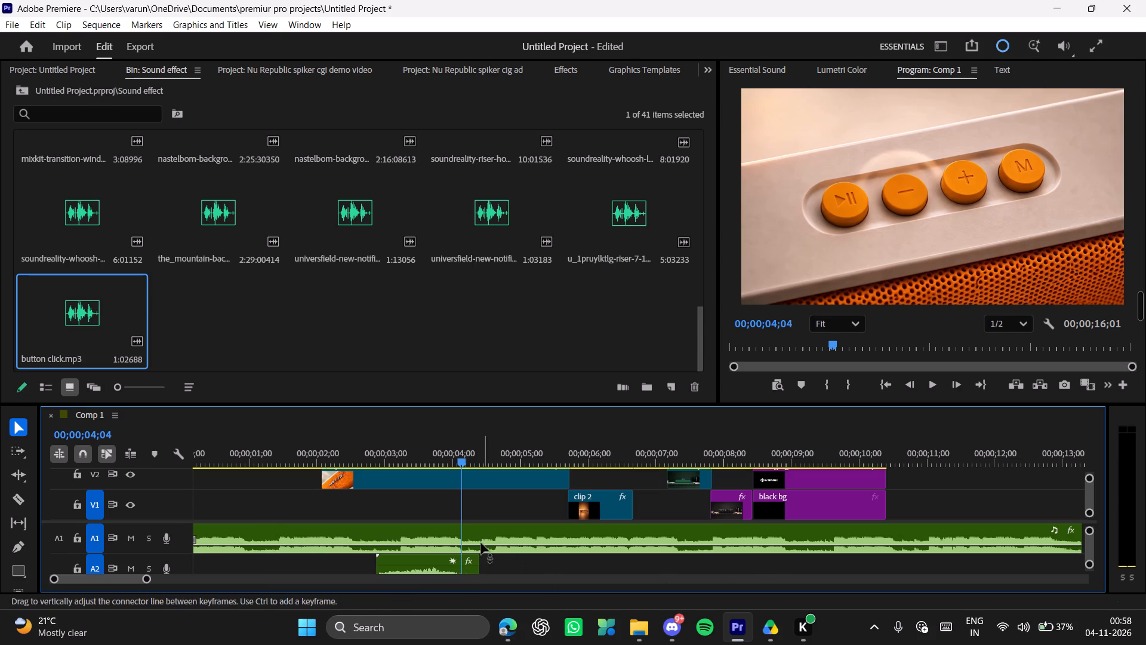
pyautogui.moveTo(478, 457); pyautogui.dragTo(426, 462)
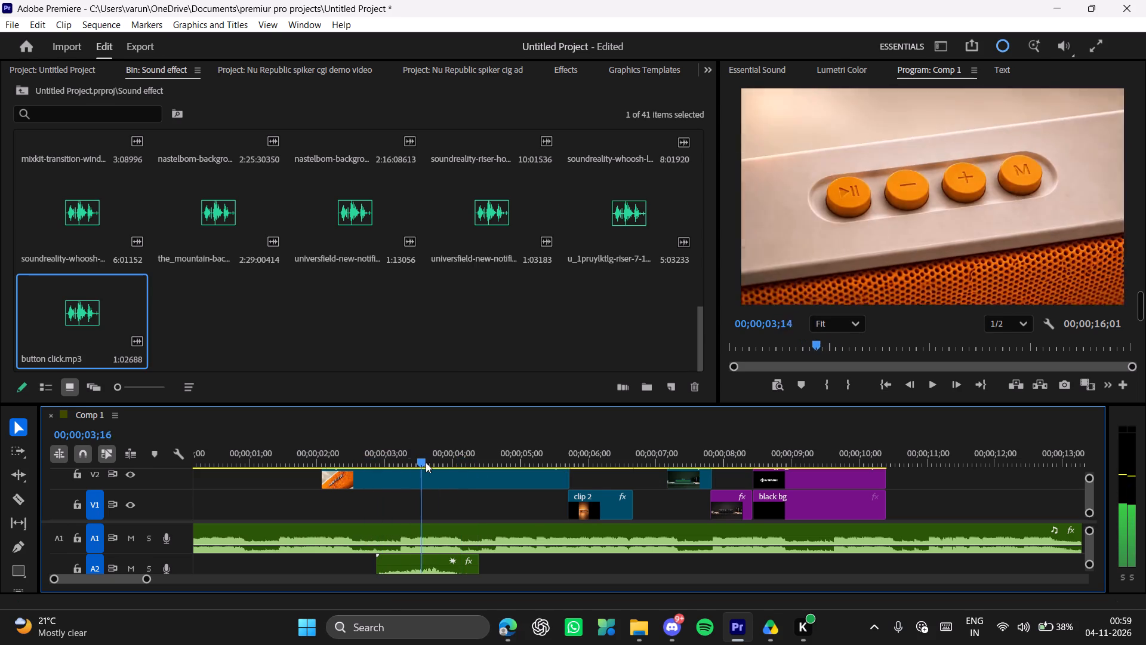
pyautogui.moveTo(426, 462); pyautogui.dragTo(384, 464)
pyautogui.press('space')
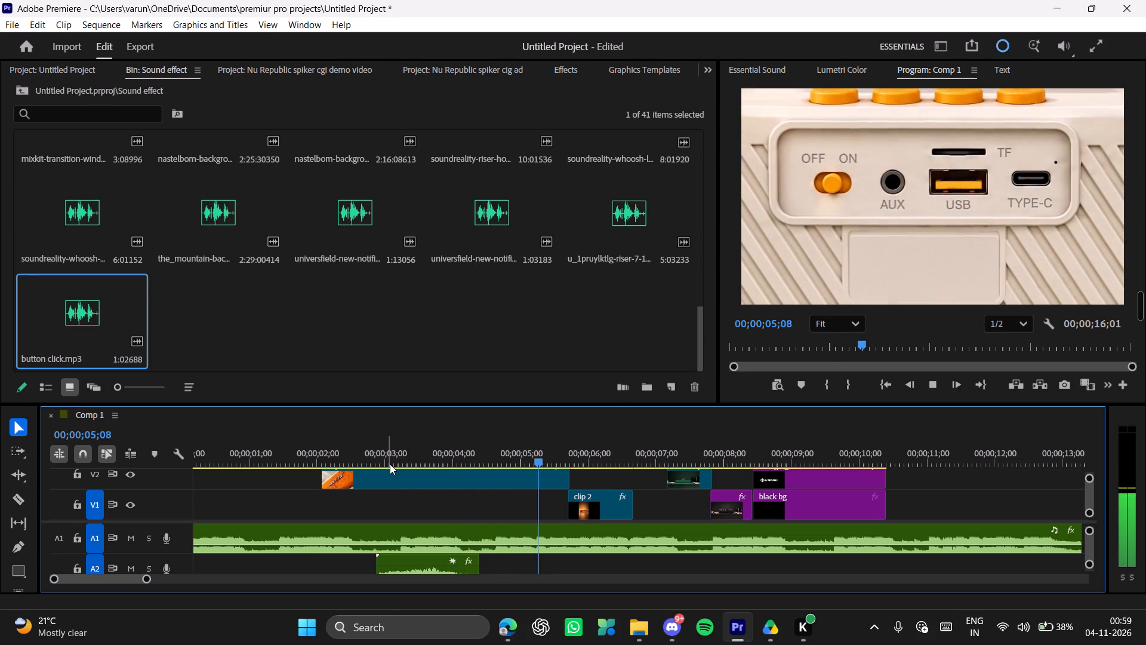
pyautogui.press('space')
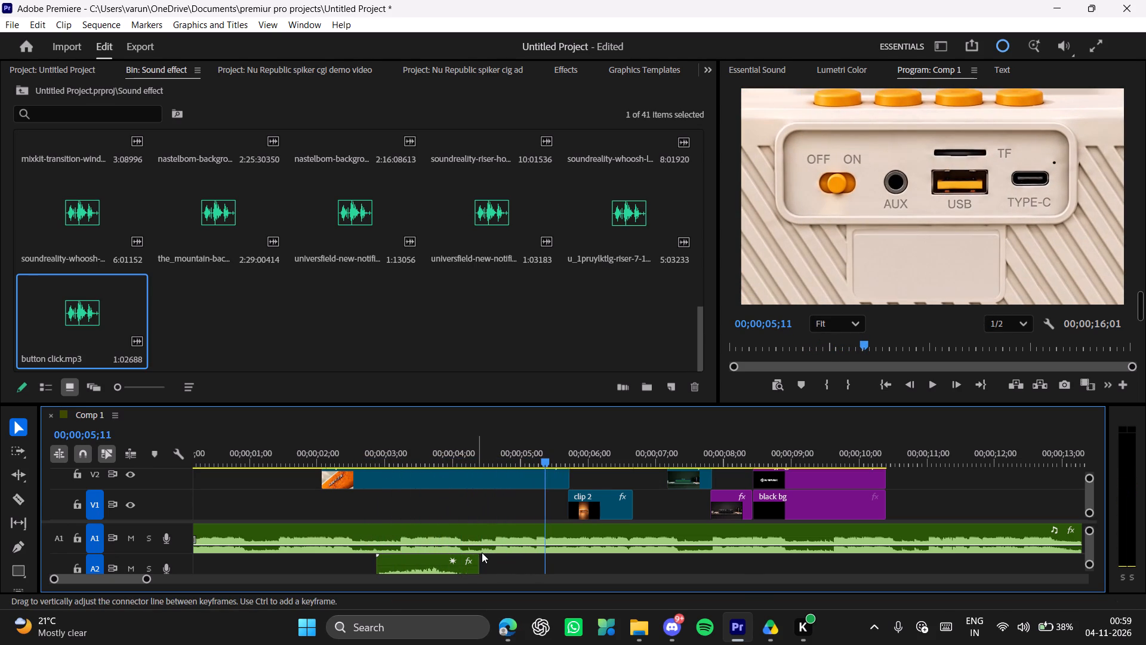
# Move the duplicated whoosh from A3 onto a new track A4, ending at the playhead at 00;00;05;11.
pyautogui.keyDown('ctrl'); pyautogui.scroll(-6, 482, 552); pyautogui.keyUp('ctrl')
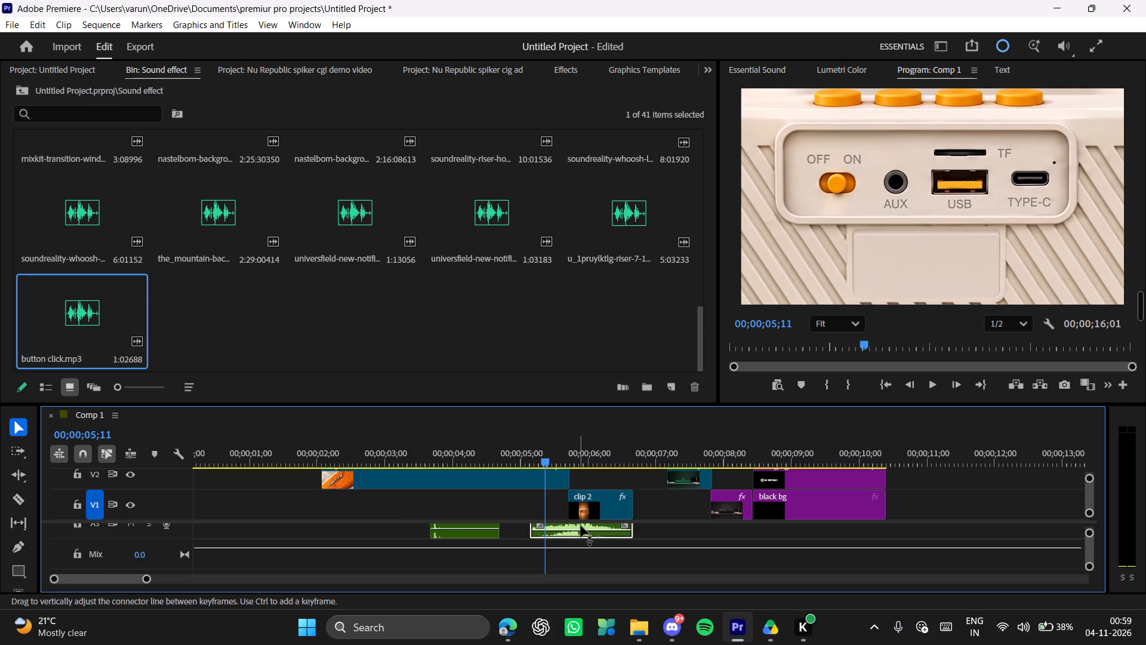
pyautogui.moveTo(583, 525); pyautogui.dragTo(477, 570)
pyautogui.scroll(-2, 485, 570)
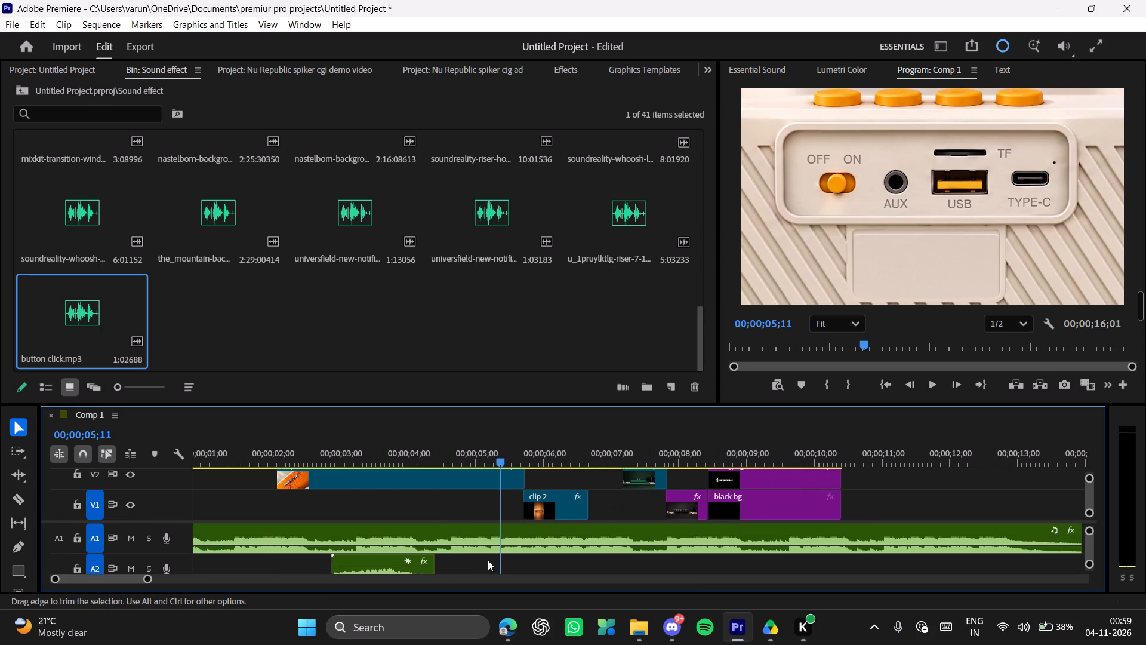
pyautogui.keyDown('ctrl'); pyautogui.scroll(-12, 488, 560); pyautogui.keyUp('ctrl')
pyautogui.keyDown('ctrl'); pyautogui.scroll(3, 488, 560); pyautogui.keyUp('ctrl')
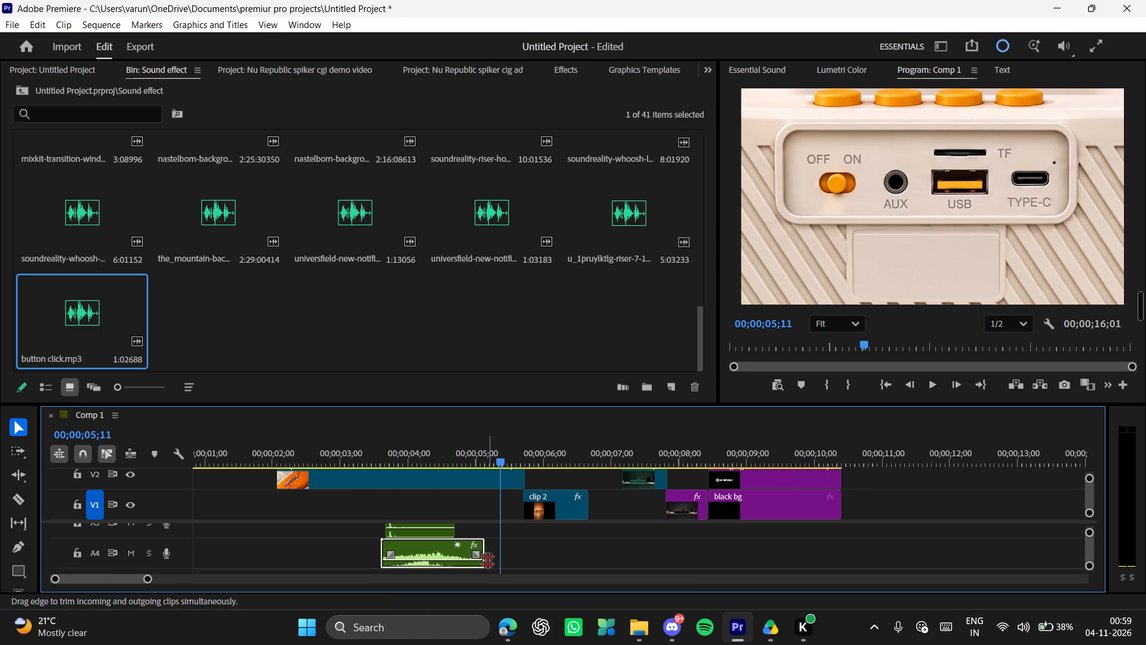
pyautogui.moveTo(424, 551); pyautogui.dragTo(441, 551)
# Play the move from the buttons to the port close-up twice to check the A4 whoosh's timing.
pyautogui.moveTo(478, 457); pyautogui.dragTo(408, 460)
pyautogui.press('space')
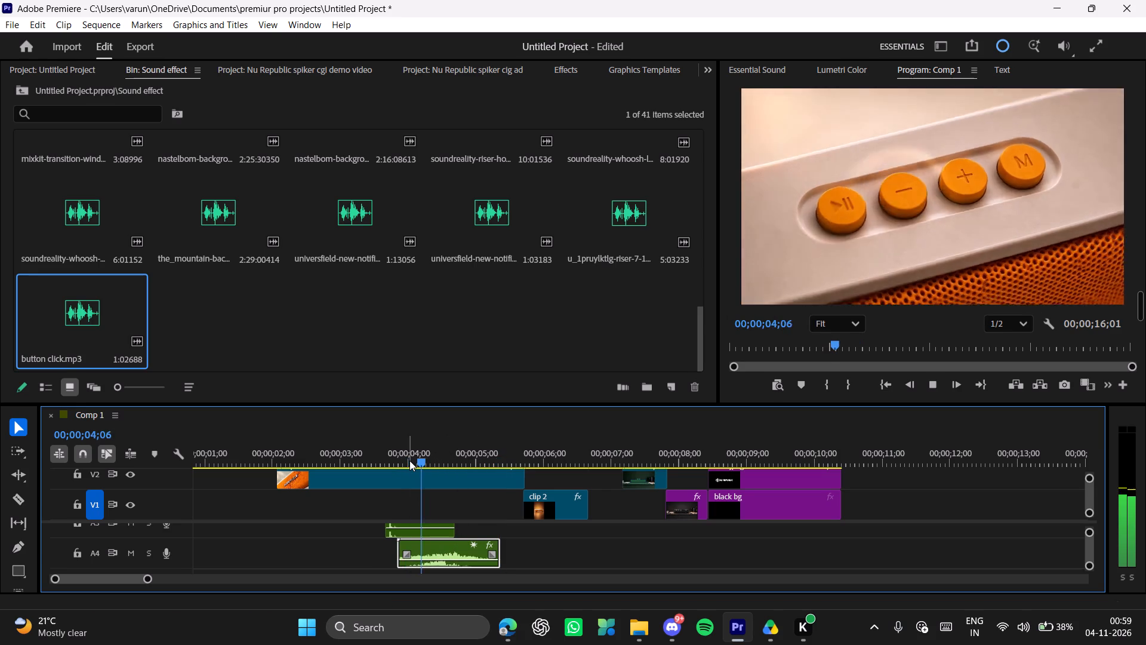
pyautogui.press('space')
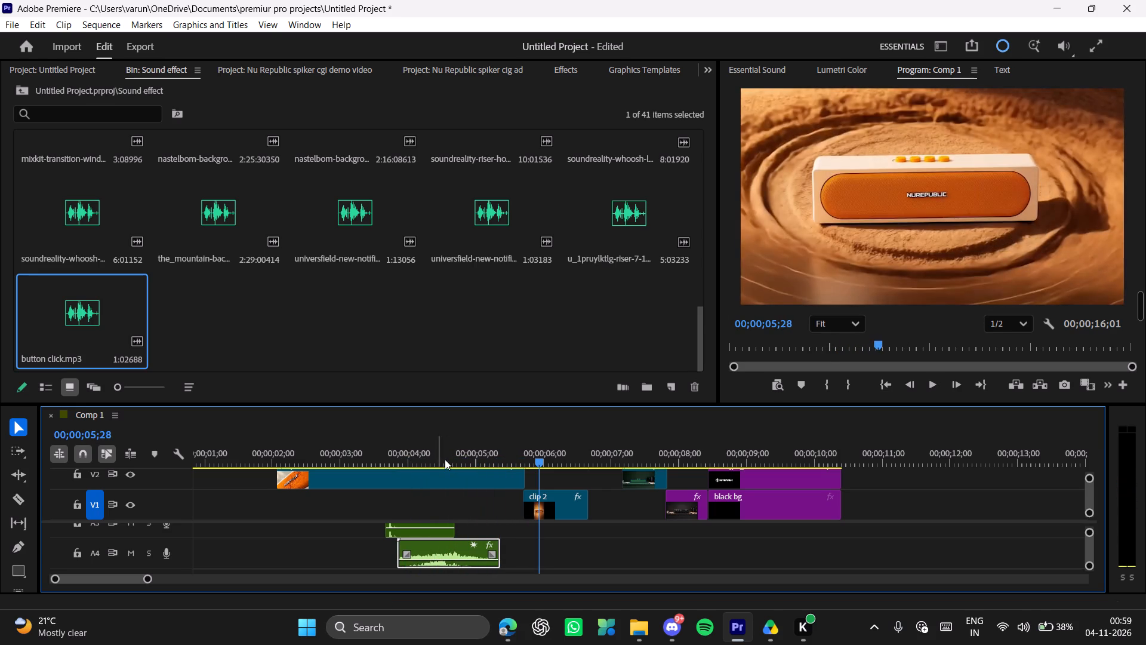
pyautogui.moveTo(447, 459); pyautogui.dragTo(393, 463)
pyautogui.press('space')
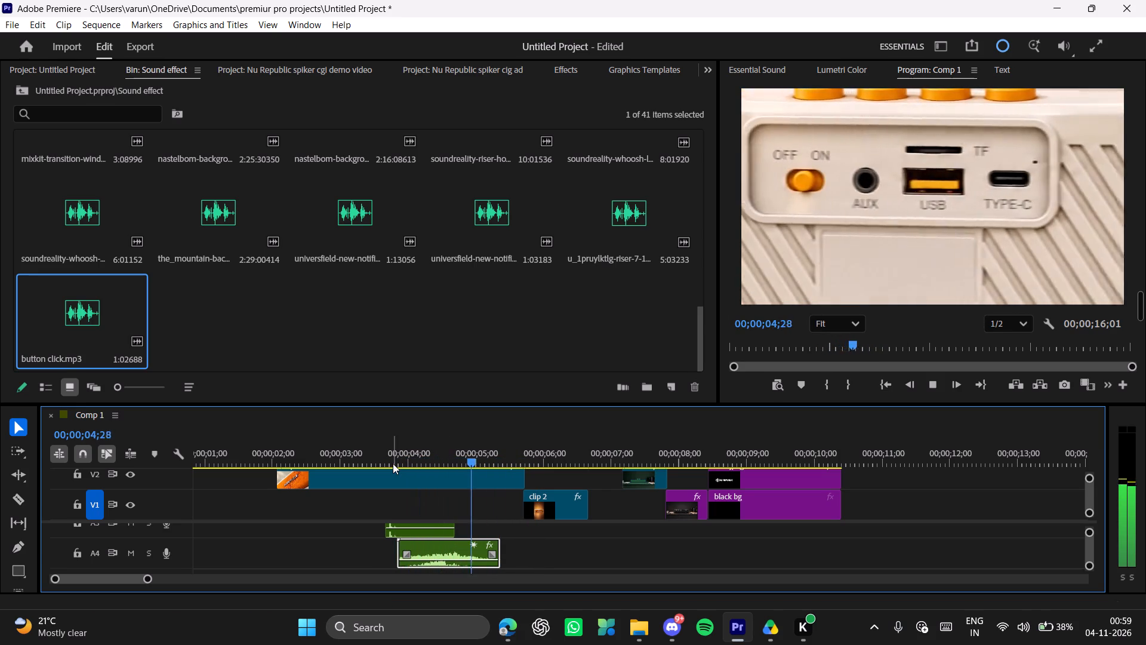
pyautogui.press('space')
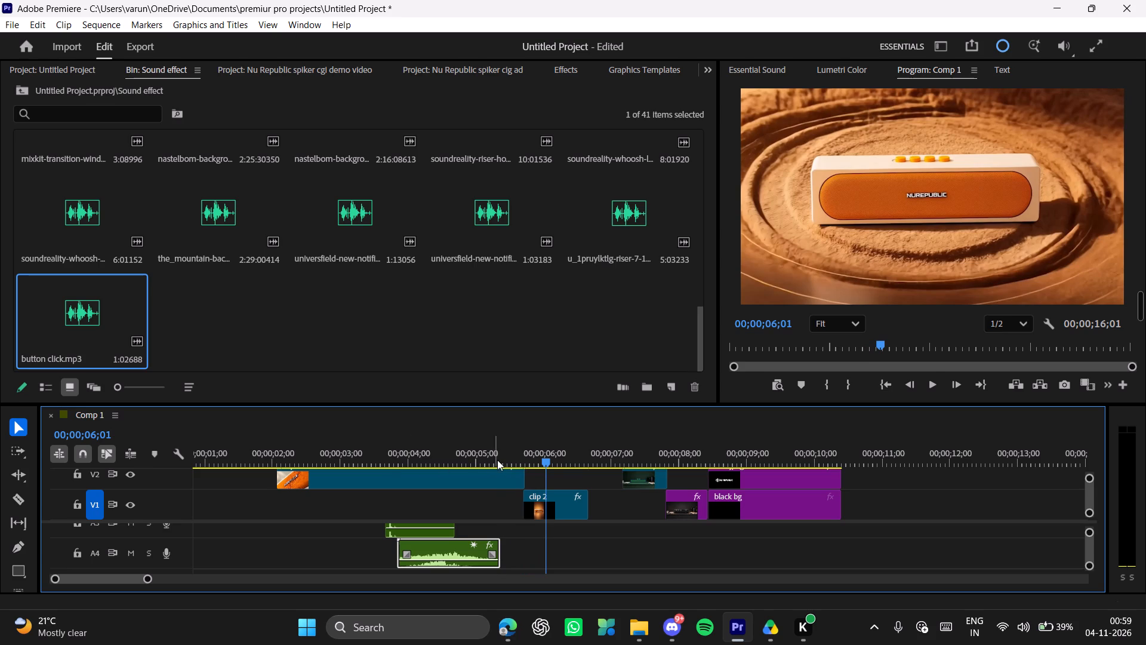
# Scrub to the sand shot at the start of clip 2 and park the playhead at 00;00;05;23.
pyautogui.moveTo(500, 459); pyautogui.dragTo(513, 466)
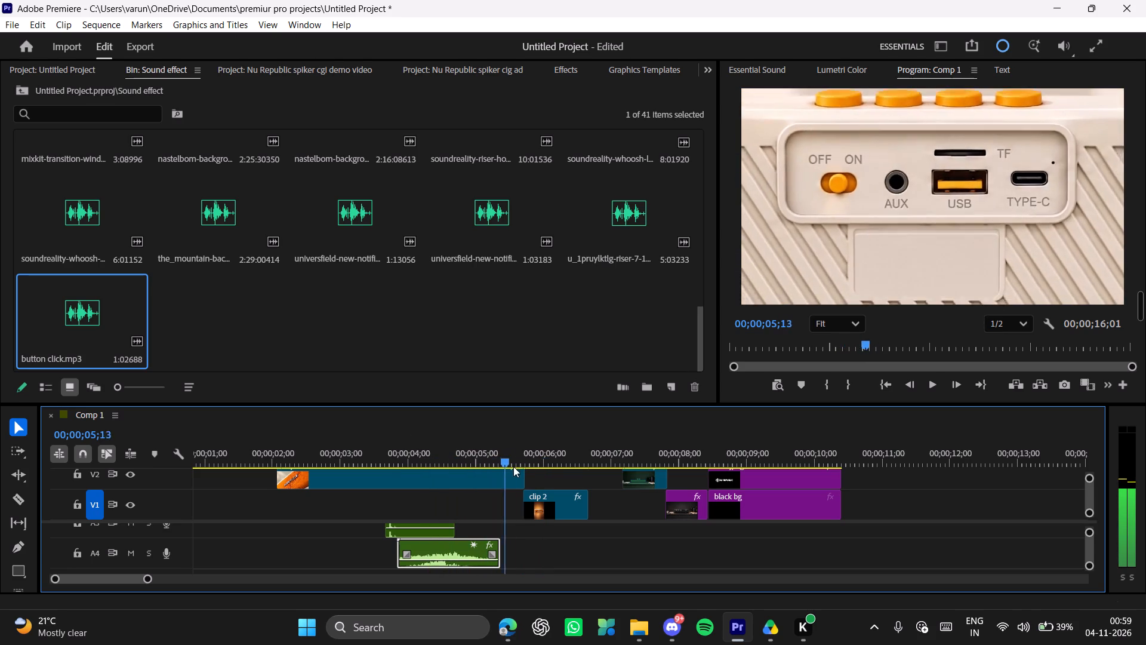
pyautogui.moveTo(513, 466); pyautogui.dragTo(533, 468)
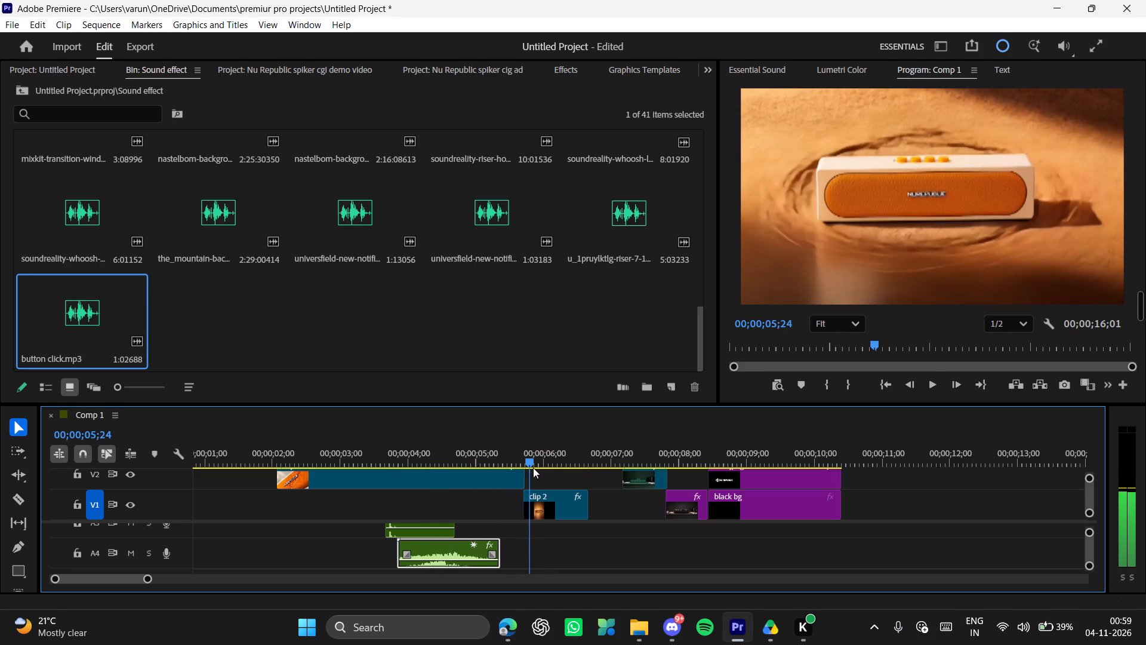
pyautogui.moveTo(533, 468); pyautogui.dragTo(525, 468)
pyautogui.press('Right')
pyautogui.press('Right')
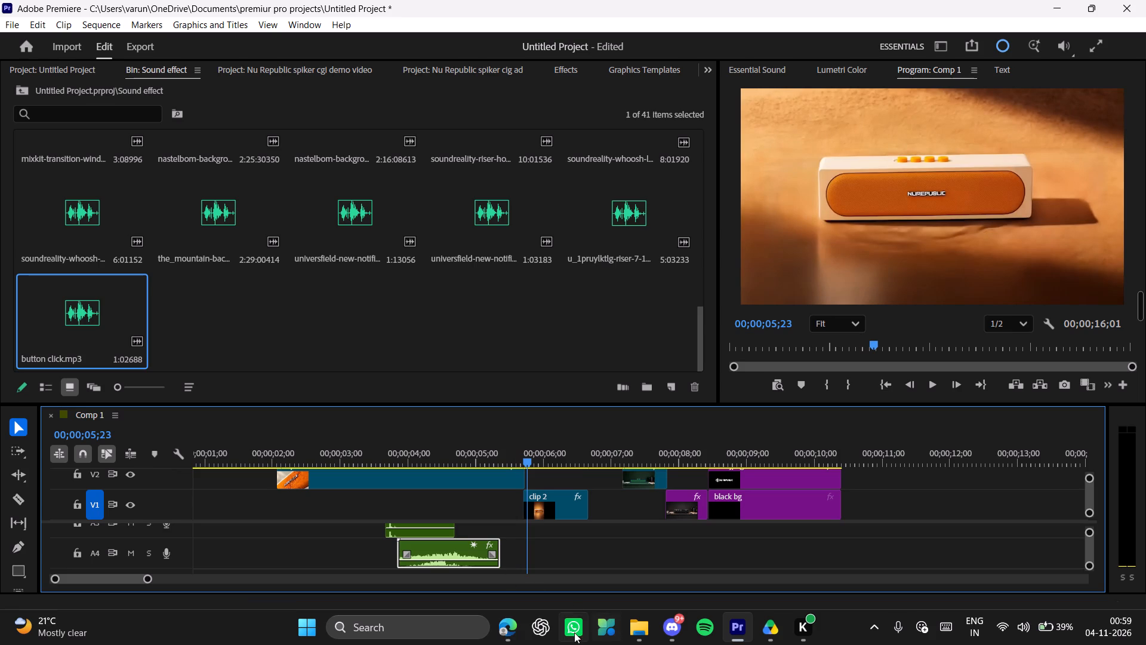
# Switch to the Pixabay page in Microsoft Edge and select the existing sound-effects search text.
pyautogui.click(517, 629)
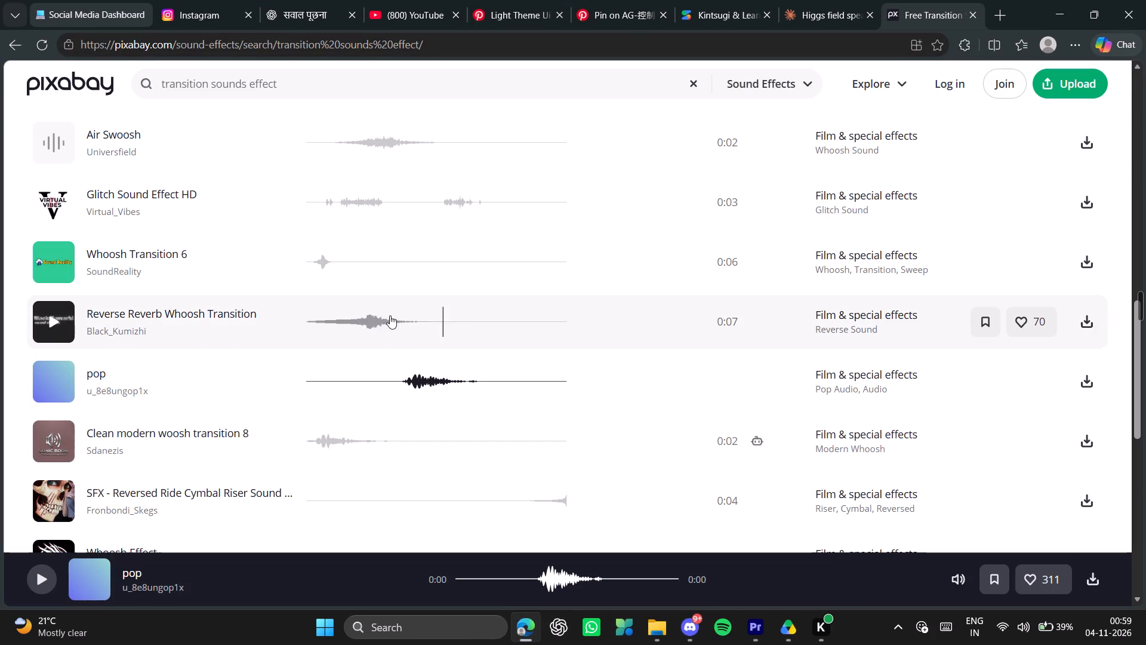
pyautogui.moveTo(300, 88); pyautogui.dragTo(140, 100)
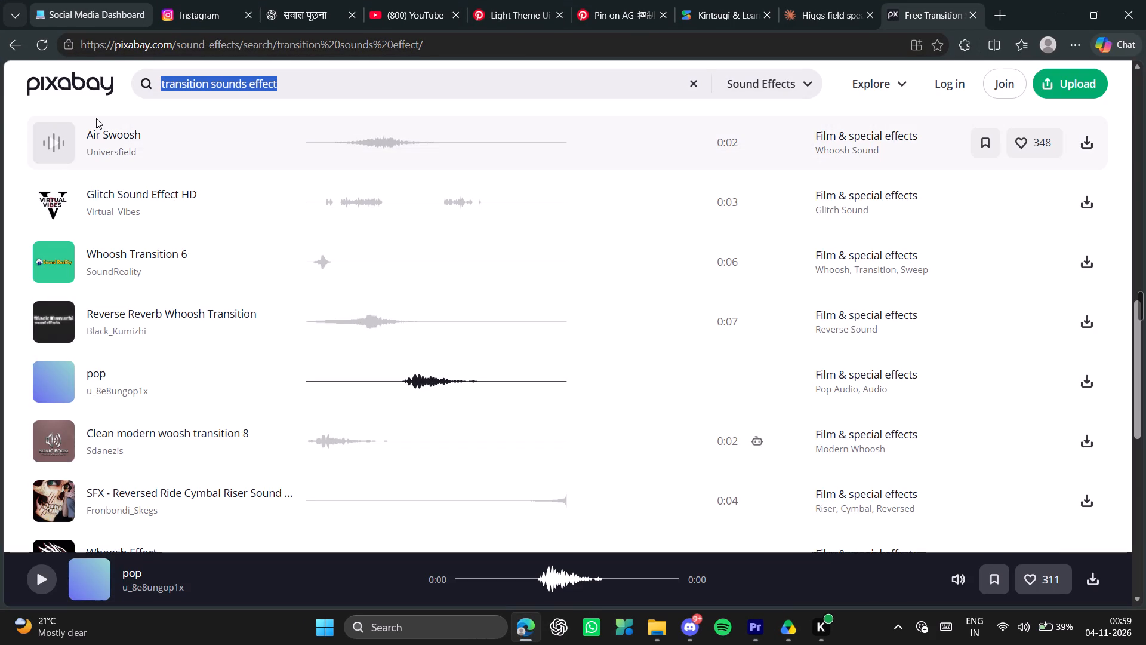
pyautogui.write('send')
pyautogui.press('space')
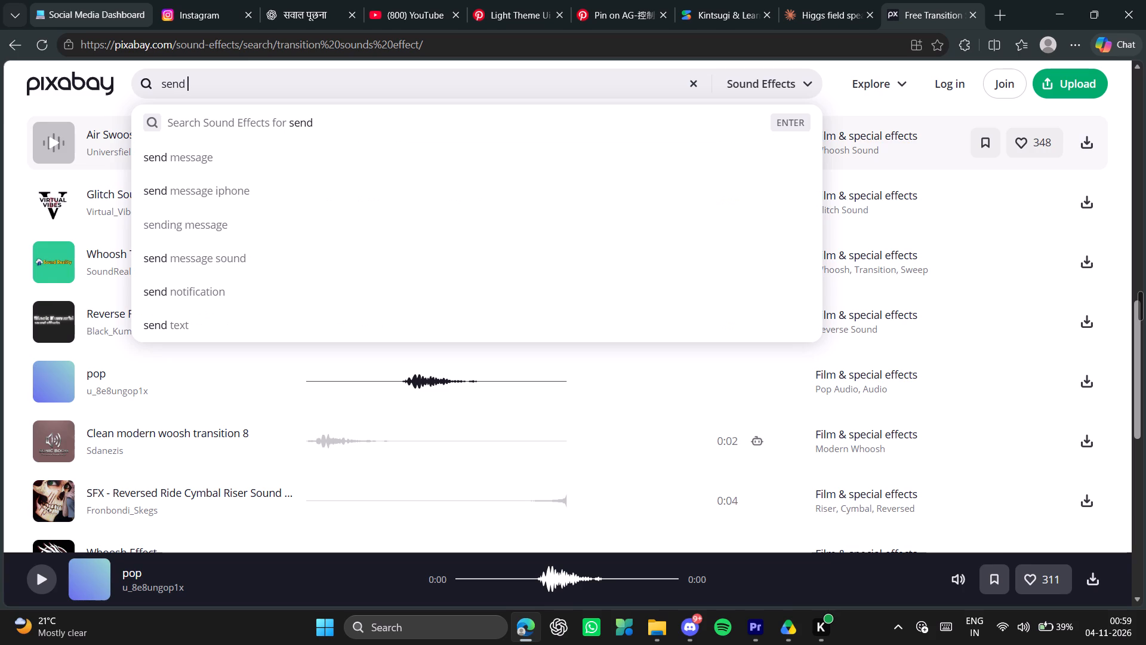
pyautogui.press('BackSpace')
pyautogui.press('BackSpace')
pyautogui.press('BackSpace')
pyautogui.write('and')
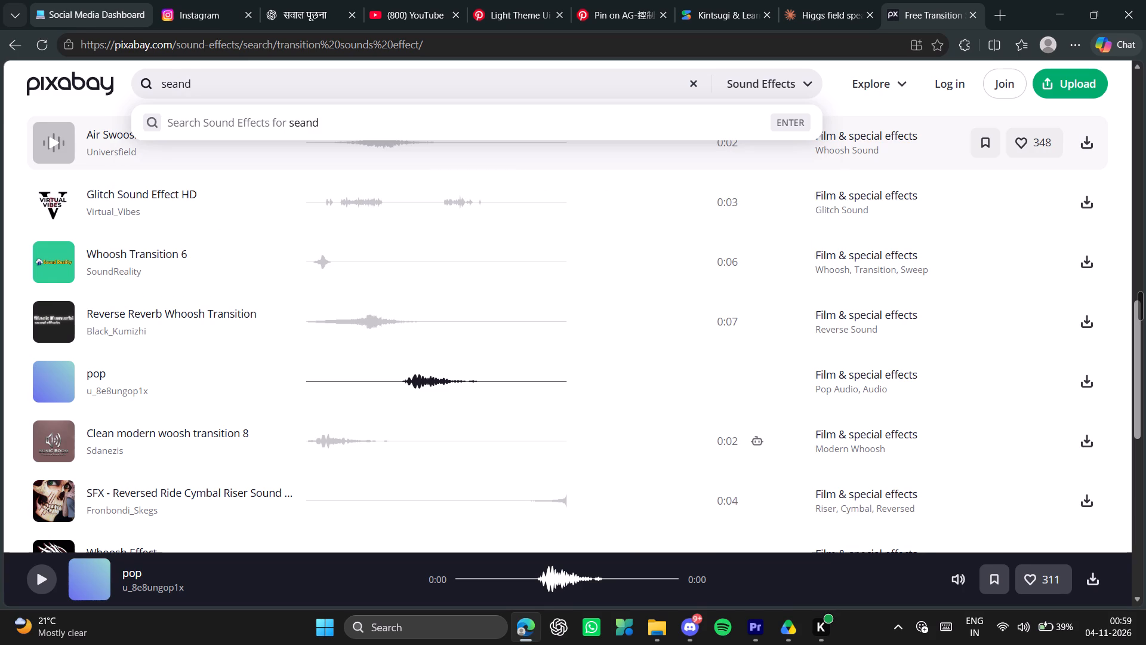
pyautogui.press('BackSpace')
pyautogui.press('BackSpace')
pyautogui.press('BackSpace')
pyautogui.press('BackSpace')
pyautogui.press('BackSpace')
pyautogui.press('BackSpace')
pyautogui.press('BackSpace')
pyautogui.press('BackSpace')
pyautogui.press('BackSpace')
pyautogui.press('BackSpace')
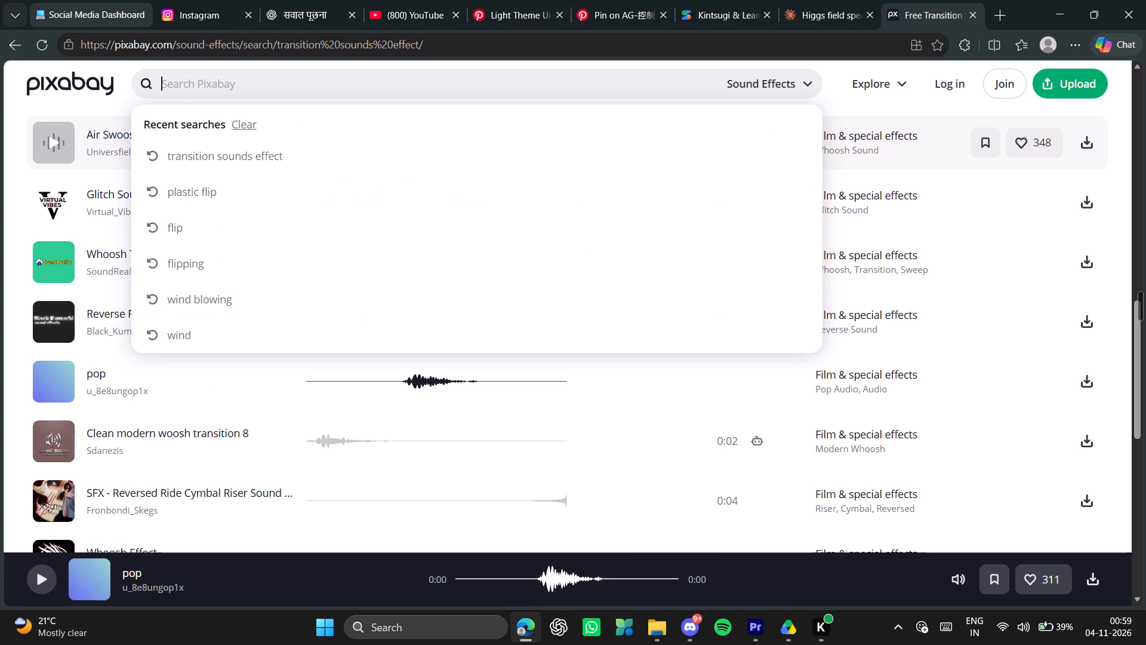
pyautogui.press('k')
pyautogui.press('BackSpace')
# Search Pixabay's sound effects for "soil sound".
pyautogui.write('soi')
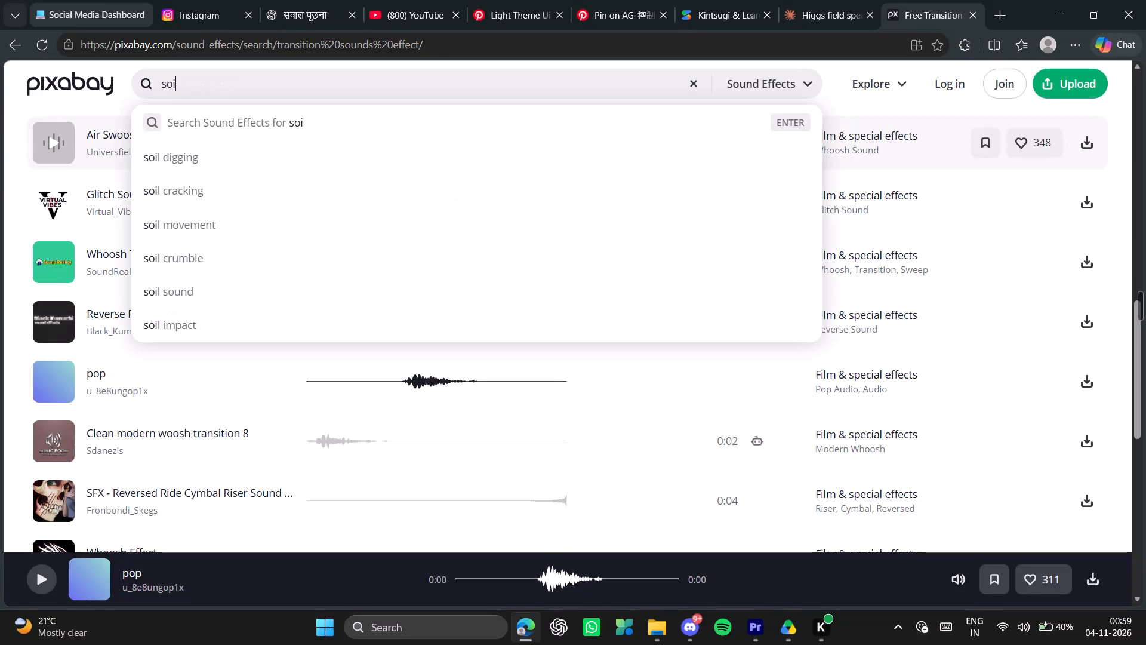
pyautogui.write('l')
pyautogui.press('space')
pyautogui.press('Left')
pyautogui.press('Left')
pyautogui.press('Down')
pyautogui.press('Down')
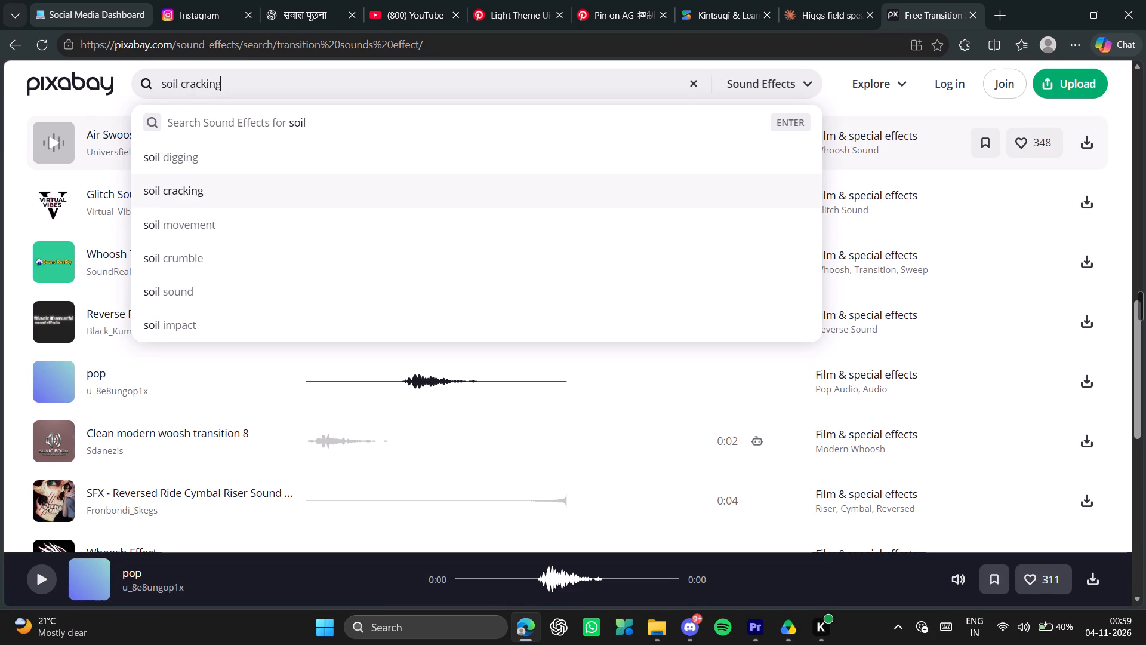
pyautogui.press('Down')
pyautogui.press('Down')
pyautogui.press('Down')
pyautogui.press('Return')
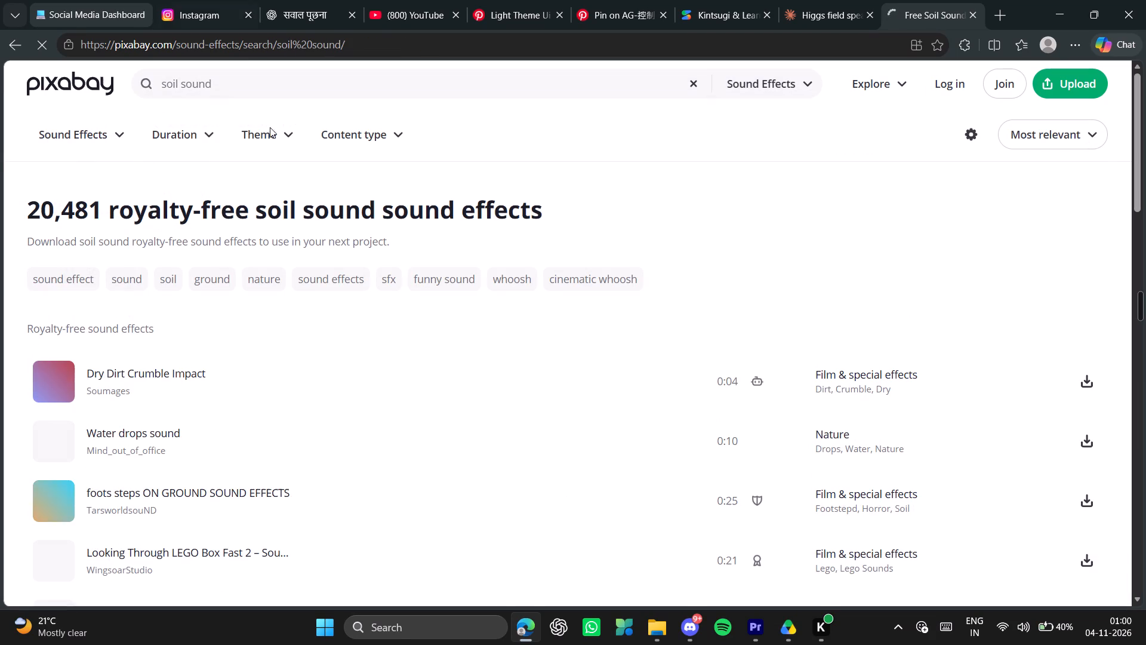
# Preview the first three soil sound results: Dry Dirt Crumble Impact, Water drops sound and foots steps ON GROUND SOUND EFFECTS.
pyautogui.click(51, 377)
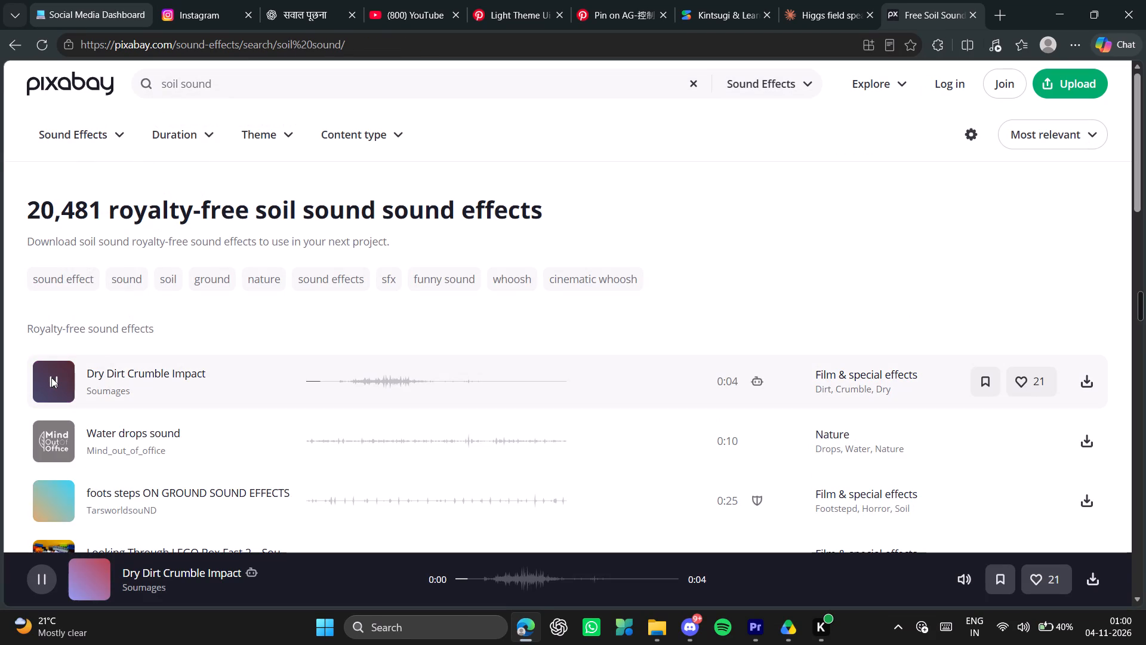
pyautogui.click(51, 377)
pyautogui.click(51, 437)
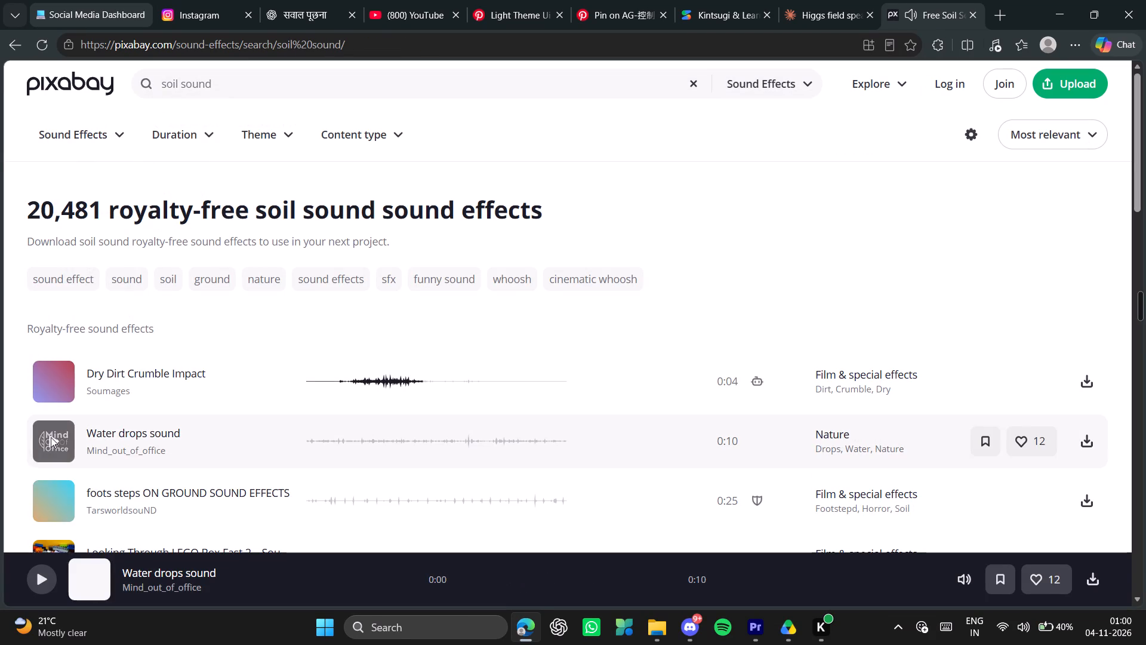
pyautogui.click(51, 437)
pyautogui.click(47, 506)
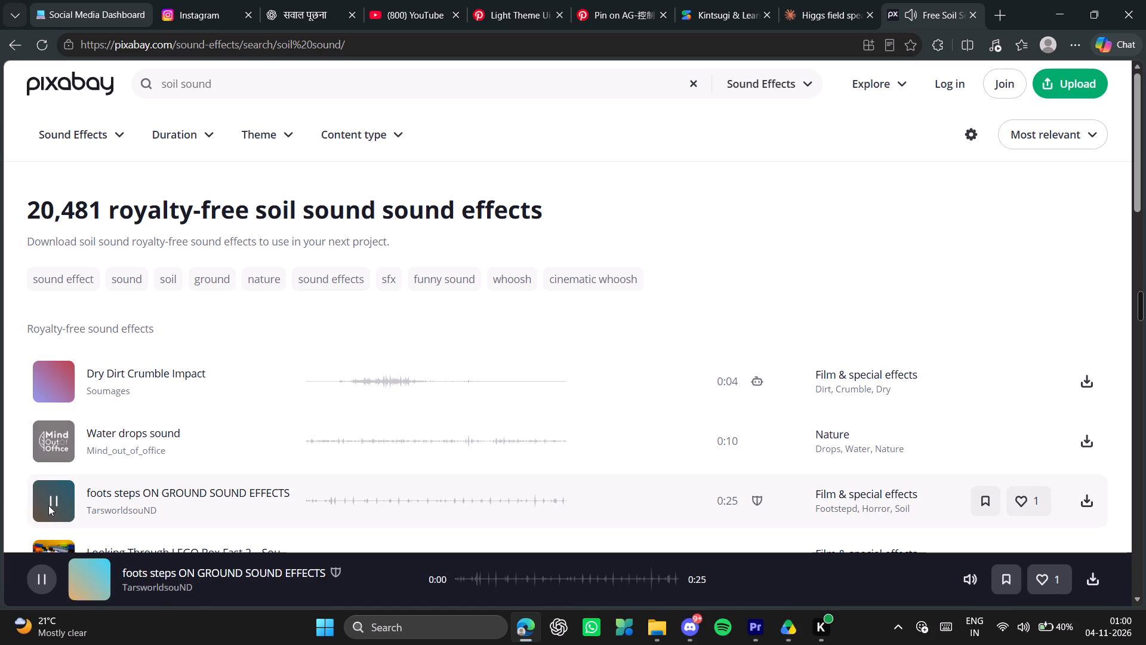
pyautogui.click(48, 505)
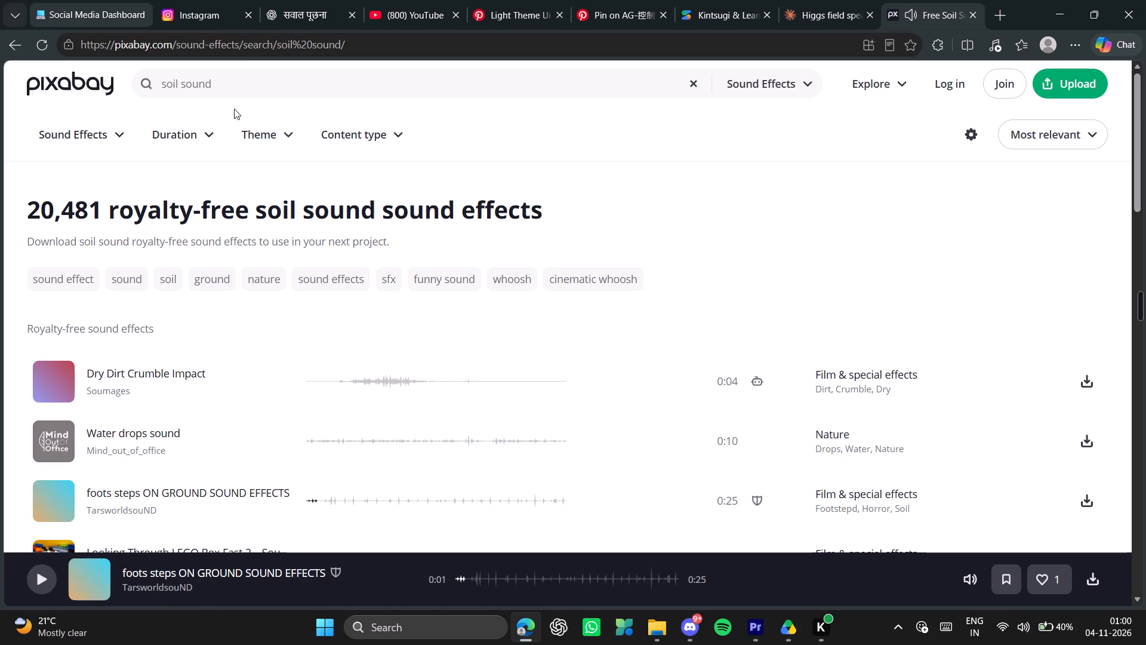
# Replace the search with "sand footsteps" and run it on the sound effects library.
pyautogui.moveTo(252, 82); pyautogui.dragTo(162, 87)
pyautogui.press('BackSpace')
pyautogui.press('BackSpace')
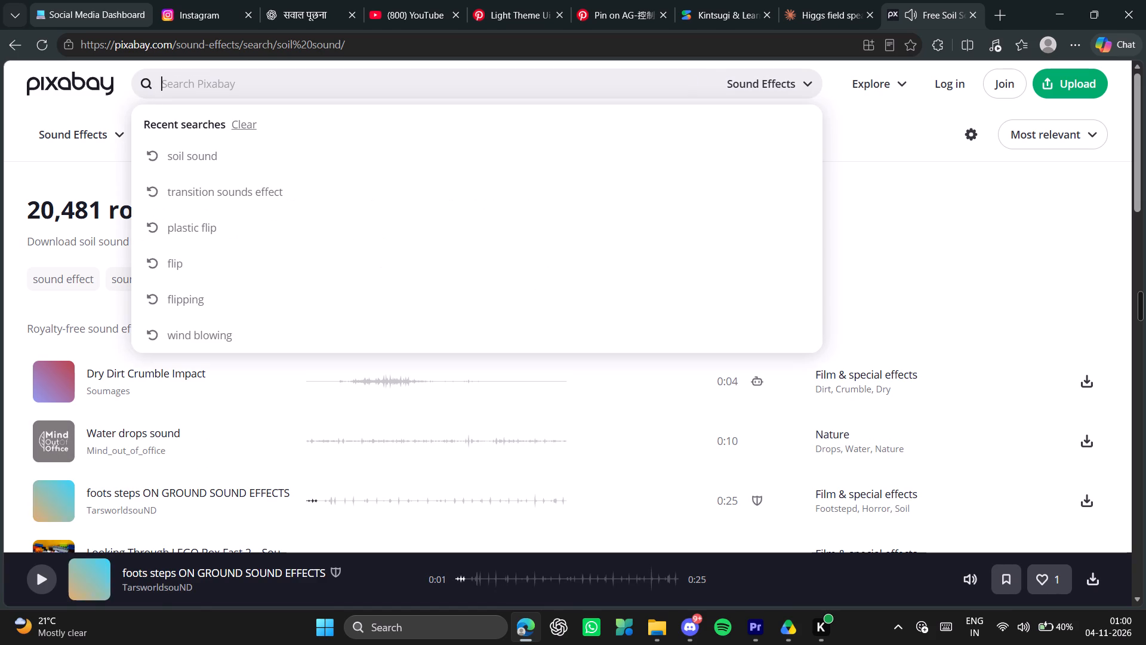
pyautogui.write('send')
pyautogui.press('BackSpace')
pyautogui.press('BackSpace')
pyautogui.press('BackSpace')
pyautogui.write('adn')
pyautogui.press('BackSpace')
pyautogui.press('BackSpace')
pyautogui.write('nd')
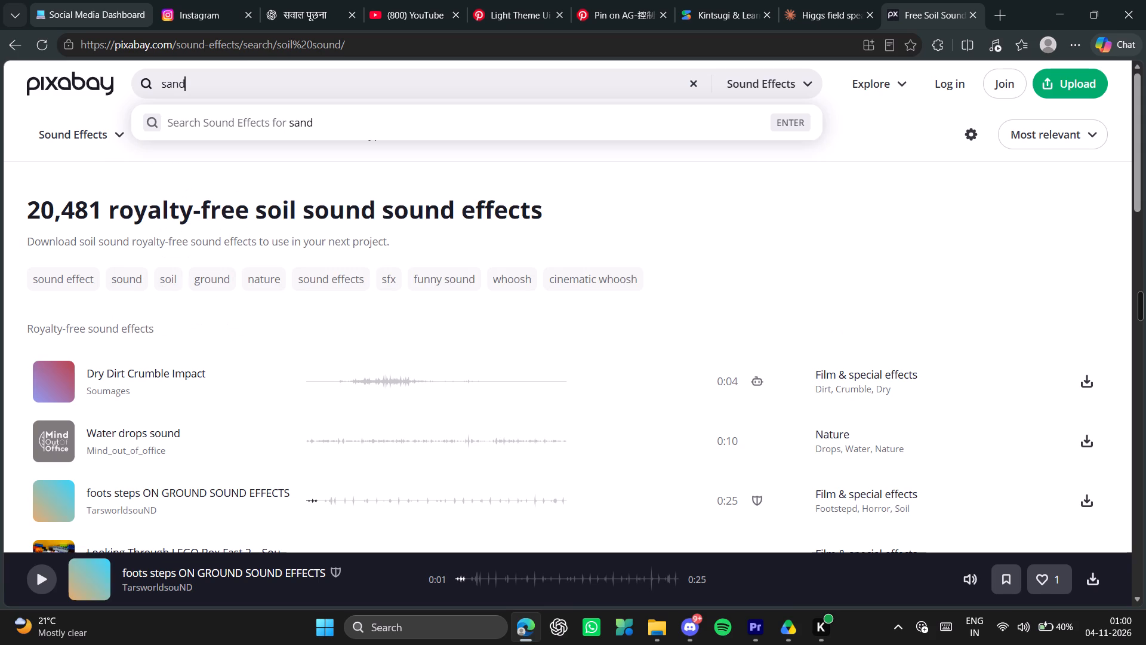
pyautogui.press('space')
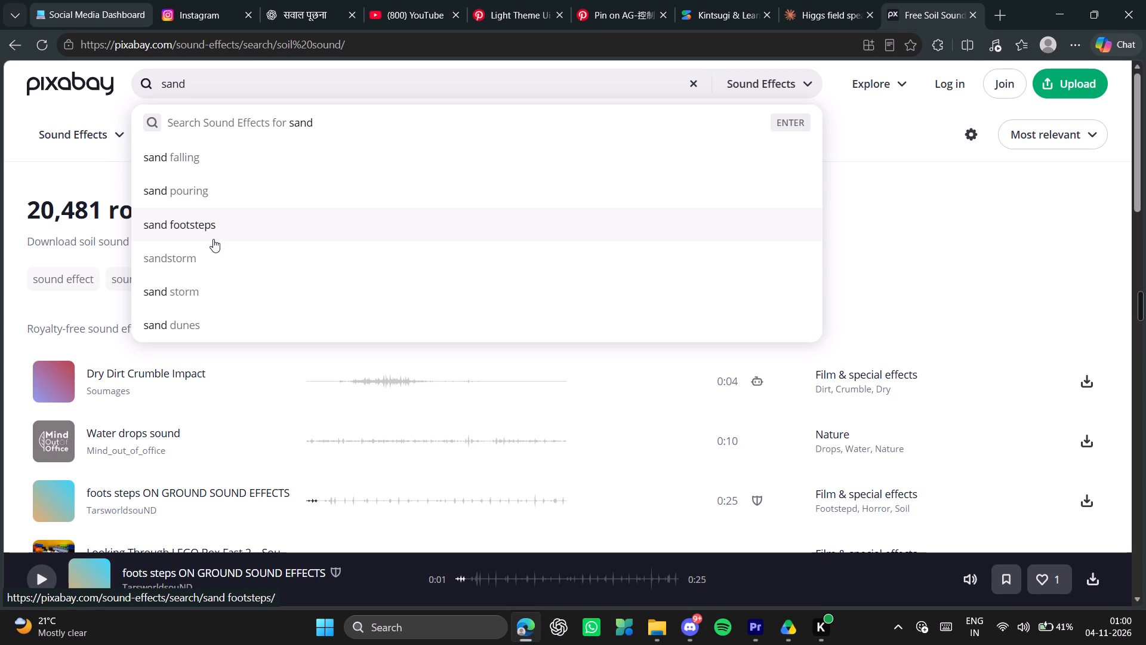
pyautogui.click(192, 233)
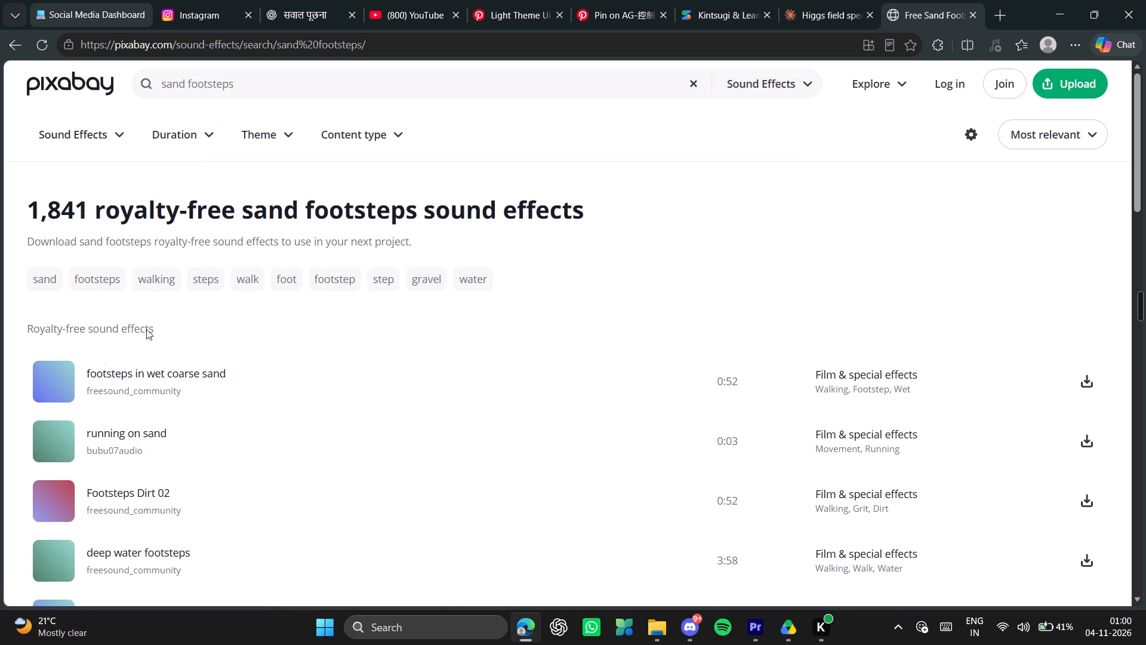
# Preview footsteps in wet coarse sand, running on sand and Footsteps Dirt 02, and skim the remaining results on the page.
pyautogui.click(54, 375)
pyautogui.click(54, 375)
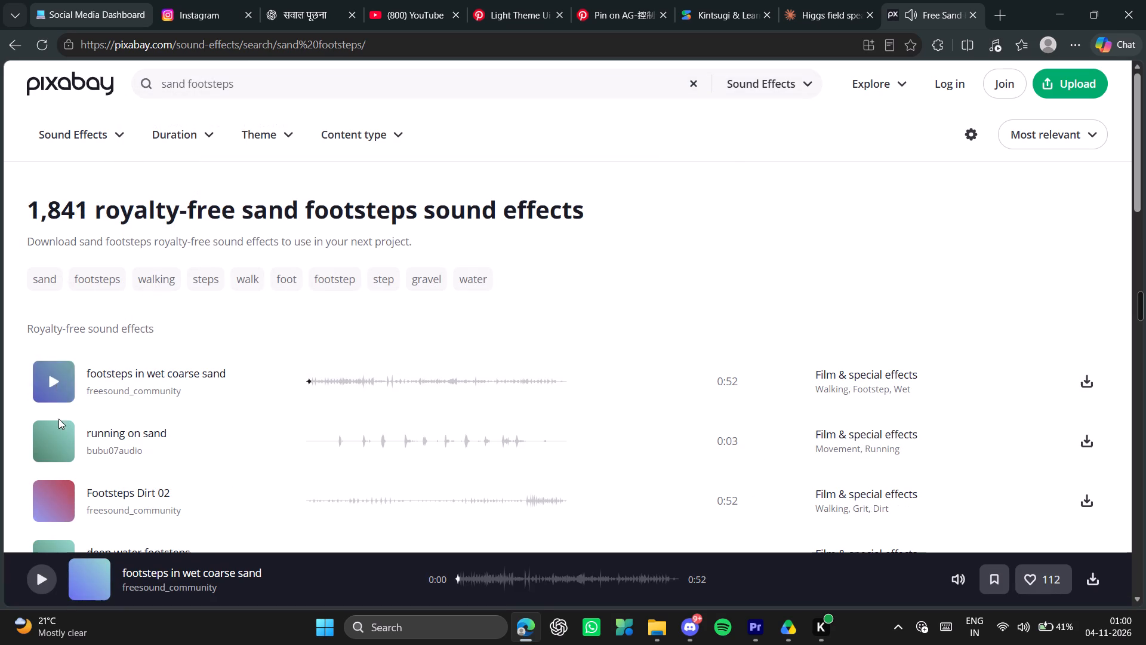
pyautogui.click(56, 438)
pyautogui.click(56, 438)
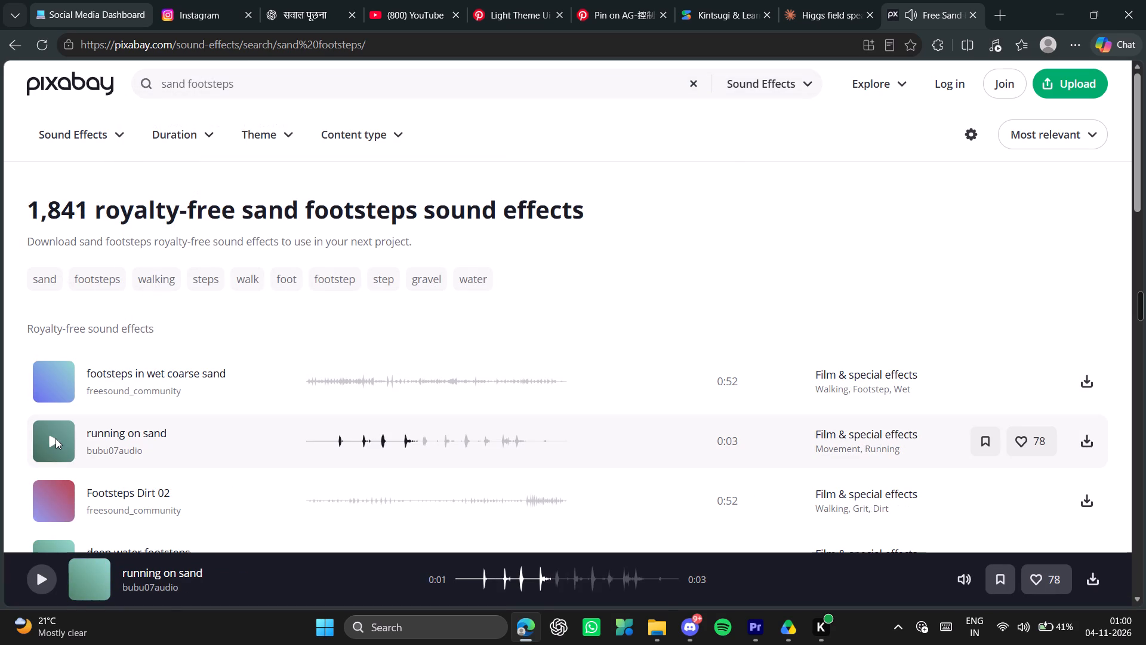
pyautogui.moveTo(54, 497); pyautogui.dragTo(63, 495)
pyautogui.click(56, 495)
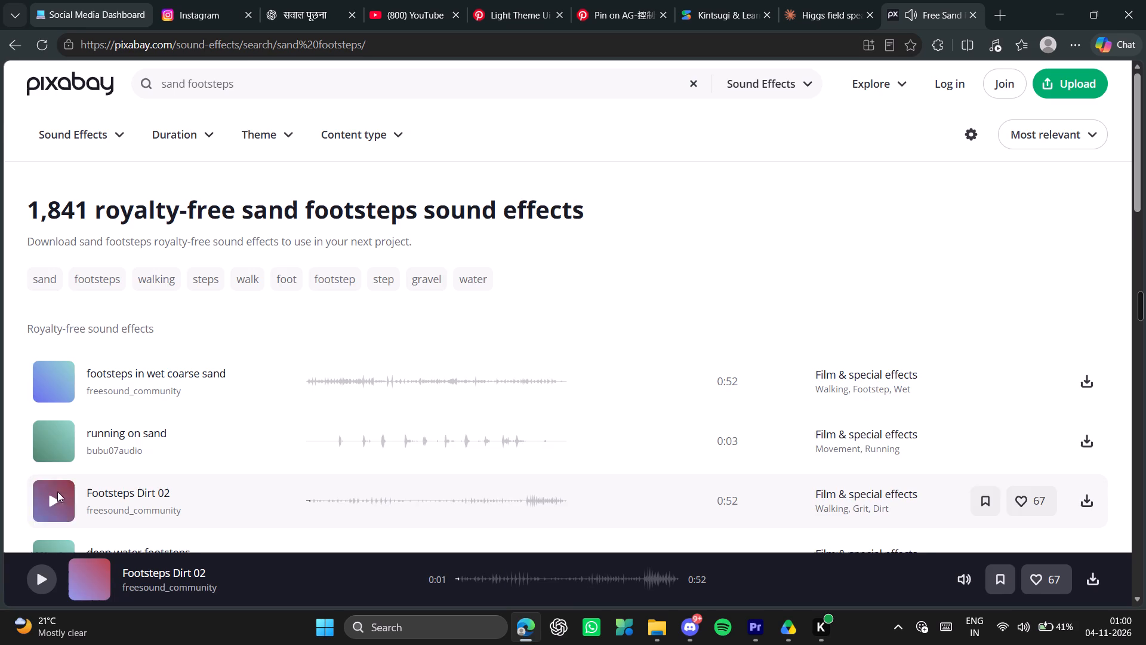
pyautogui.scroll(-5, 98, 440)
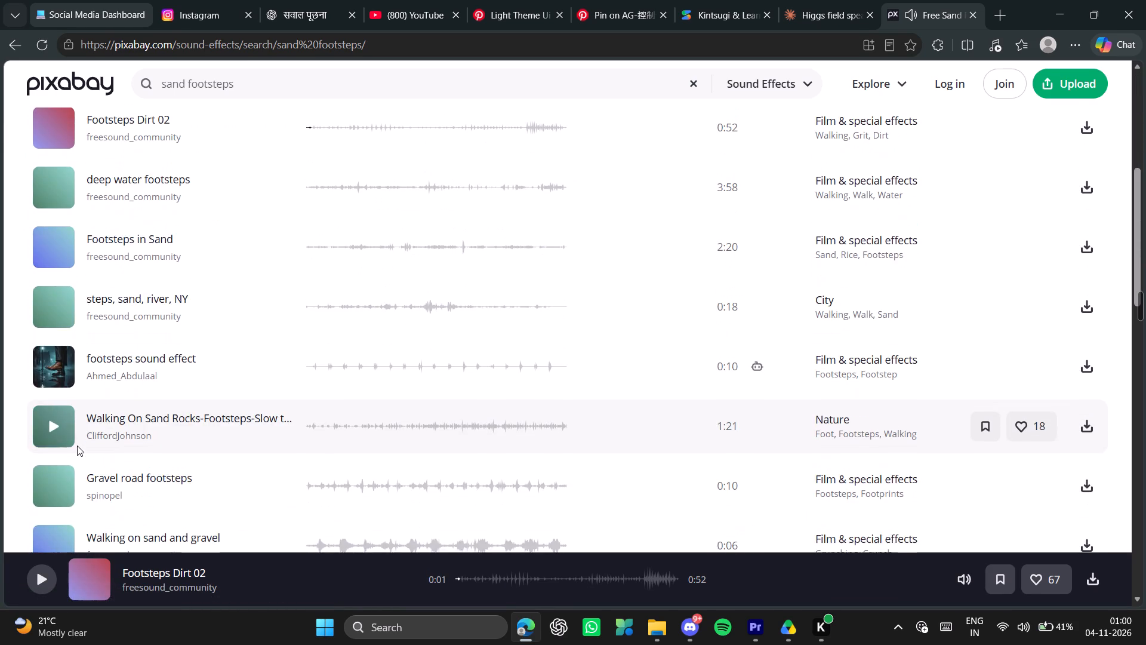
pyautogui.scroll(-10, 77, 446)
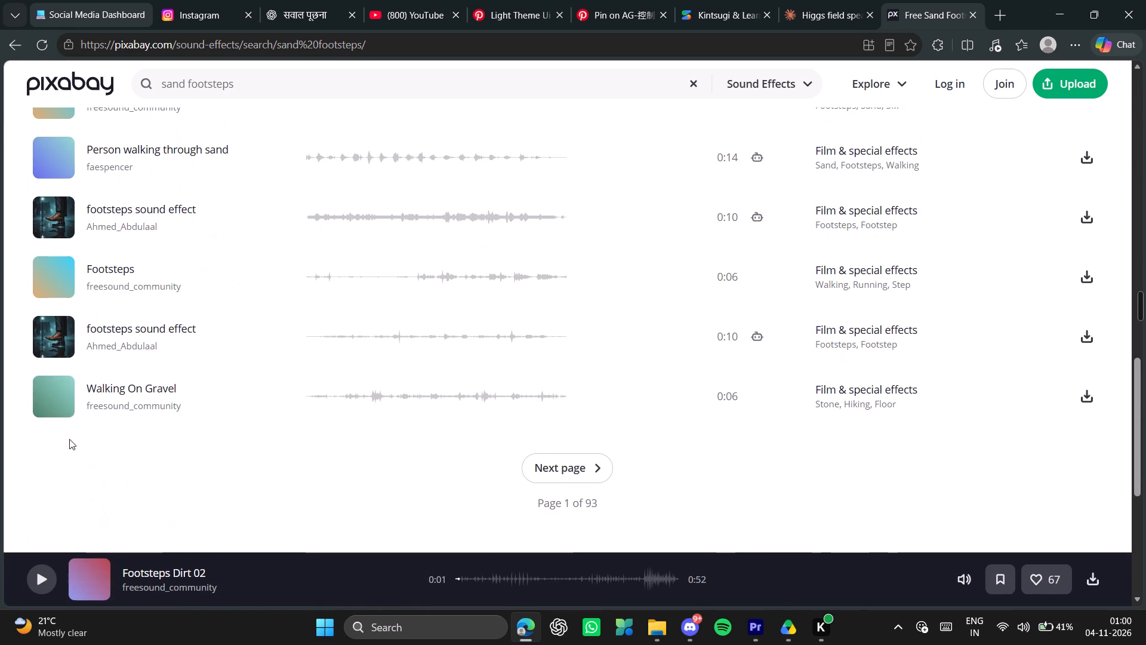
pyautogui.scroll(10, 95, 395)
pyautogui.scroll(4, 212, 135)
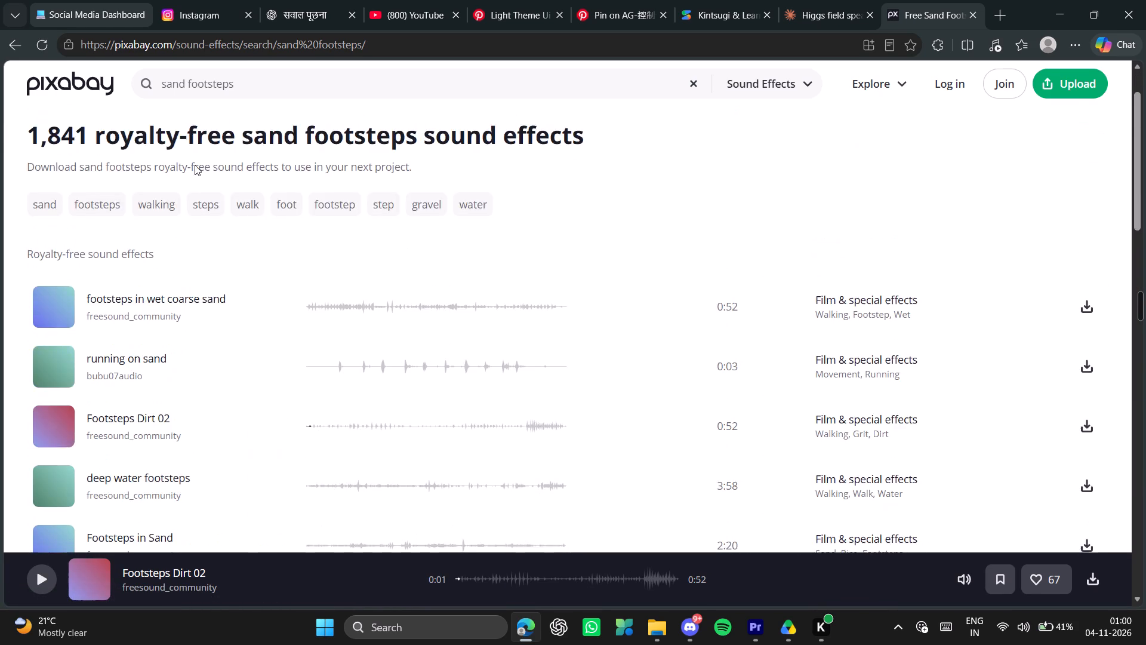
pyautogui.scroll(3, 195, 165)
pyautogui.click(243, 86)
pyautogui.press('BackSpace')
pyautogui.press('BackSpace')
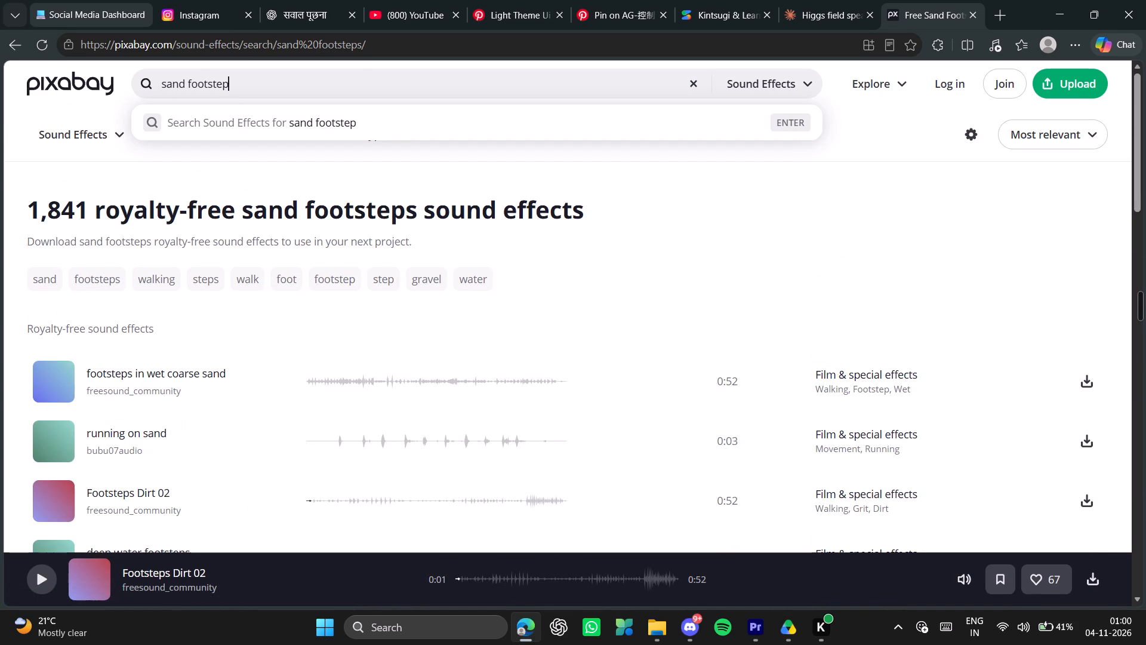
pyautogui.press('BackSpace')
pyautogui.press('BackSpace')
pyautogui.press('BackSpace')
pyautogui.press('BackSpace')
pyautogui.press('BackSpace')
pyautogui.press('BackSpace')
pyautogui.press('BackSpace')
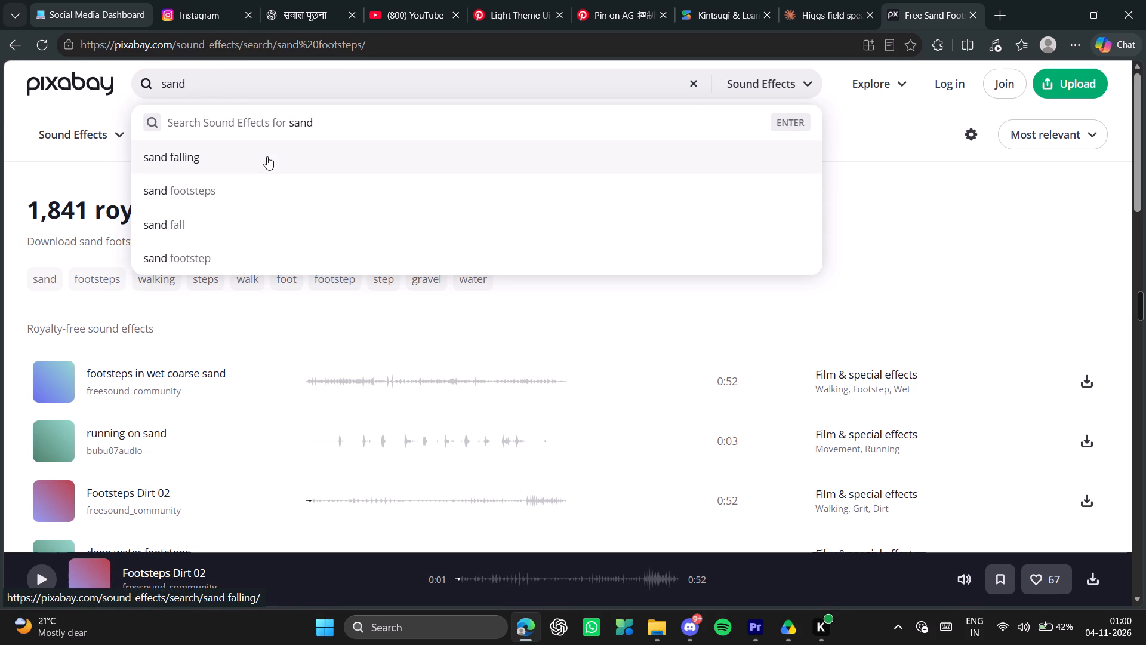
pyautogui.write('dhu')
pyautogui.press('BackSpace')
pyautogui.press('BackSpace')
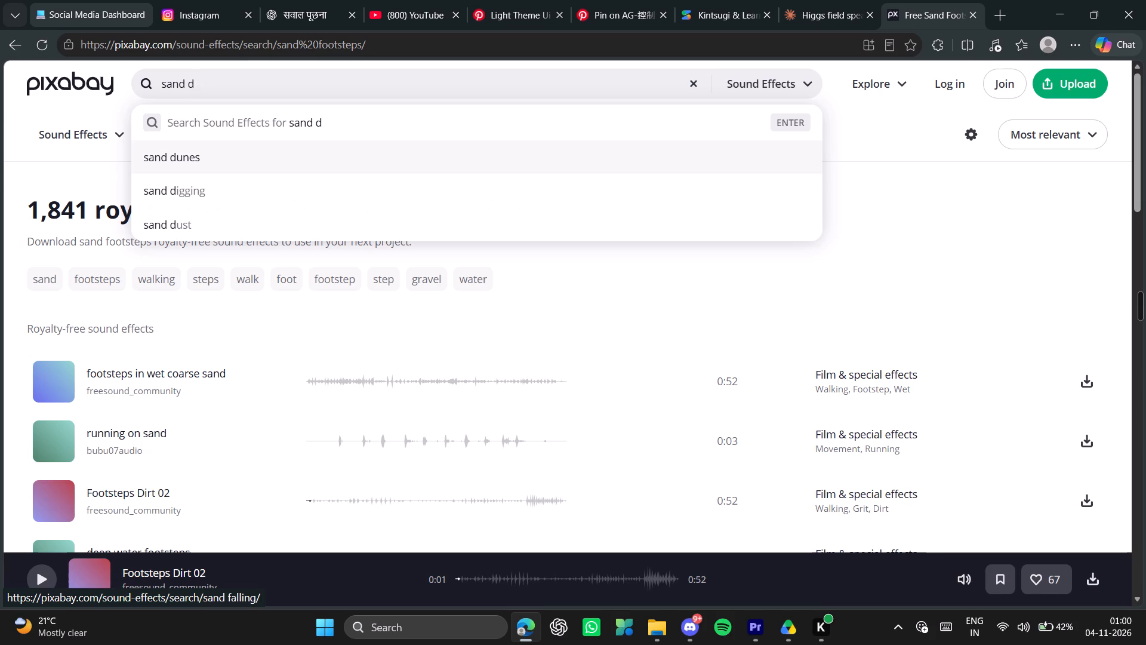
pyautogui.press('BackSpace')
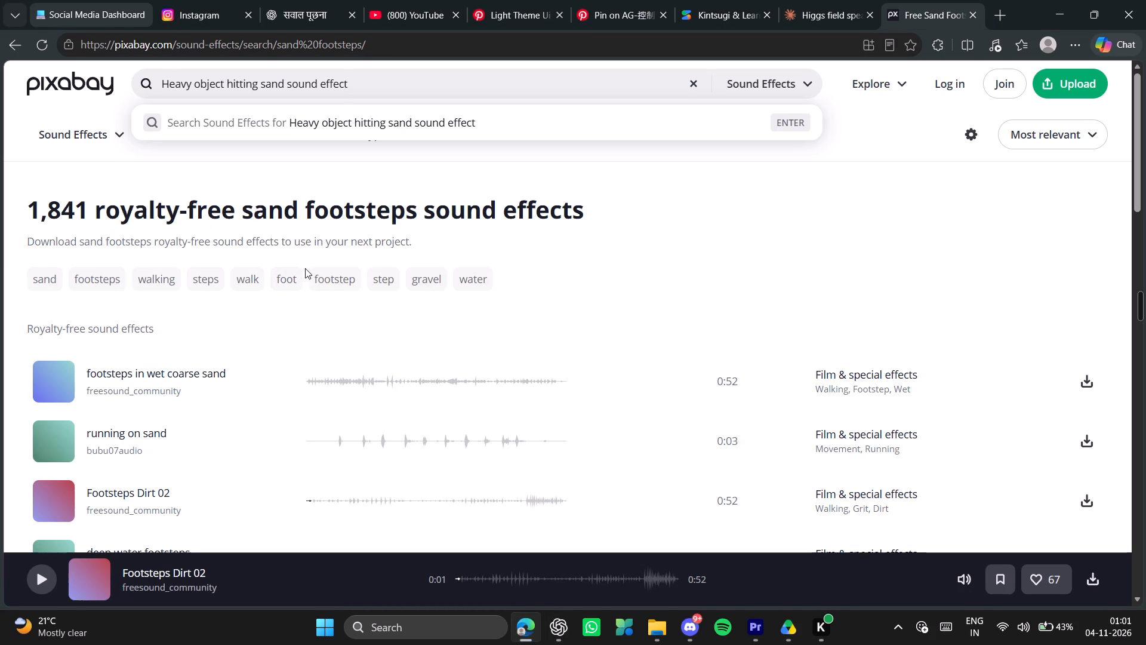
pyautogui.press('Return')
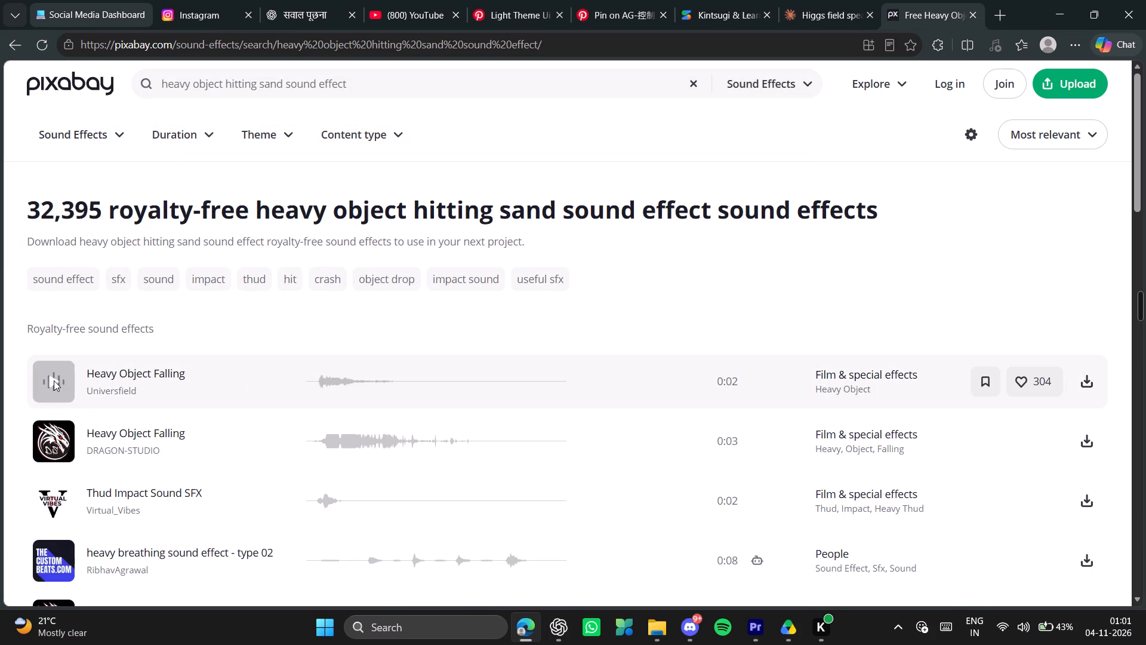
# Preview the Pixabay results from Heavy Object Falling through Hard Heavy Impact to Universfield's Impact Thud, seeking a sand impact sound.
pyautogui.click(54, 380)
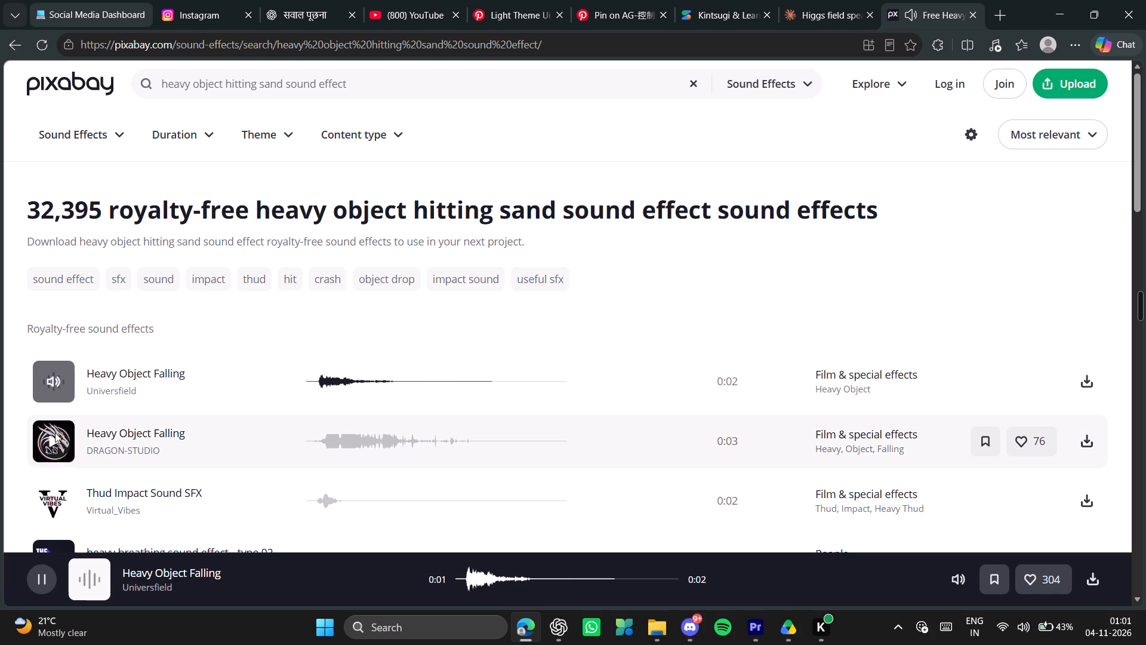
pyautogui.click(55, 432)
pyautogui.click(56, 496)
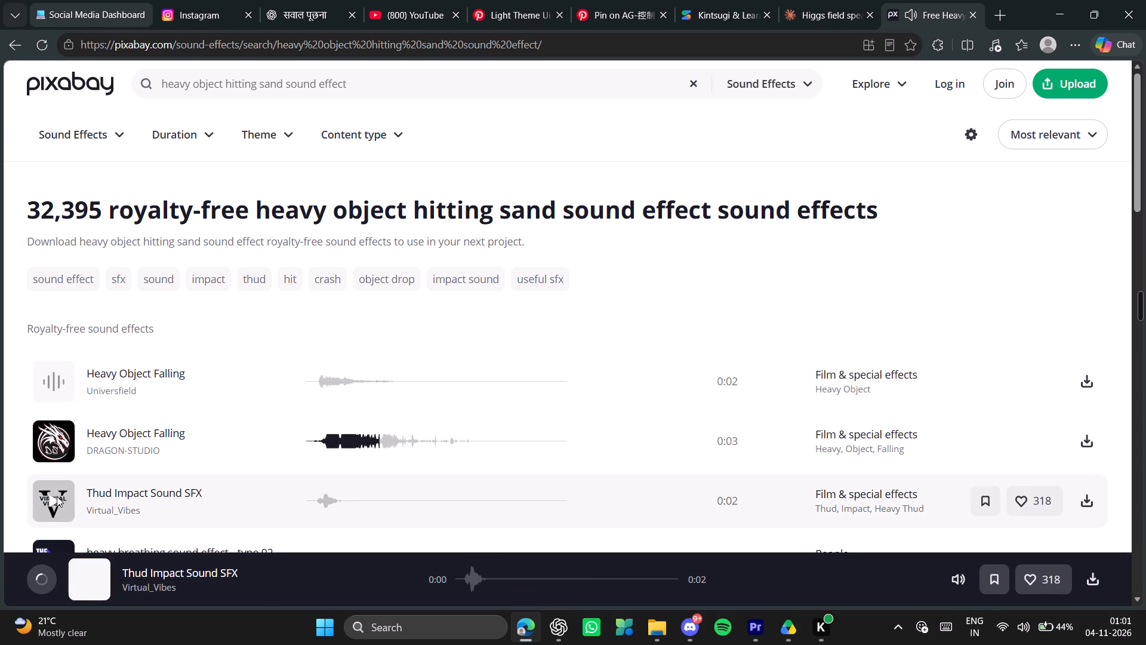
pyautogui.scroll(-2, 359, 423)
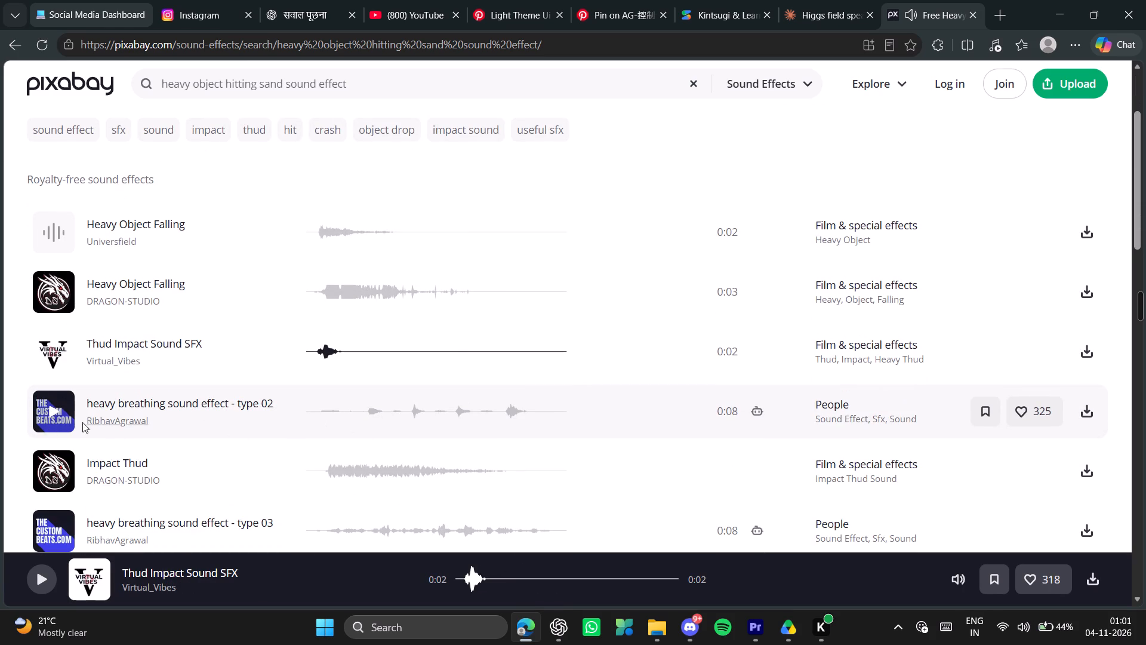
pyautogui.click(61, 402)
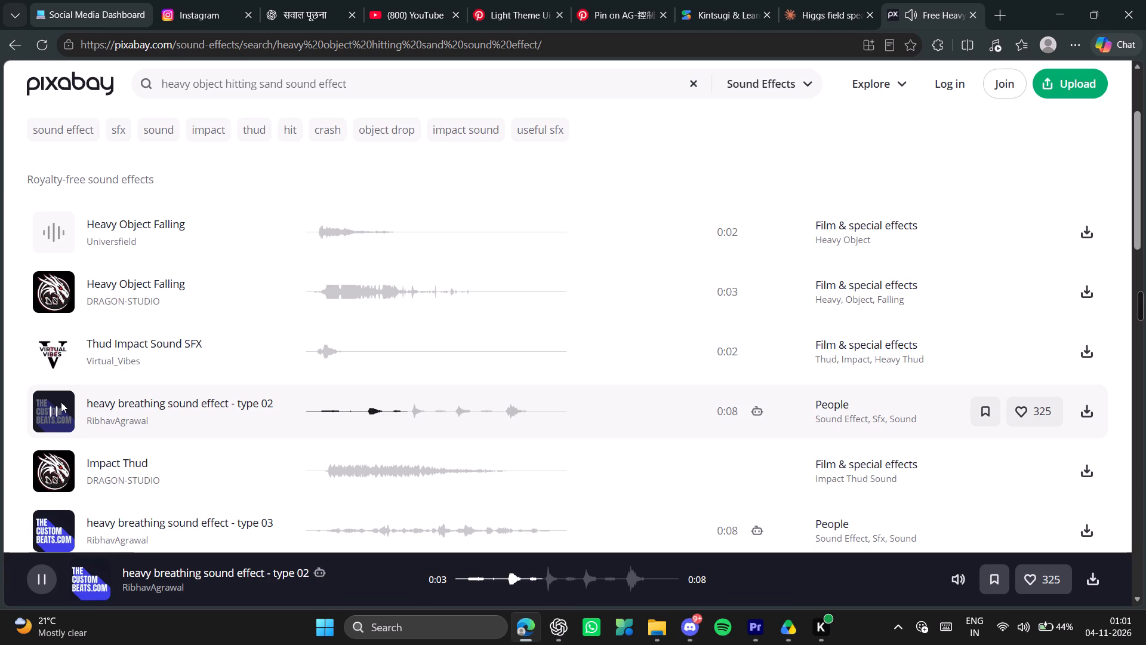
pyautogui.click(61, 402)
pyautogui.click(53, 458)
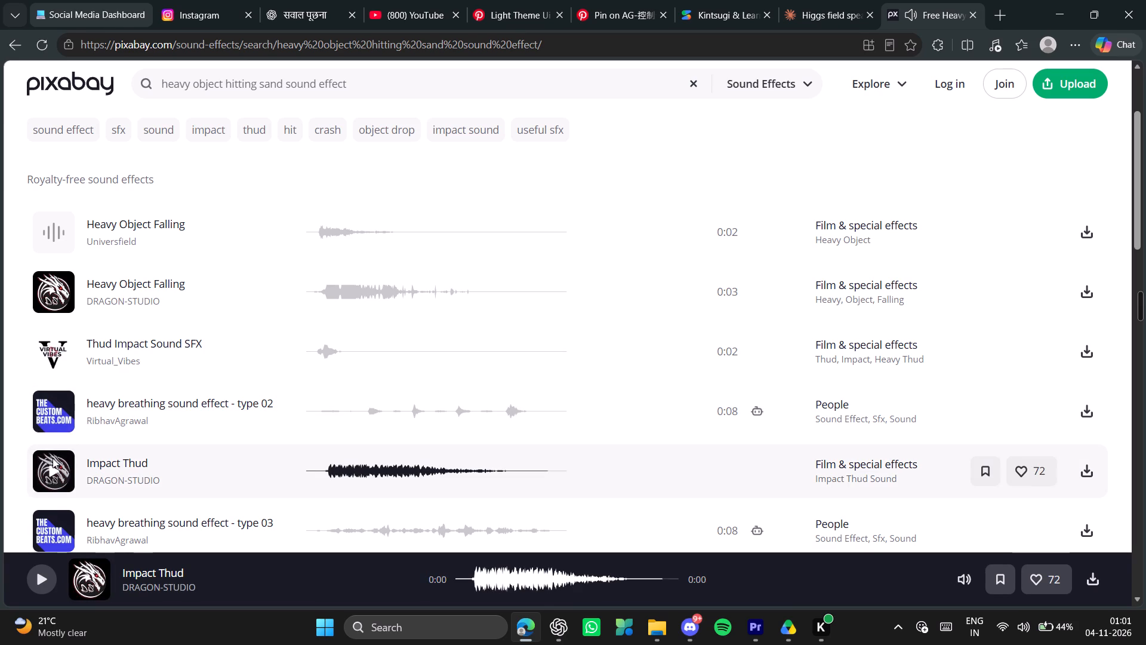
pyautogui.scroll(-2, 118, 428)
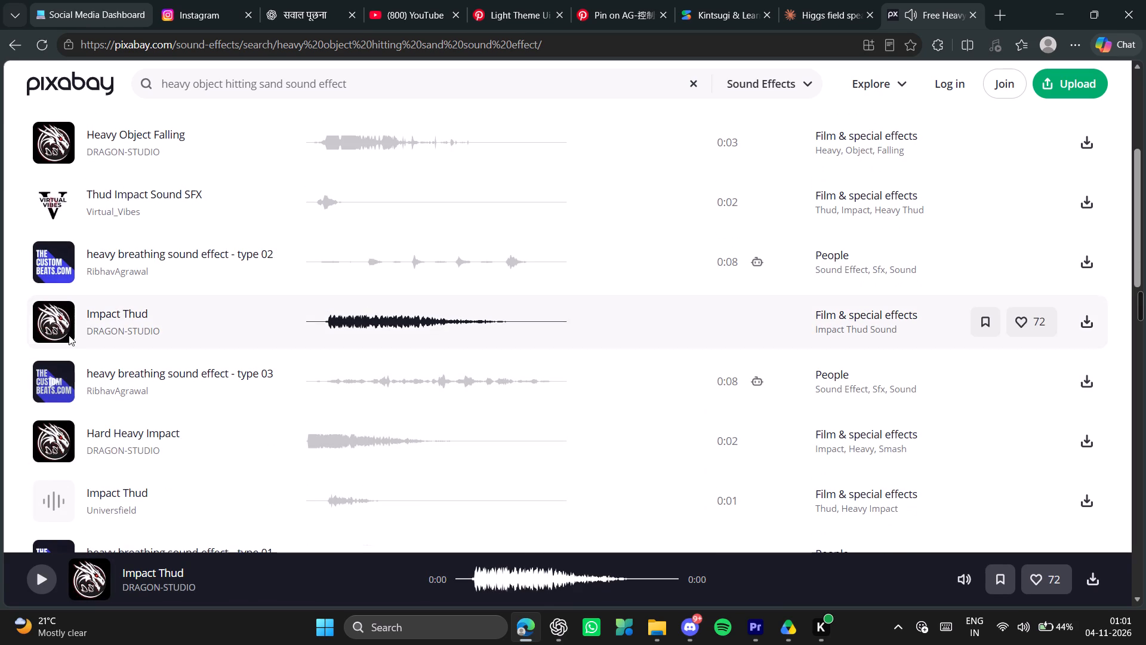
pyautogui.click(48, 379)
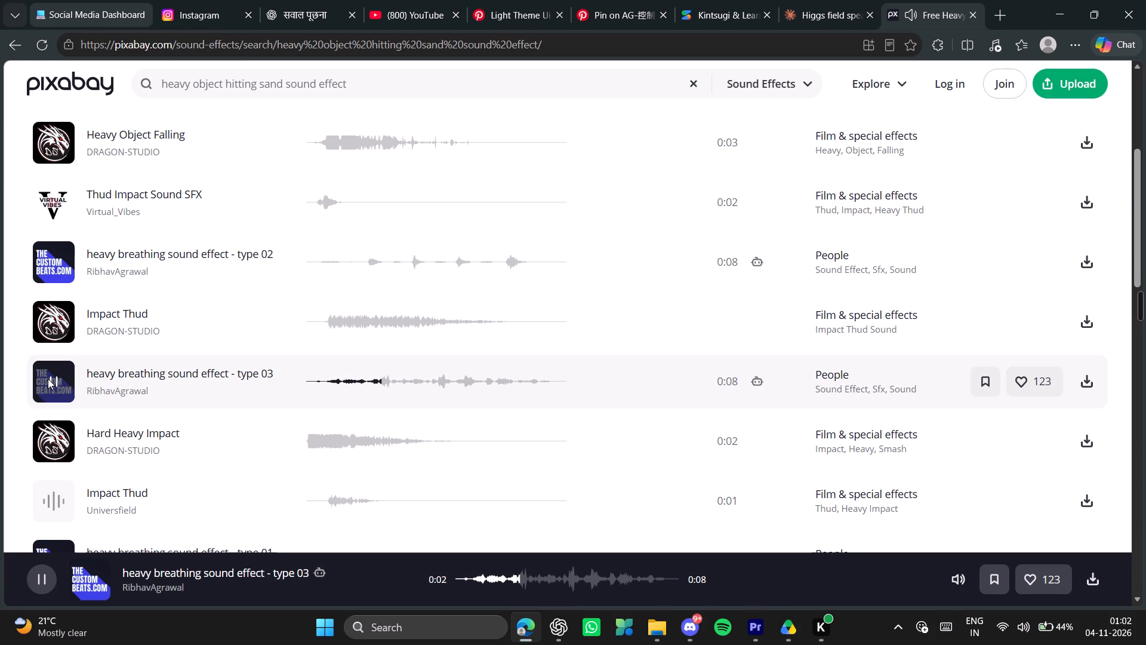
pyautogui.click(48, 379)
pyautogui.click(40, 447)
pyautogui.click(47, 441)
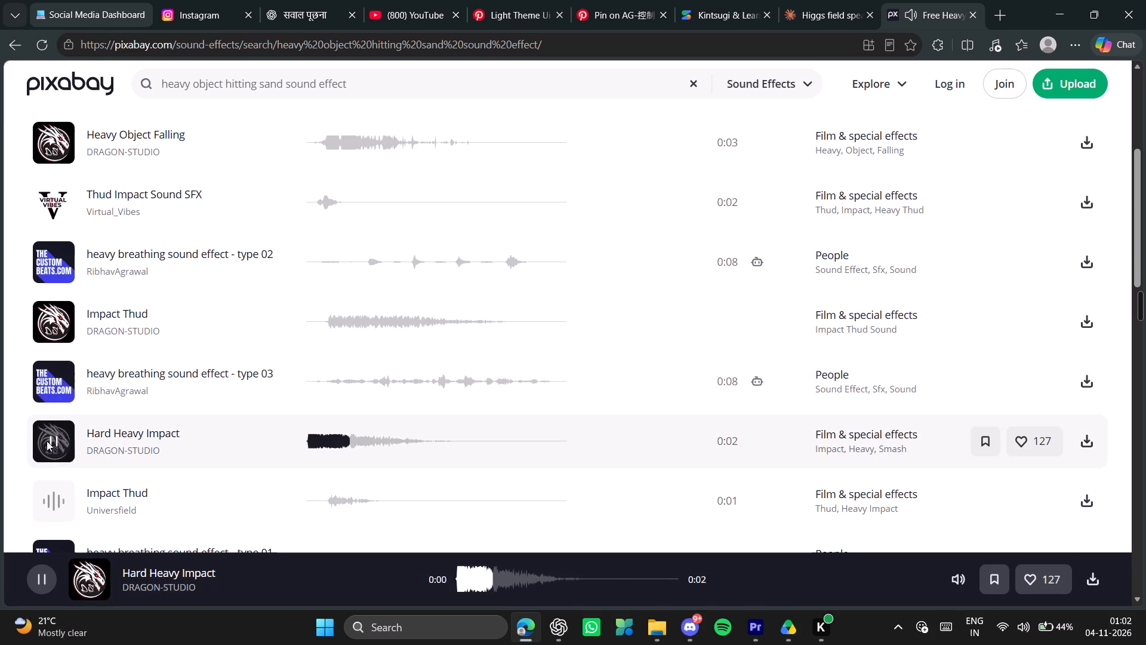
pyautogui.click(51, 499)
pyautogui.click(51, 499)
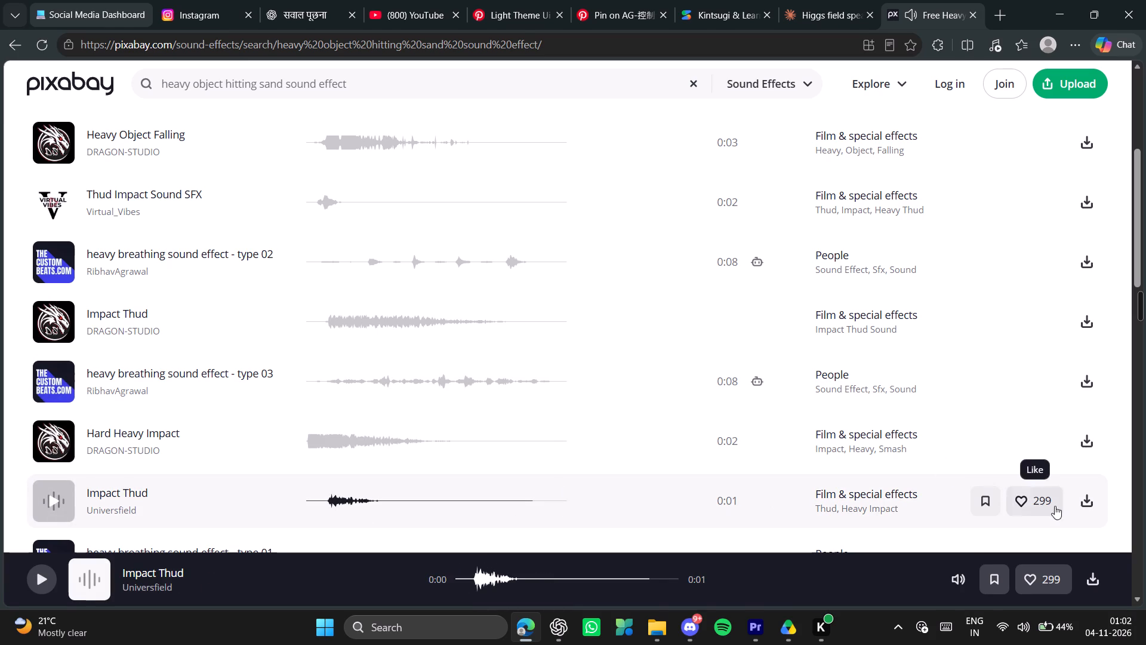
# Download Universfield's Impact Thud and save it in the Downloads folder under its suggested file name.
pyautogui.click(1090, 506)
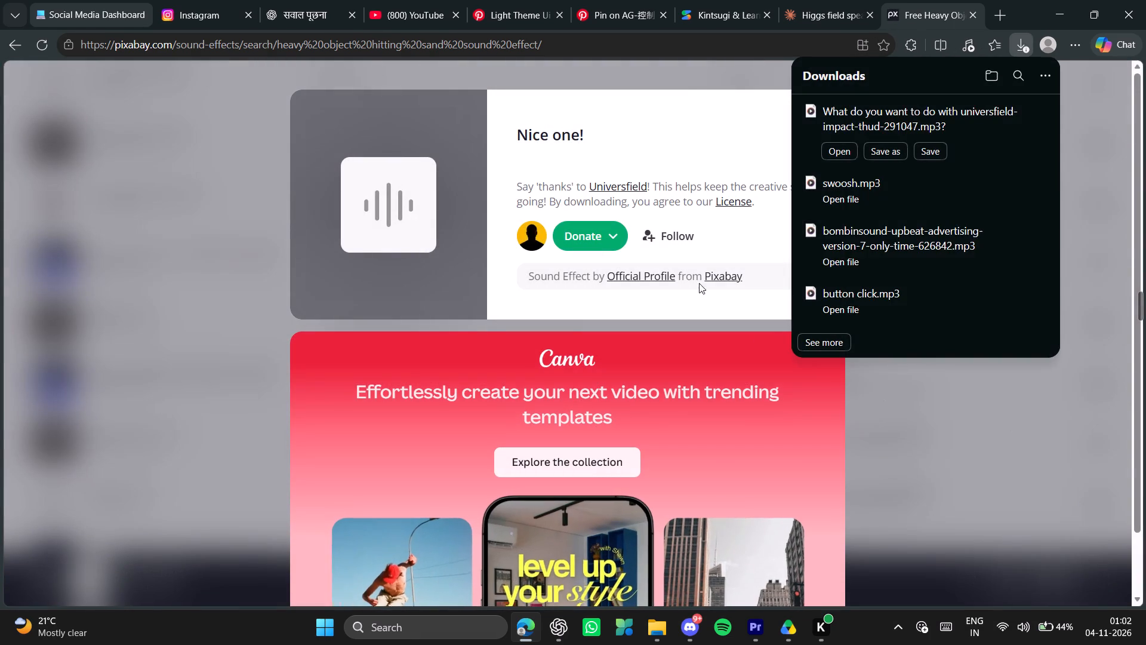
pyautogui.click(877, 153)
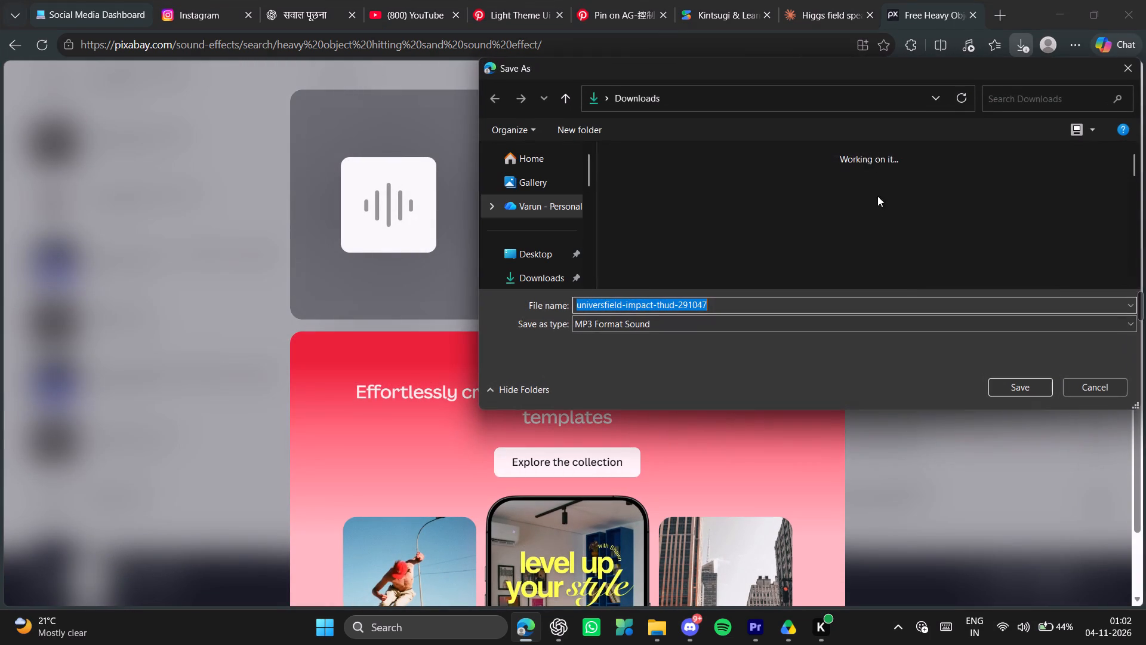
pyautogui.click(1006, 391)
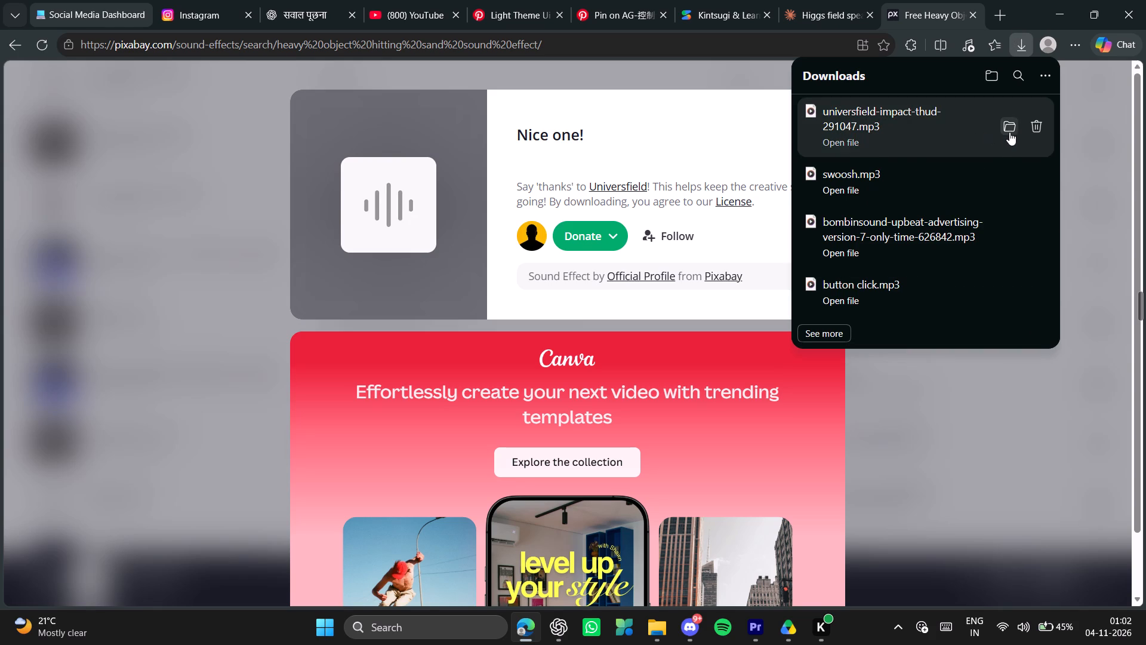
# Import universfield-impact-thud-291047 from the Downloads folder into Premiere's Sound effect bin.
pyautogui.click(663, 625)
pyautogui.click(690, 557)
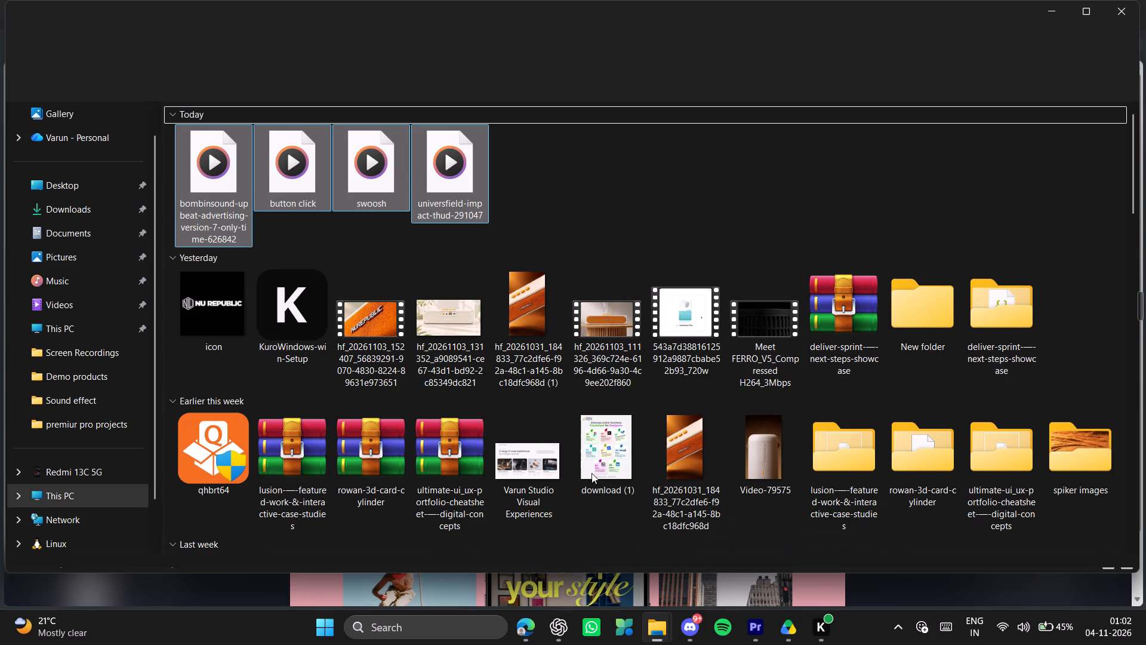
pyautogui.click(740, 226)
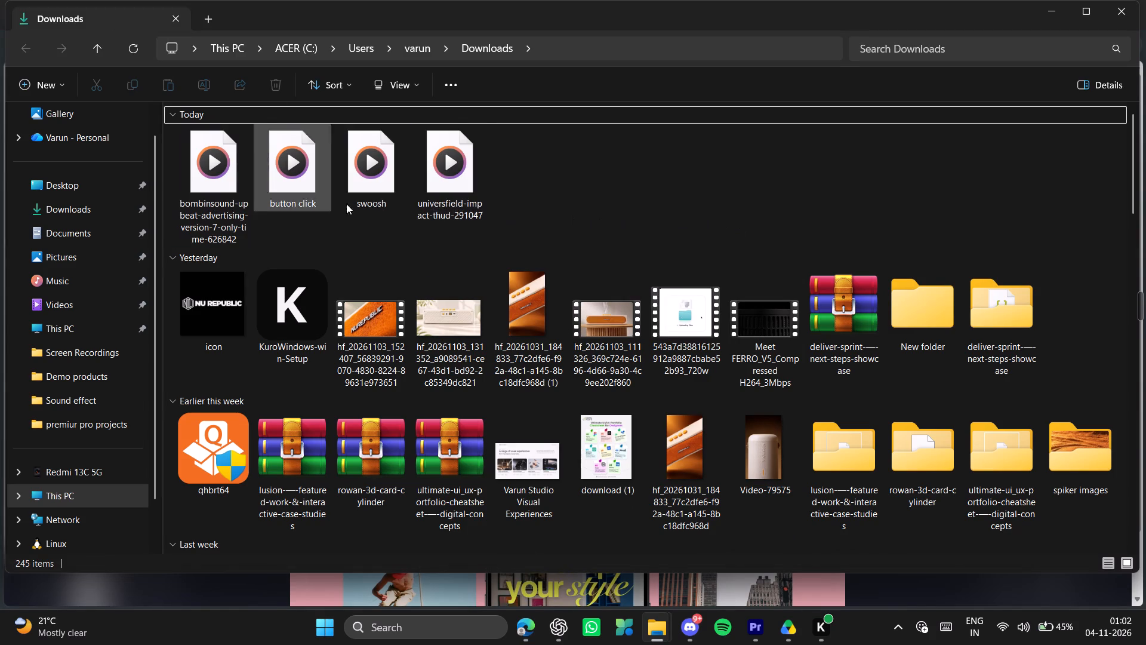
pyautogui.moveTo(426, 176); pyautogui.dragTo(756, 617)
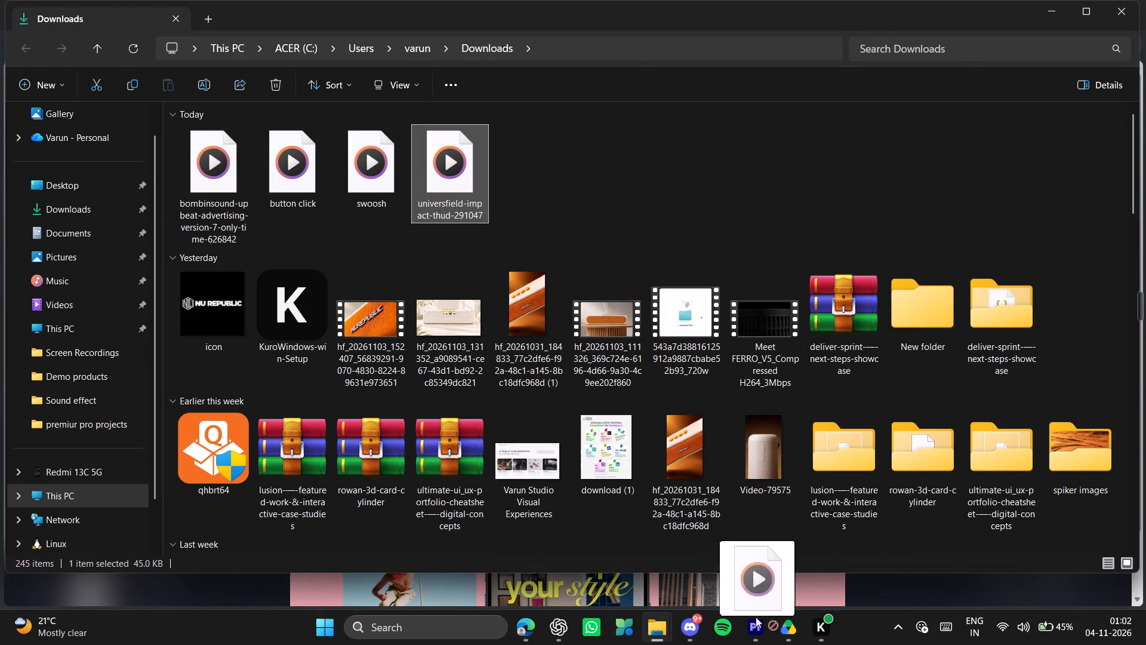
pyautogui.moveTo(756, 617); pyautogui.dragTo(211, 330)
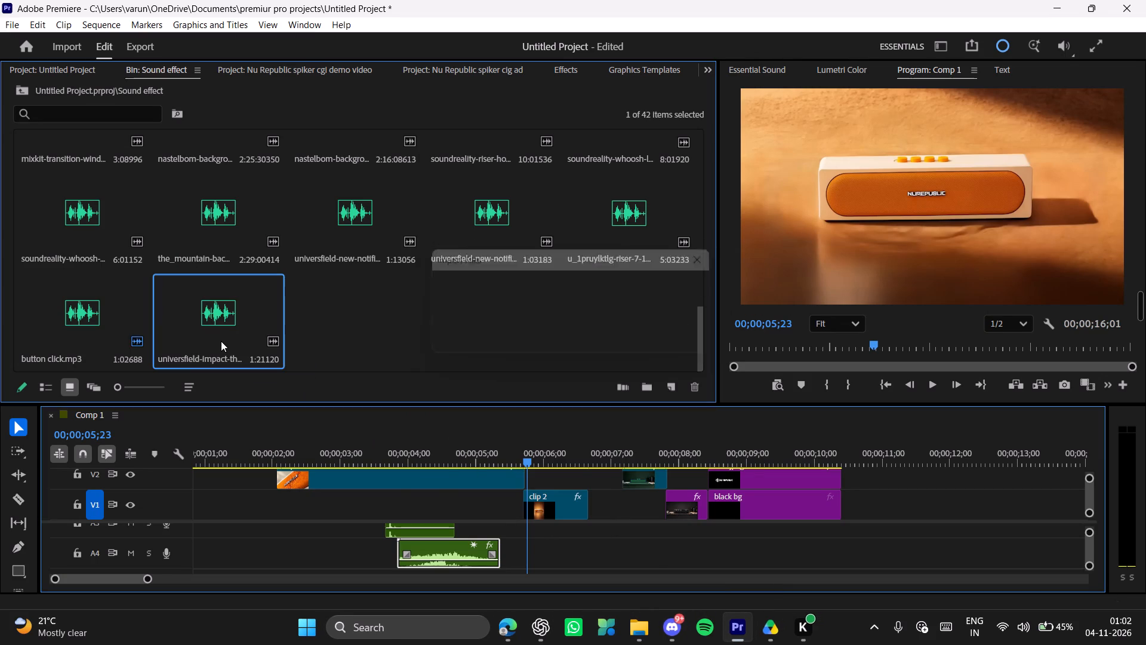
# Place the impact thud on audio track A4 at the start of clip 2 and play back the transition.
pyautogui.moveTo(215, 318); pyautogui.dragTo(516, 555)
pyautogui.press('space')
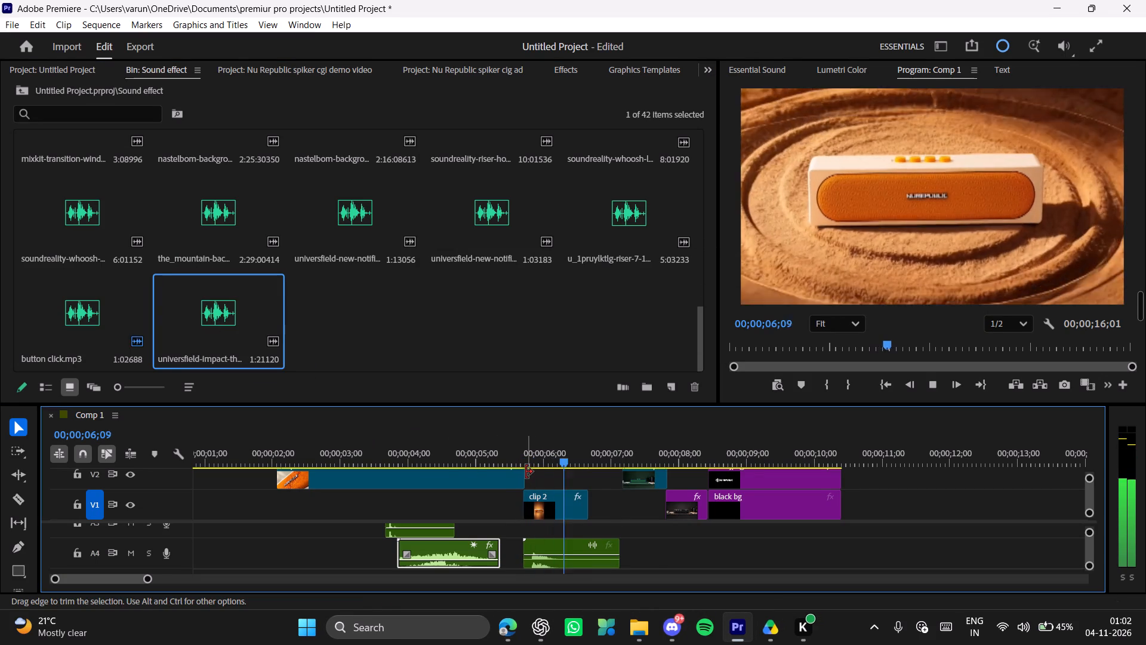
pyautogui.press('space')
pyautogui.moveTo(544, 458); pyautogui.dragTo(499, 458)
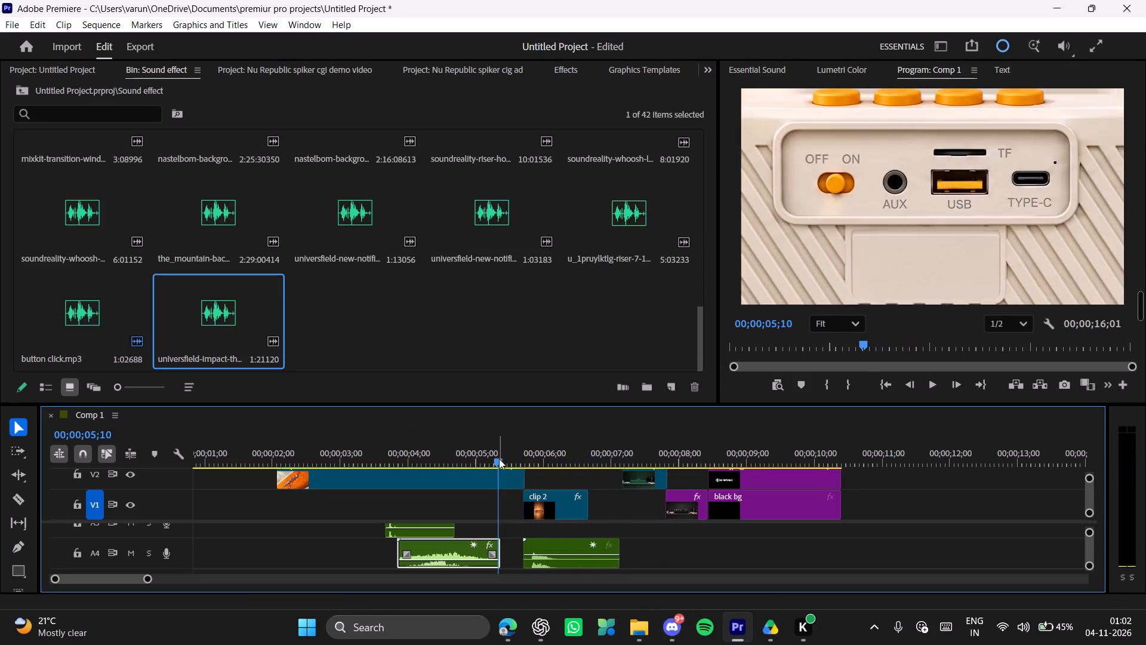
pyautogui.press('space')
pyautogui.press('space')
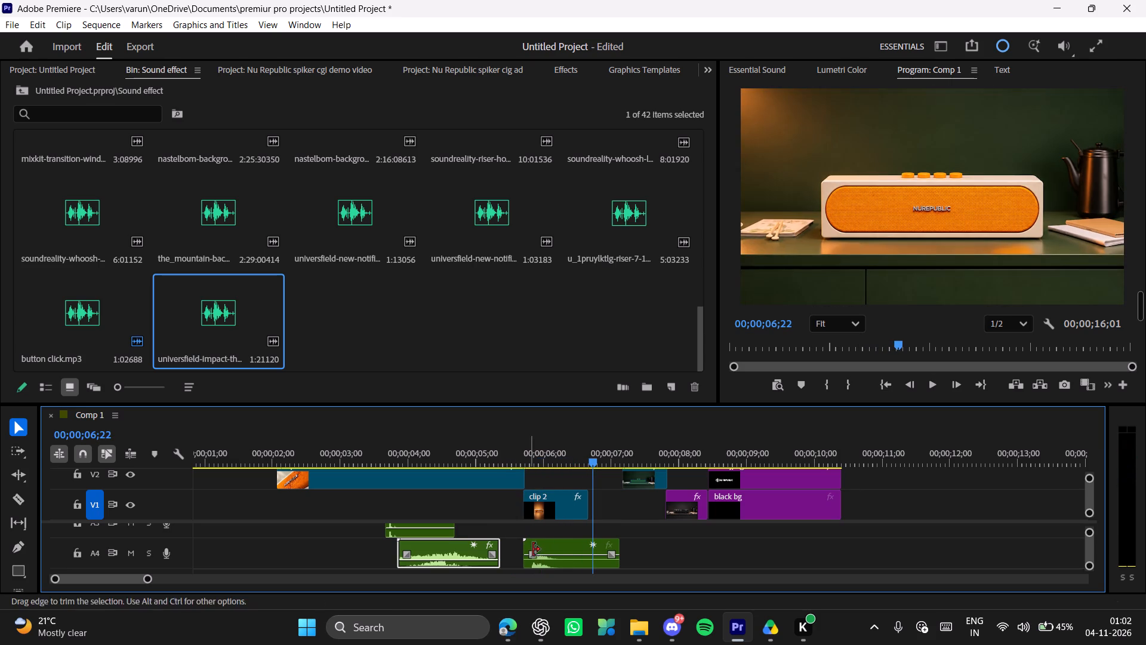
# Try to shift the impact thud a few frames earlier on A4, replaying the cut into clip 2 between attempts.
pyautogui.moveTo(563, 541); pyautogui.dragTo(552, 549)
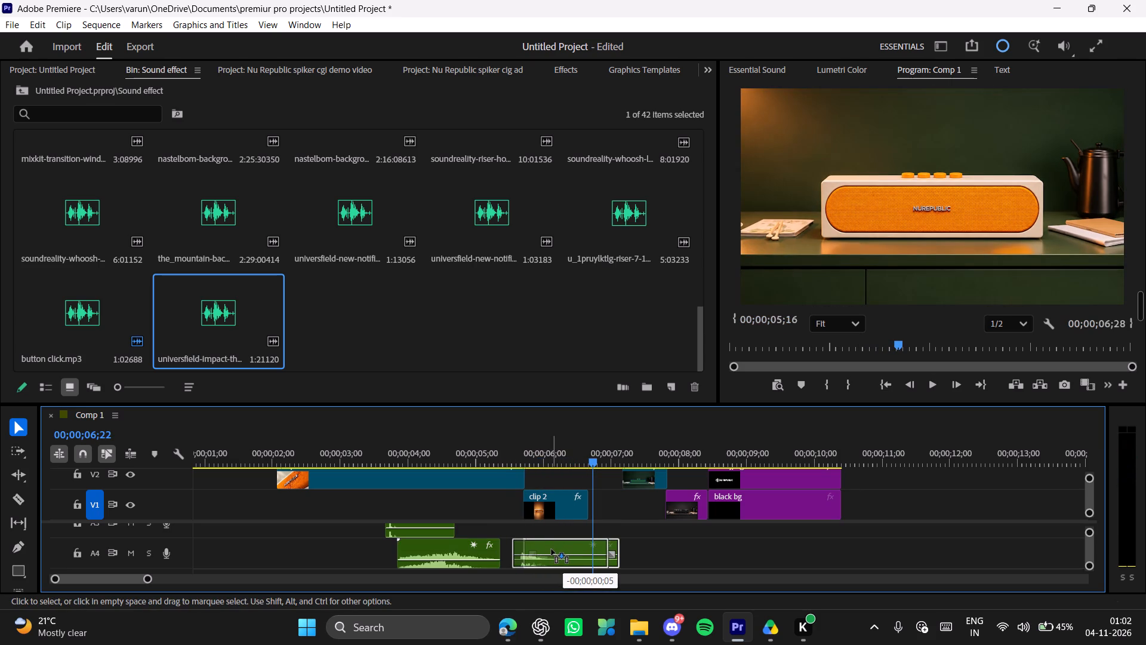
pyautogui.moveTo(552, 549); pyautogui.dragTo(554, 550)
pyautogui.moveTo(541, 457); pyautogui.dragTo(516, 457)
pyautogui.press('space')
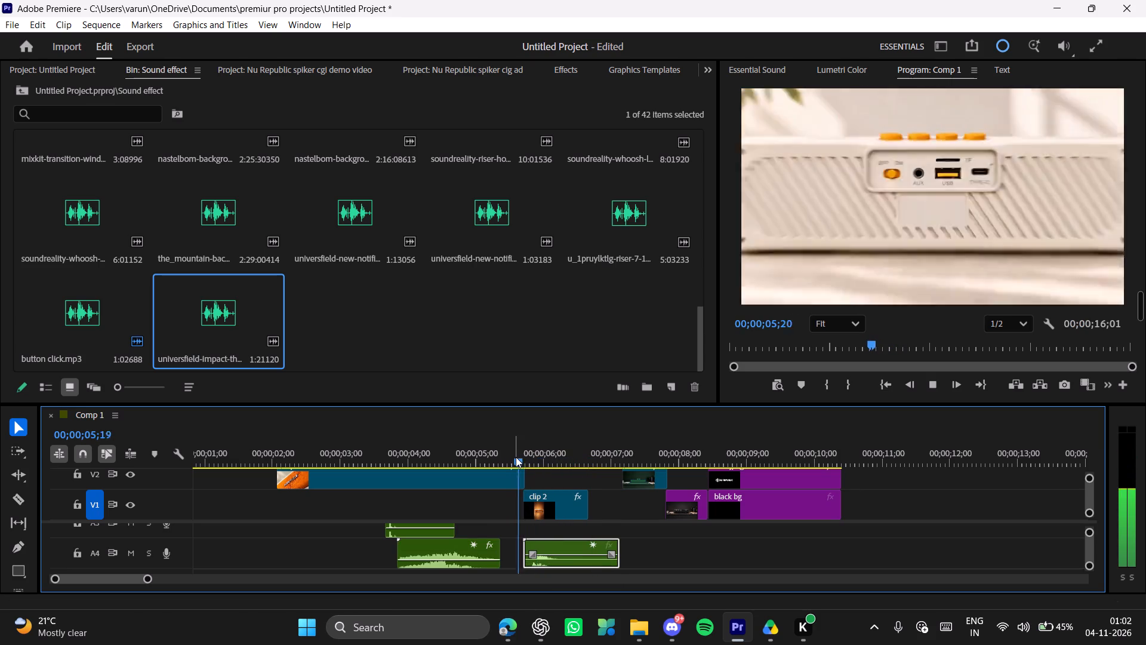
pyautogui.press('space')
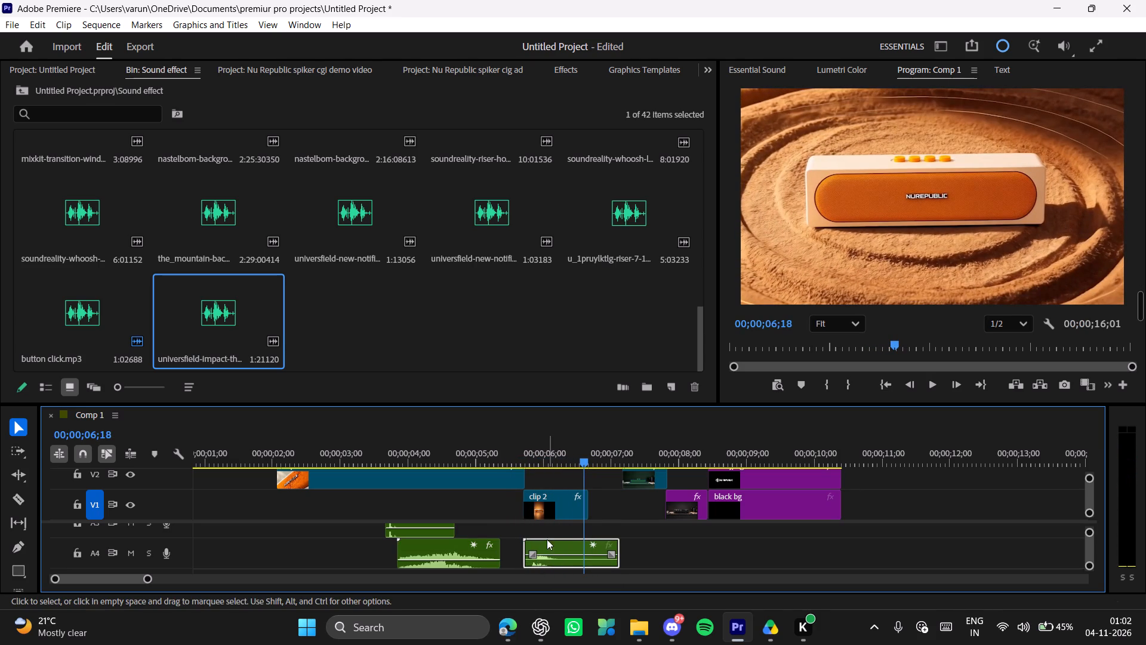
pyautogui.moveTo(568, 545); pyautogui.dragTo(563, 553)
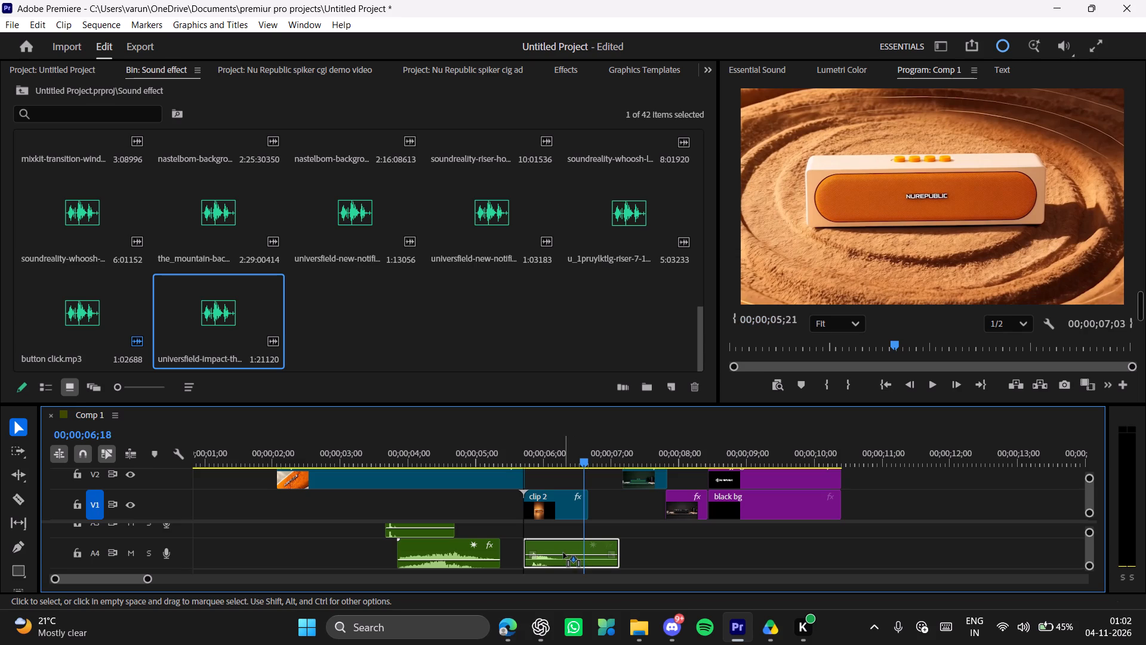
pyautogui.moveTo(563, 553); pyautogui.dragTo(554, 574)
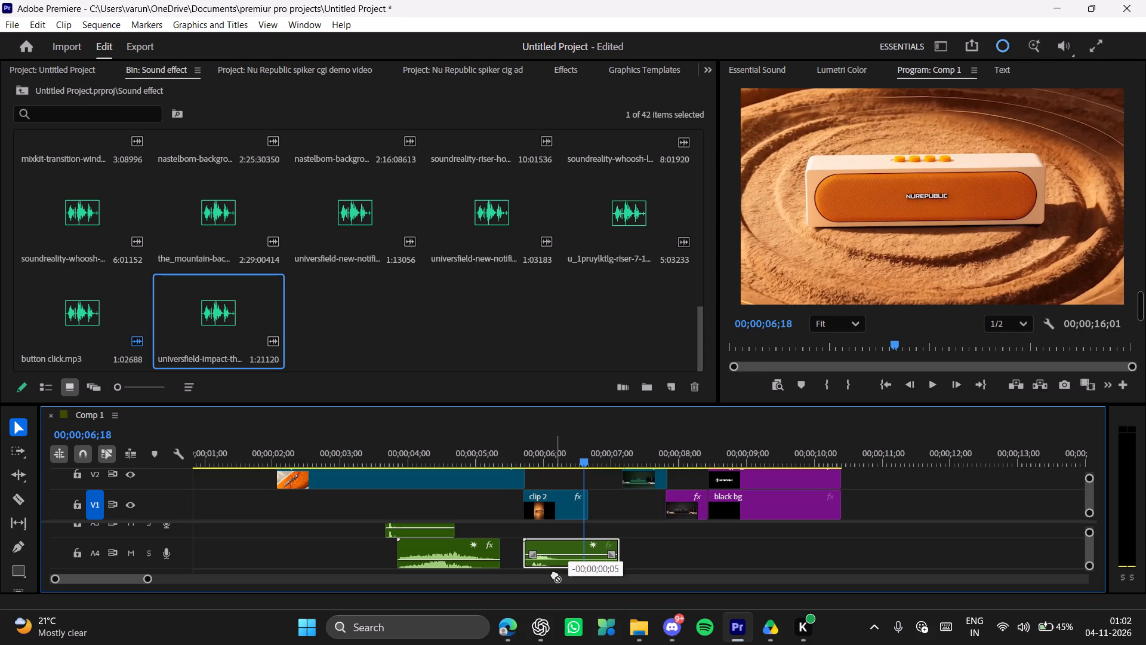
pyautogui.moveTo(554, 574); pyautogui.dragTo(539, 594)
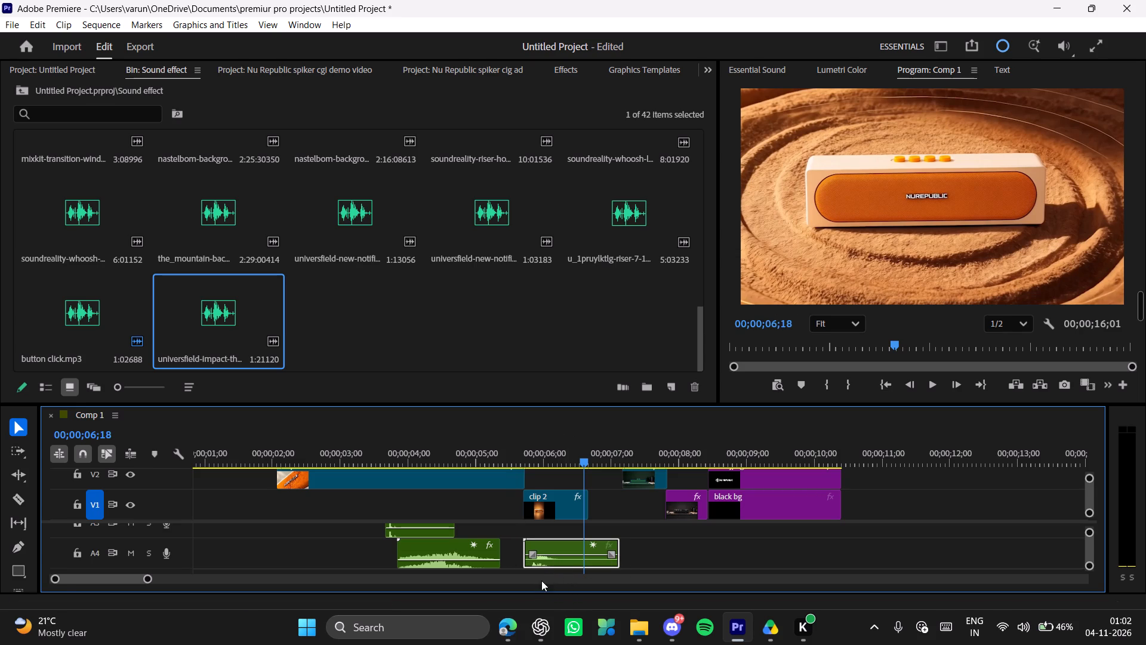
# Move the impact thud on A4 earlier so it starts at 00;00;05;18, checking the hit against clip 2's opening by playback.
pyautogui.keyDown('alt'); pyautogui.scroll(17, 551, 536); pyautogui.keyUp('alt')
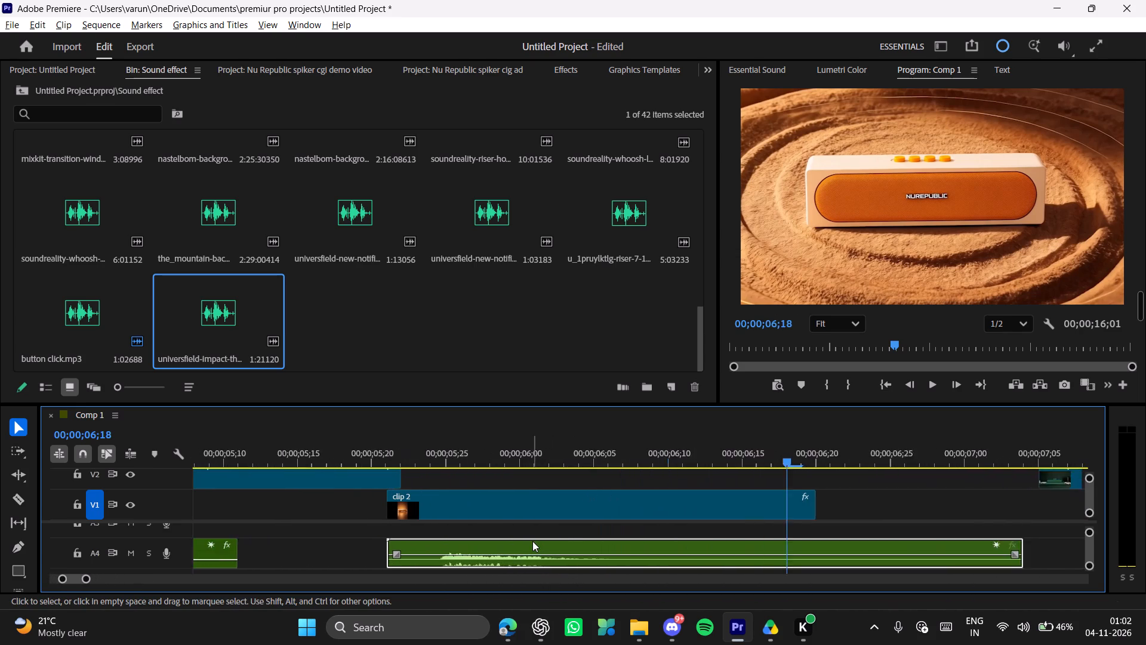
pyautogui.keyDown('alt'); pyautogui.scroll(4, 532, 541); pyautogui.keyUp('alt')
pyautogui.moveTo(538, 550); pyautogui.dragTo(491, 550)
pyautogui.moveTo(445, 457); pyautogui.dragTo(331, 460)
pyautogui.press('space')
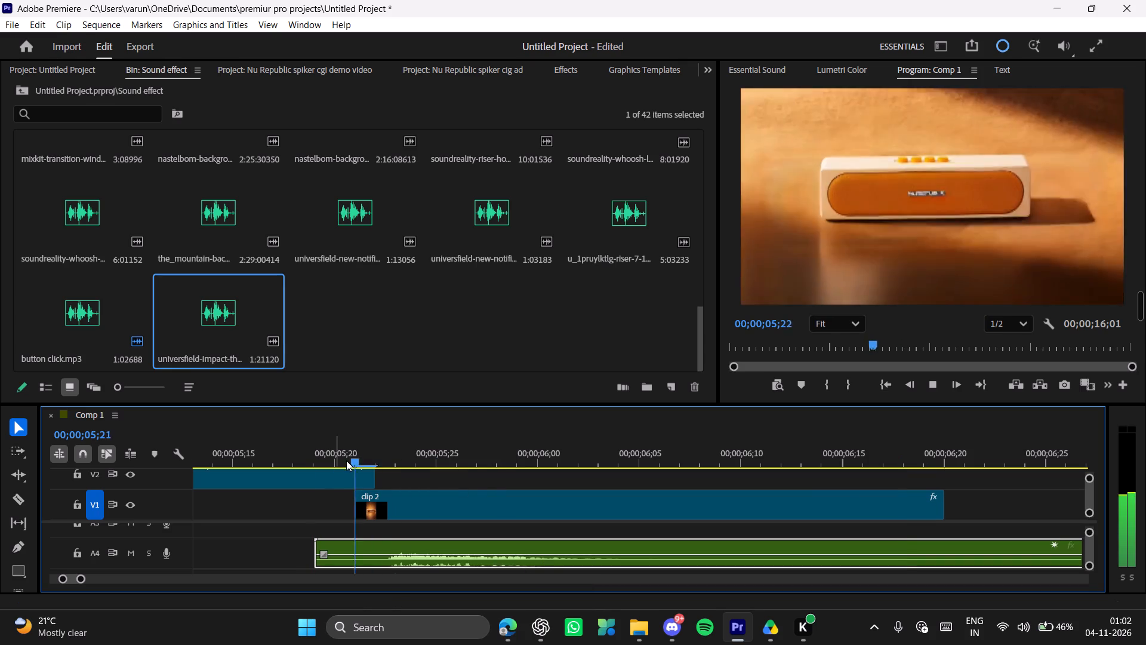
pyautogui.press('space')
pyautogui.moveTo(466, 549); pyautogui.dragTo(448, 549)
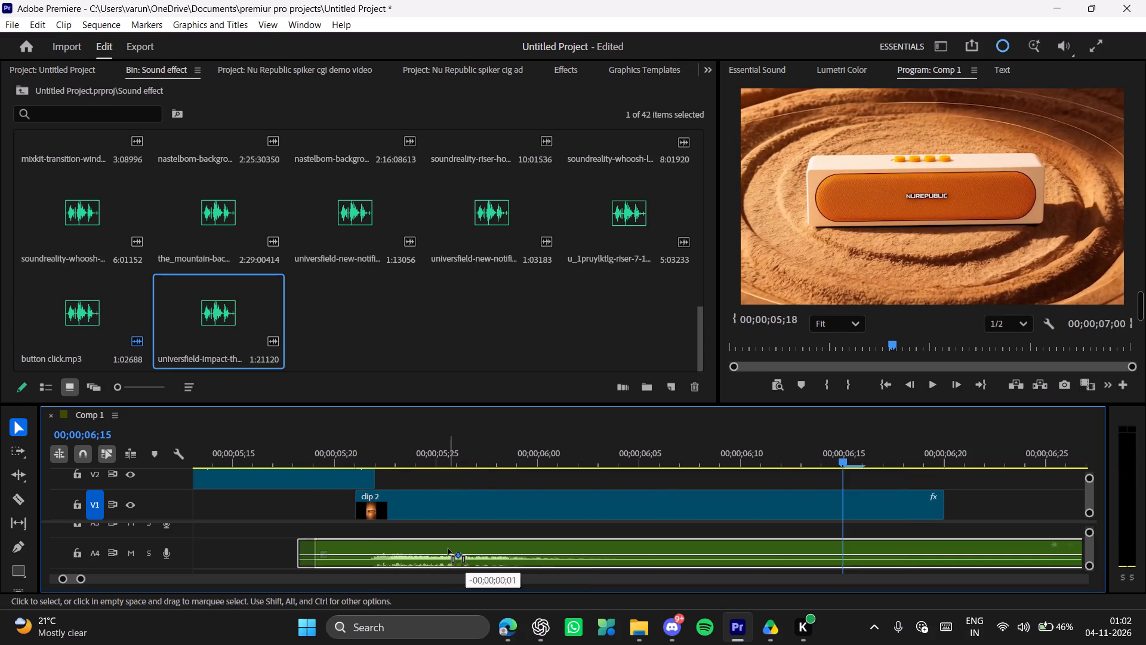
pyautogui.moveTo(448, 549); pyautogui.dragTo(448, 549)
pyautogui.moveTo(436, 450); pyautogui.dragTo(352, 454)
pyautogui.press('space')
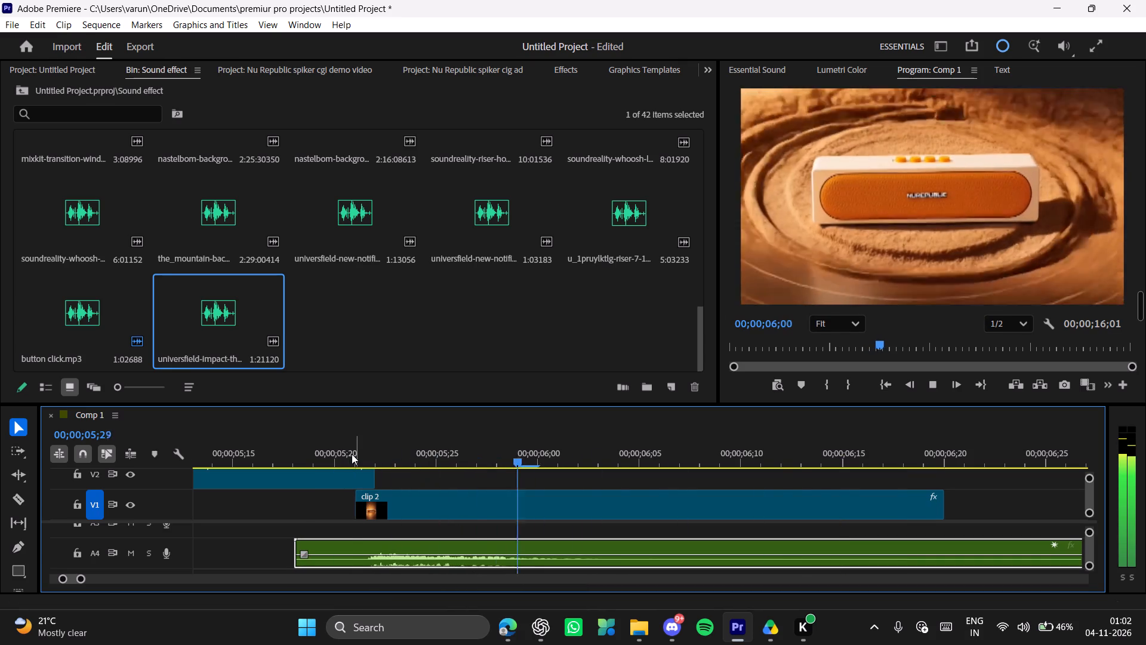
pyautogui.press('space')
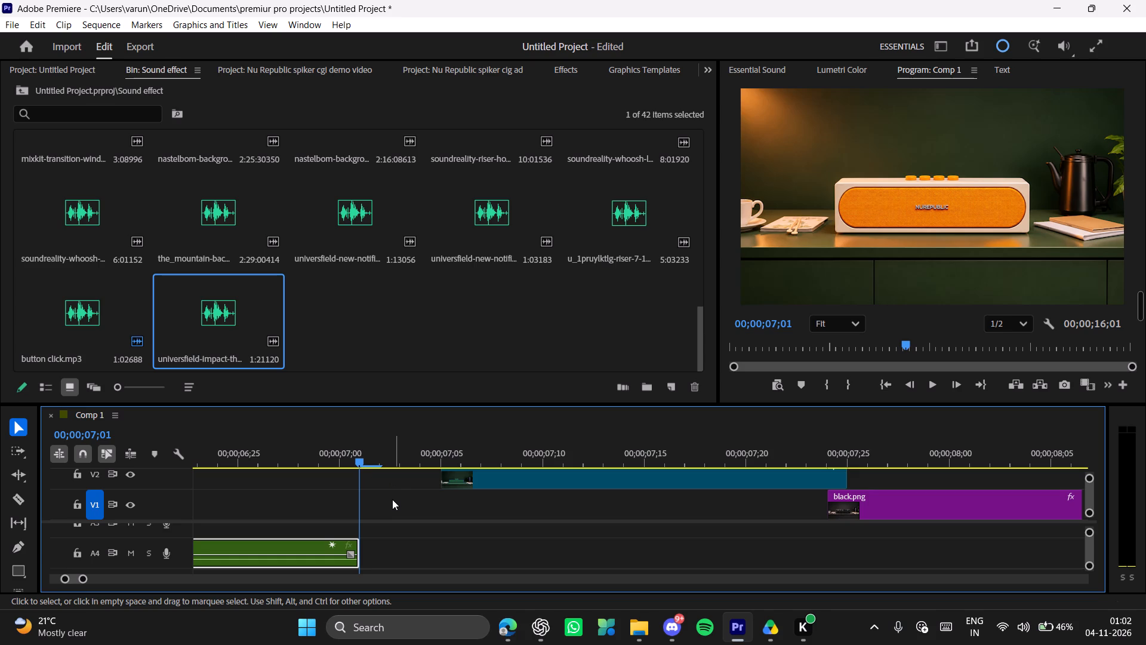
# Replay and scrub through the opening of clip 2 to check how the impact thud syncs with the speaker's landing.
pyautogui.moveTo(355, 458); pyautogui.dragTo(86, 477)
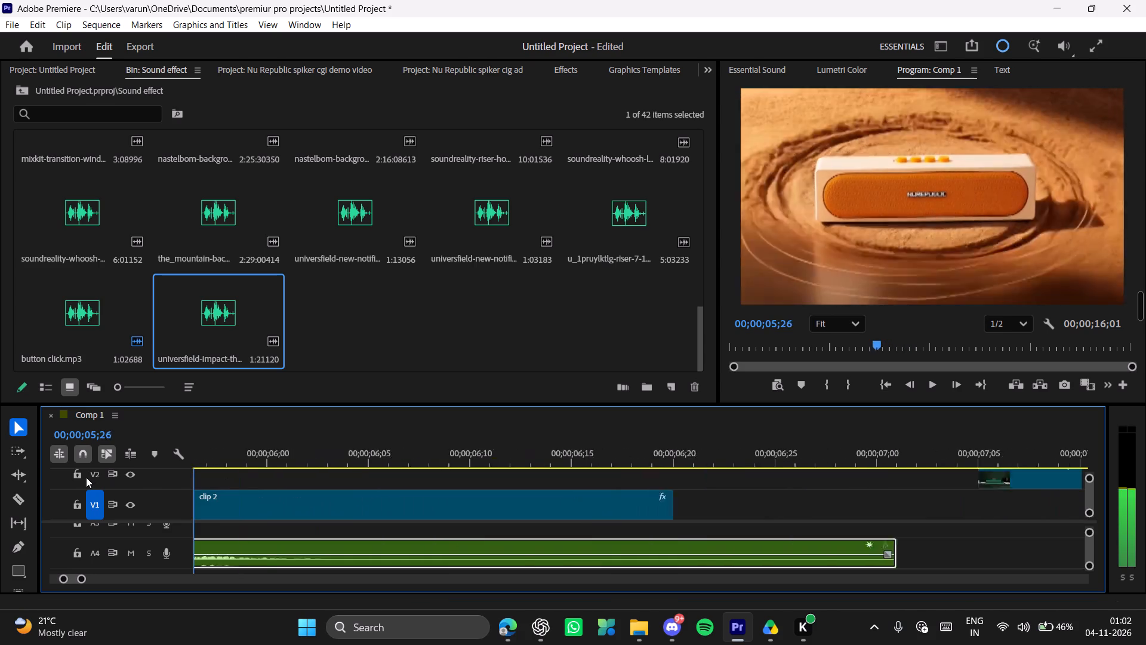
pyautogui.moveTo(86, 477); pyautogui.dragTo(286, 487)
pyautogui.press('space')
pyautogui.press('space')
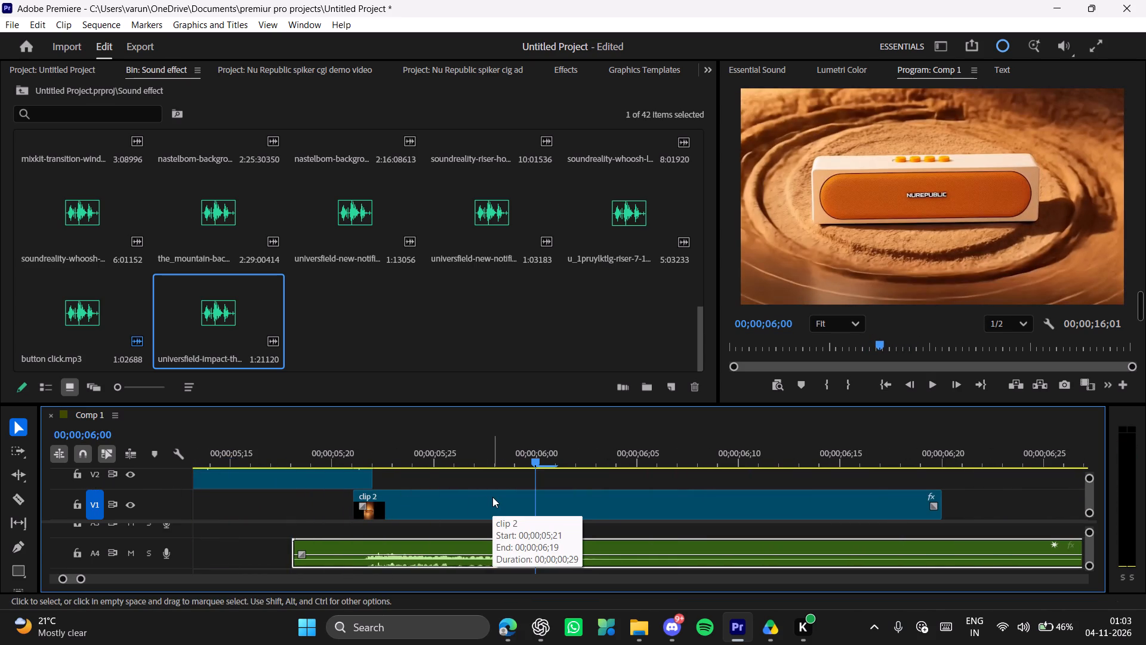
pyautogui.press('space')
pyautogui.press('space')
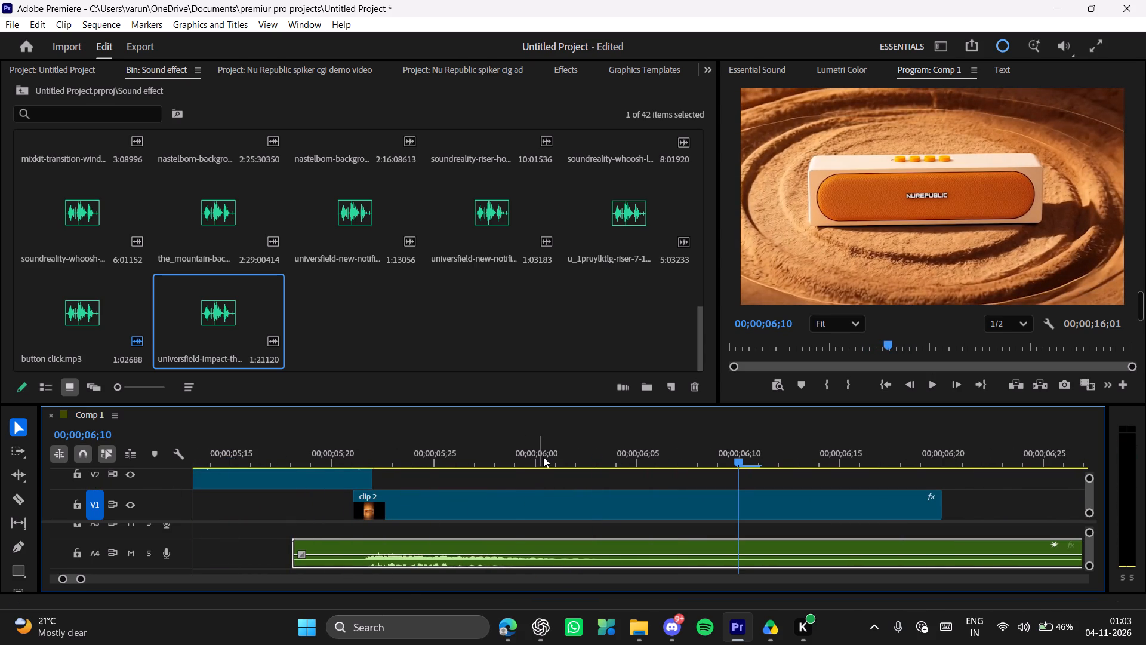
pyautogui.moveTo(543, 457); pyautogui.dragTo(387, 460)
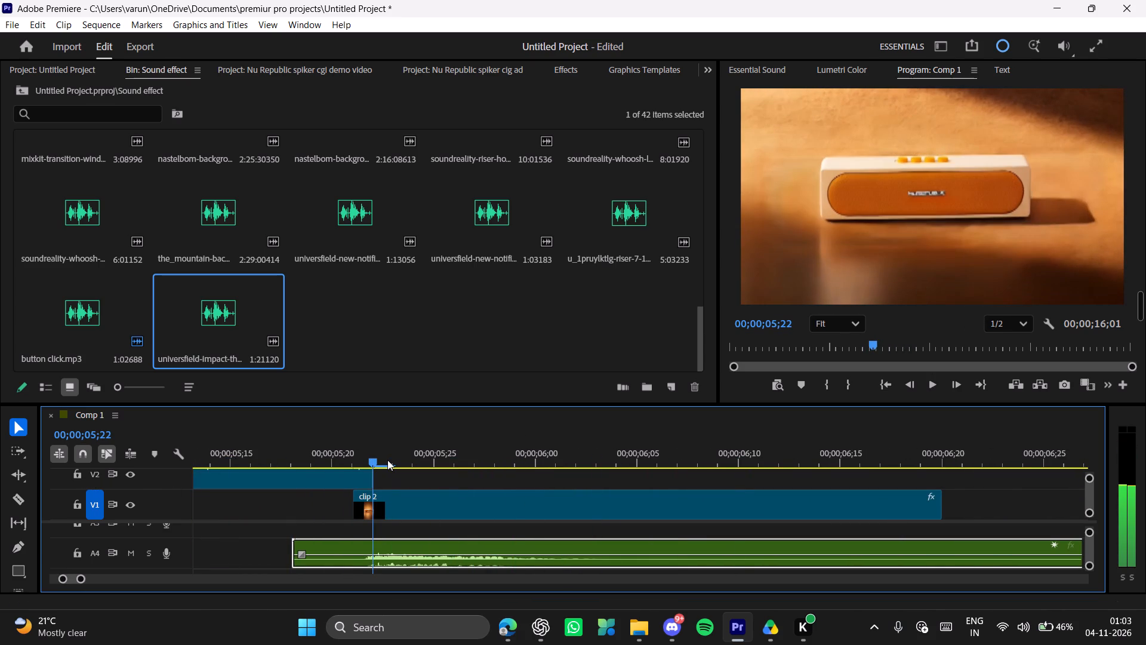
pyautogui.moveTo(387, 460); pyautogui.dragTo(492, 468)
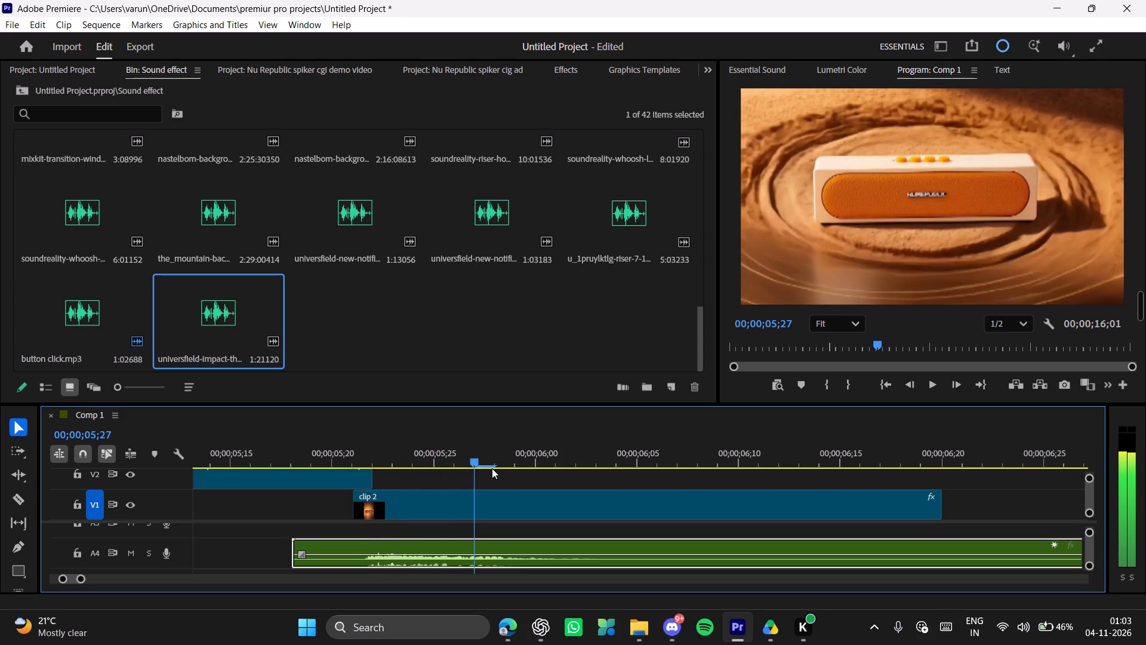
# Move the impact thud on A4 one frame later so it starts at 00;00;05;19, and replay the hit.
pyautogui.moveTo(492, 468); pyautogui.dragTo(459, 472)
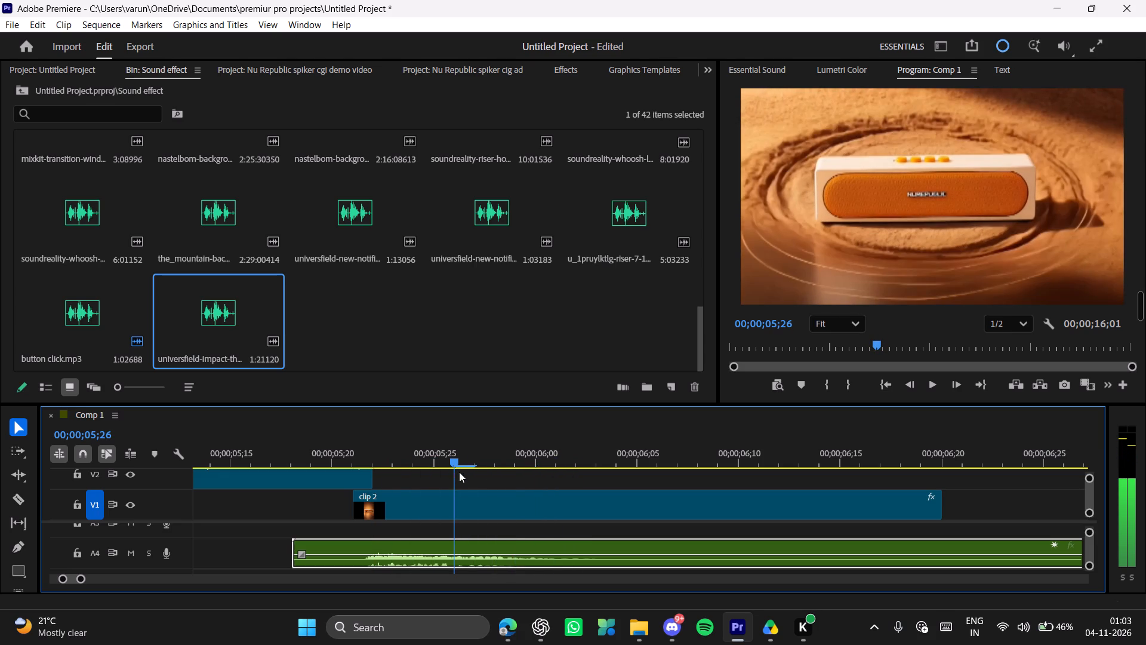
pyautogui.moveTo(459, 472); pyautogui.dragTo(455, 472)
pyautogui.moveTo(450, 548); pyautogui.dragTo(469, 546)
pyautogui.moveTo(458, 464); pyautogui.dragTo(366, 463)
pyautogui.press('space')
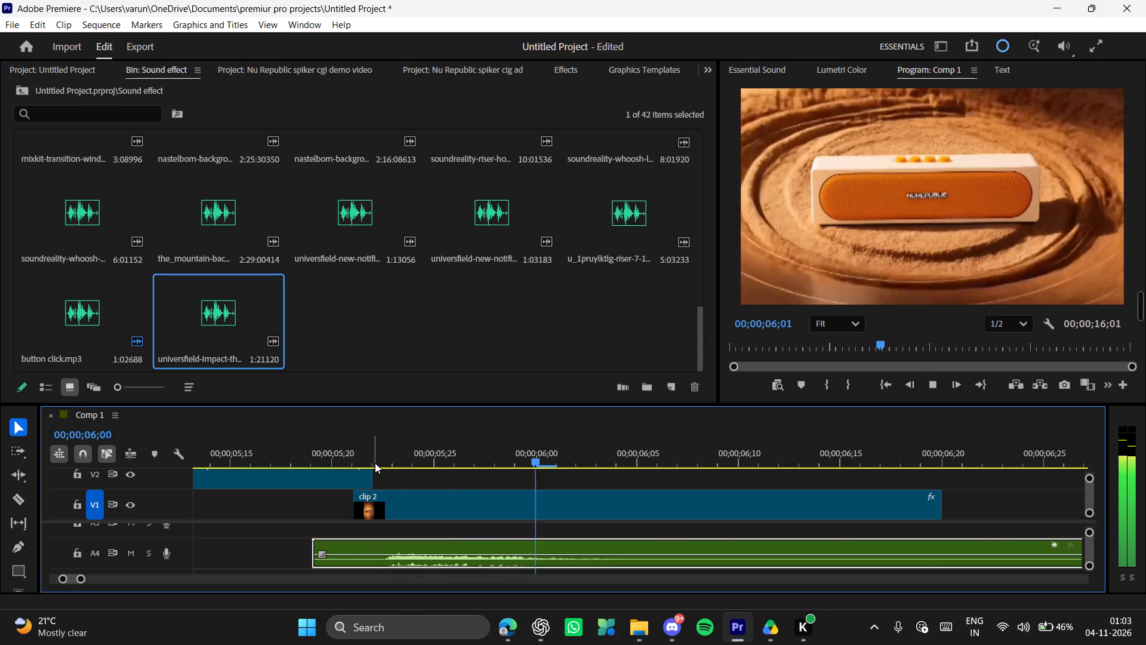
pyautogui.press('space')
# Lower the volume level of the impact thud on A4 slightly and play clip 2 from its start.
pyautogui.moveTo(390, 463); pyautogui.dragTo(387, 462)
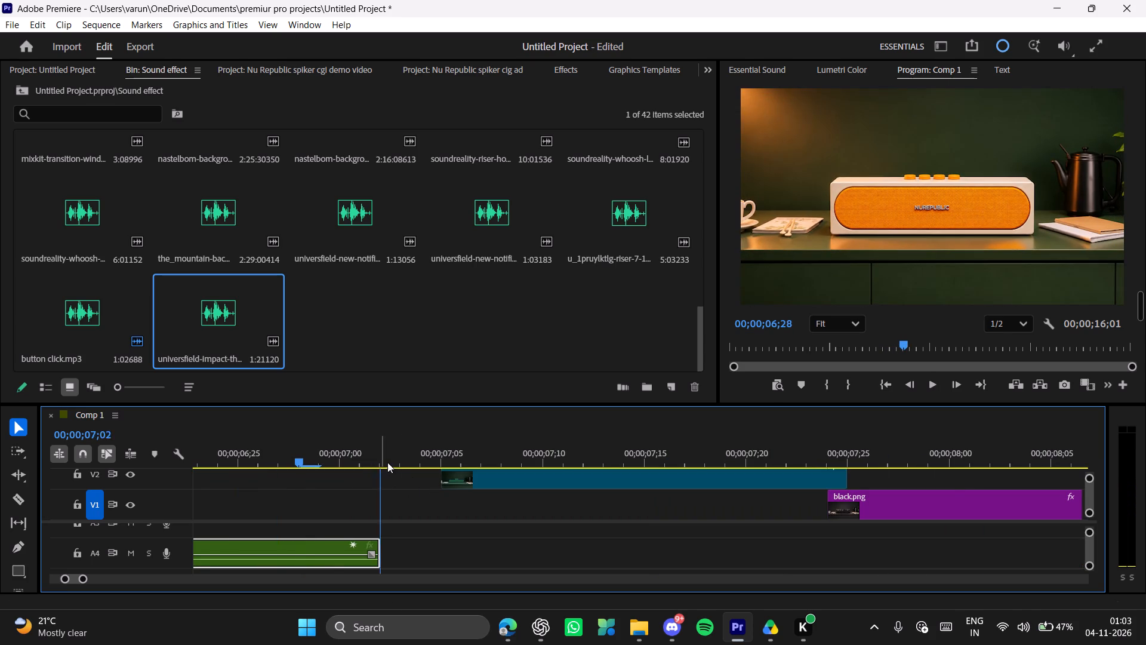
pyautogui.moveTo(387, 462); pyautogui.dragTo(95, 469)
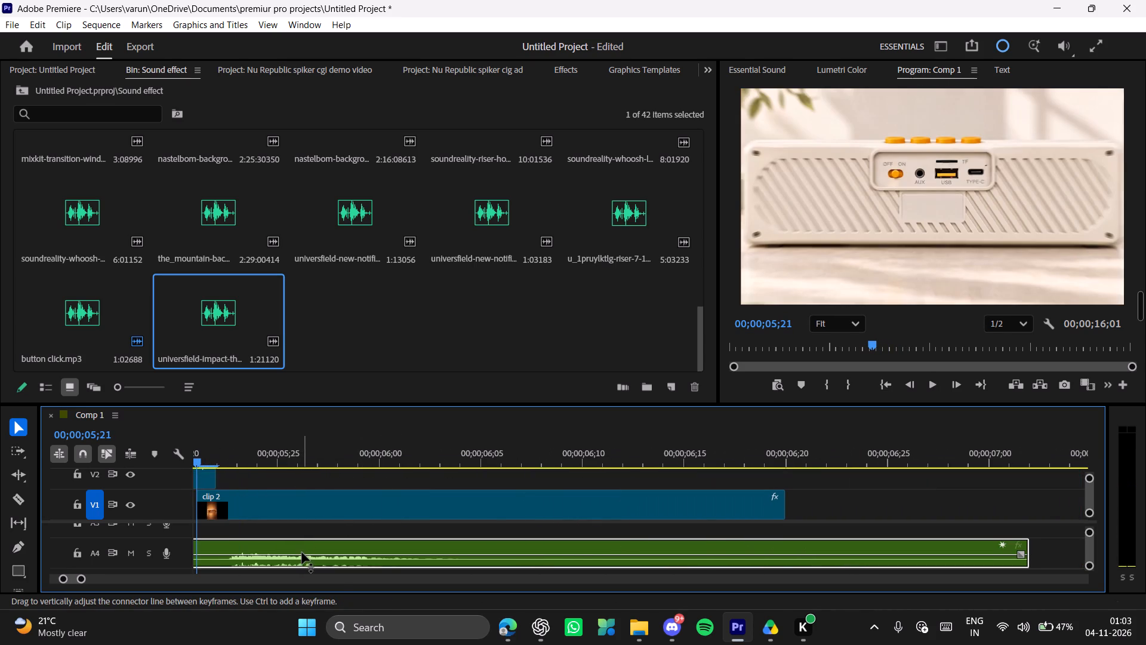
pyautogui.moveTo(302, 552); pyautogui.dragTo(302, 558)
pyautogui.moveTo(306, 459); pyautogui.dragTo(200, 461)
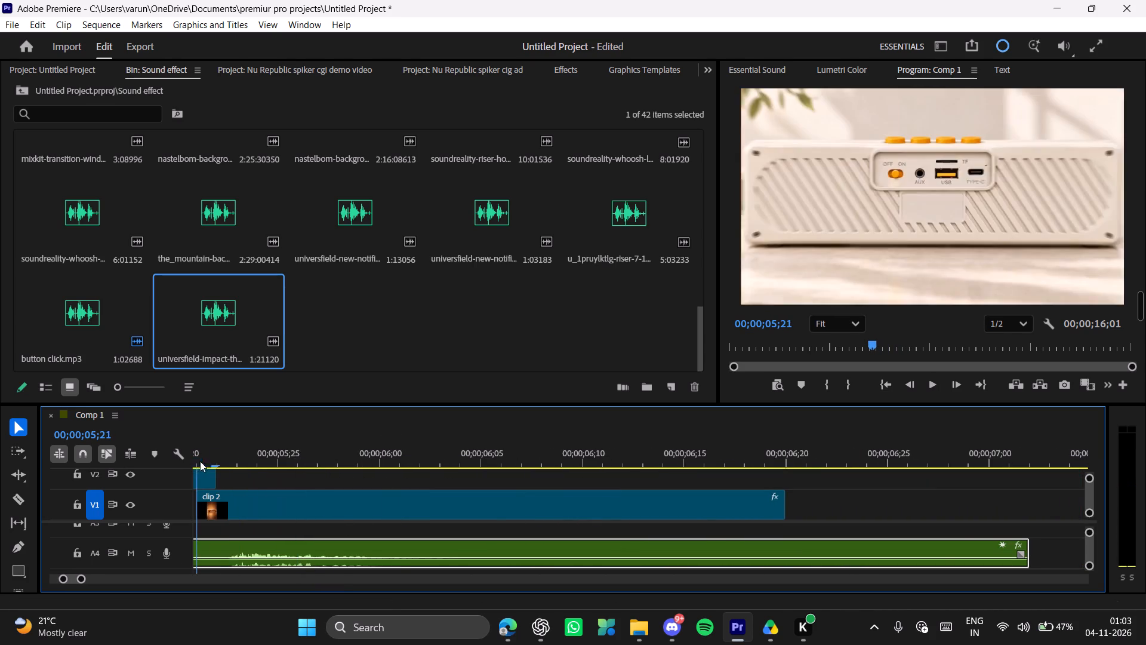
pyautogui.moveTo(200, 461); pyautogui.dragTo(198, 462)
pyautogui.press('space')
pyautogui.press('space')
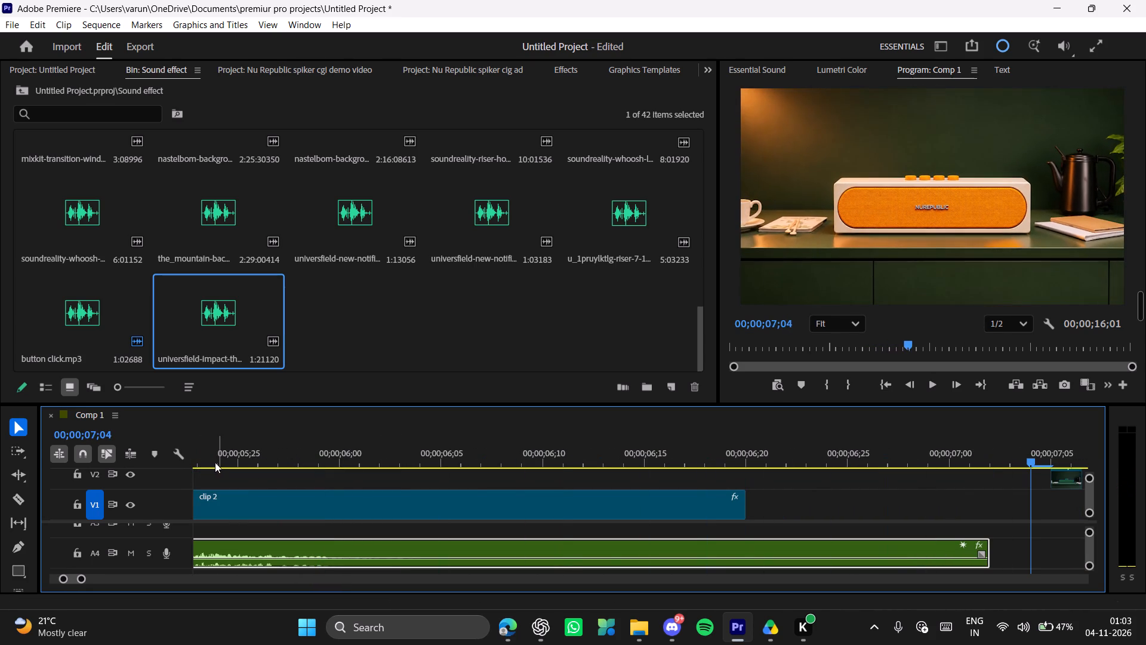
# Trim the end of the impact thud on A4 back to about 00;00;06;13.
pyautogui.moveTo(990, 550); pyautogui.dragTo(613, 557)
pyautogui.press('space')
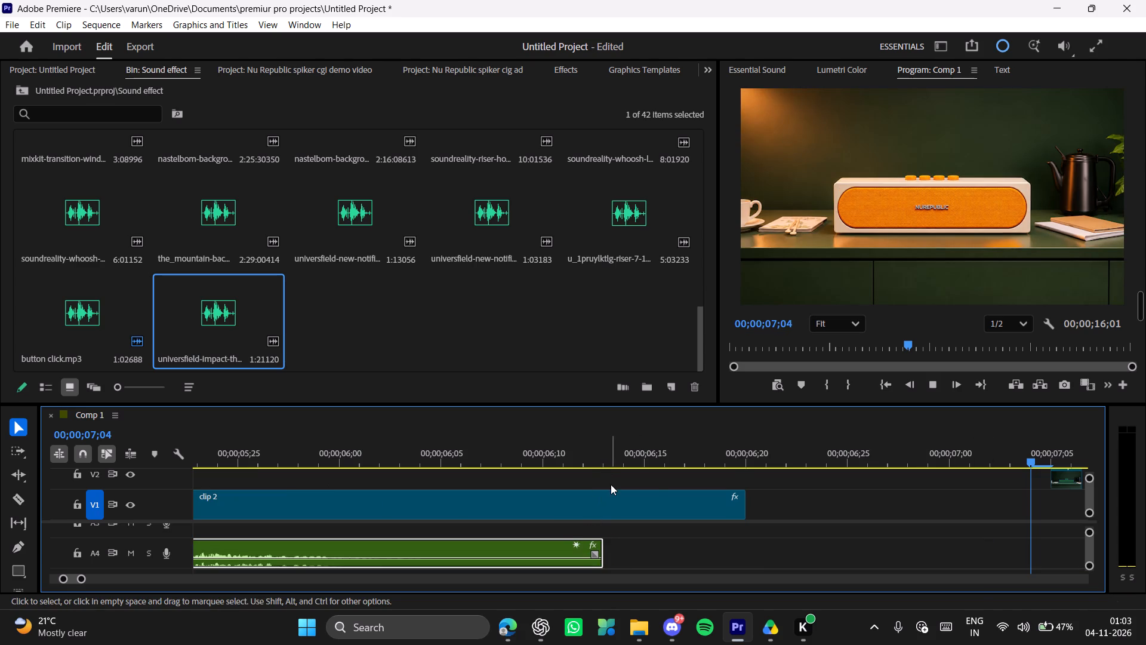
pyautogui.press('space')
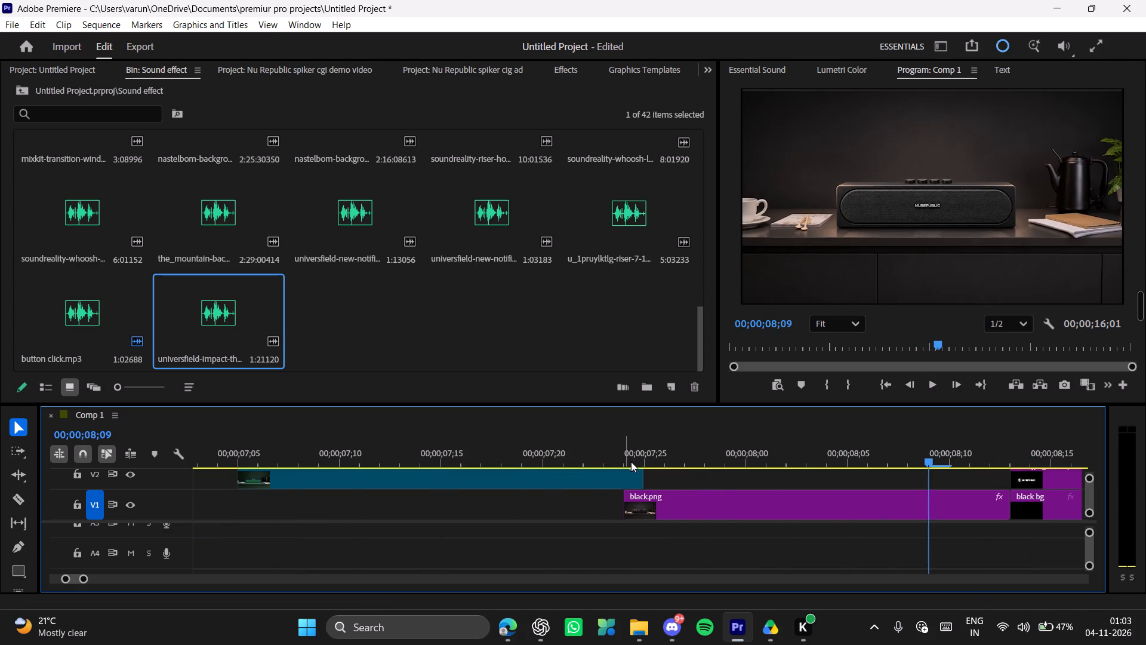
# Play through the green and black speaker shots and the closing logo to review the sound up to the video's end.
pyautogui.moveTo(633, 456); pyautogui.dragTo(371, 474)
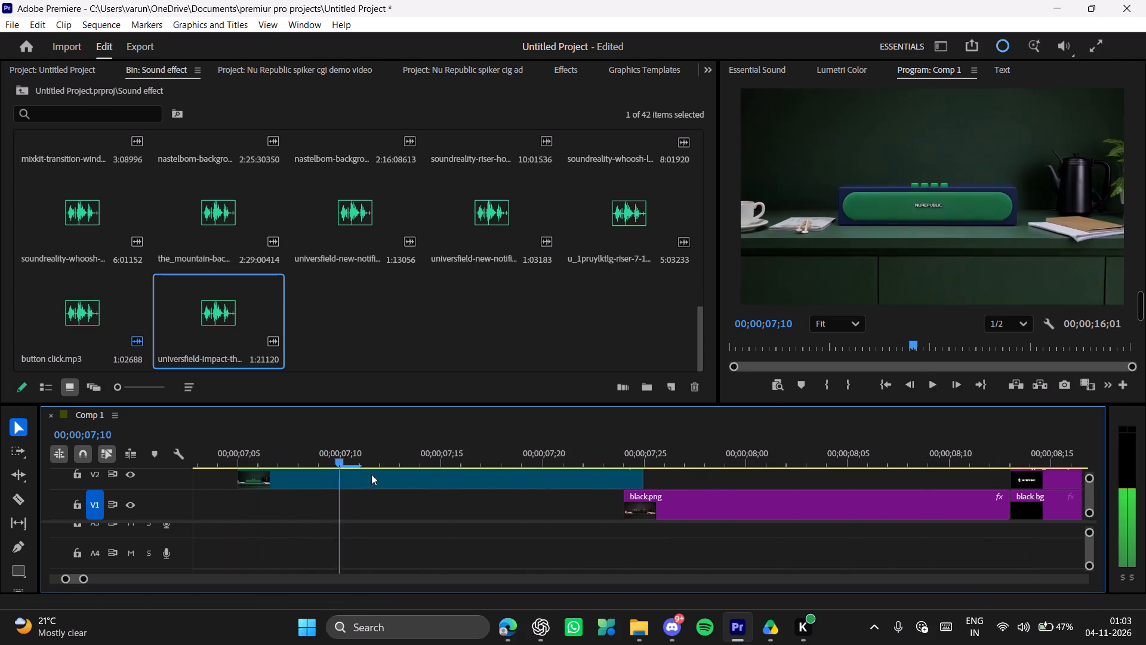
pyautogui.moveTo(371, 474); pyautogui.dragTo(524, 475)
pyautogui.press('space')
pyautogui.press('space')
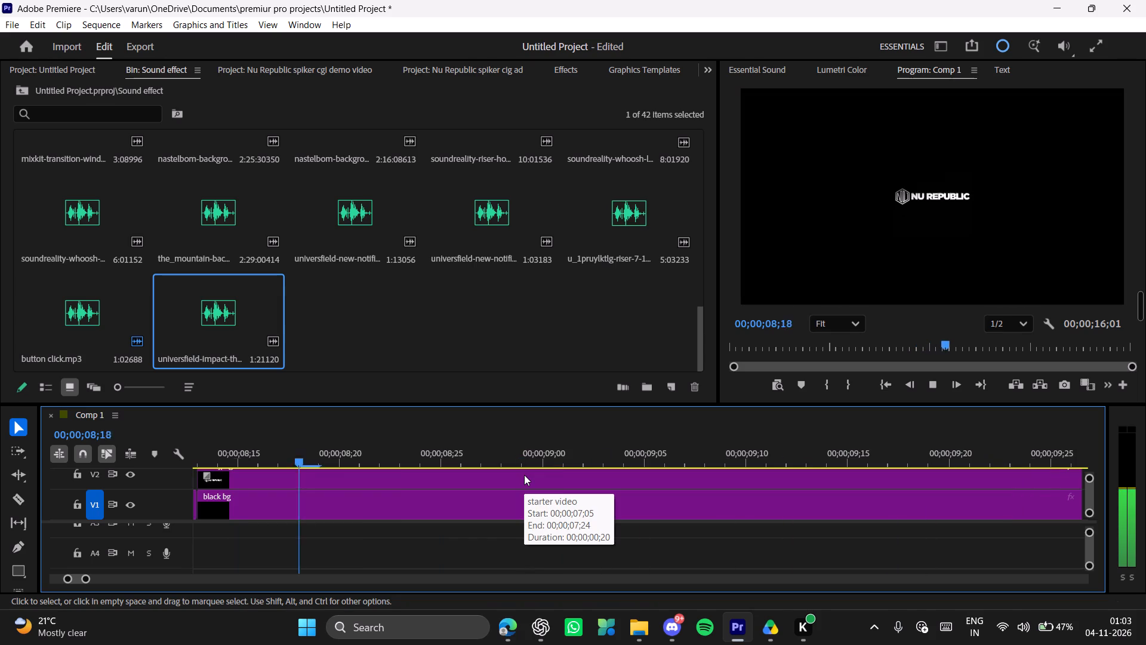
pyautogui.press('space')
pyautogui.press('space')
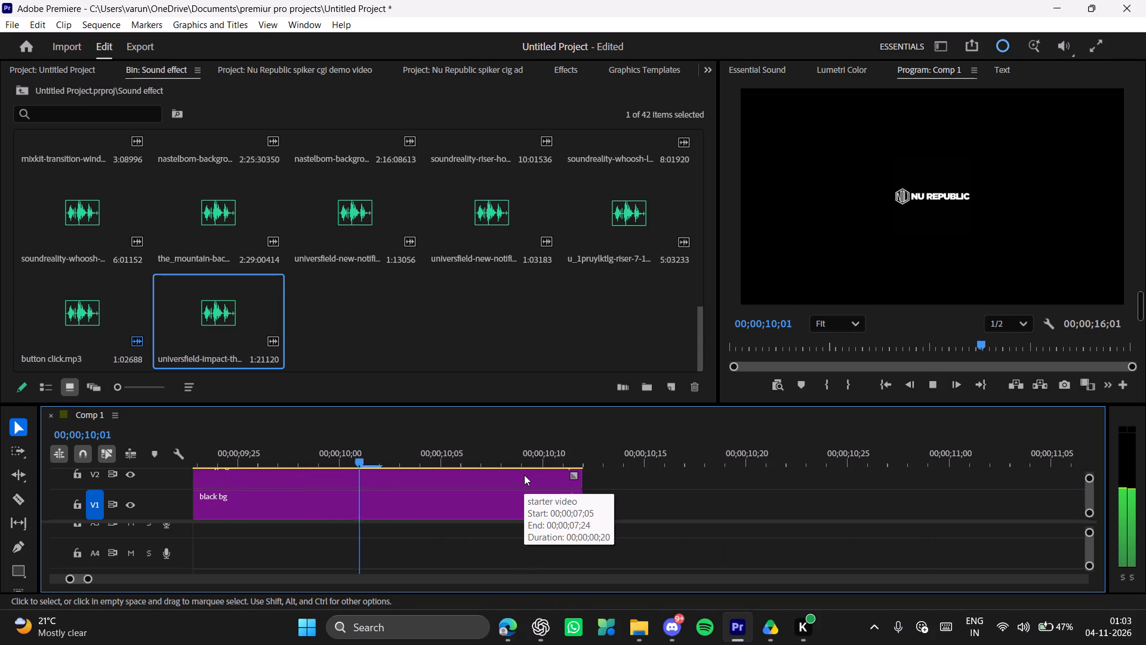
pyautogui.press('space')
pyautogui.moveTo(603, 460); pyautogui.dragTo(592, 461)
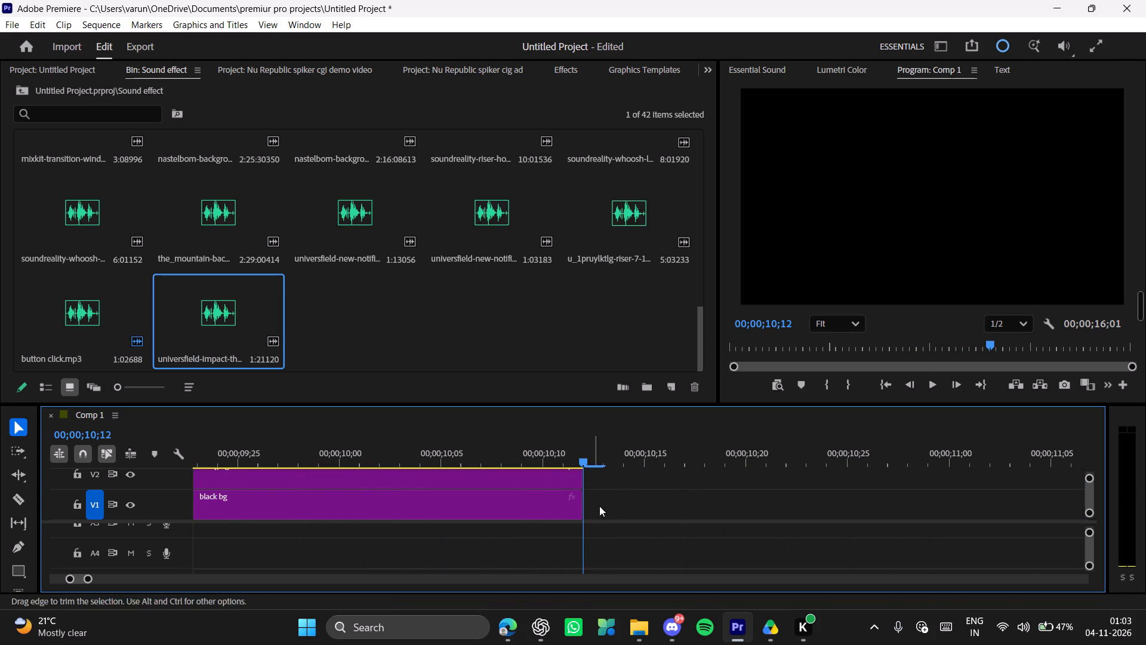
# Play the opening of Comp 1 and scrub back to the feather landing on the speaker at 00;00;01;06.
pyautogui.scroll(4, 604, 509)
pyautogui.keyDown('alt'); pyautogui.scroll(-15, 604, 509); pyautogui.keyUp('alt')
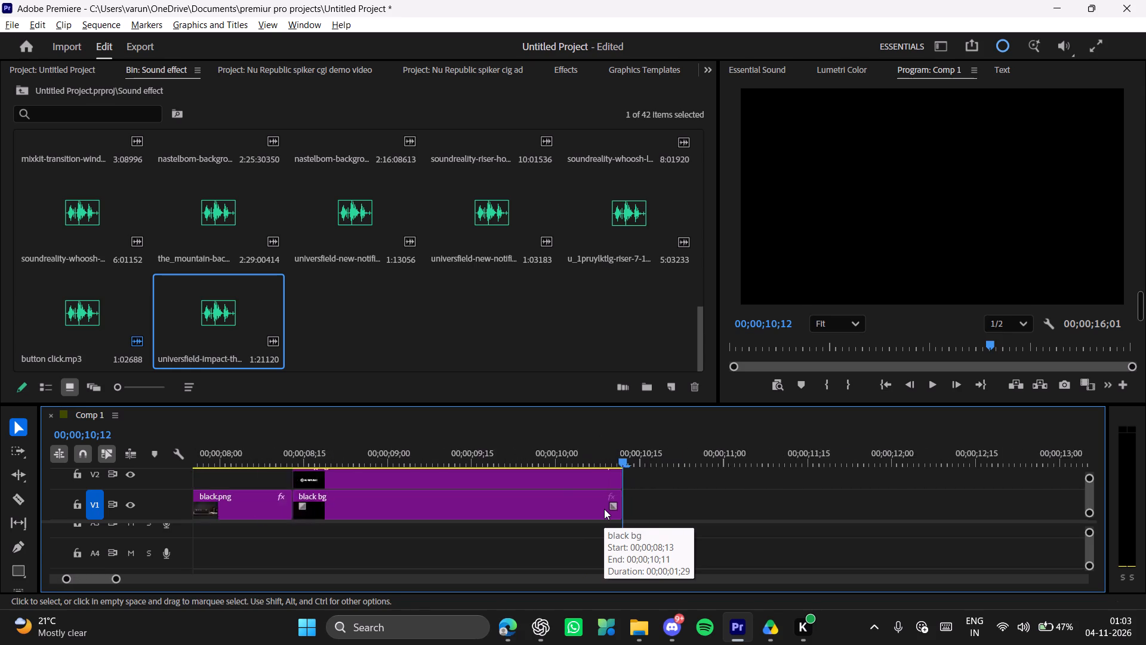
pyautogui.keyDown('alt'); pyautogui.scroll(-6, 604, 509); pyautogui.keyUp('alt')
pyautogui.scroll(-5, 613, 529)
pyautogui.scroll(4, 612, 532)
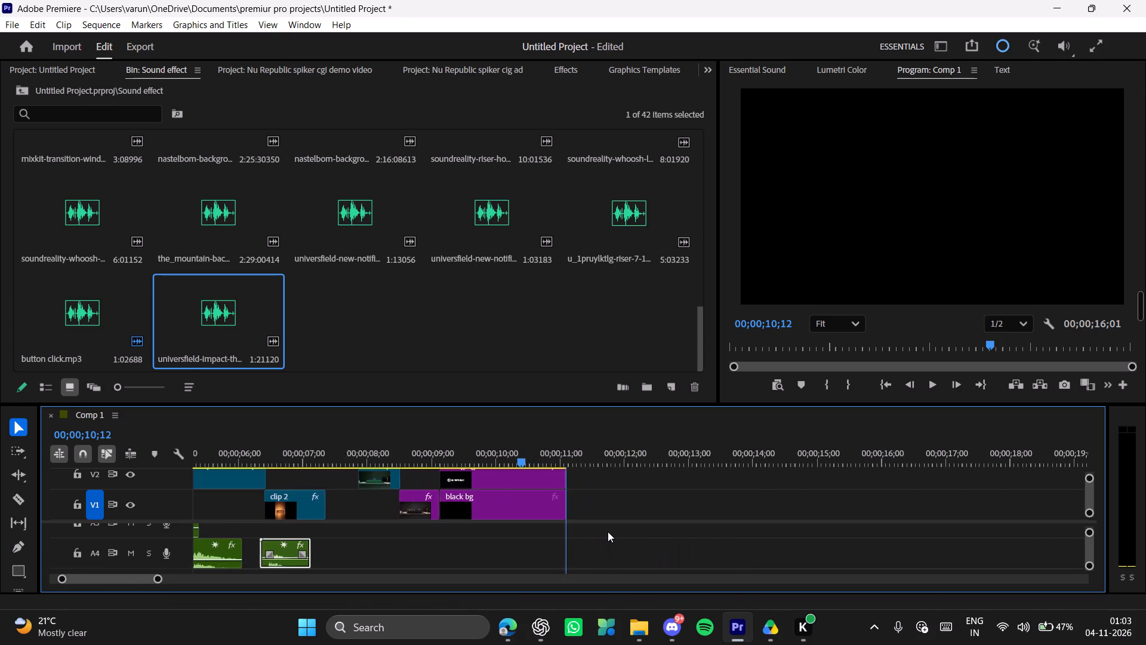
pyautogui.scroll(1, 608, 532)
pyautogui.moveTo(580, 454); pyautogui.dragTo(52, 486)
pyautogui.press('space')
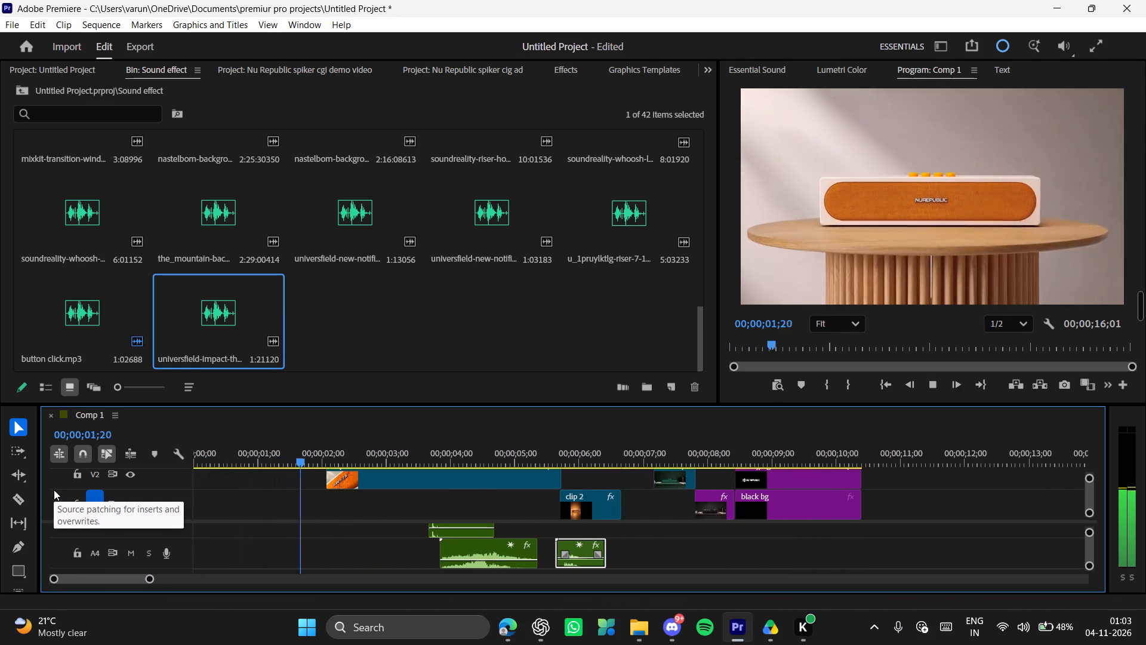
pyautogui.press('space')
pyautogui.moveTo(363, 461); pyautogui.dragTo(268, 461)
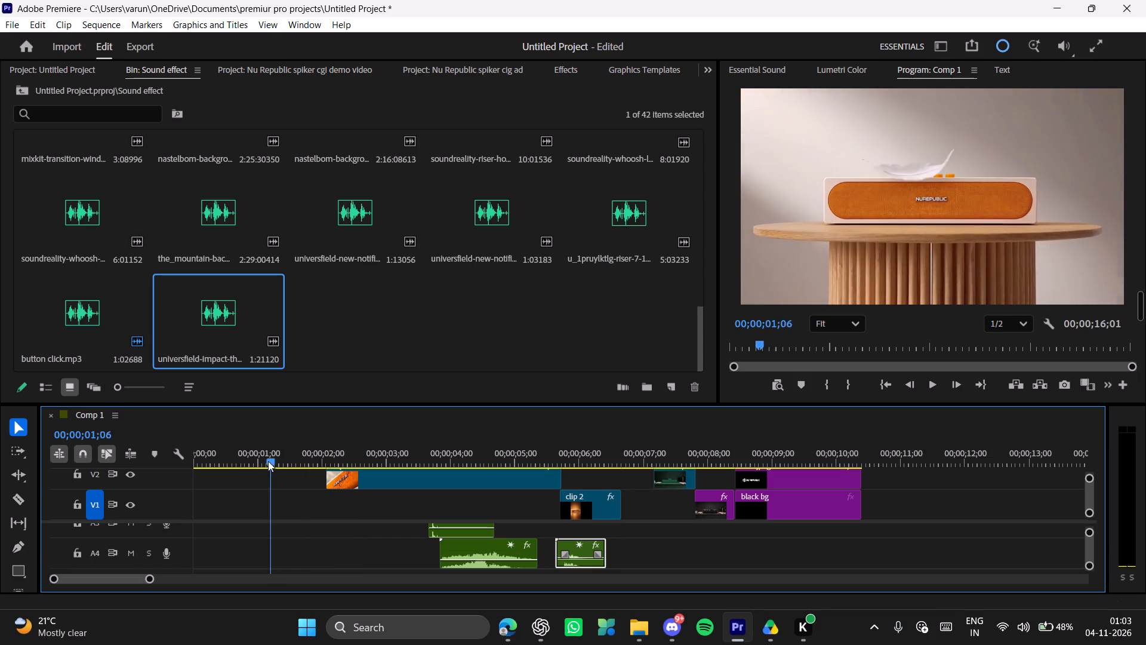
pyautogui.moveTo(268, 461); pyautogui.dragTo(272, 464)
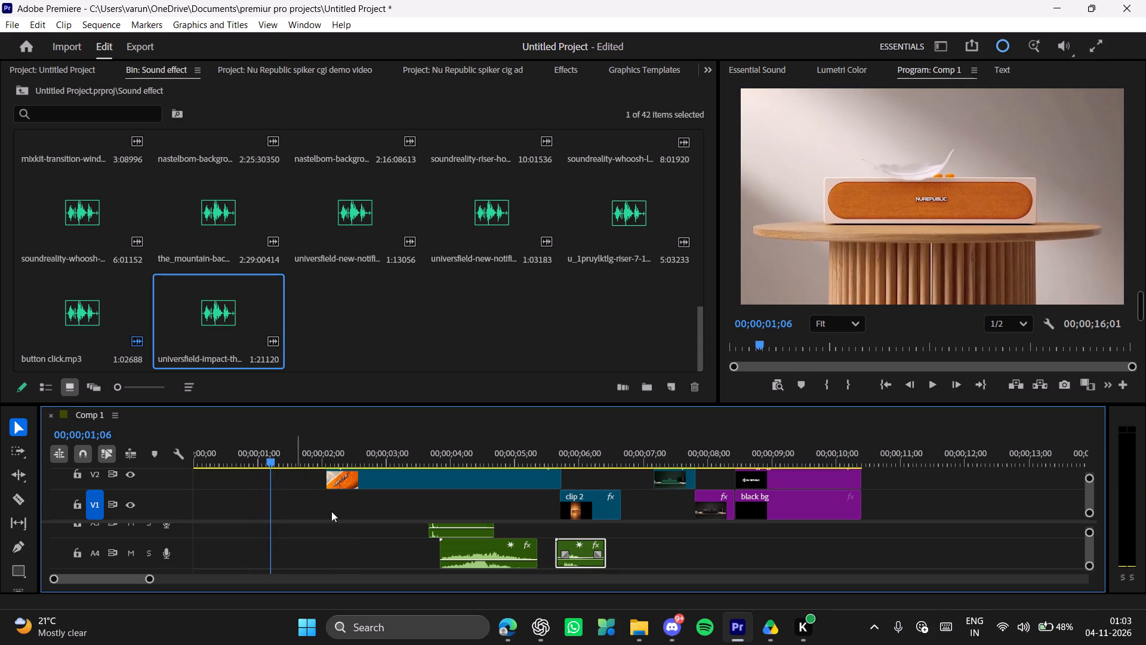
# Switch to Pixabay in Edge and search the sound effects for "feather".
pyautogui.click(497, 619)
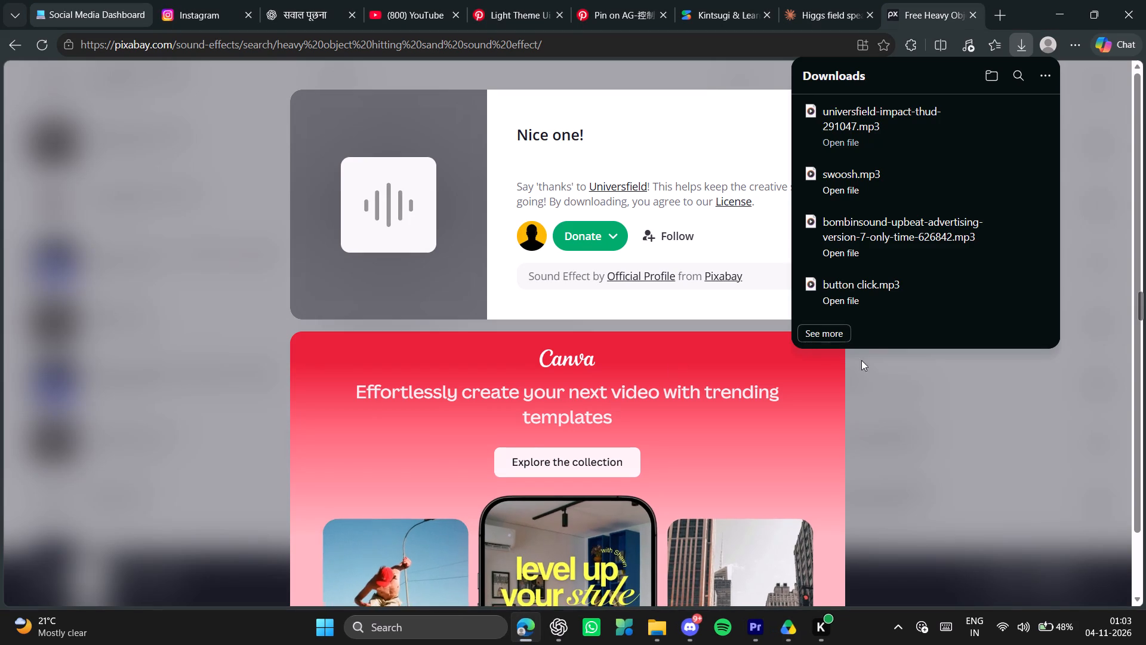
pyautogui.click(947, 459)
pyautogui.moveTo(393, 86); pyautogui.dragTo(133, 102)
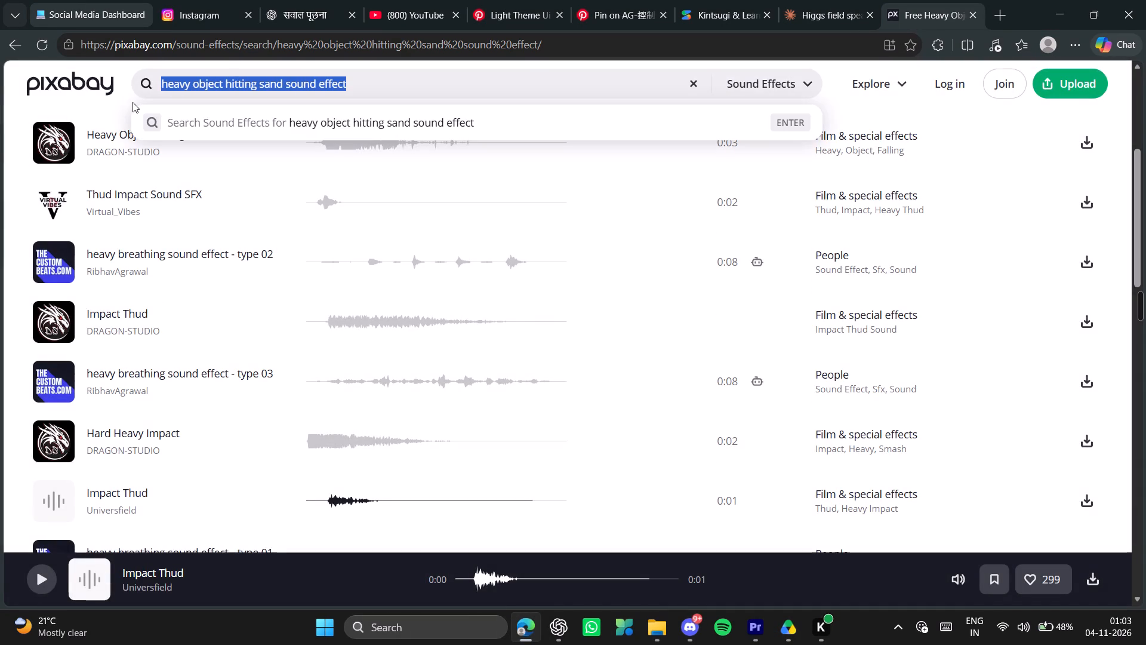
pyautogui.moveTo(133, 102); pyautogui.dragTo(123, 104)
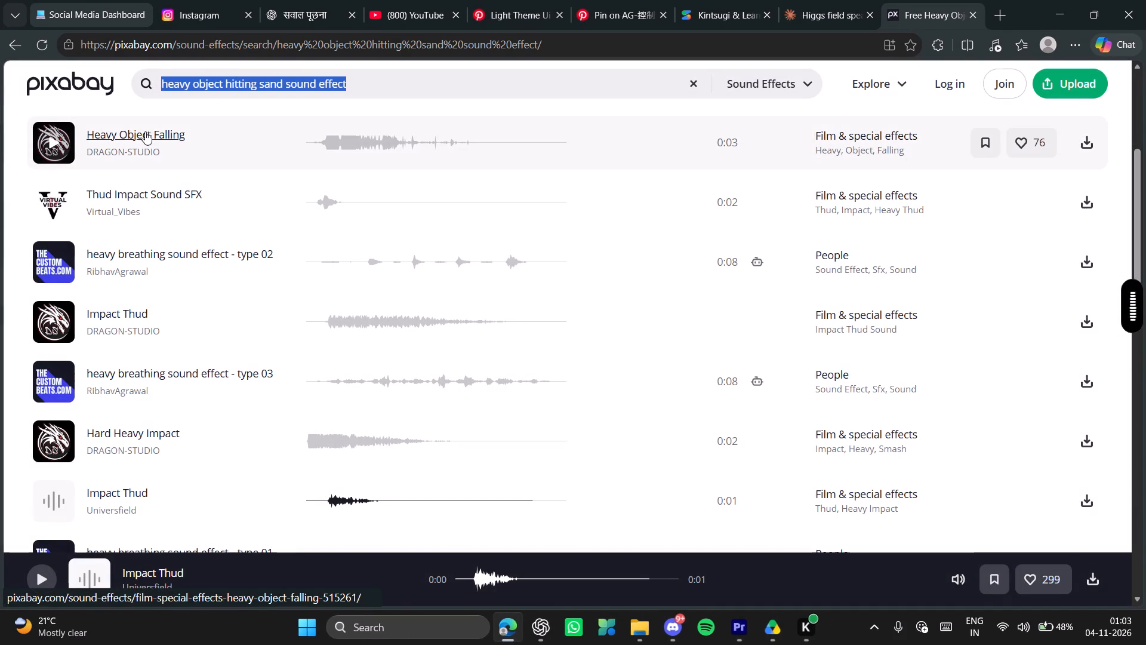
pyautogui.hotkey('ctrl', 'v')
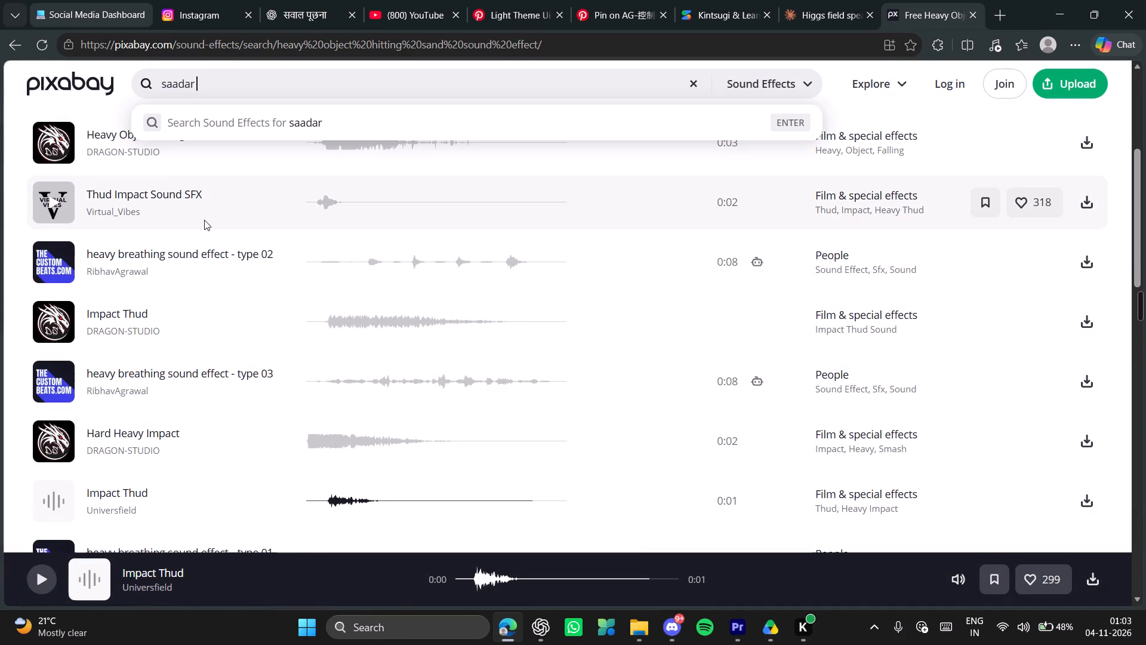
pyautogui.press('BackSpace')
pyautogui.press('BackSpace')
pyautogui.press('BackSpace')
pyautogui.press('BackSpace')
pyautogui.press('BackSpace')
pyautogui.press('BackSpace')
pyautogui.press('BackSpace')
pyautogui.press('BackSpace')
pyautogui.press('BackSpace')
pyautogui.press('BackSpace')
pyautogui.press('BackSpace')
pyautogui.press('BackSpace')
pyautogui.press('BackSpace')
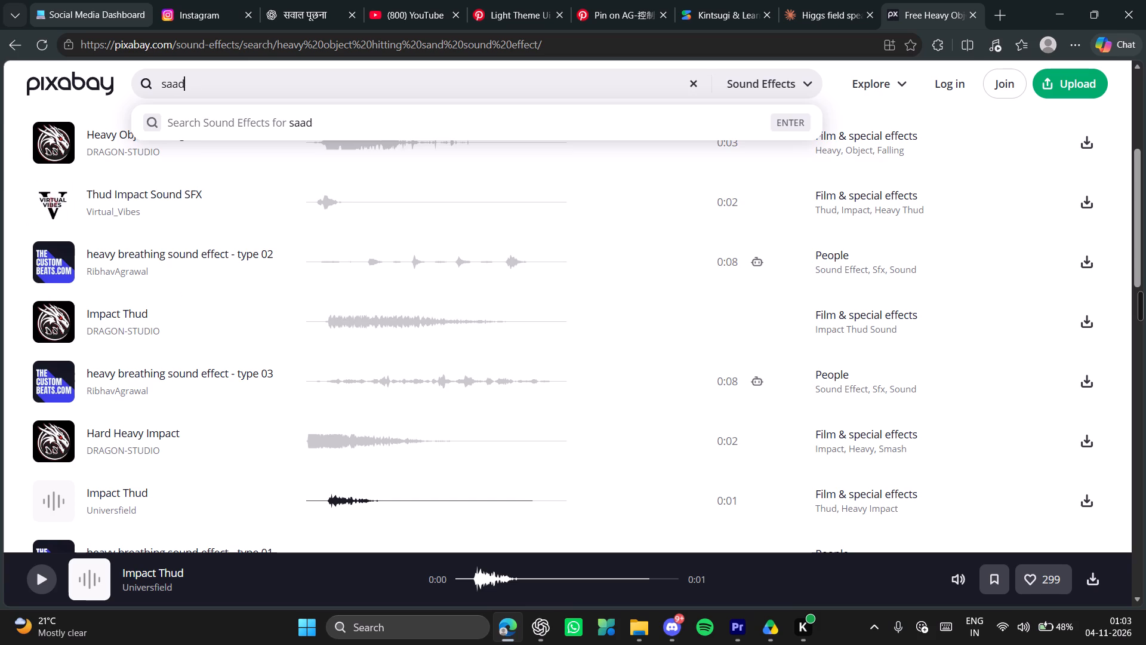
pyautogui.write('feather')
pyautogui.press('Return')
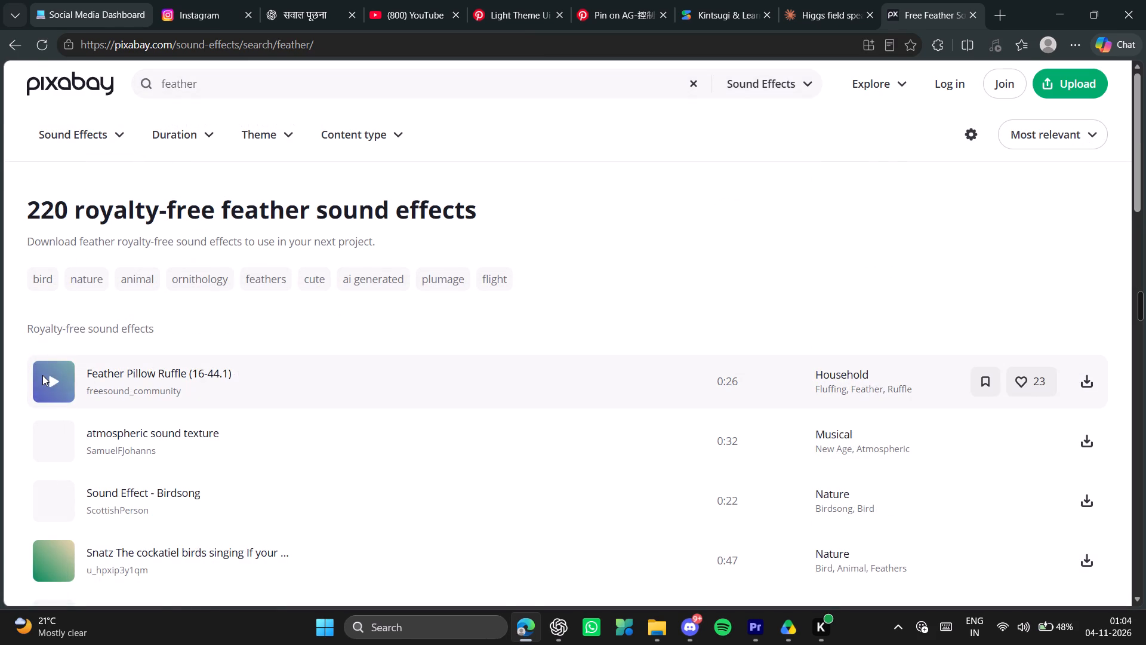
# Preview the Feather Pillow Ruffle sound and look through the other feather results for a suitable effect.
pyautogui.click(42, 375)
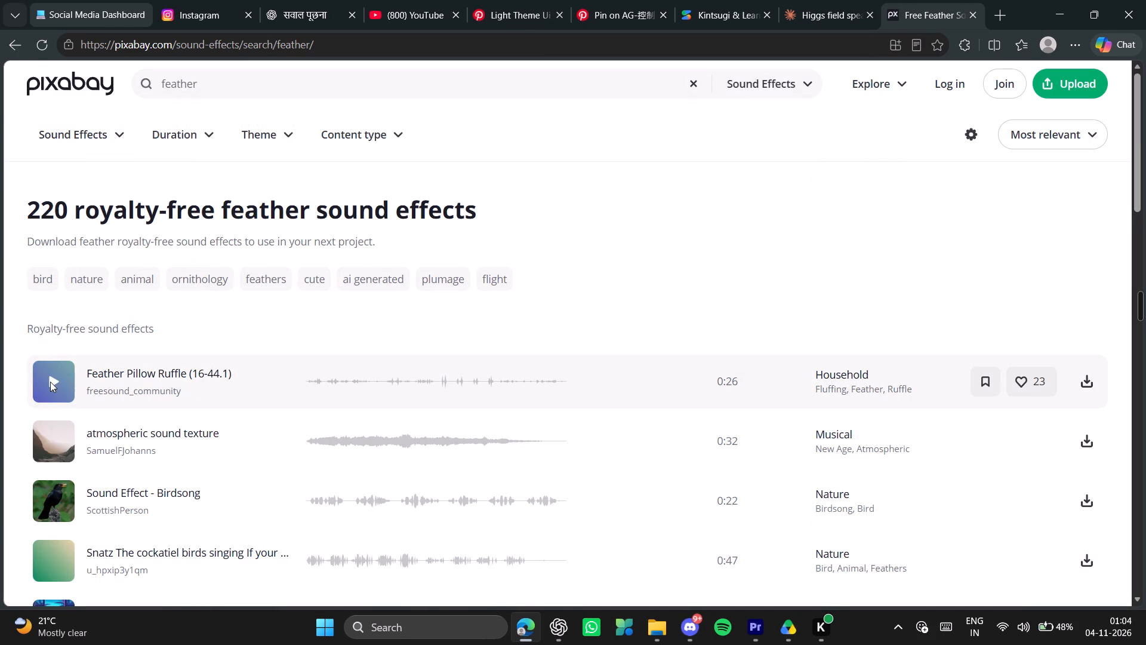
pyautogui.click(53, 386)
pyautogui.click(53, 386)
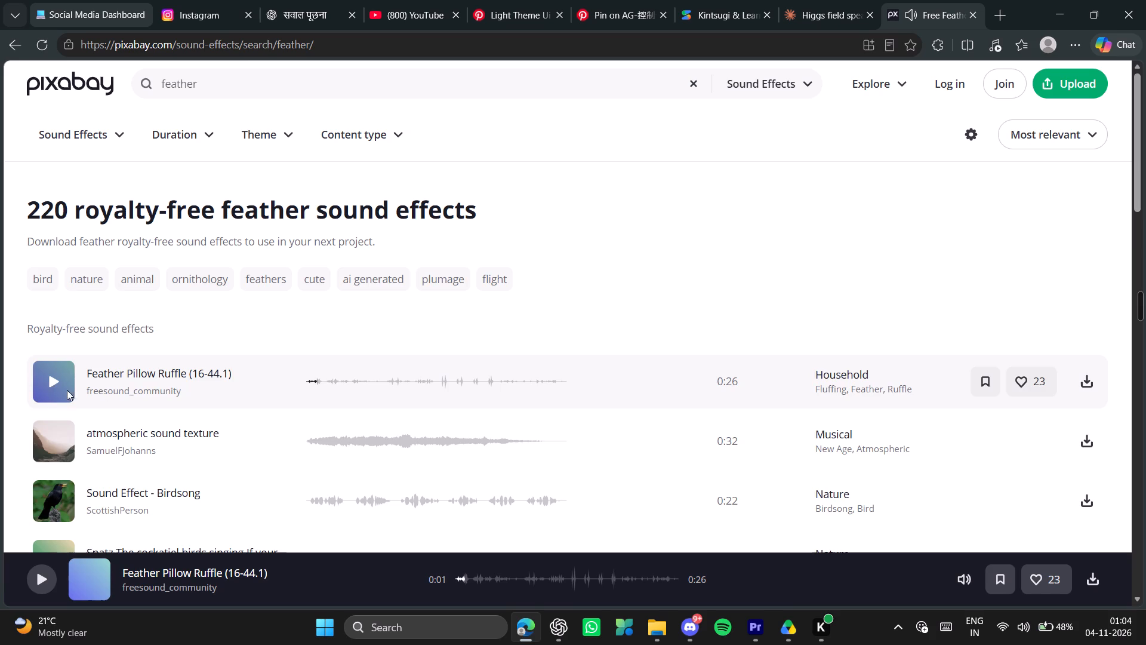
pyautogui.scroll(-4, 135, 403)
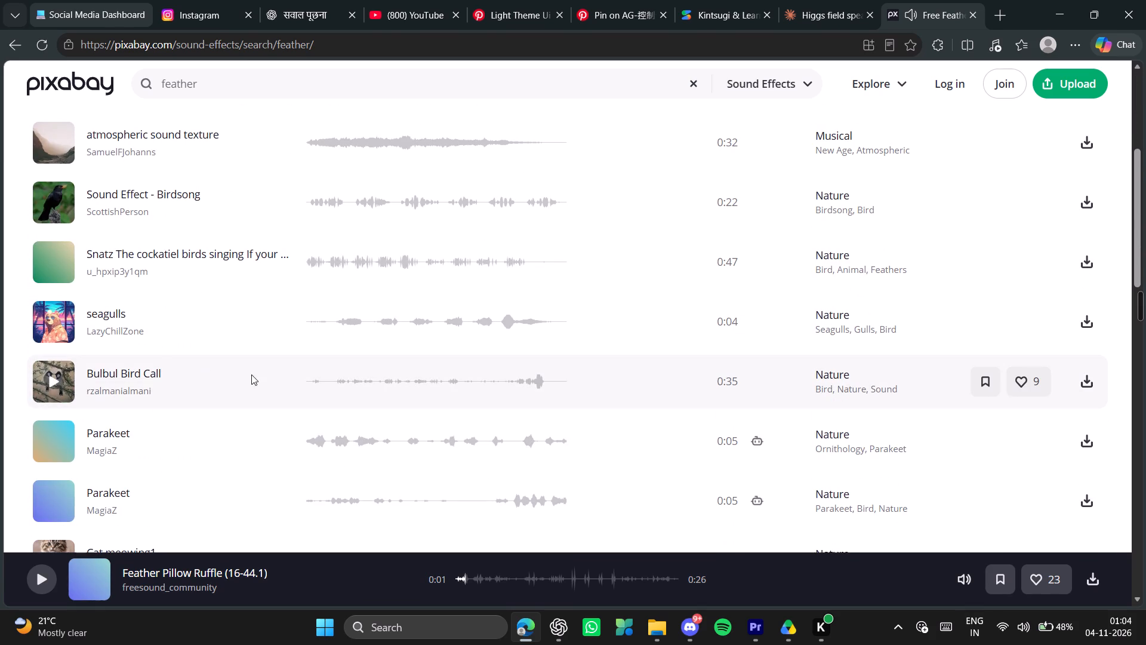
pyautogui.scroll(4, 212, 389)
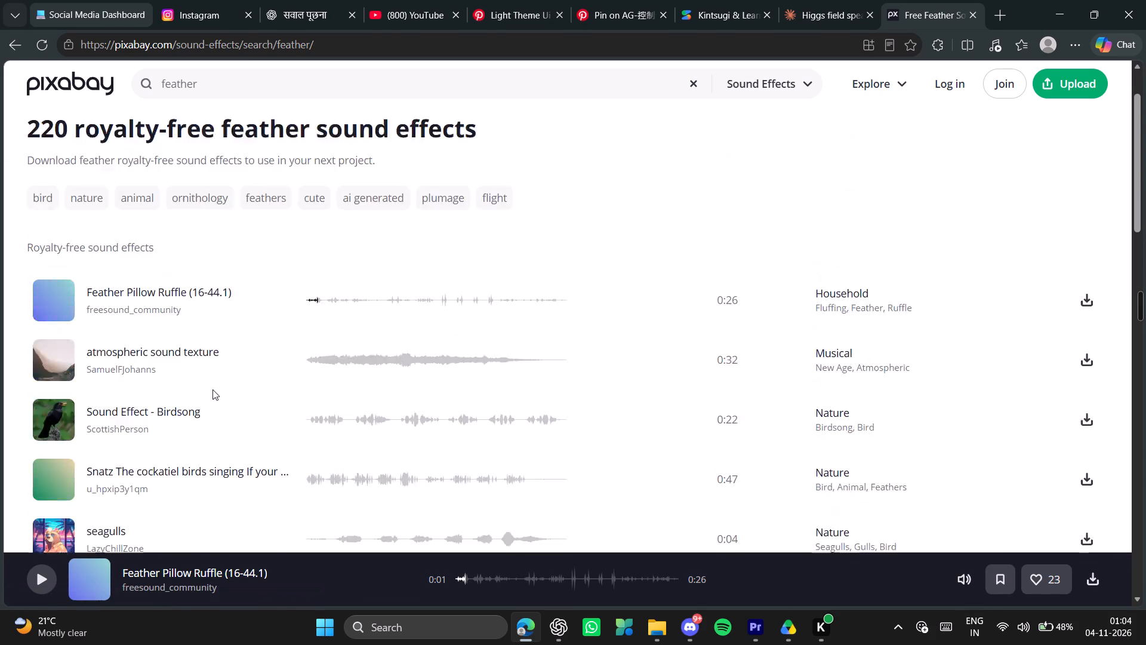
pyautogui.scroll(7, 212, 389)
# Search the Pixabay sound effects for "wind blowing".
pyautogui.moveTo(216, 90); pyautogui.dragTo(147, 92)
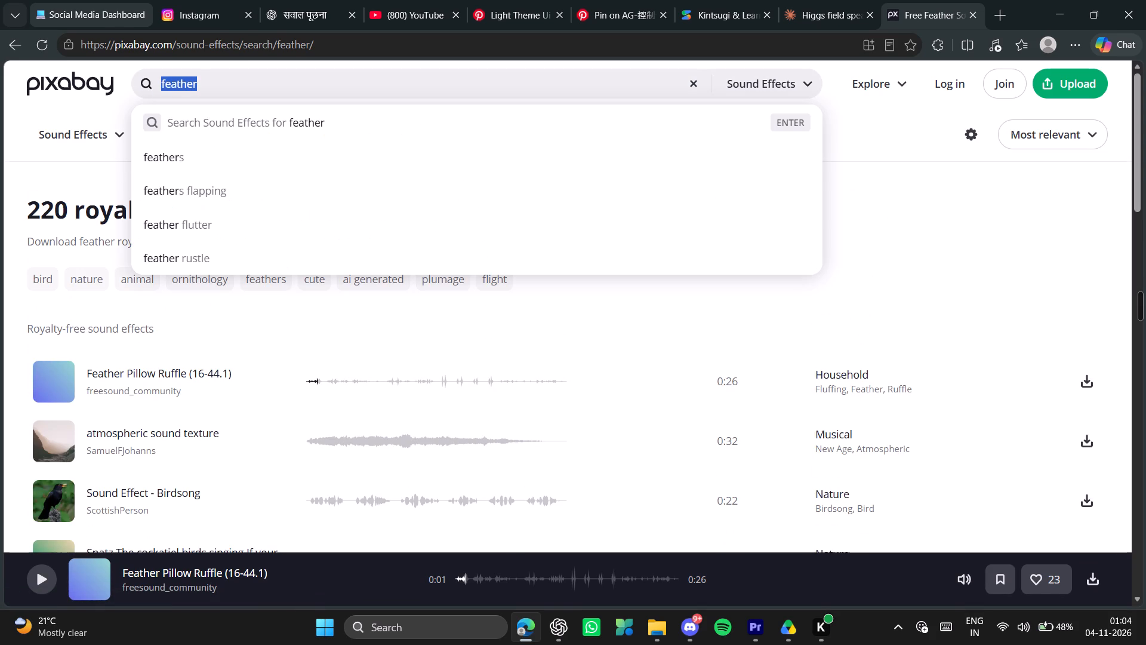
pyautogui.press('BackSpace')
pyautogui.write('wind')
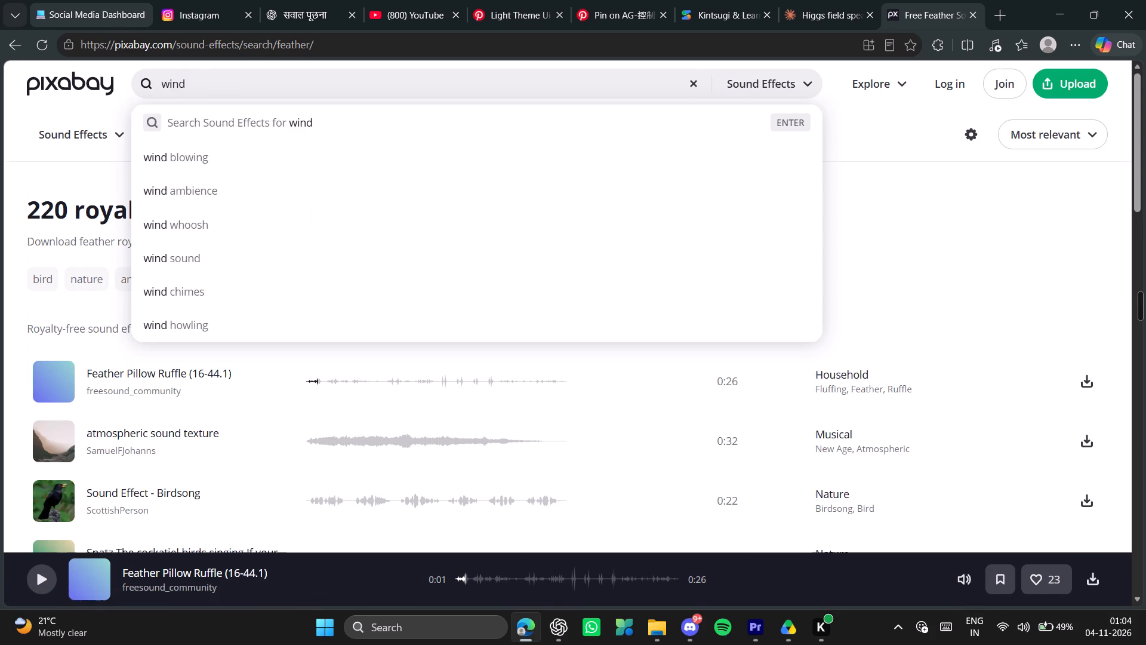
pyautogui.press('space')
pyautogui.click(240, 173)
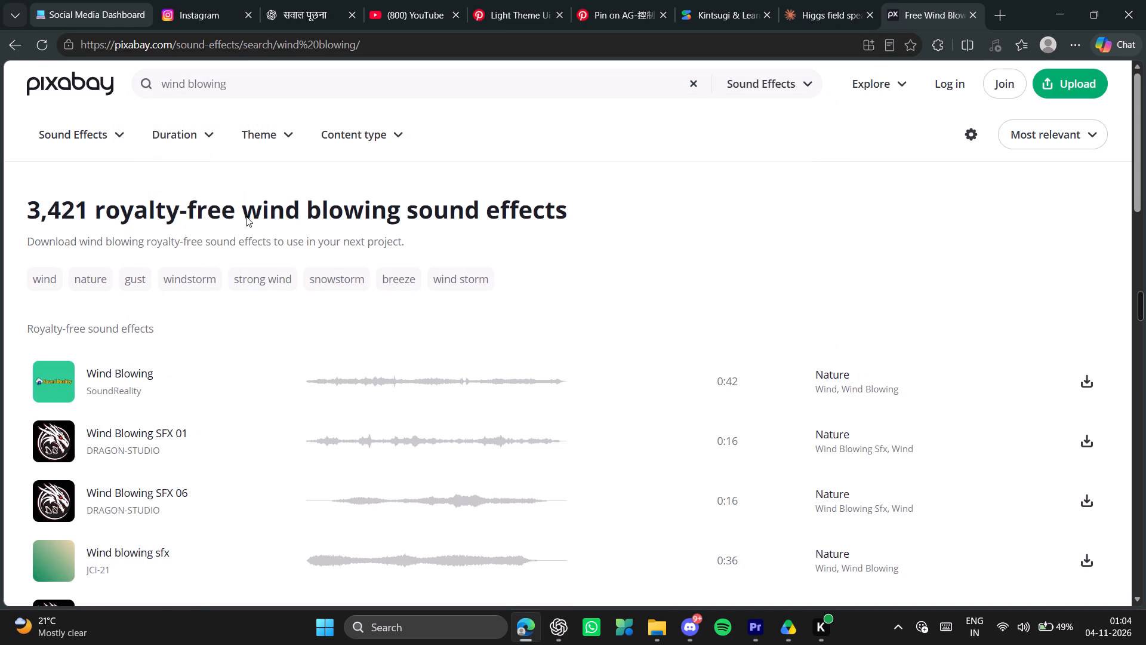
# Change the sound effects search to "wind sound".
pyautogui.moveTo(249, 87); pyautogui.dragTo(190, 103)
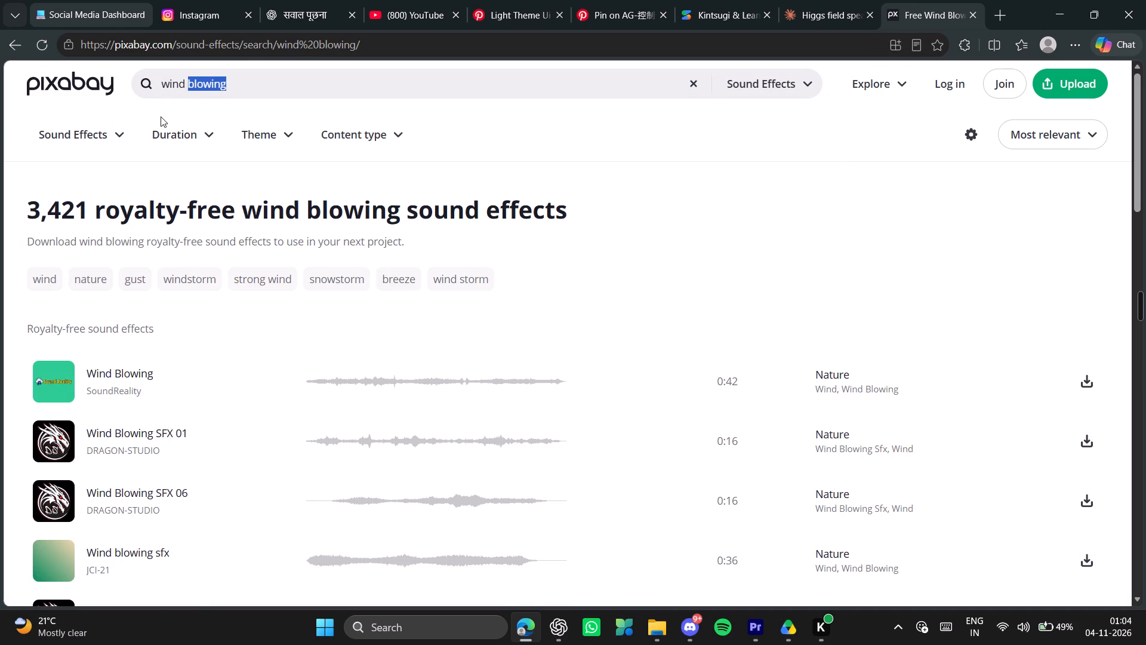
pyautogui.press('BackSpace')
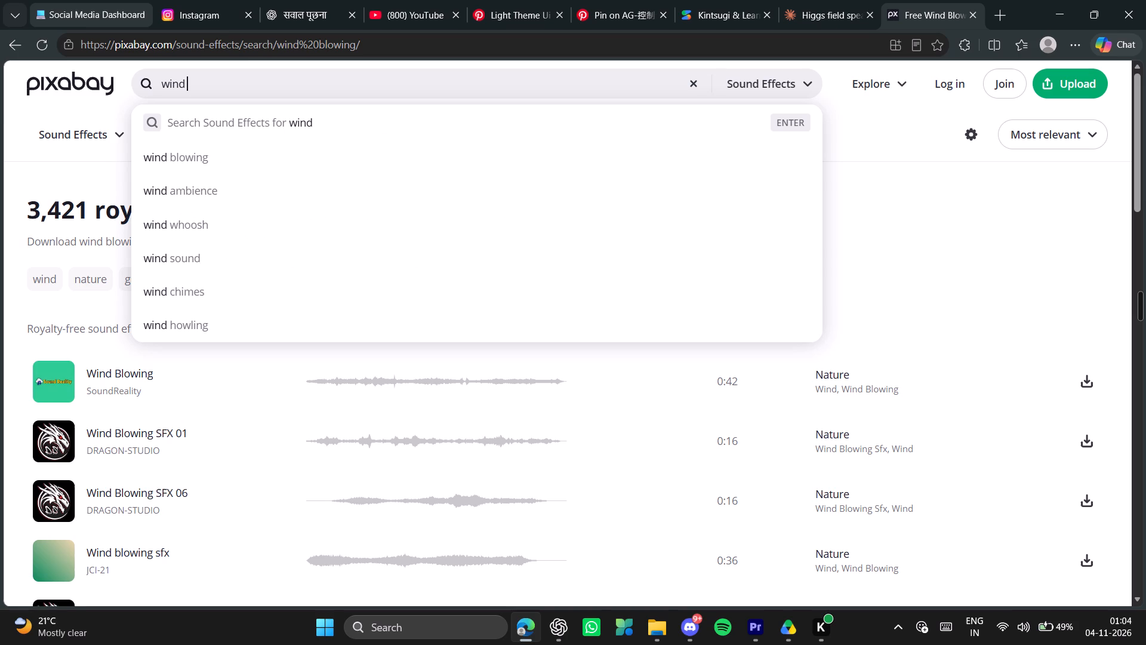
pyautogui.click(217, 250)
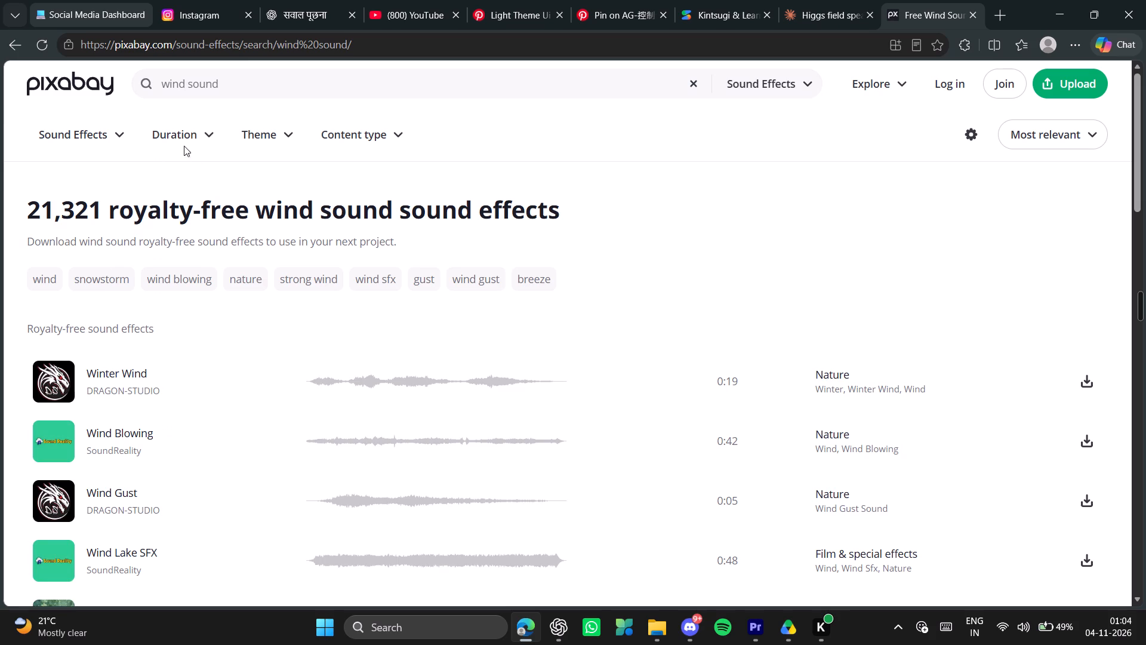
# Change the sound effects search to "wind sound effects".
pyautogui.moveTo(255, 90); pyautogui.dragTo(186, 99)
pyautogui.press('BackSpace')
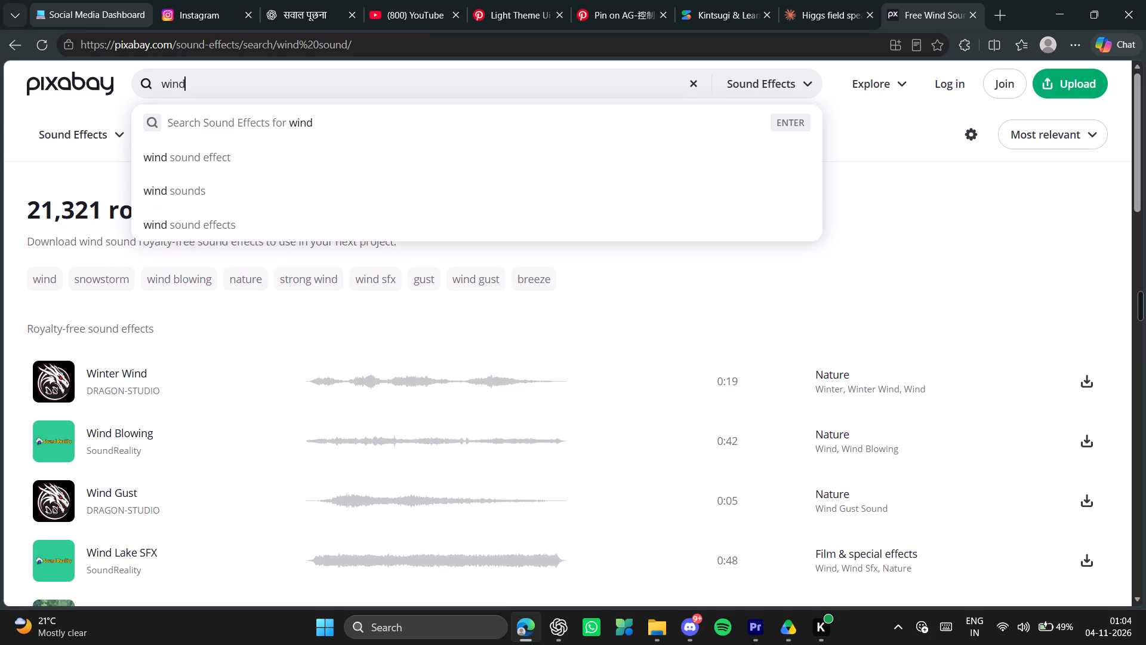
pyautogui.press('space')
pyautogui.write('sound effect')
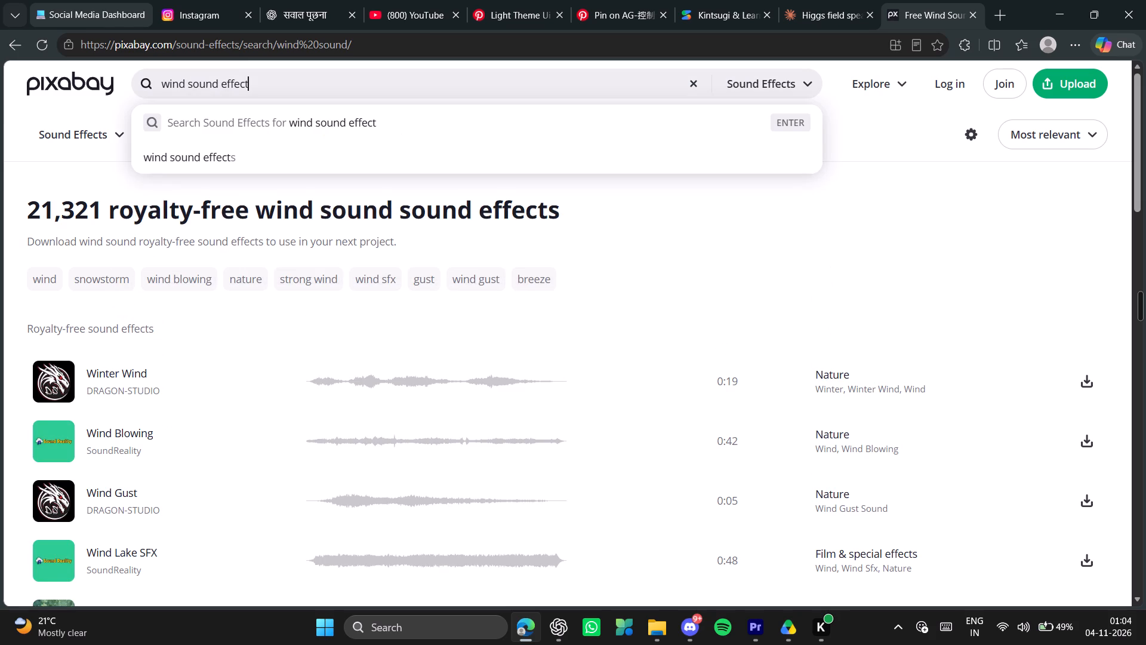
pyautogui.click(264, 151)
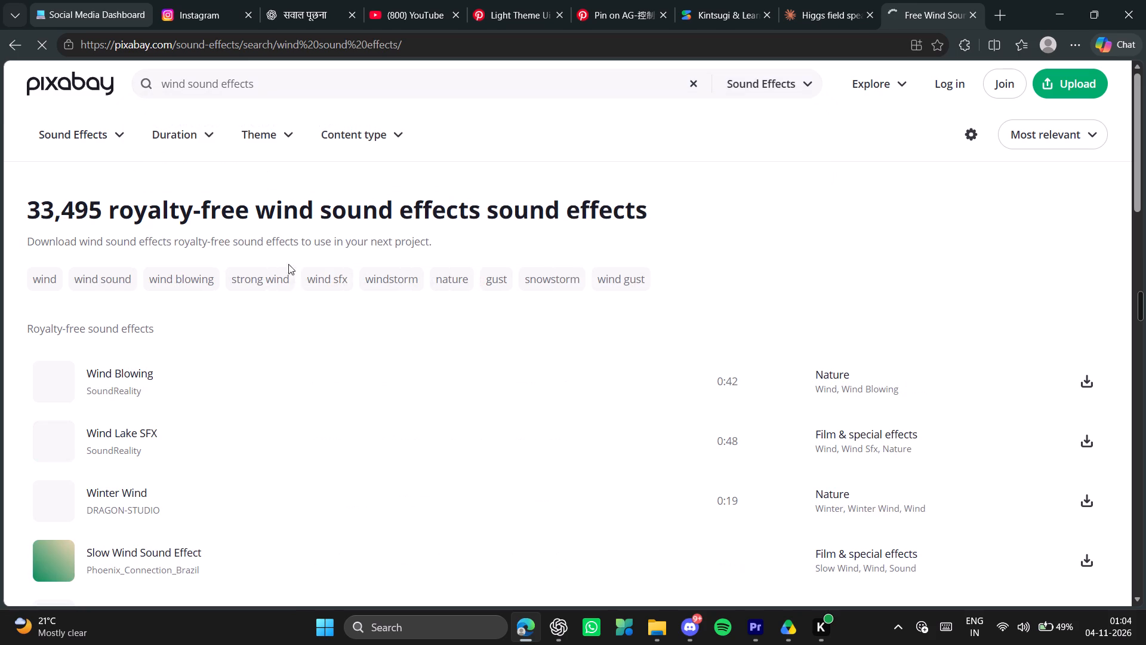
# Look through the wind sound results and preview the Whoosh Cinematic Sound Effect by DRAGON-STUDIO.
pyautogui.click(56, 379)
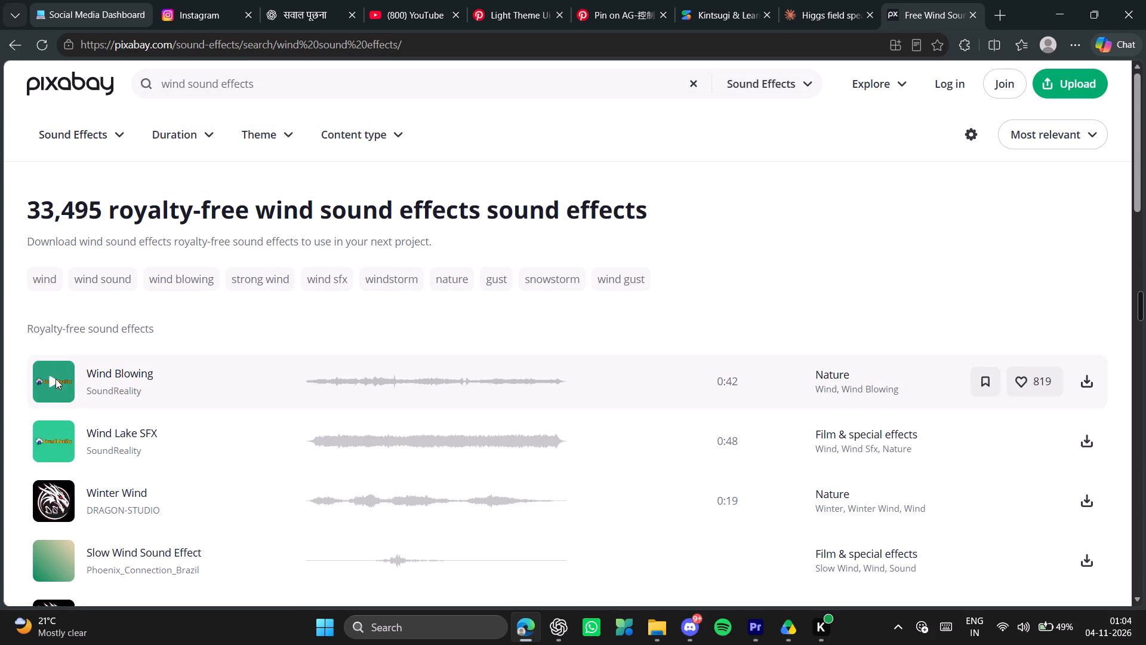
pyautogui.scroll(-5, 81, 446)
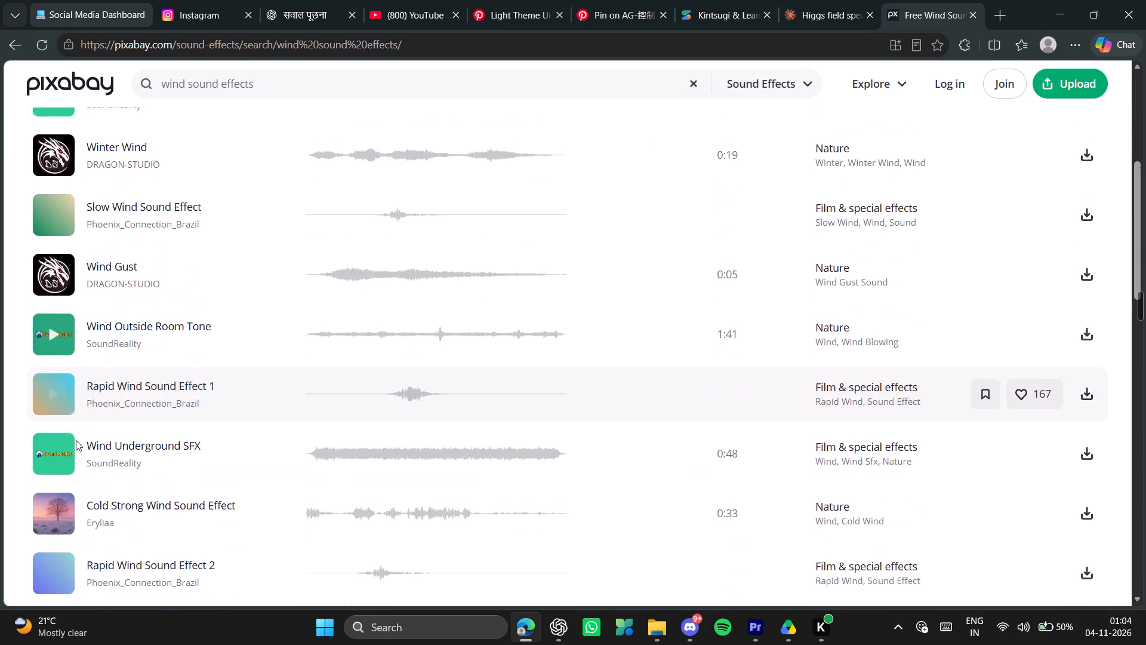
pyautogui.scroll(-8, 75, 439)
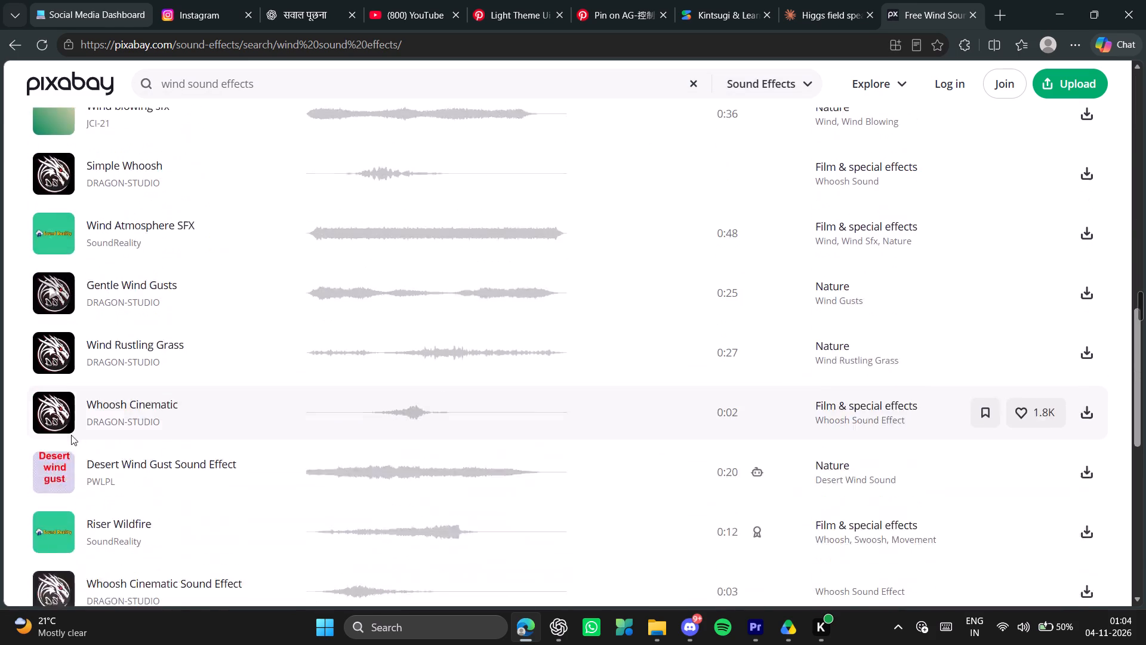
pyautogui.scroll(-2, 70, 435)
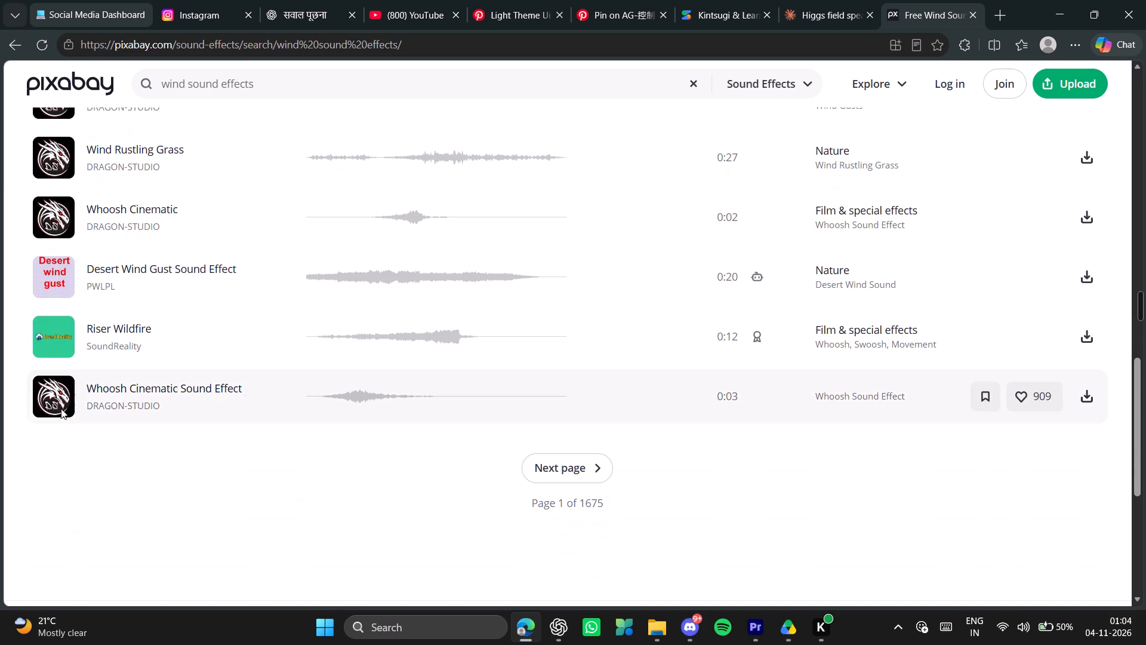
pyautogui.click(57, 397)
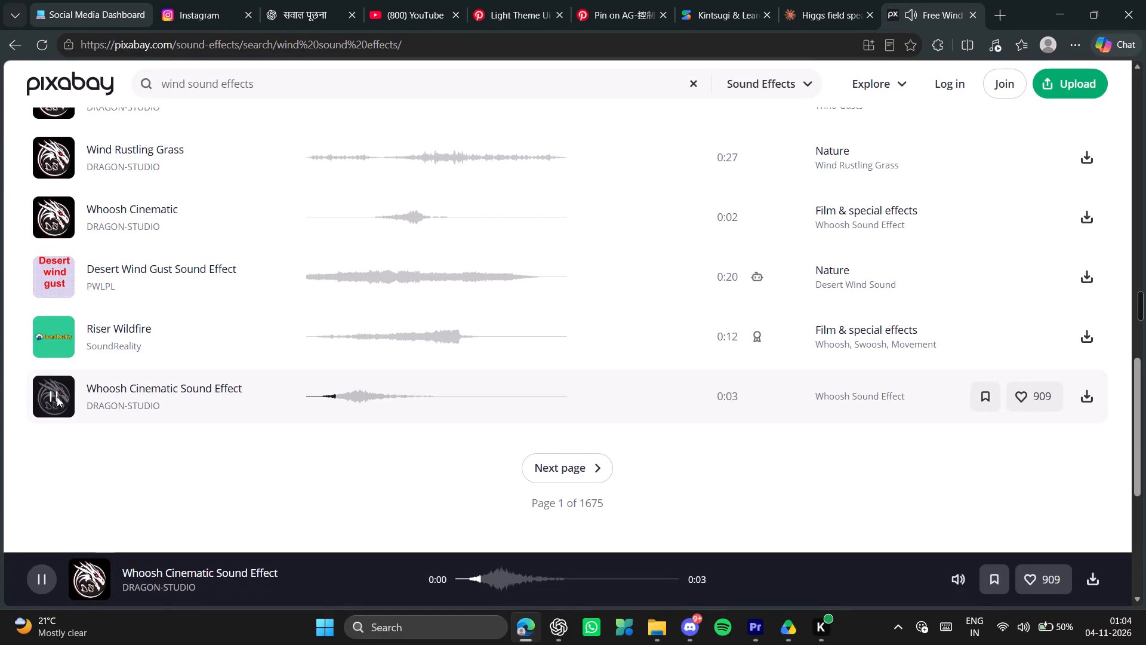
pyautogui.press('space')
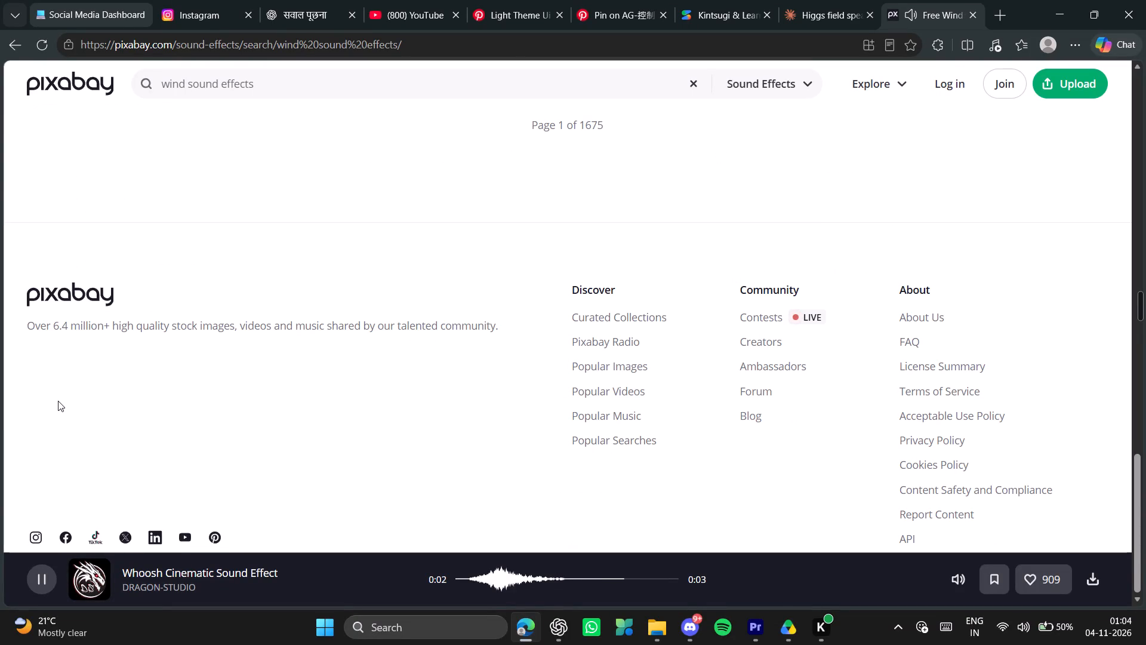
pyautogui.click(38, 579)
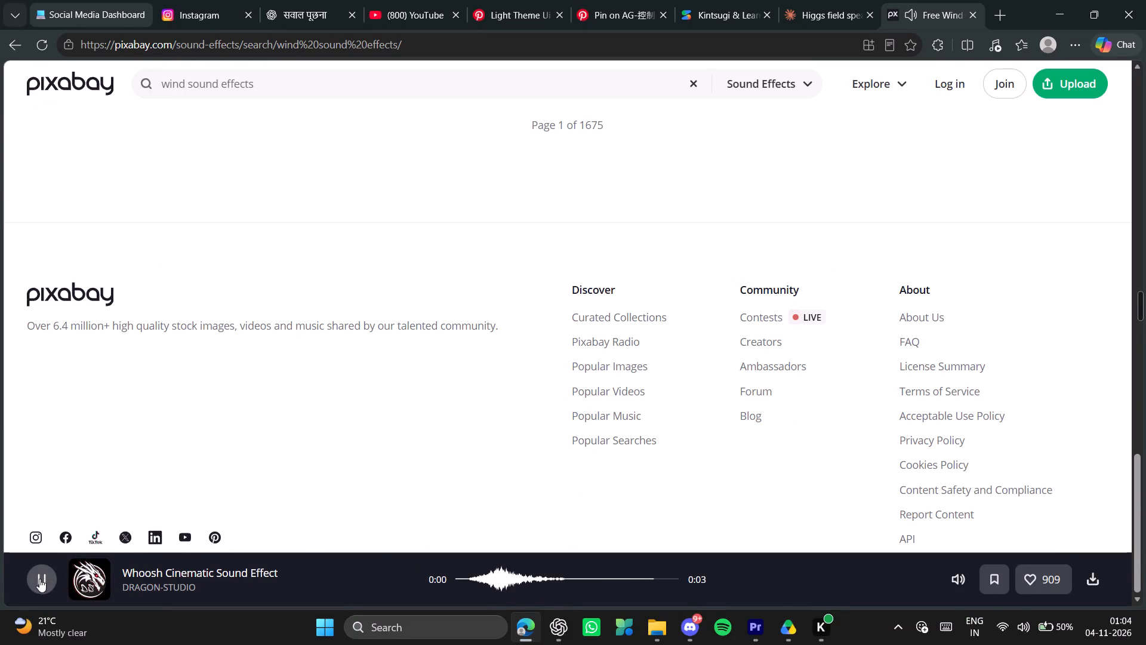
pyautogui.click(38, 580)
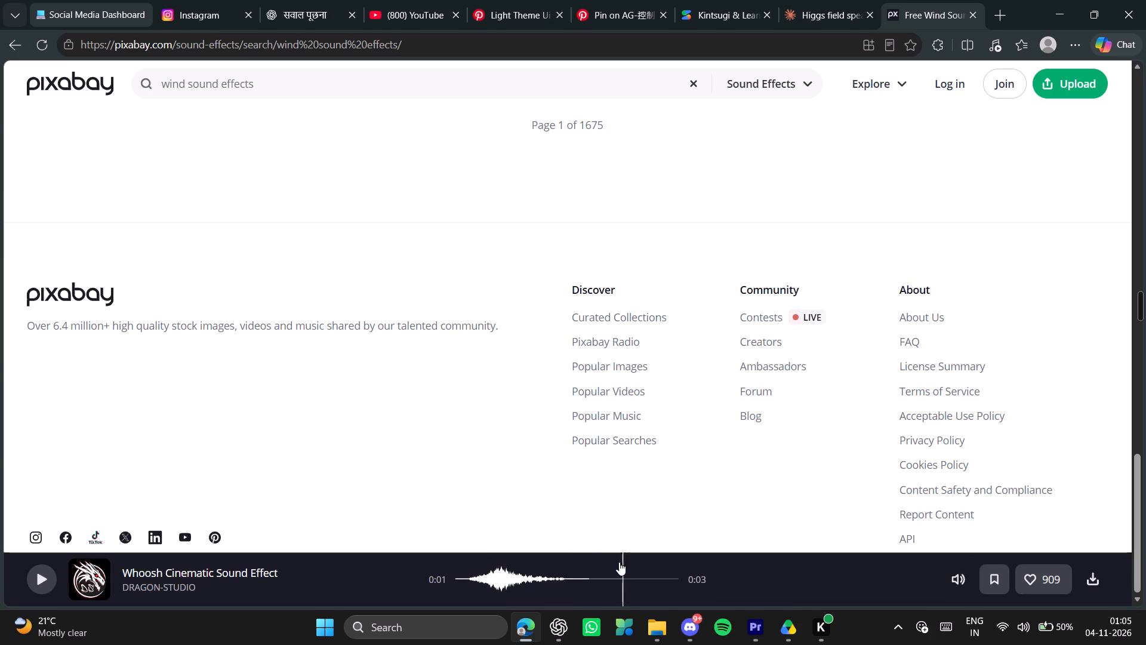
# Download the Whoosh Cinematic Sound Effect and save it in Downloads as "dragon-studio-whoosh-".
pyautogui.click(1090, 580)
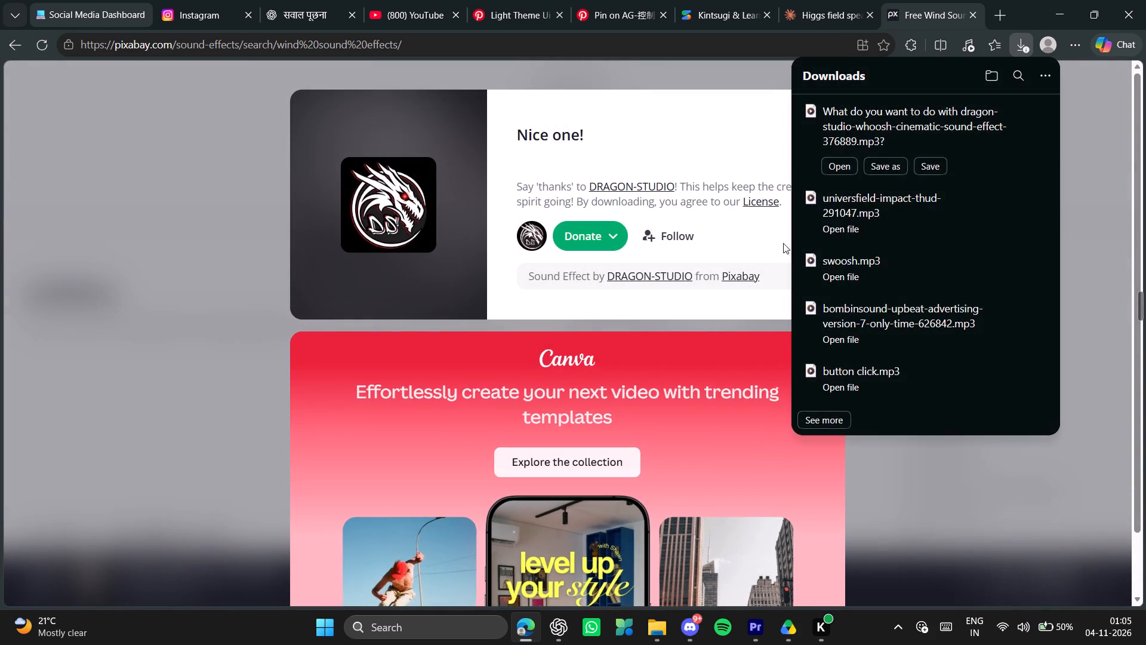
pyautogui.click(886, 164)
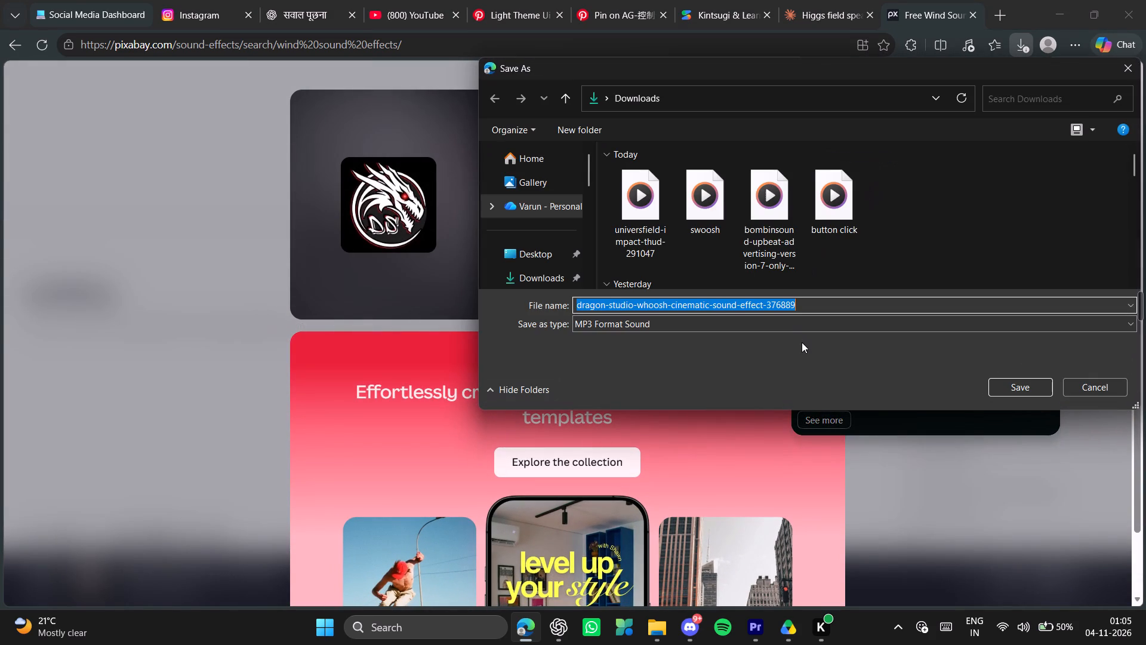
pyautogui.moveTo(848, 307); pyautogui.dragTo(690, 314)
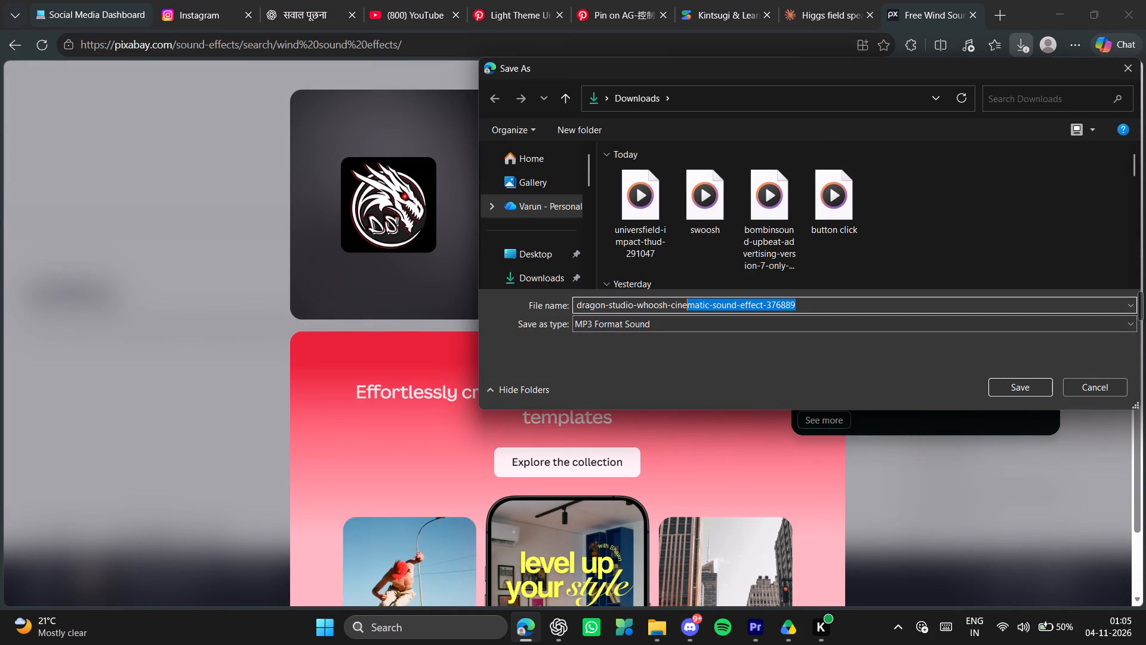
pyautogui.moveTo(690, 314); pyautogui.dragTo(671, 314)
pyautogui.press('BackSpace')
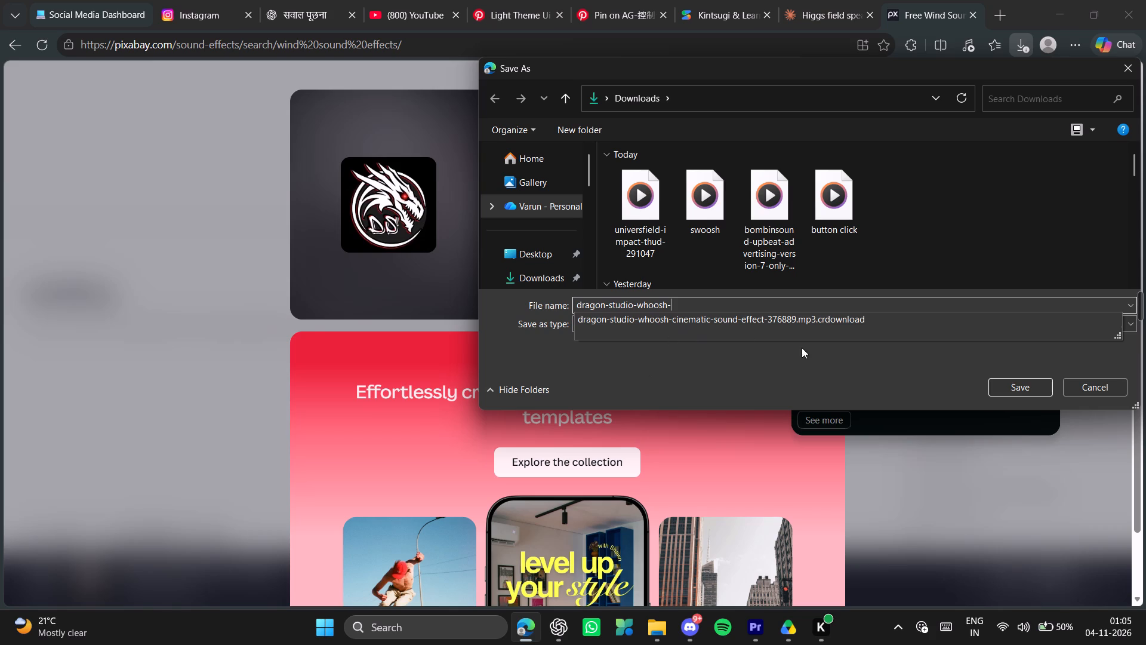
pyautogui.click(1018, 388)
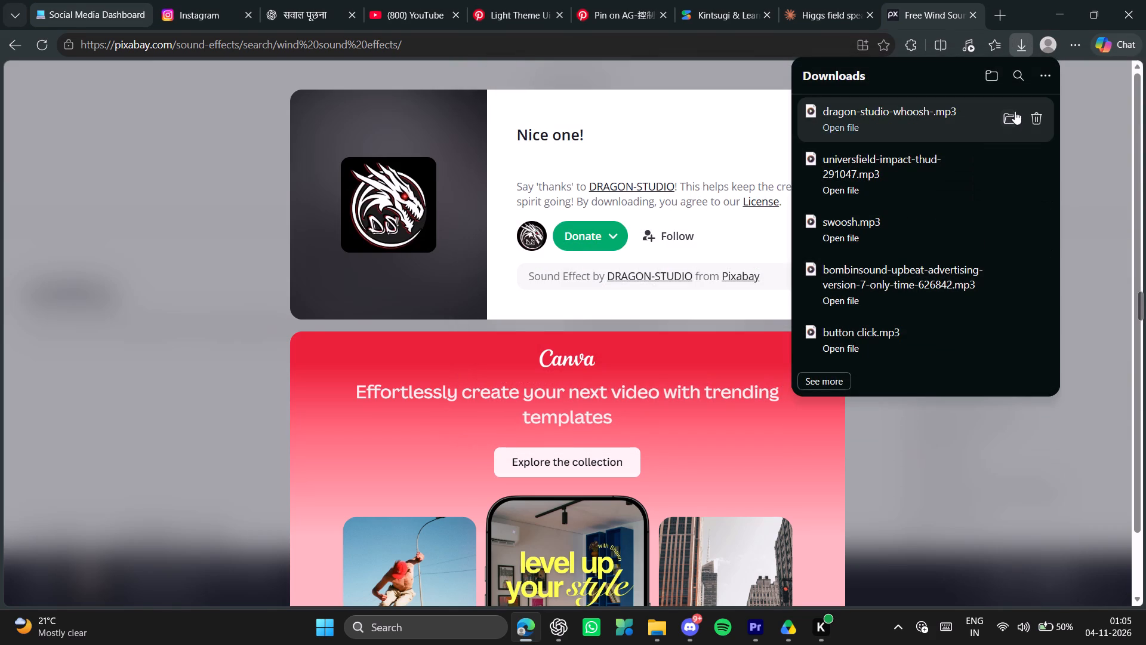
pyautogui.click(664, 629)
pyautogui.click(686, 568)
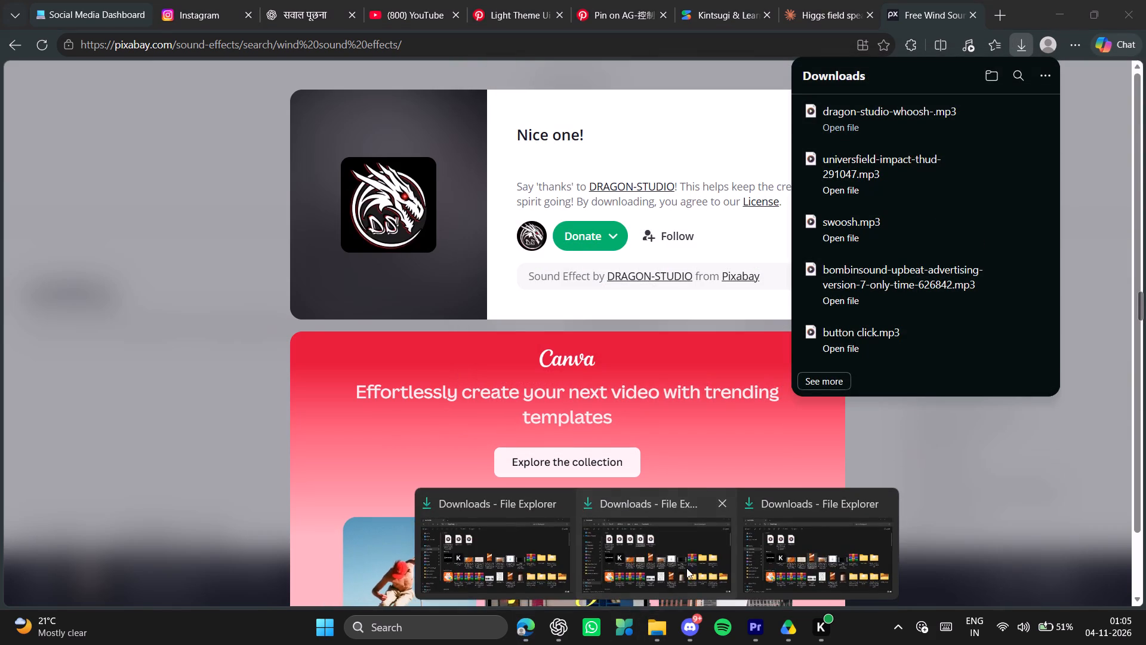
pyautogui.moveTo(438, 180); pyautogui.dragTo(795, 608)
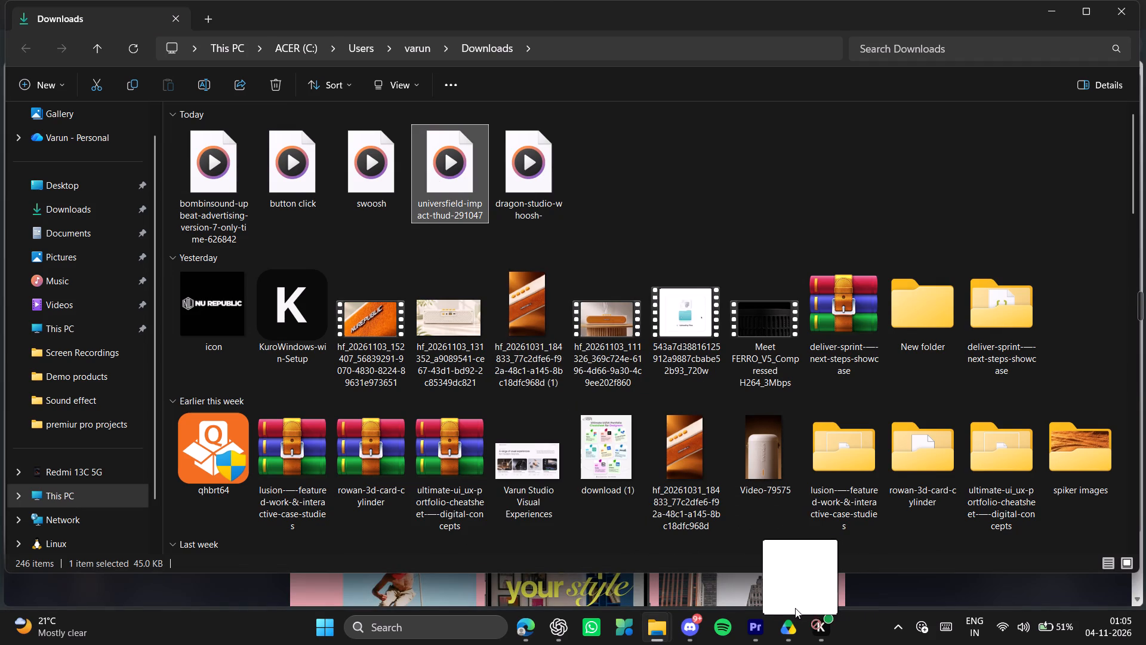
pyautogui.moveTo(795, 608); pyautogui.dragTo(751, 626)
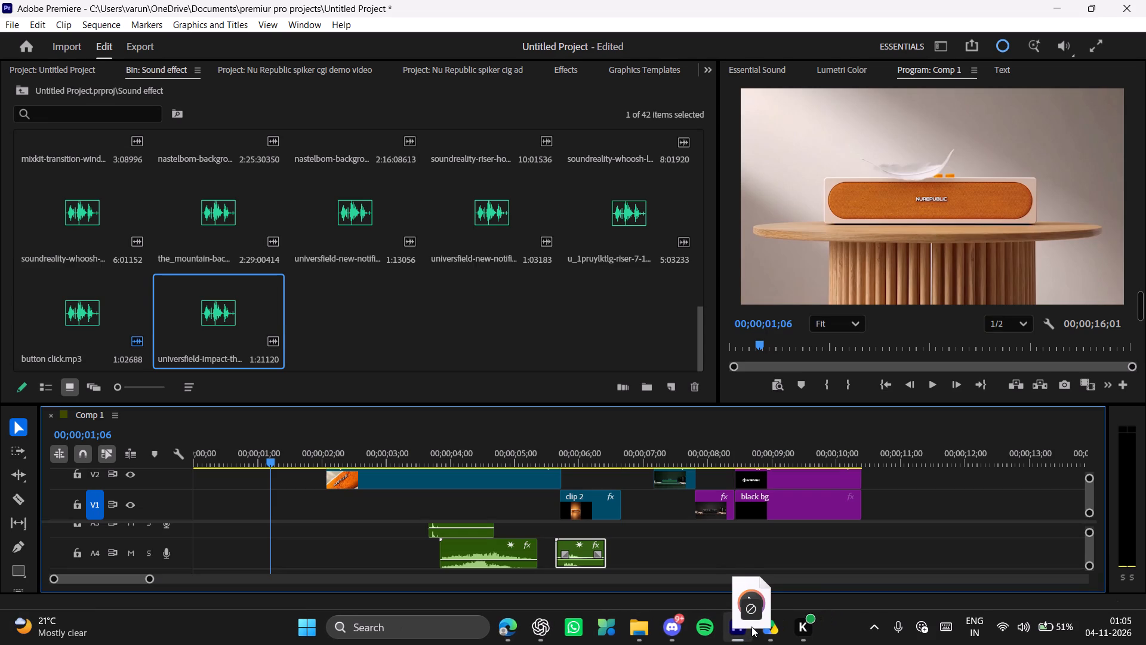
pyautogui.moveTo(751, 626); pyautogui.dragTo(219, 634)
# Import the dragon-studio-whoosh- file from the Downloads folder into Premiere's Sound effect bin.
pyautogui.click(642, 629)
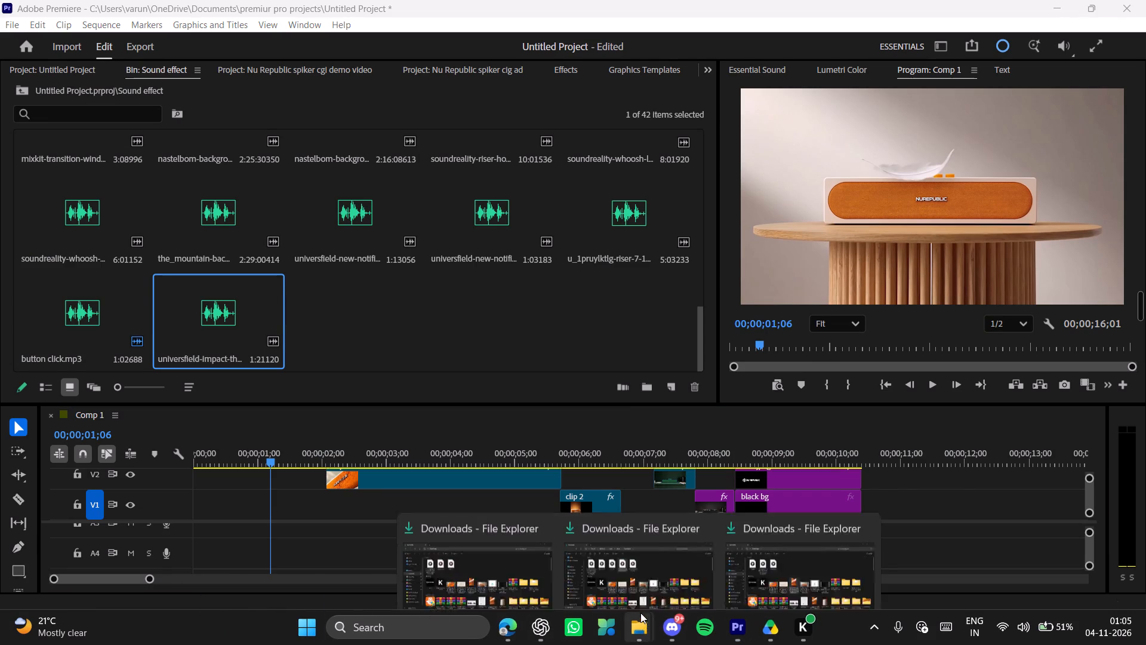
pyautogui.click(635, 563)
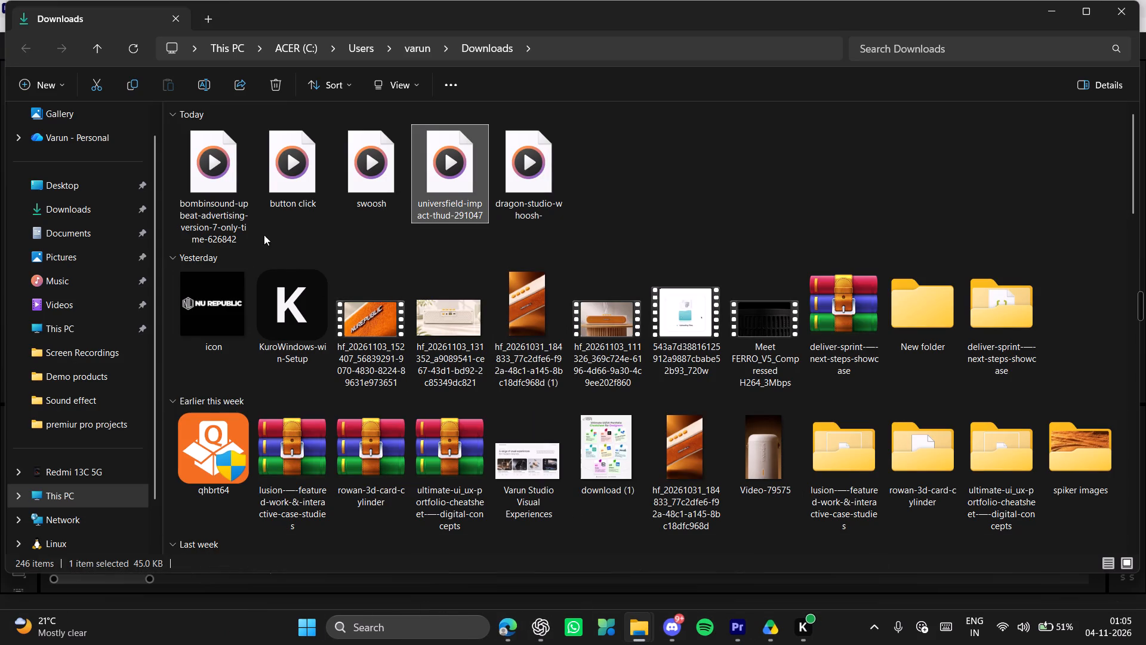
pyautogui.moveTo(542, 182); pyautogui.dragTo(721, 555)
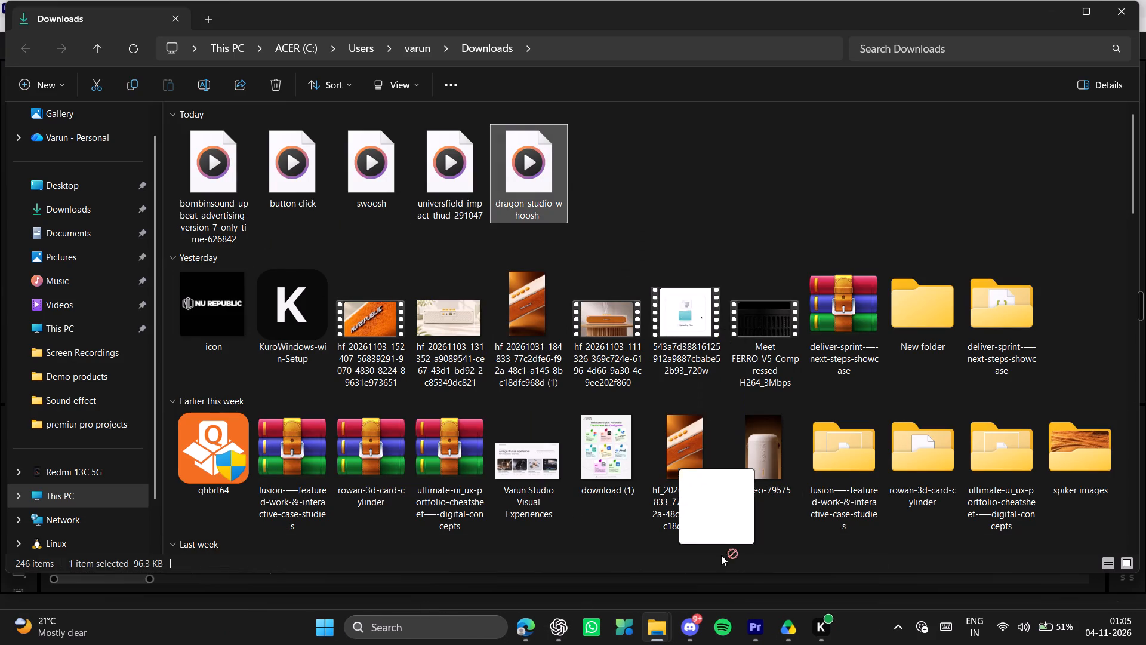
pyautogui.moveTo(721, 555); pyautogui.dragTo(394, 340)
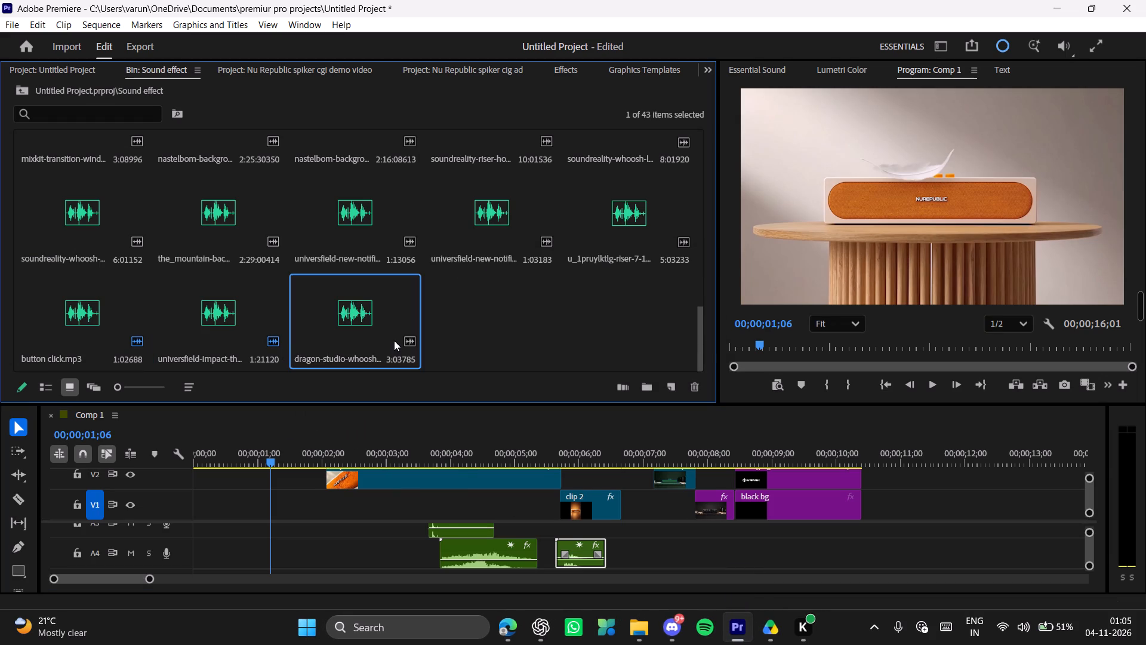
# Place the dragon-studio-whoosh clip on track A4 under the opening feather shot and trim its end to about 2.5 seconds on the timeline.
pyautogui.moveTo(356, 321); pyautogui.dragTo(680, 573)
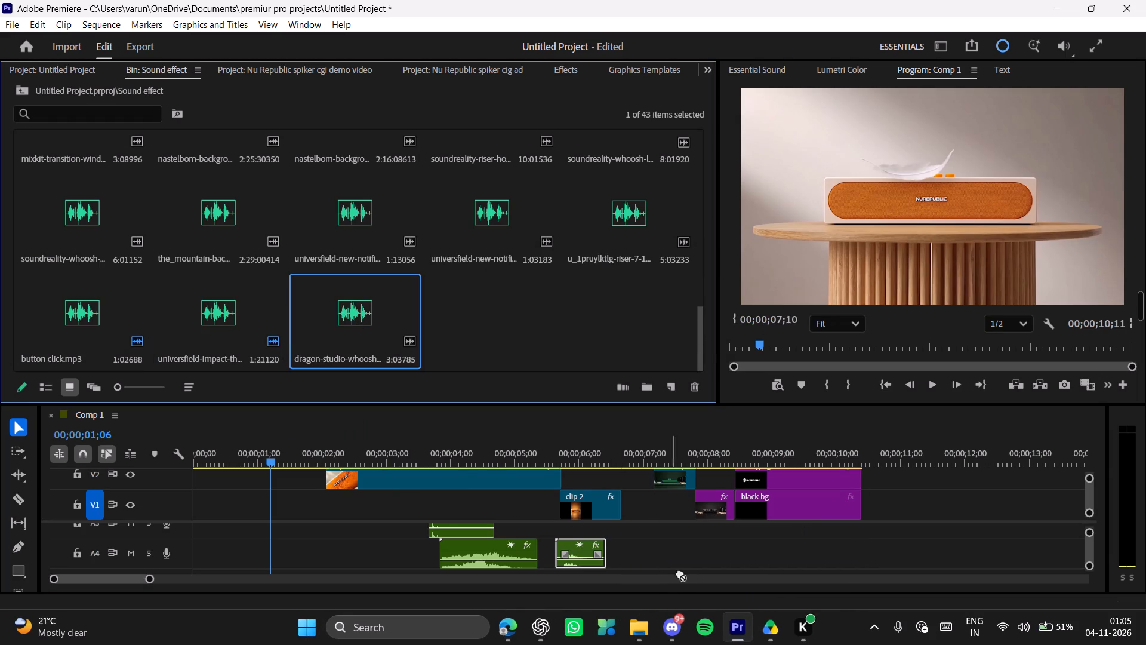
pyautogui.moveTo(680, 573); pyautogui.dragTo(256, 561)
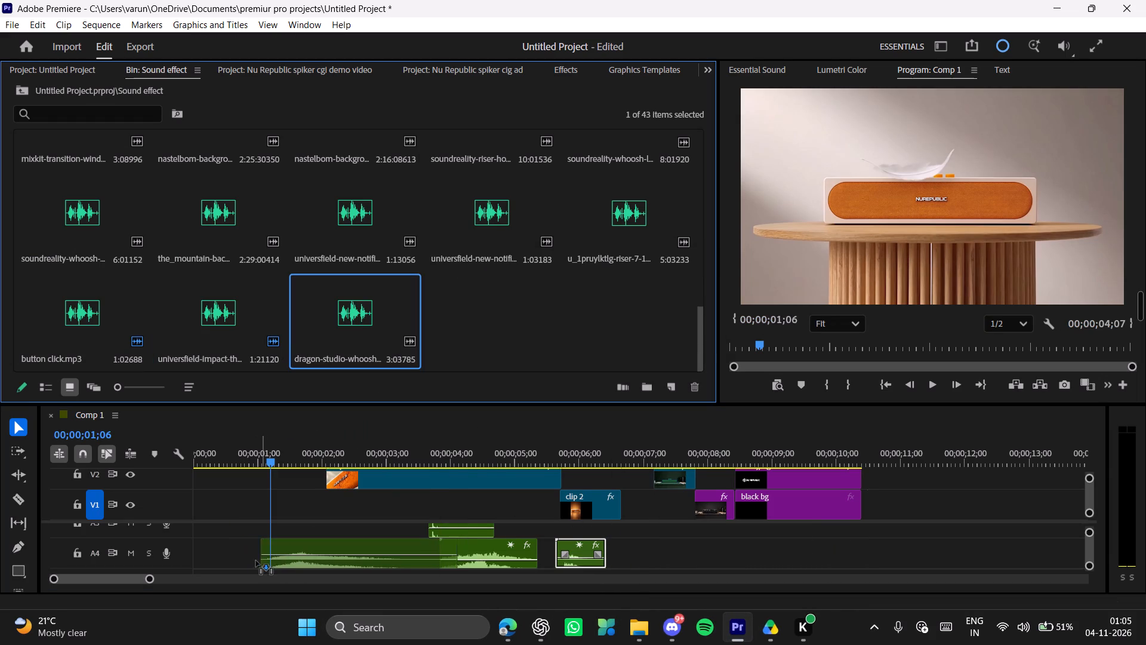
pyautogui.moveTo(256, 561); pyautogui.dragTo(215, 546)
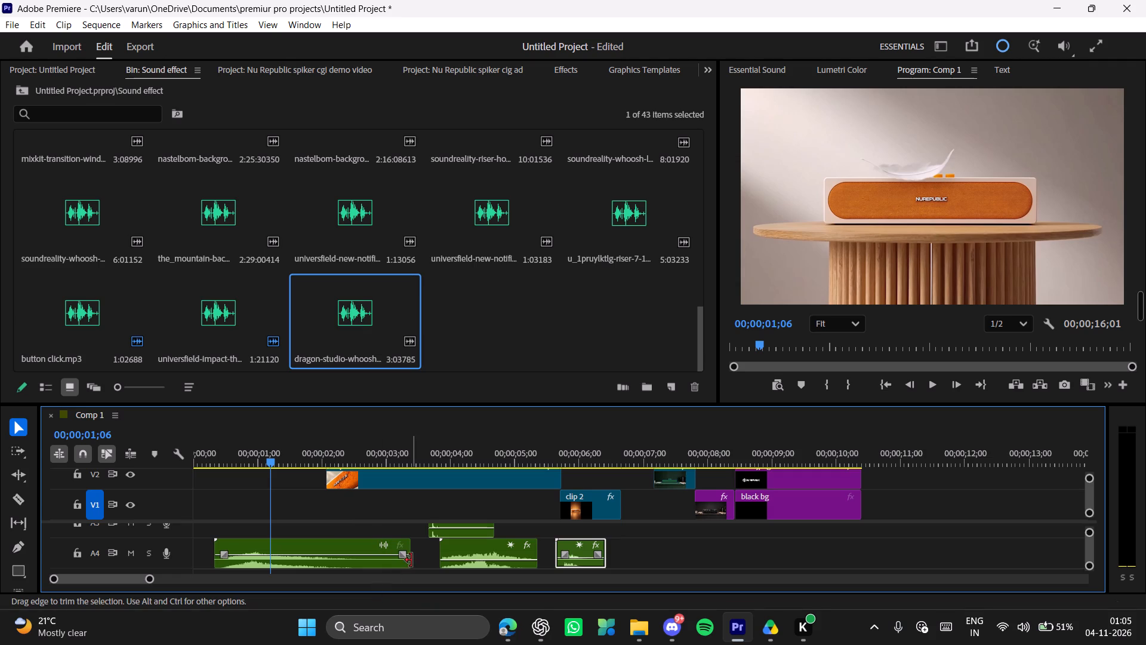
pyautogui.moveTo(411, 560); pyautogui.dragTo(355, 565)
# Shift the opening whoosh clip on A4 about 10 frames later to start at 00;00;00;20, and play back its timing.
pyautogui.moveTo(269, 461); pyautogui.dragTo(254, 461)
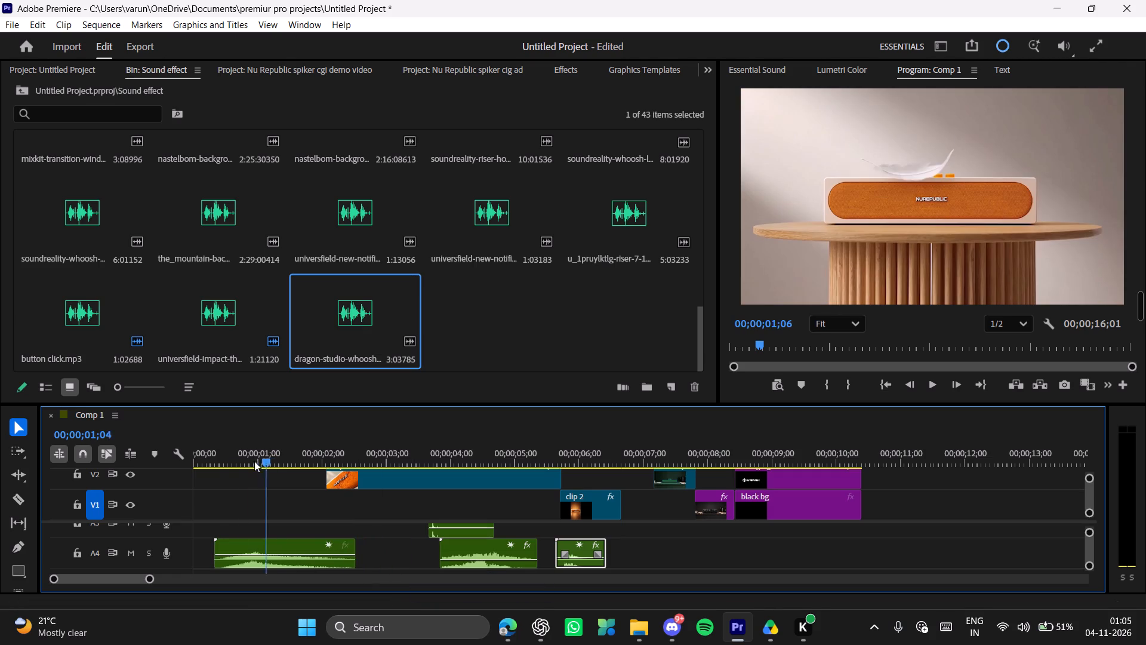
pyautogui.moveTo(254, 461); pyautogui.dragTo(297, 481)
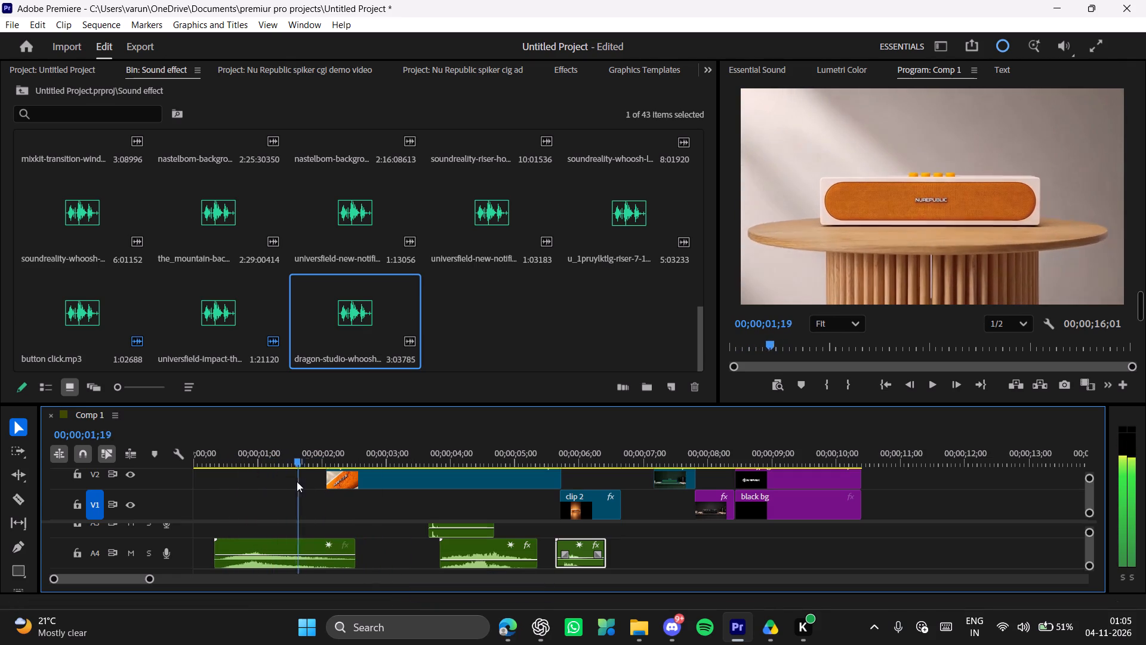
pyautogui.moveTo(297, 481); pyautogui.dragTo(257, 482)
pyautogui.moveTo(285, 546); pyautogui.dragTo(316, 546)
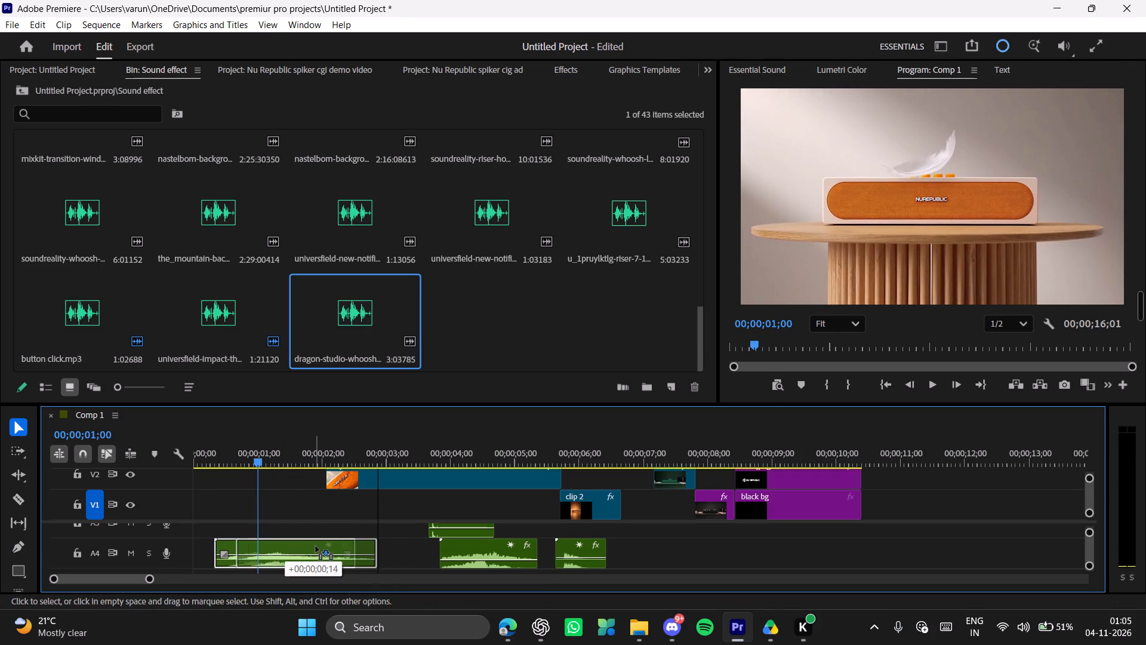
pyautogui.moveTo(316, 546); pyautogui.dragTo(313, 549)
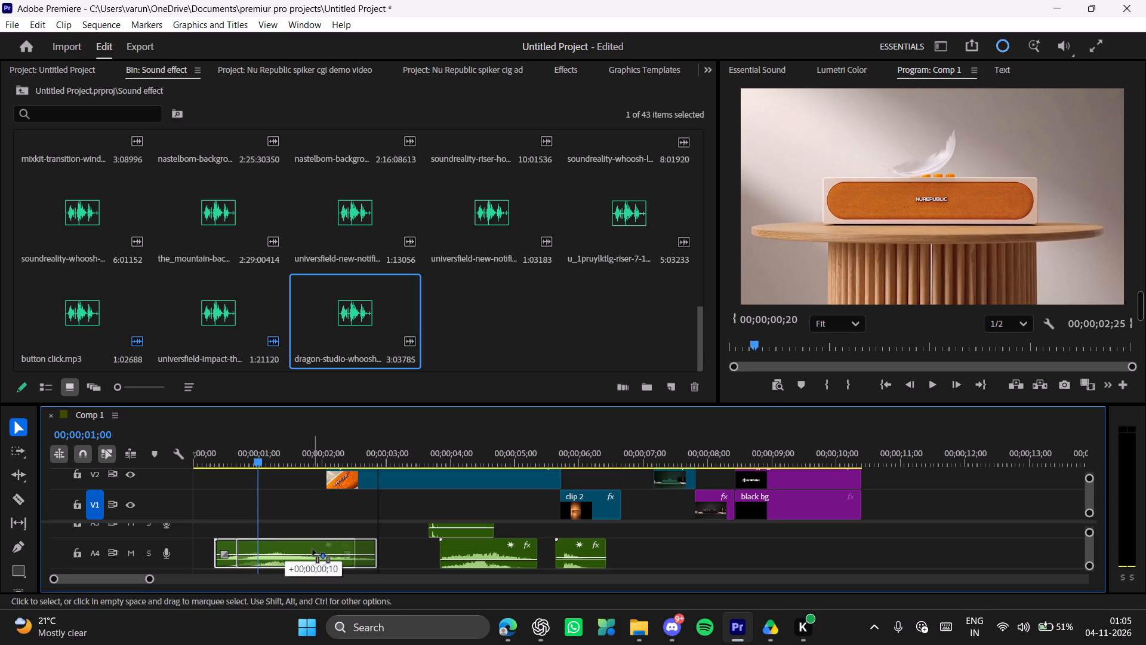
pyautogui.moveTo(313, 549); pyautogui.dragTo(303, 550)
pyautogui.press('space')
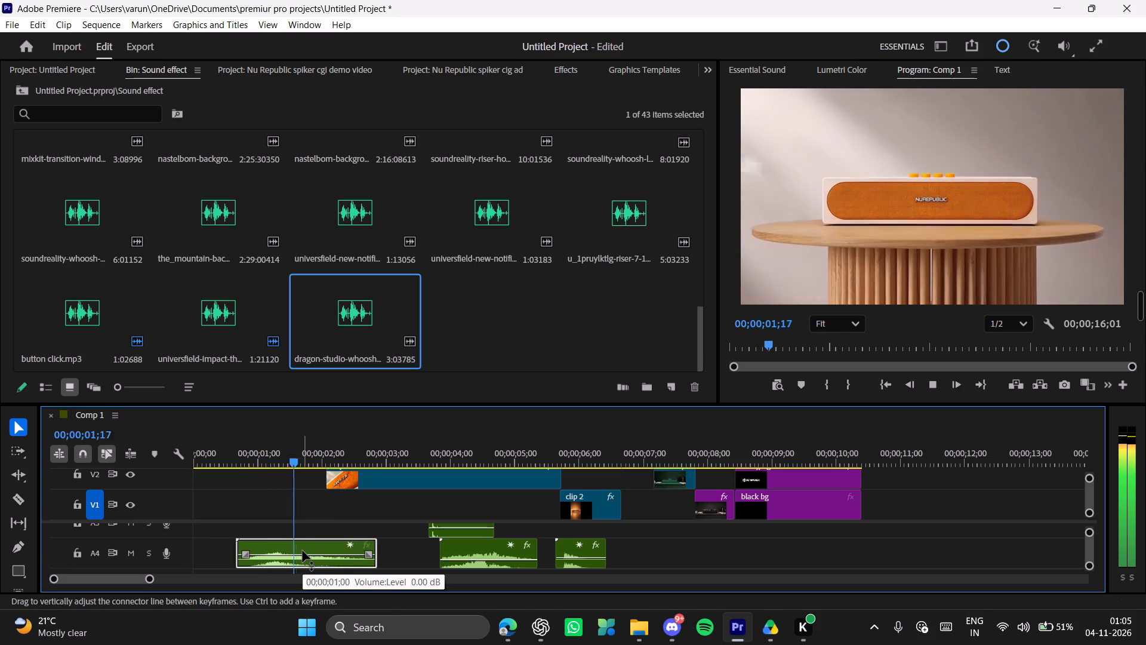
pyautogui.press('space')
# Lower the volume level of the opening whoosh clip on A4 slightly.
pyautogui.moveTo(305, 553); pyautogui.dragTo(306, 556)
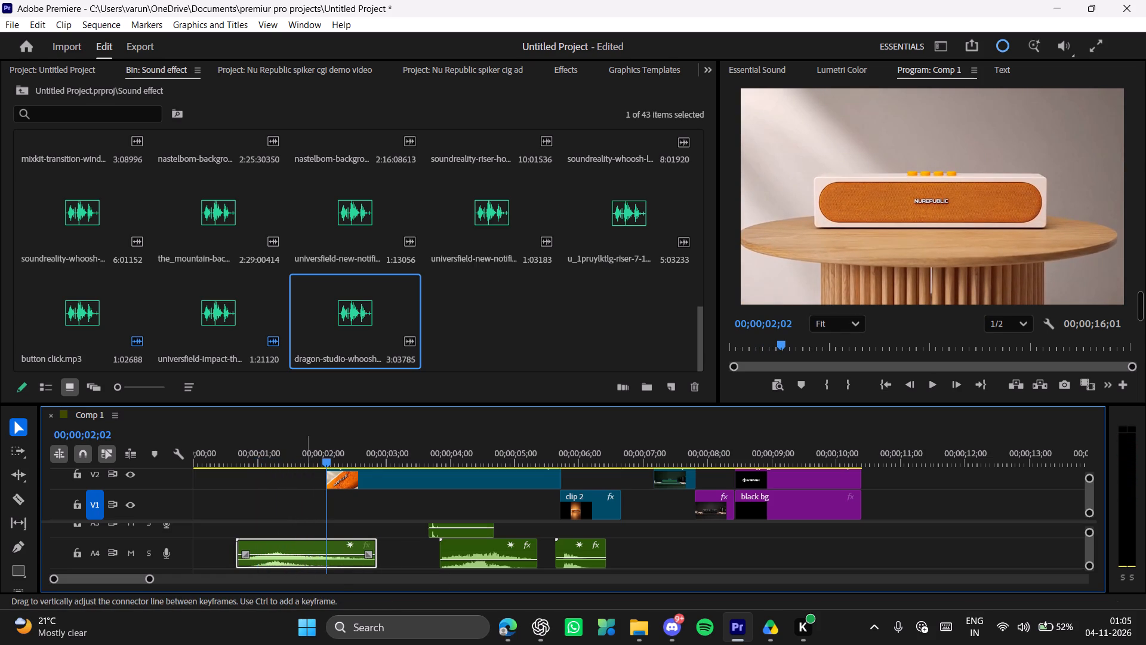
pyautogui.moveTo(306, 556); pyautogui.dragTo(306, 561)
# Play Comp 1 from near the start through to the Nu Republic logo to review the sound design.
pyautogui.moveTo(299, 460); pyautogui.dragTo(225, 460)
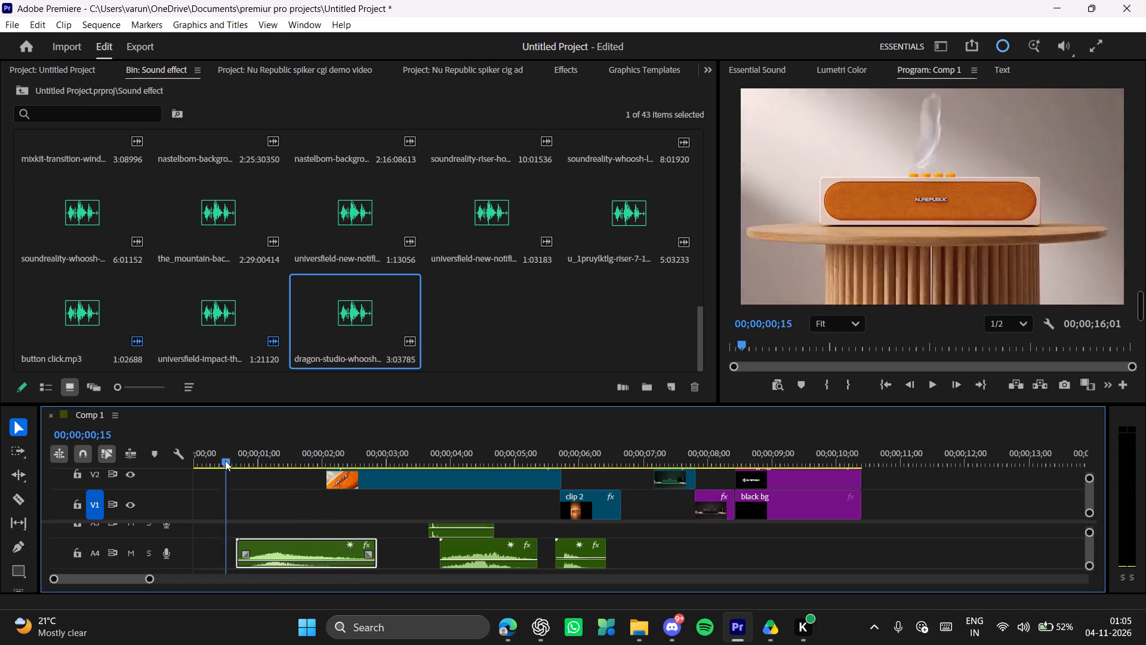
pyautogui.moveTo(225, 460); pyautogui.dragTo(213, 462)
pyautogui.press('space')
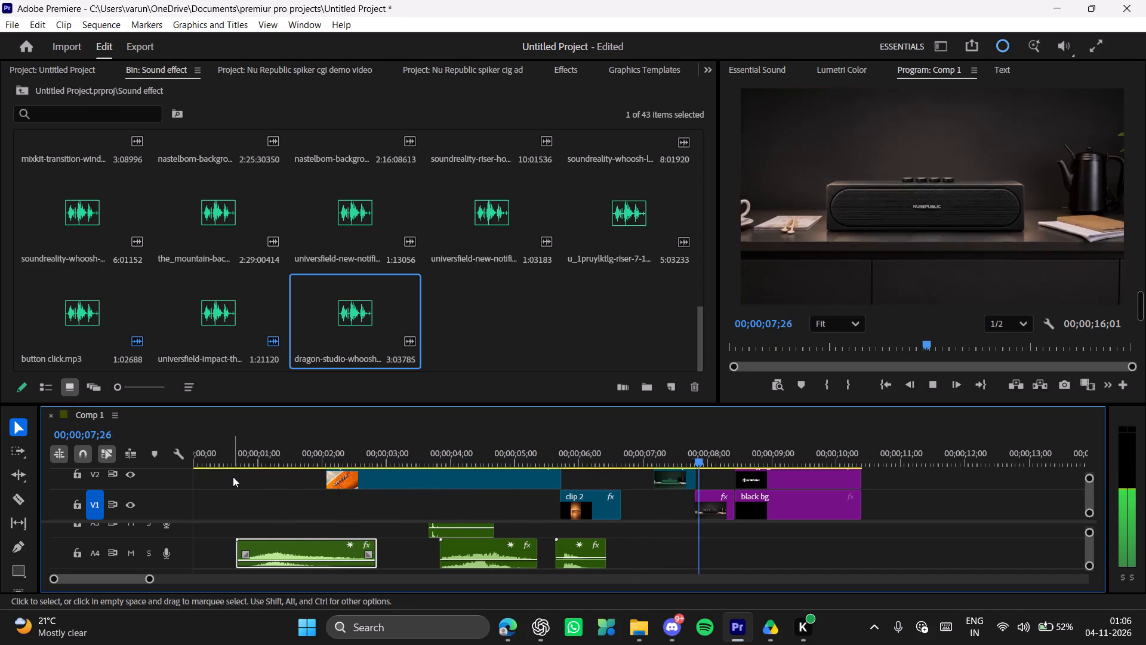
pyautogui.press('space')
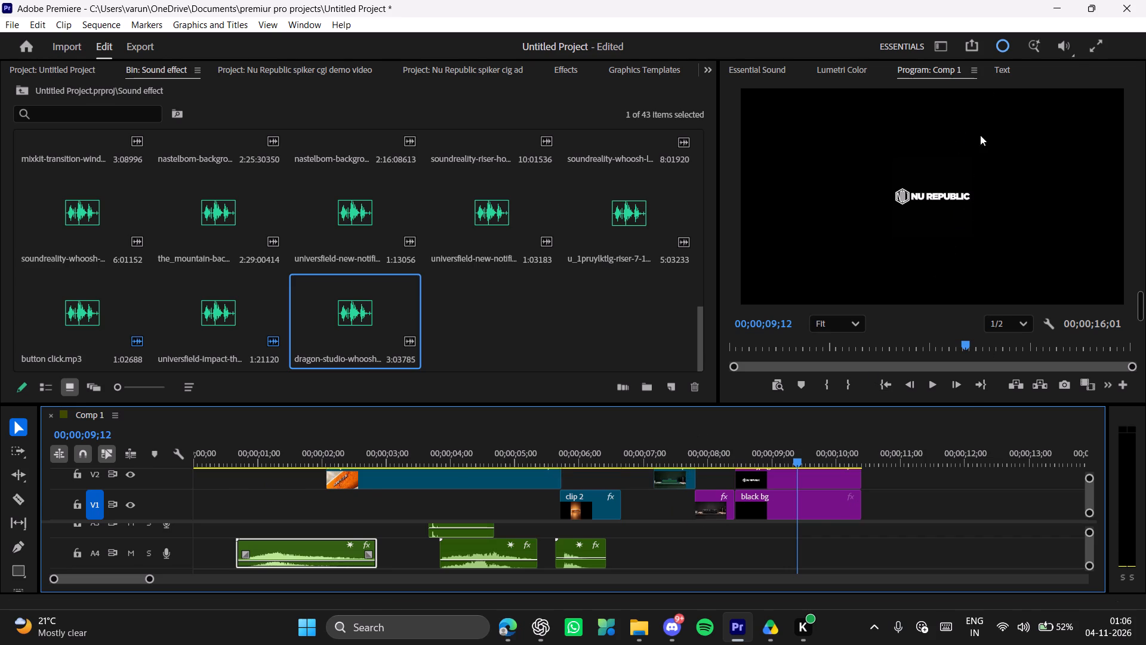
# Play Comp 1 from the start to about 00;00;08;01 to review the sound effects against the shots.
pyautogui.moveTo(658, 462); pyautogui.dragTo(150, 502)
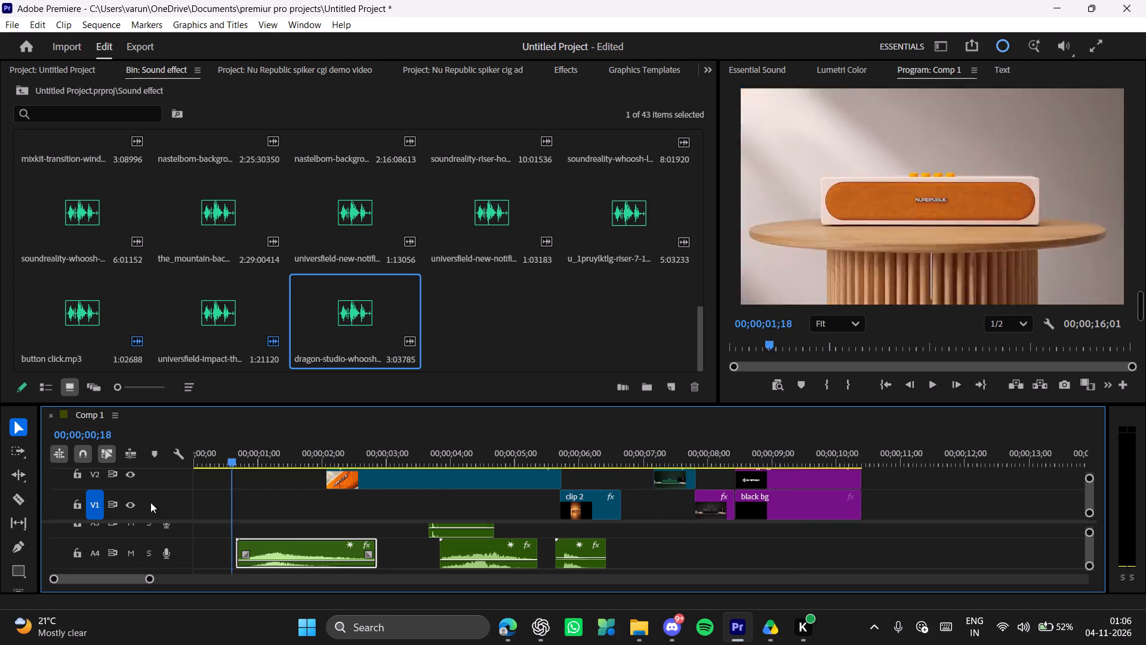
pyautogui.moveTo(150, 502); pyautogui.dragTo(59, 514)
pyautogui.press('space')
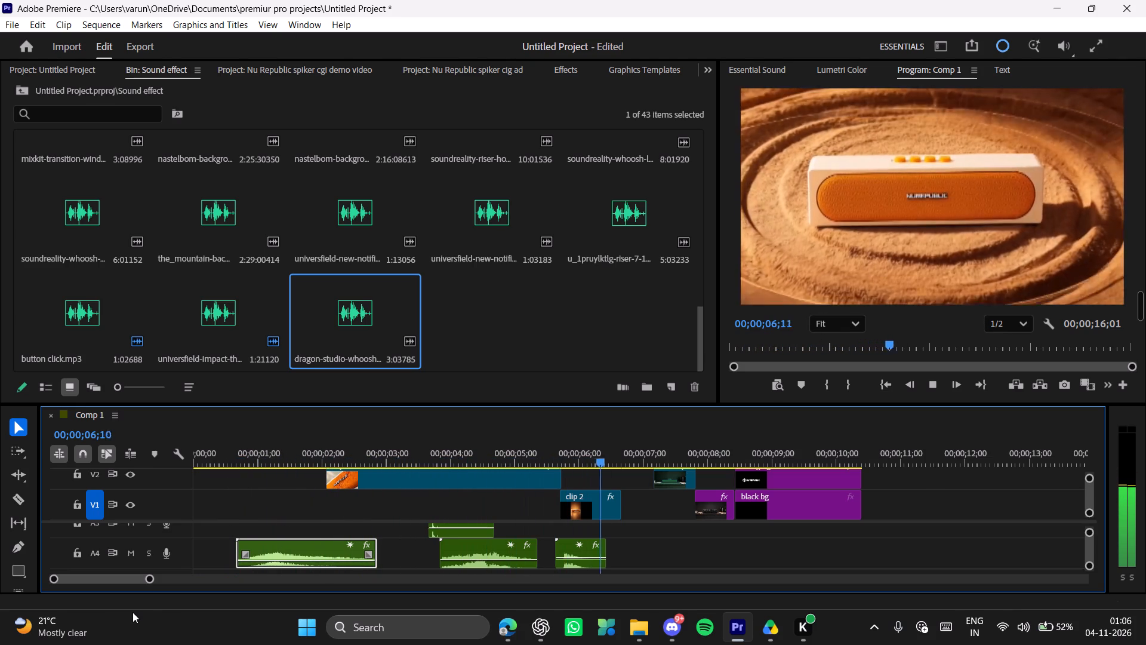
pyautogui.press('space')
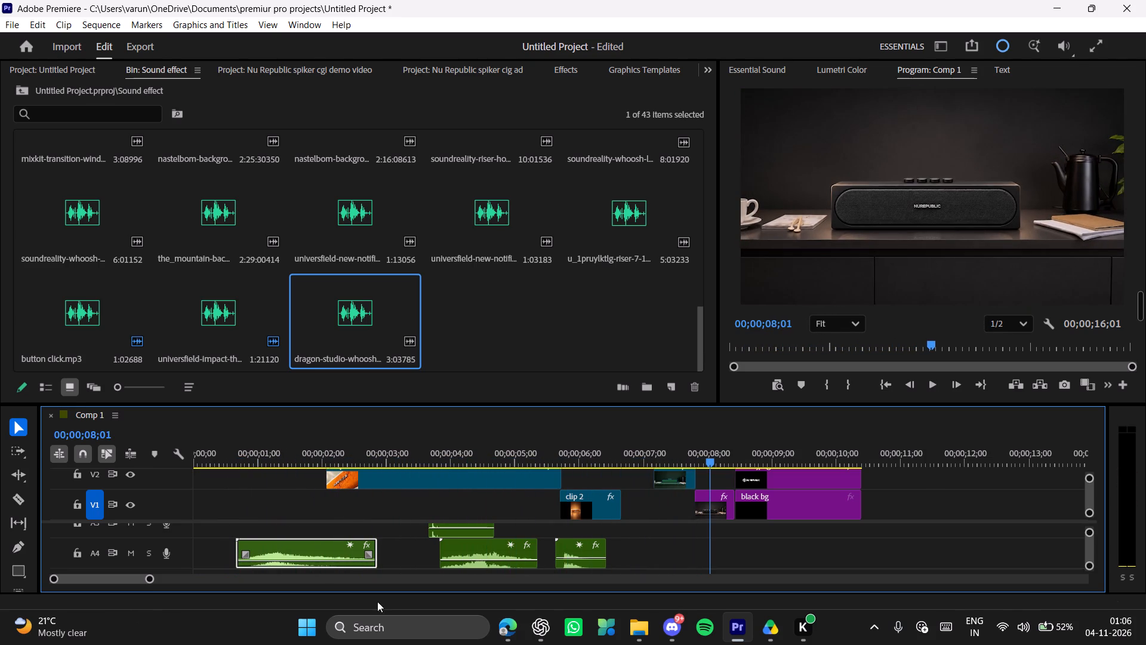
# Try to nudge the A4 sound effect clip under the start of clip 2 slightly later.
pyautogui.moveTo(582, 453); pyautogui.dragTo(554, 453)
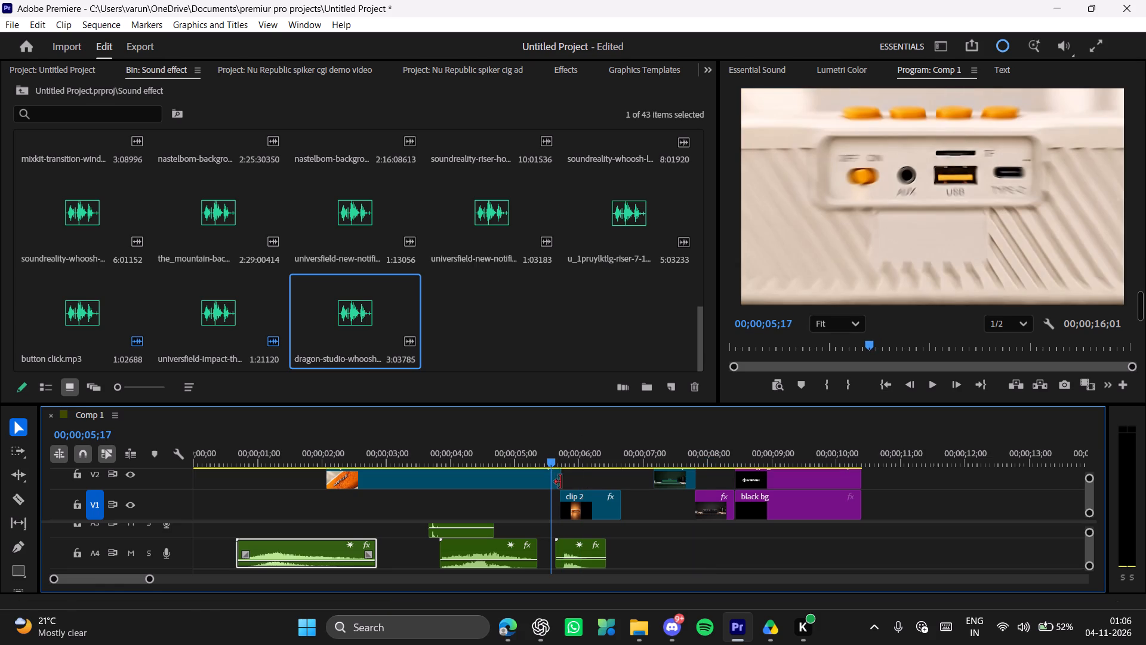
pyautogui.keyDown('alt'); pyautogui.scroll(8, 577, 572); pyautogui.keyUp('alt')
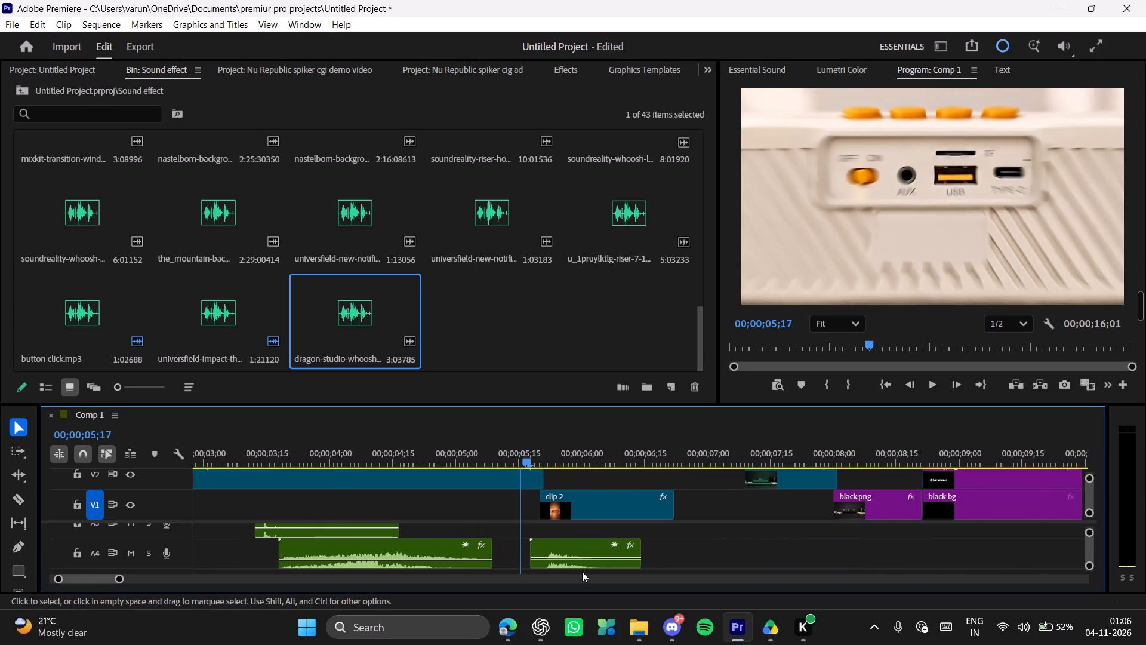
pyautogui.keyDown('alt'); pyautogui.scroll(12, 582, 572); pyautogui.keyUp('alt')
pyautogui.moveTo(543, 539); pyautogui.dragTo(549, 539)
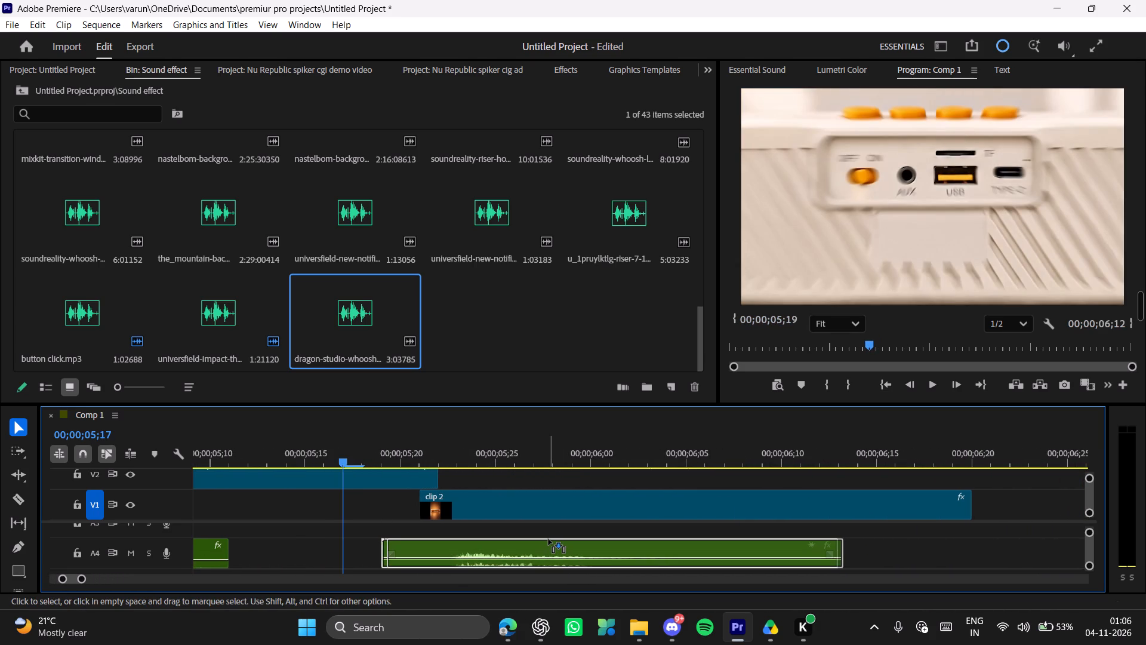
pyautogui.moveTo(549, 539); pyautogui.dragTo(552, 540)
# Play Comp 1 from the start of clip 2 past the Nu Republic logo to review the rest of the mix.
pyautogui.moveTo(508, 453); pyautogui.dragTo(439, 460)
pyautogui.press('space')
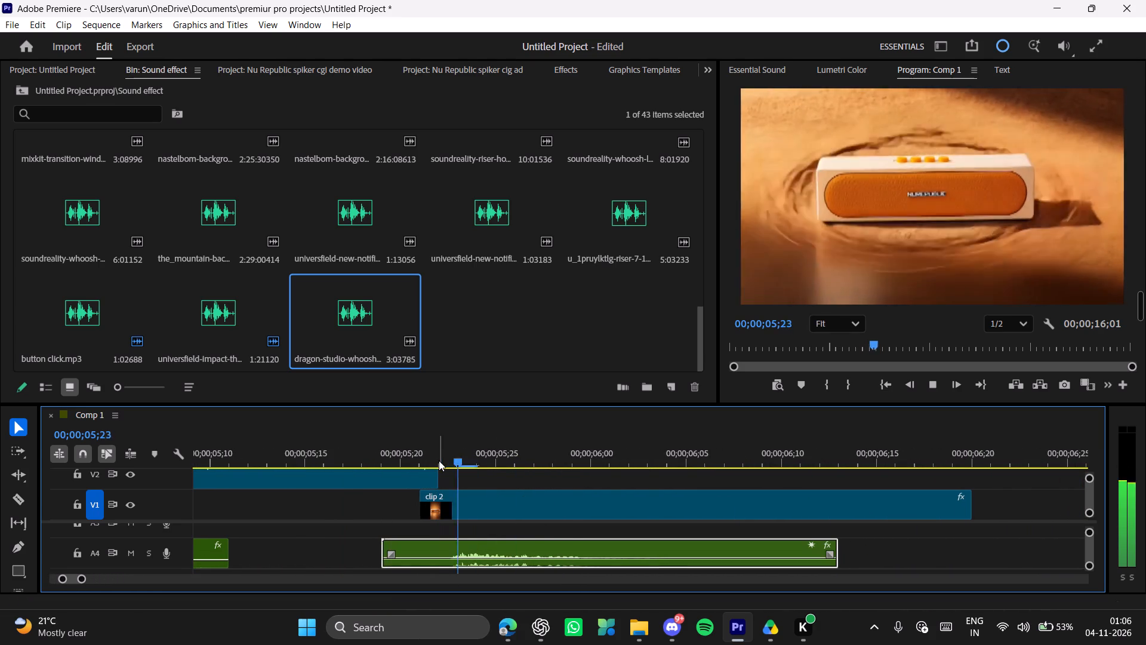
pyautogui.press('space')
pyautogui.press('space')
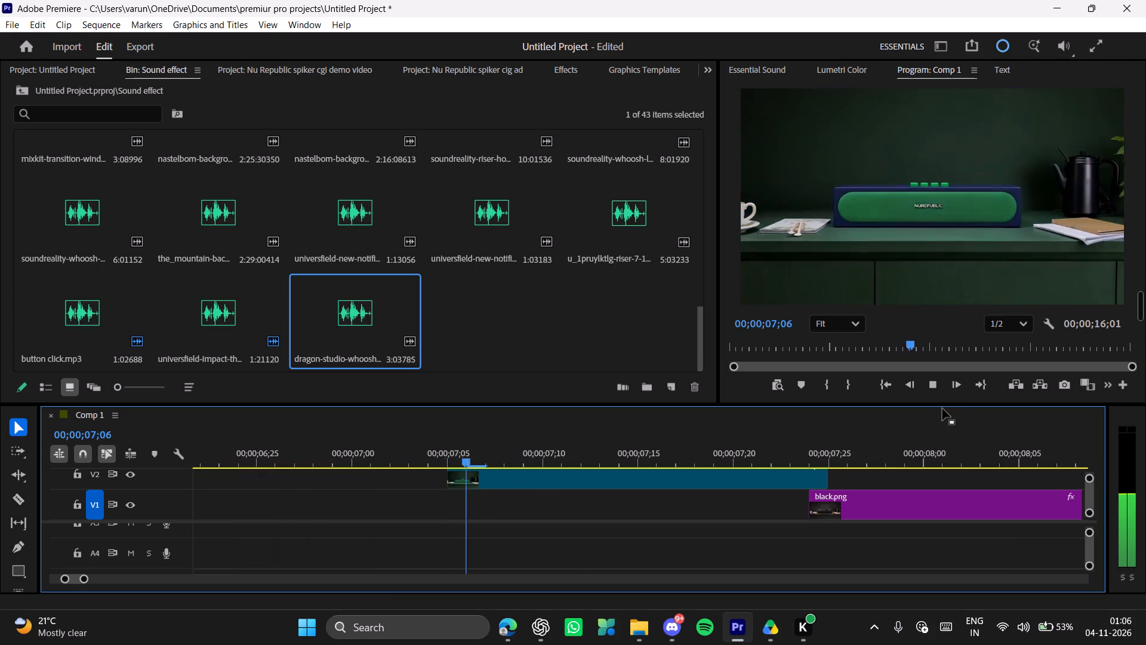
pyautogui.press('space')
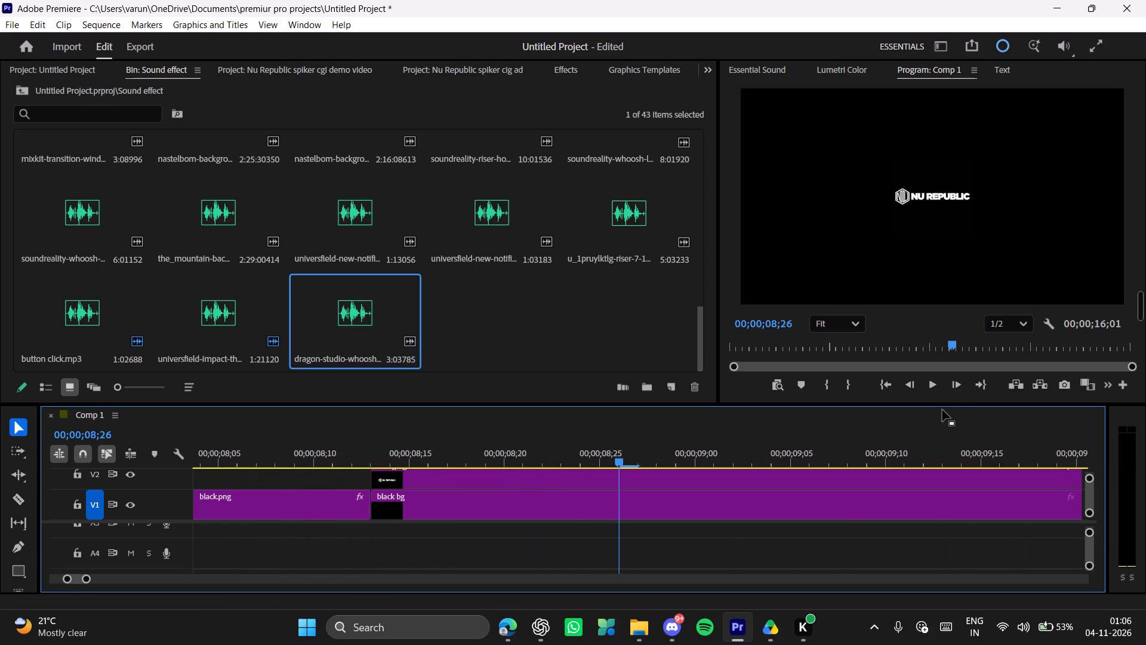
pyautogui.press('space')
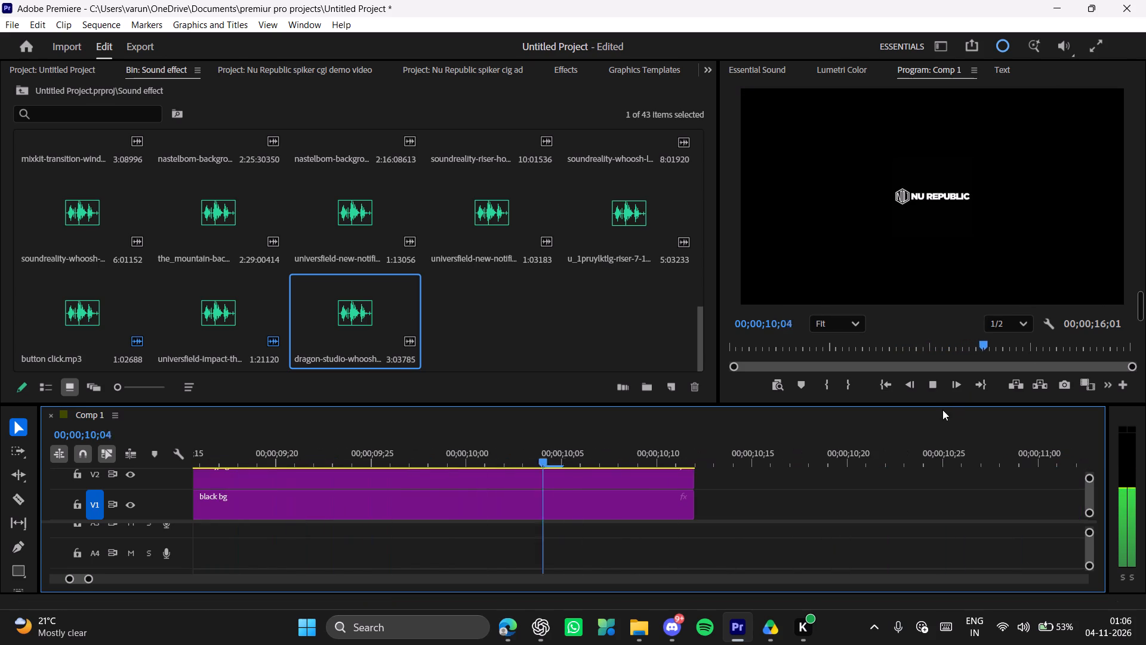
pyautogui.press('space')
# Bring up Quick Export for Comp 1 and open its file name and location for editing.
pyautogui.click(979, 47)
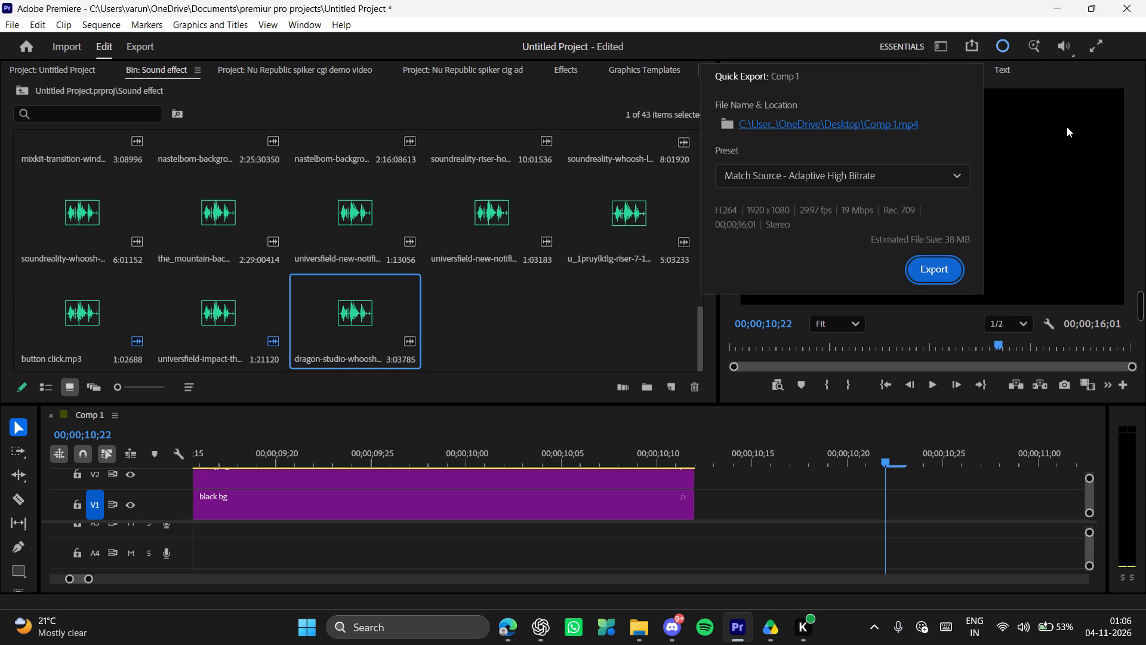
pyautogui.click(1108, 76)
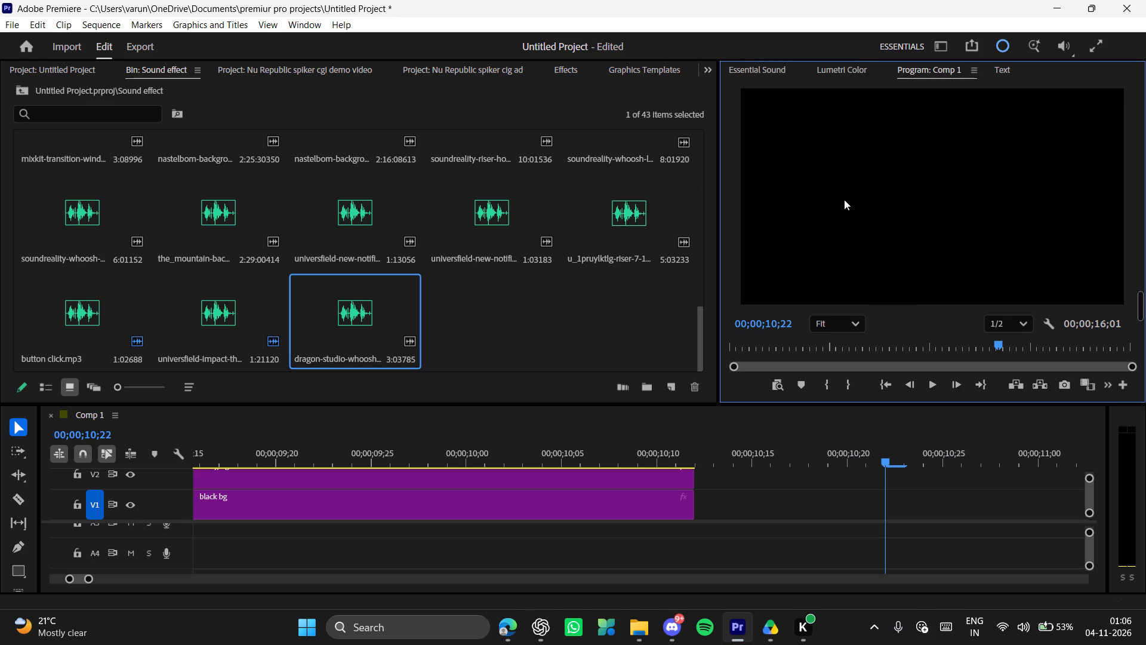
pyautogui.click(967, 43)
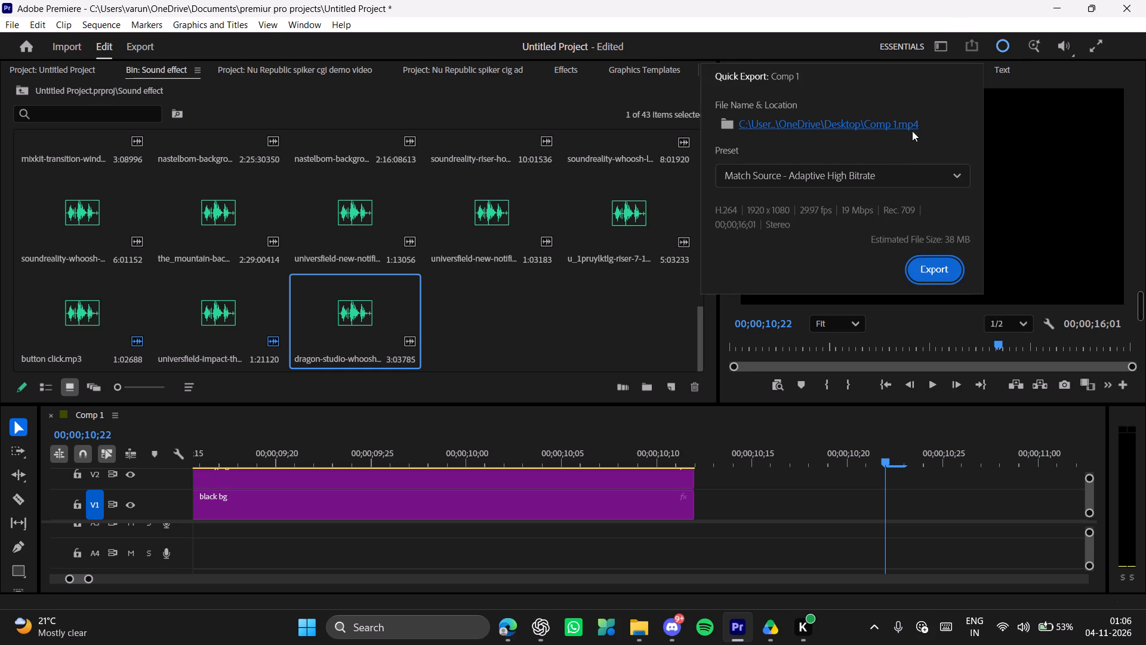
pyautogui.click(901, 116)
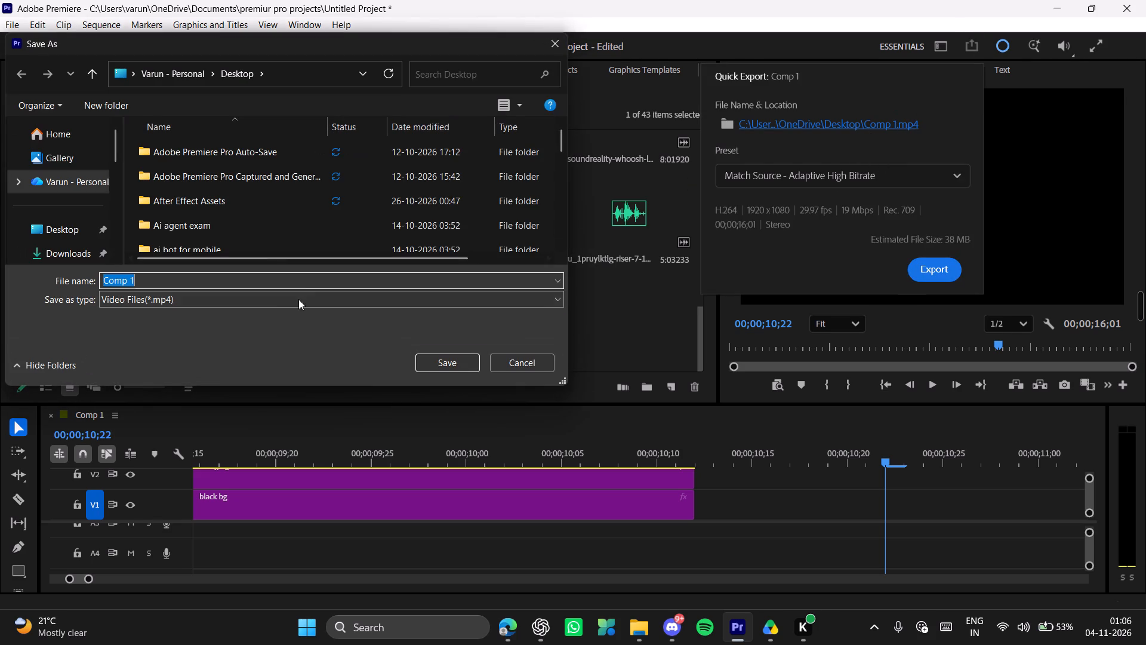
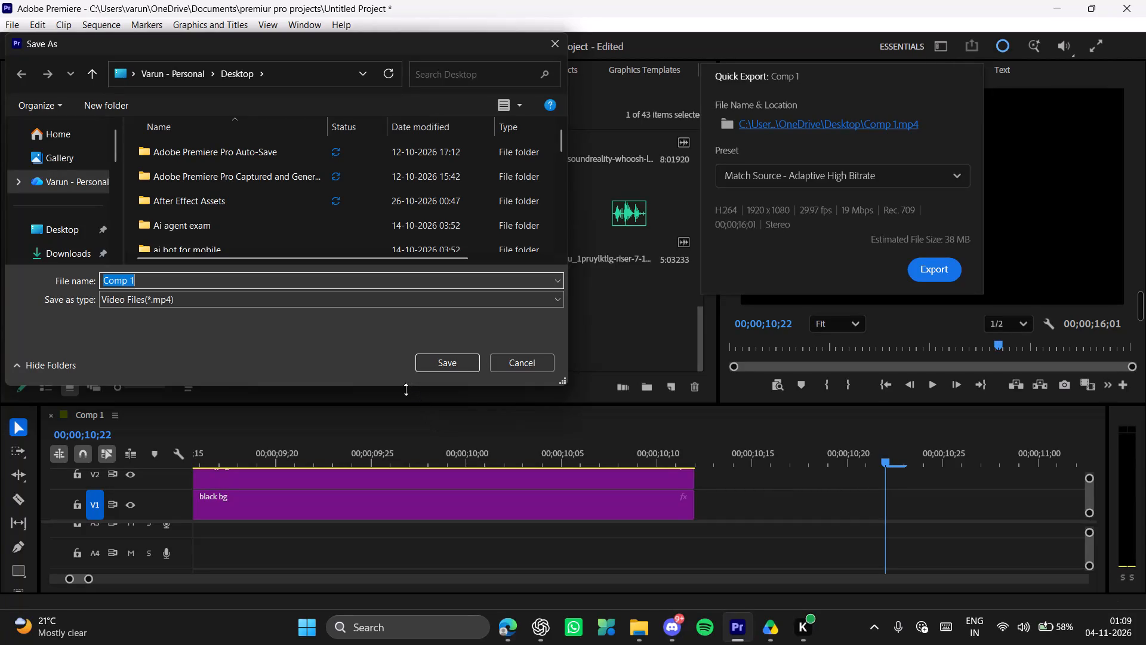
# Name the export file "Nu Republic speaker cgi without watermark" as an MP4 saved on the Desktop.
pyautogui.write('NU')
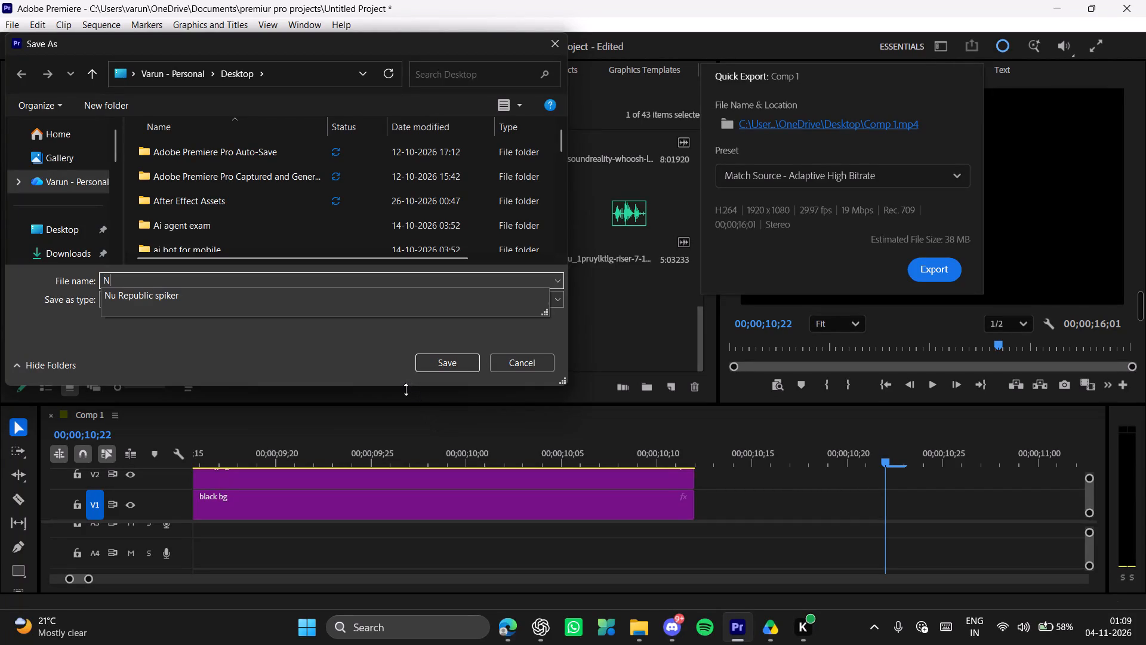
pyautogui.press('space')
pyautogui.press('BackSpace')
pyautogui.press('BackSpace')
pyautogui.write('u')
pyautogui.press('space')
pyautogui.press('Down')
pyautogui.press('space')
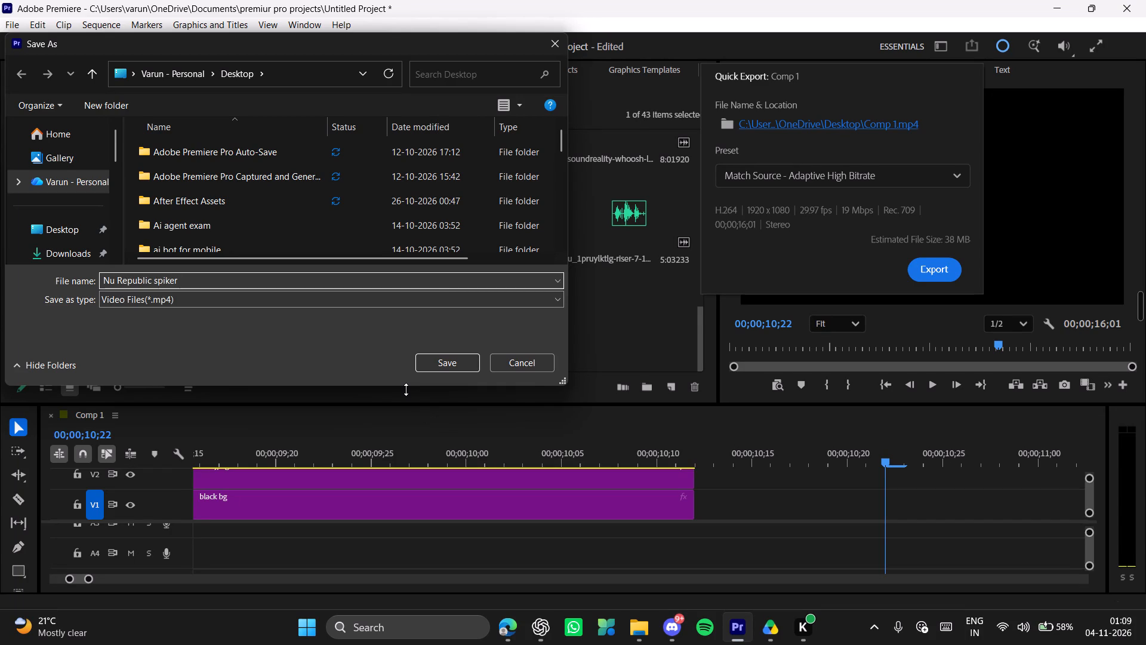
pyautogui.press('BackSpace')
pyautogui.press('BackSpace')
pyautogui.press('BackSpace')
pyautogui.press('BackSpace')
pyautogui.press('BackSpace')
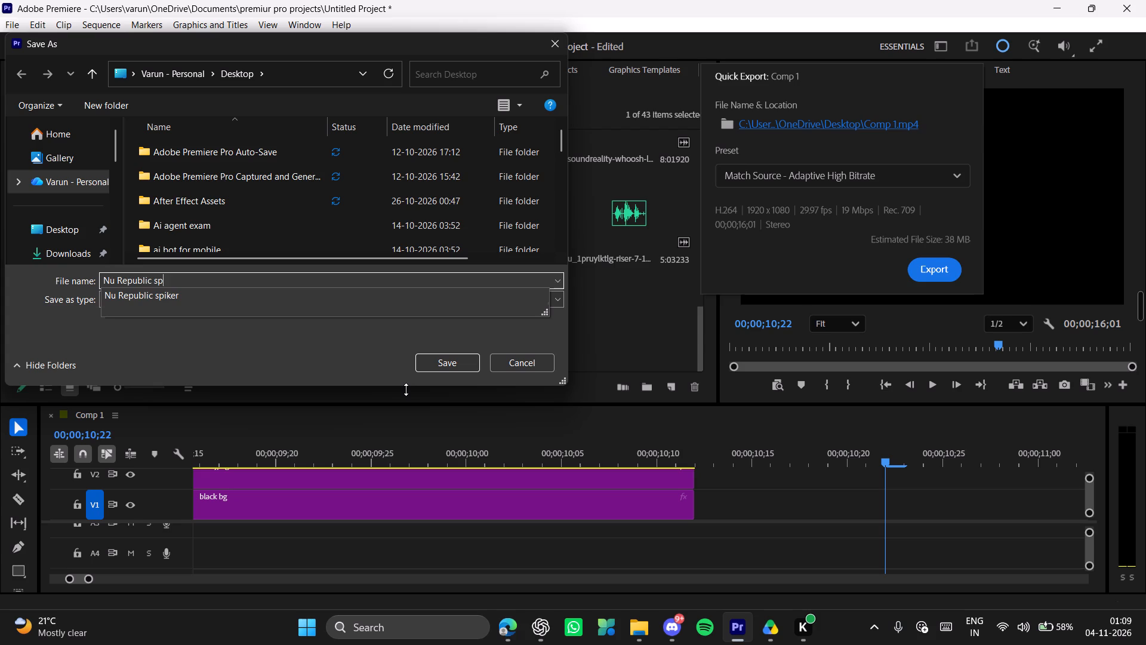
pyautogui.write('eaker')
pyautogui.press('space')
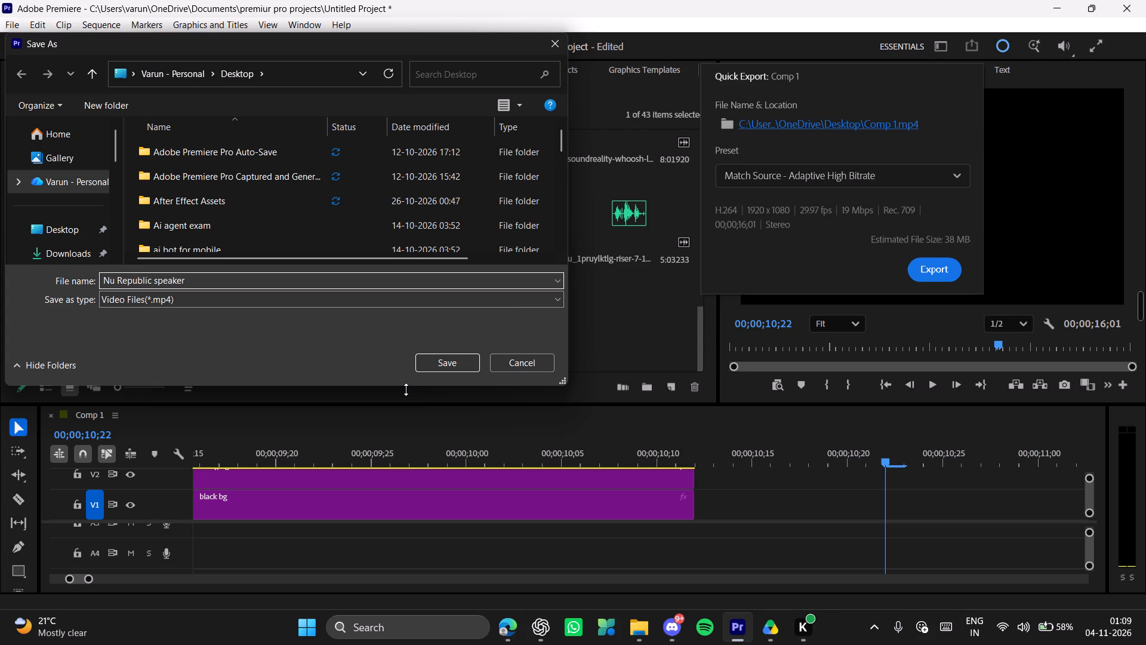
pyautogui.press('c')
pyautogui.write('gi')
pyautogui.press('space')
pyautogui.write('without watermark')
pyautogui.press('Return')
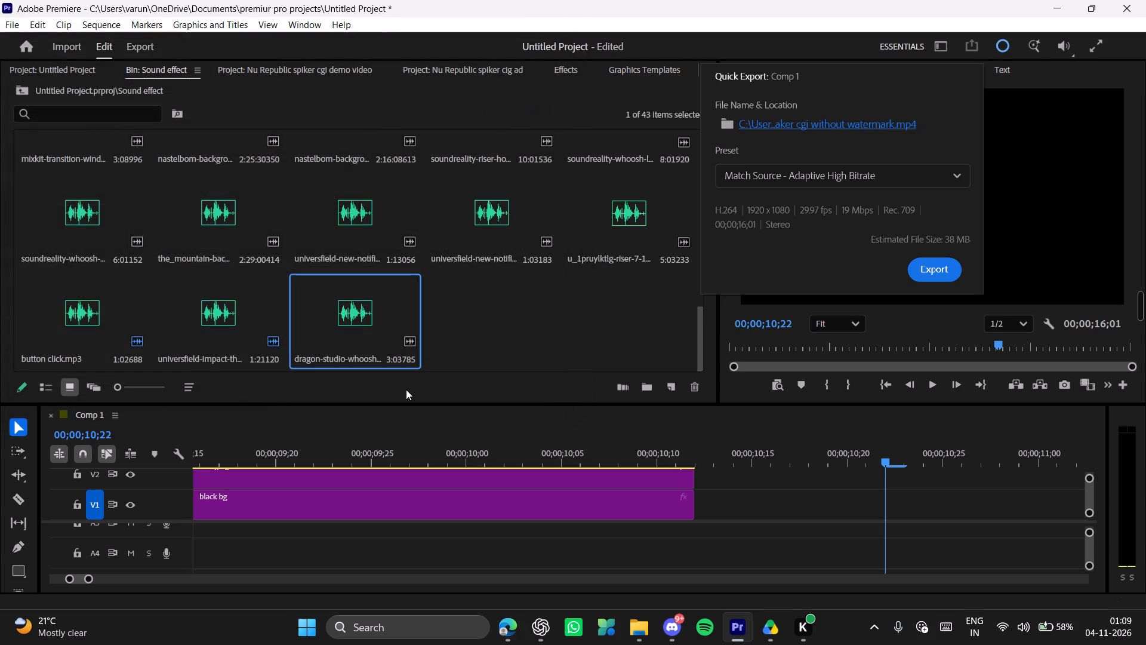
# Export Comp 1 with the Match Source - Adaptive High Bitrate preset.
pyautogui.click(942, 267)
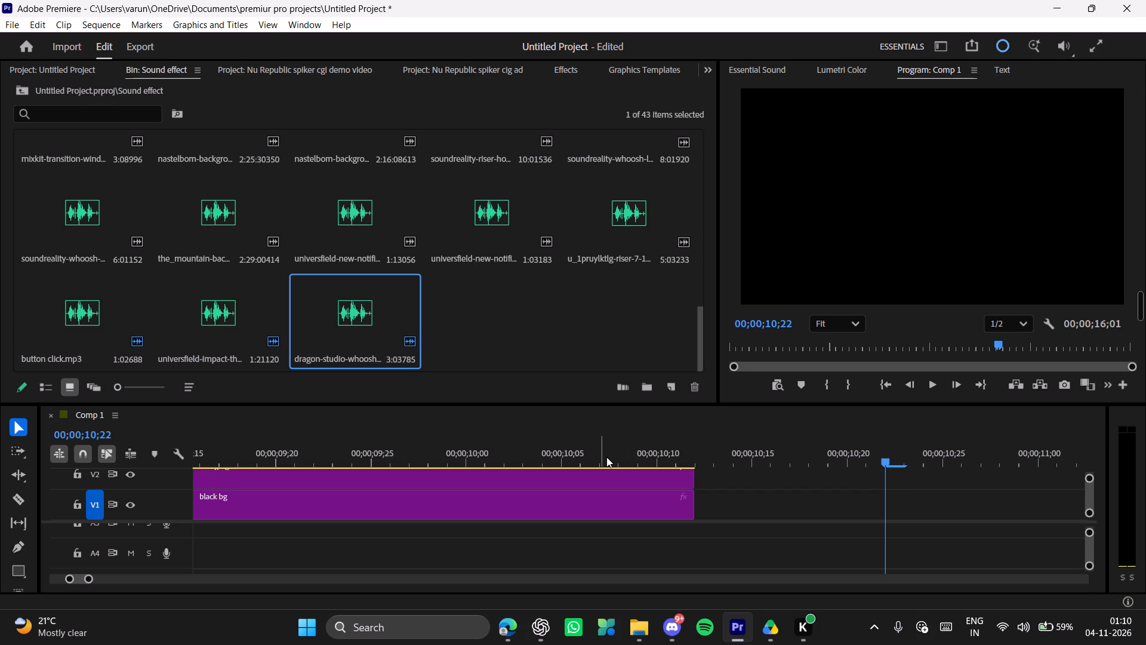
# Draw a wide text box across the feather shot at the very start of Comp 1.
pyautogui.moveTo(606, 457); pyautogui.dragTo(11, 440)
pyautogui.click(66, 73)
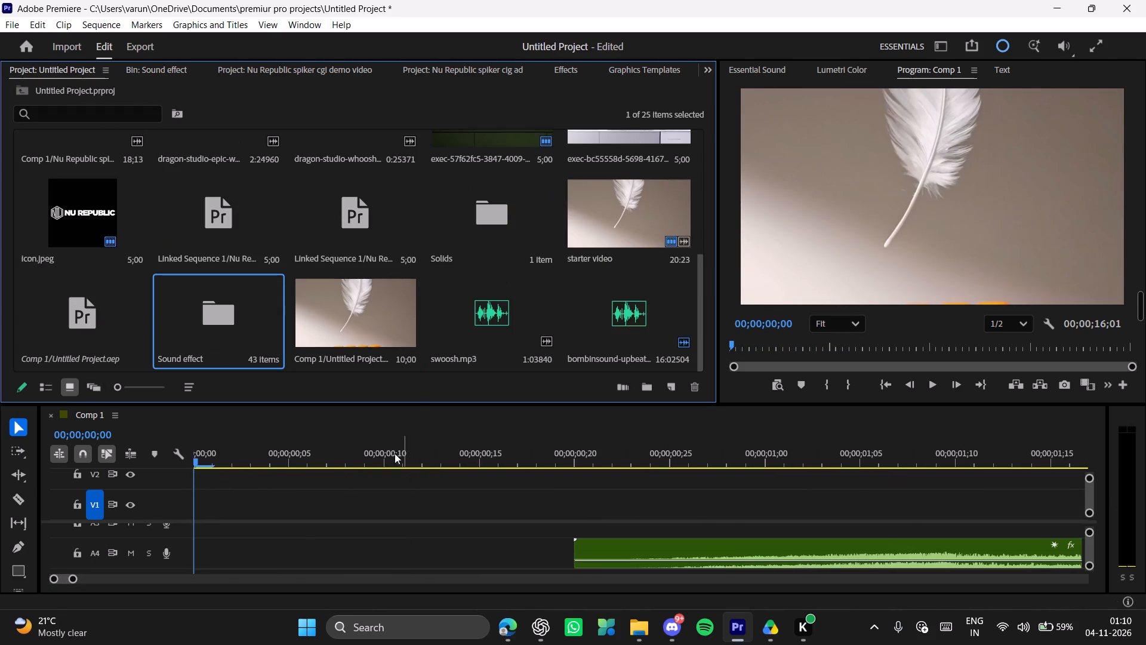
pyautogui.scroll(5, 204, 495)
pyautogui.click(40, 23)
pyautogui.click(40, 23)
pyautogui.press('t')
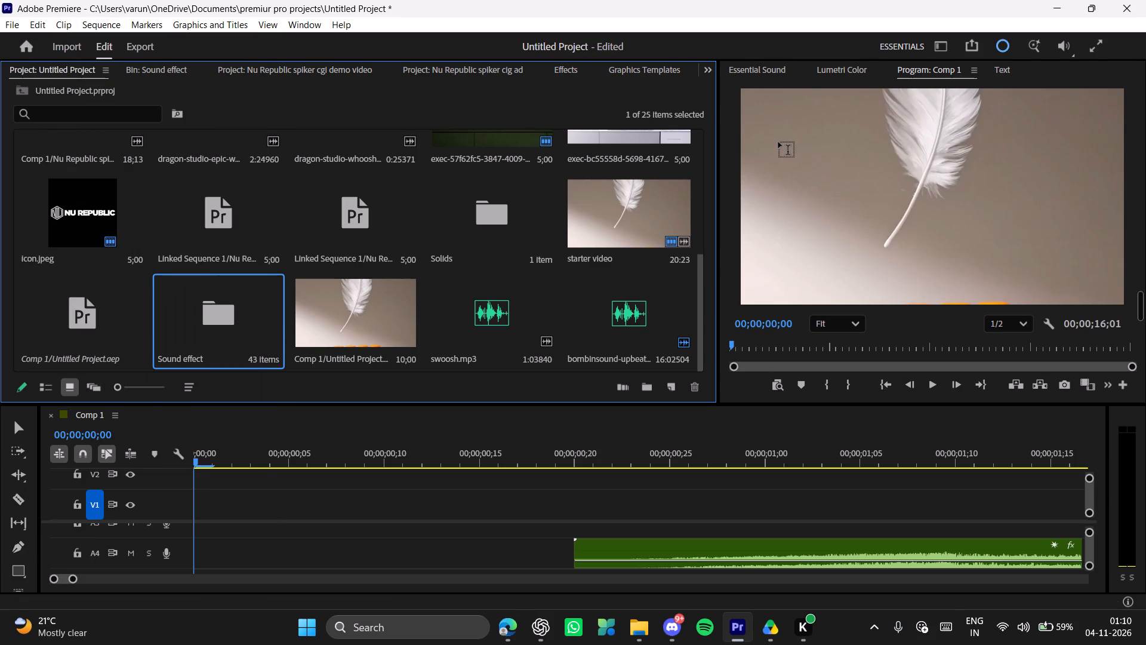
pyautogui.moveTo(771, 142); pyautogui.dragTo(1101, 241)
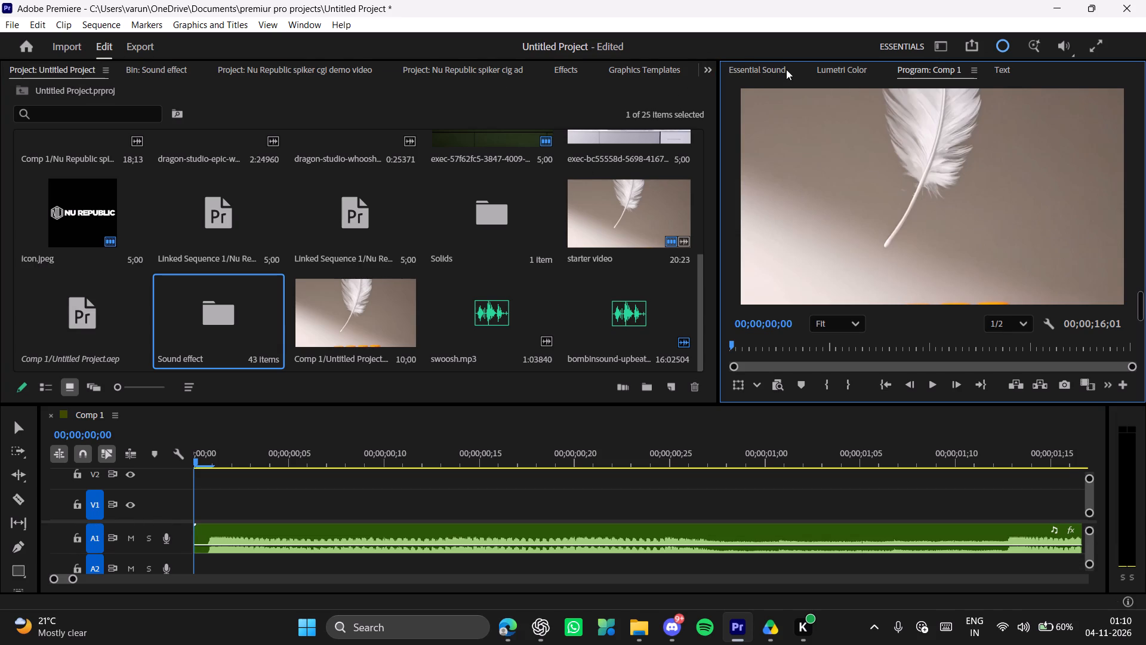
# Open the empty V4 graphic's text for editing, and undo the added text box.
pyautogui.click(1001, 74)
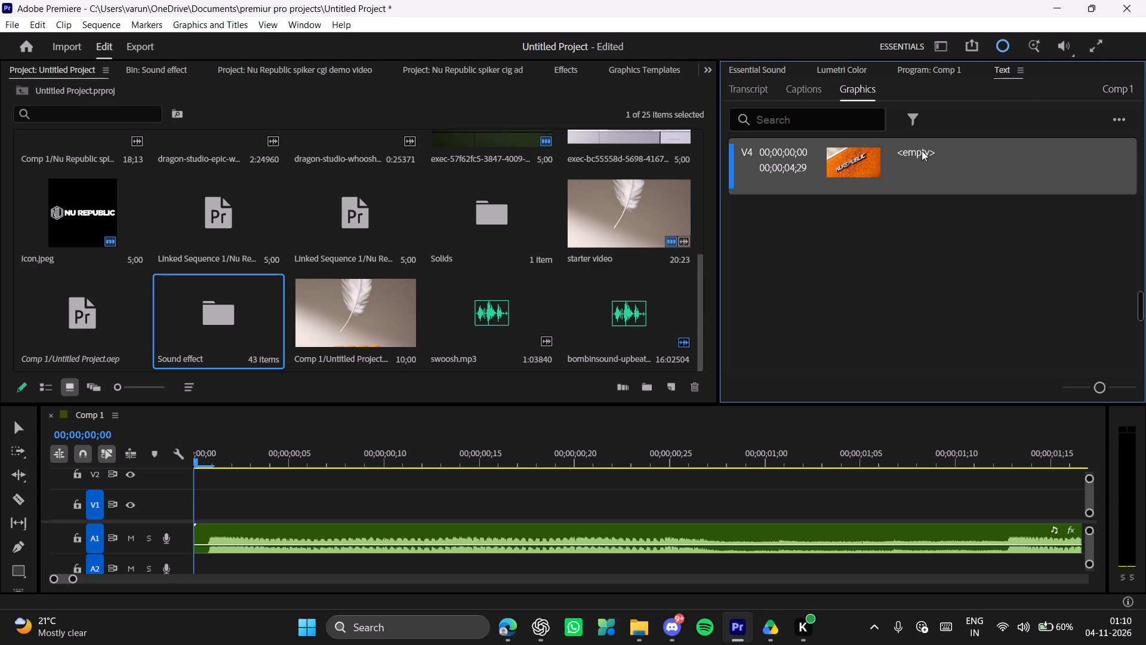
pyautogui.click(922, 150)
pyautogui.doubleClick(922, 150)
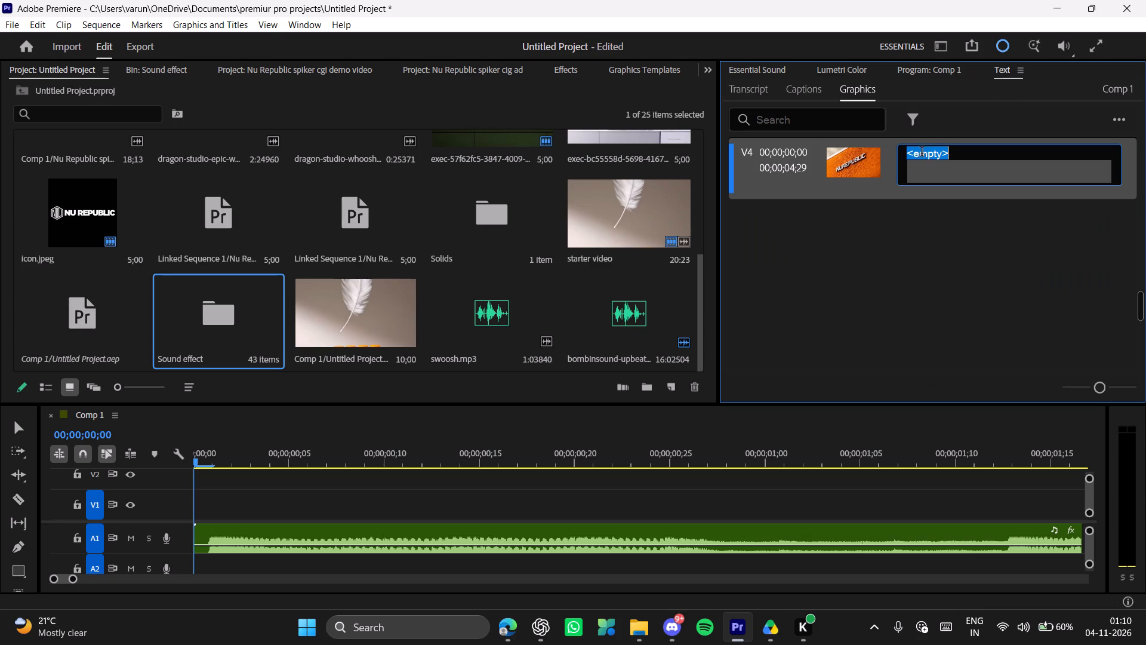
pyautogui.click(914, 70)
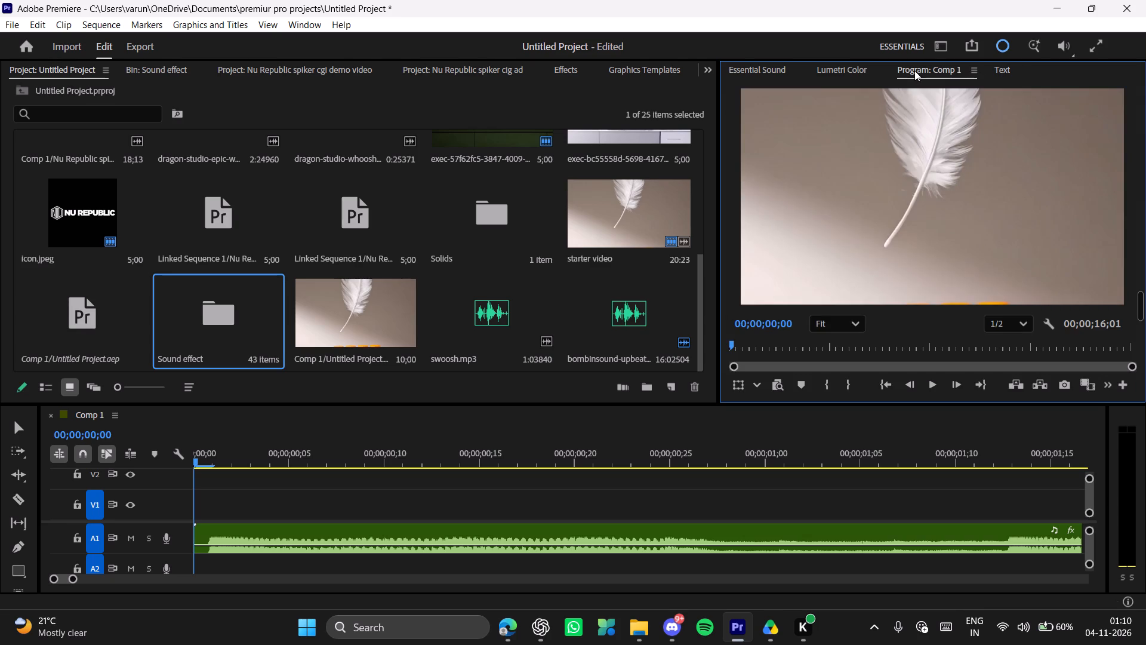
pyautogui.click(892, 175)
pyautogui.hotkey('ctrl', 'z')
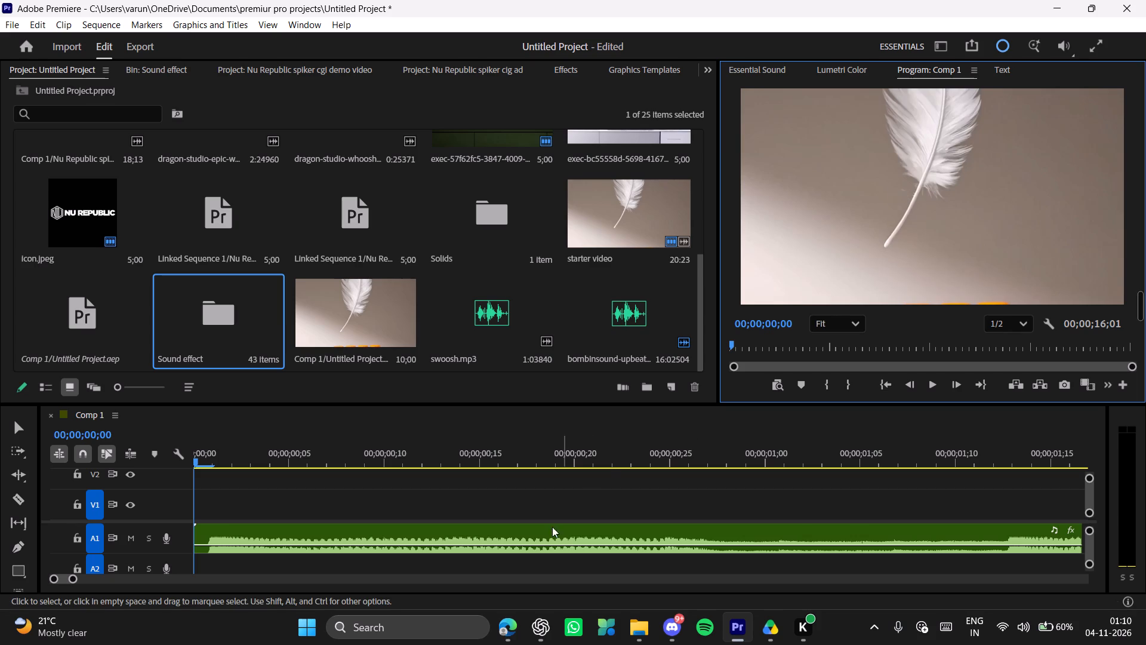
# Review the opening of Comp 1 from the feather shot into the NUREPUBLIC logo close-up, checking the video and audio tracks.
pyautogui.scroll(3, 546, 539)
pyautogui.moveTo(1092, 491); pyautogui.dragTo(1092, 441)
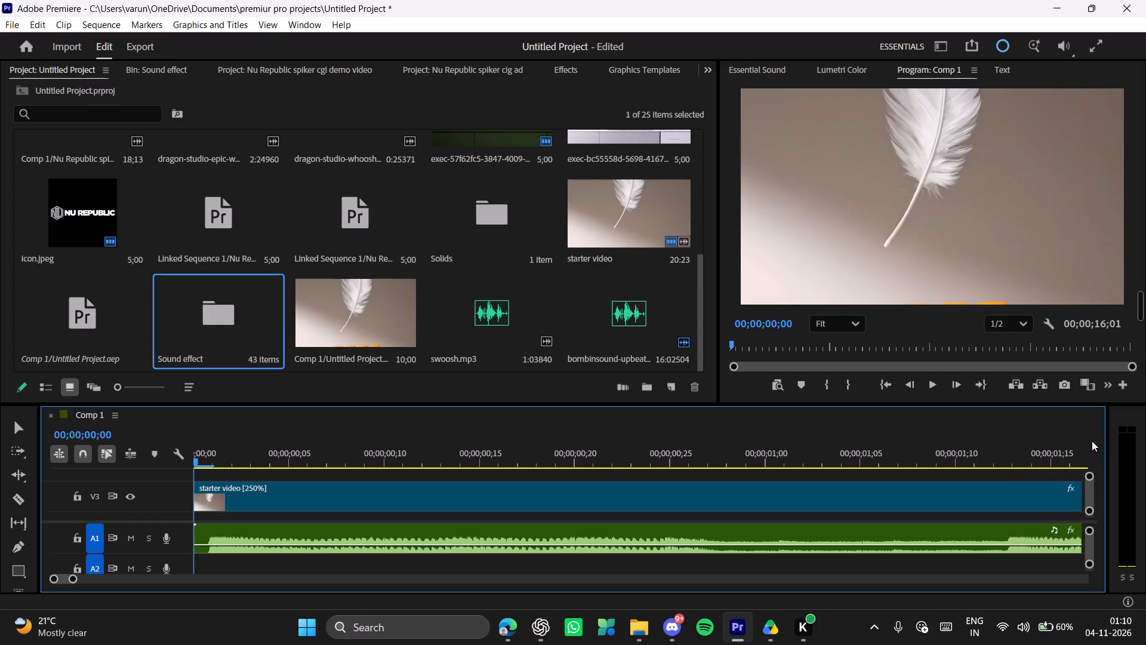
pyautogui.moveTo(365, 456); pyautogui.dragTo(206, 450)
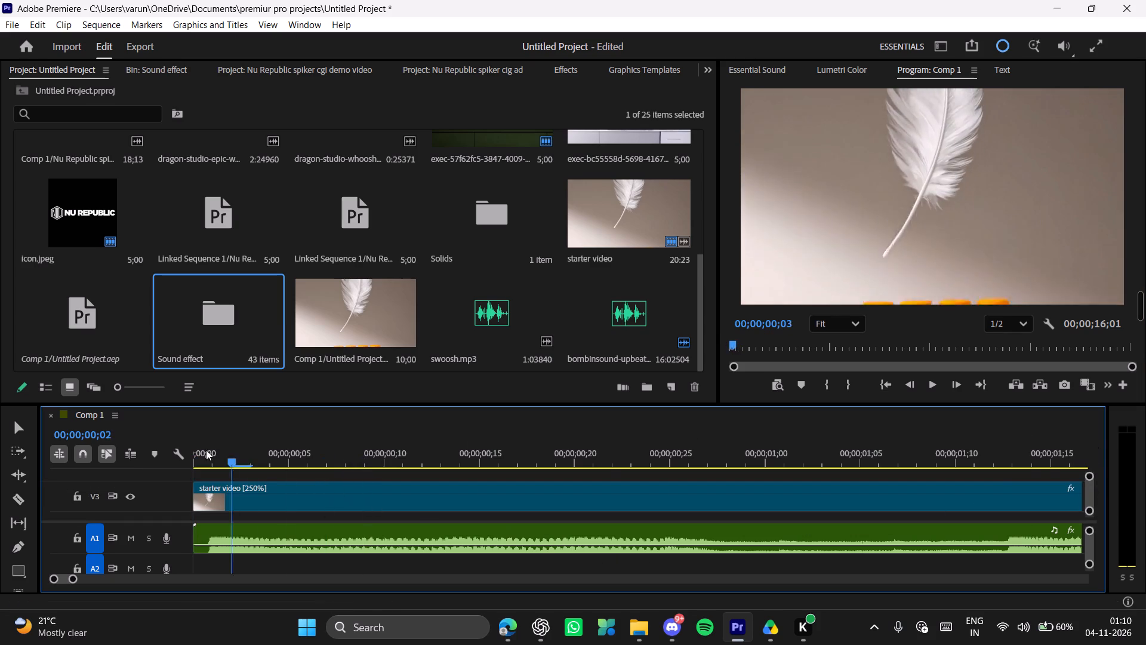
pyautogui.moveTo(206, 450); pyautogui.dragTo(597, 457)
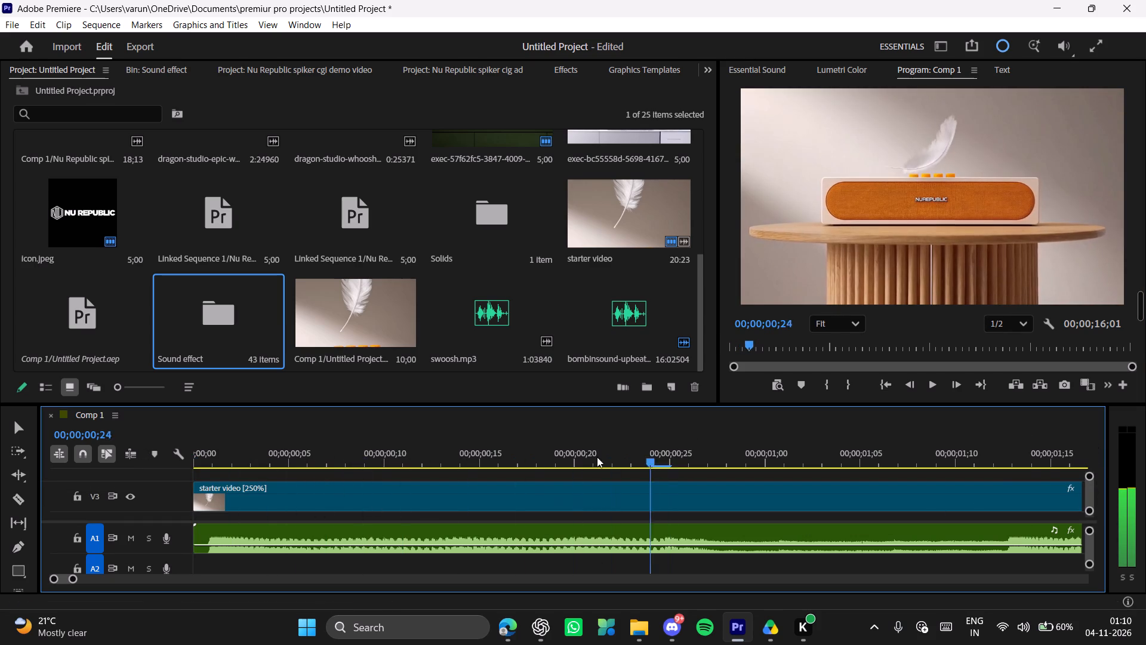
pyautogui.moveTo(597, 457); pyautogui.dragTo(811, 465)
pyautogui.press('space')
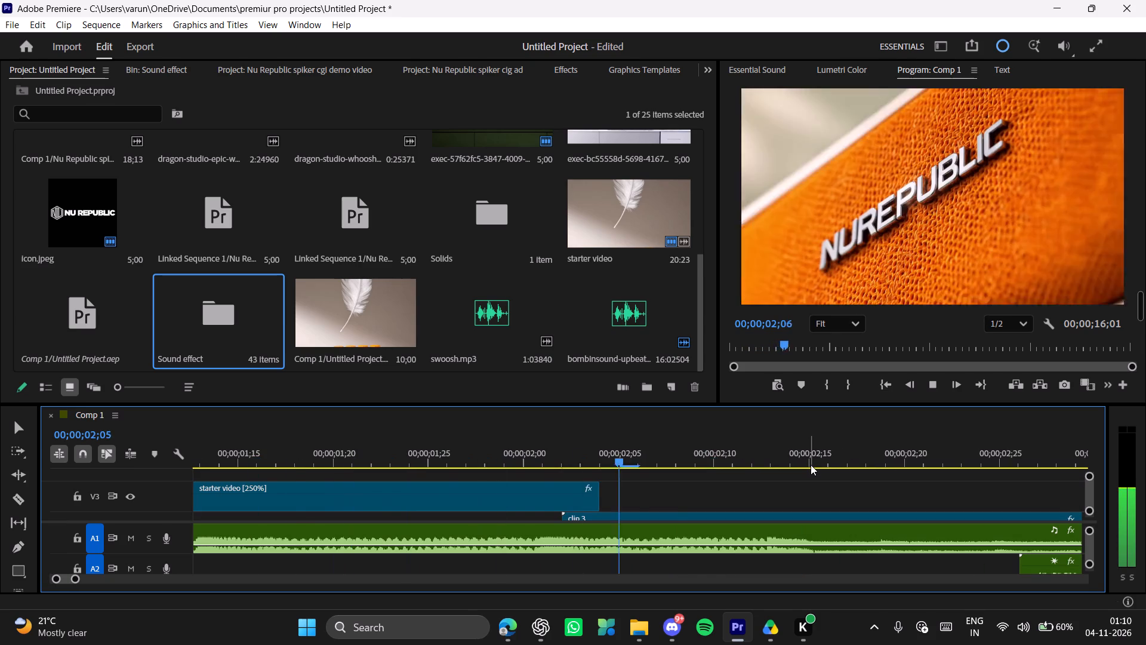
pyautogui.press('space')
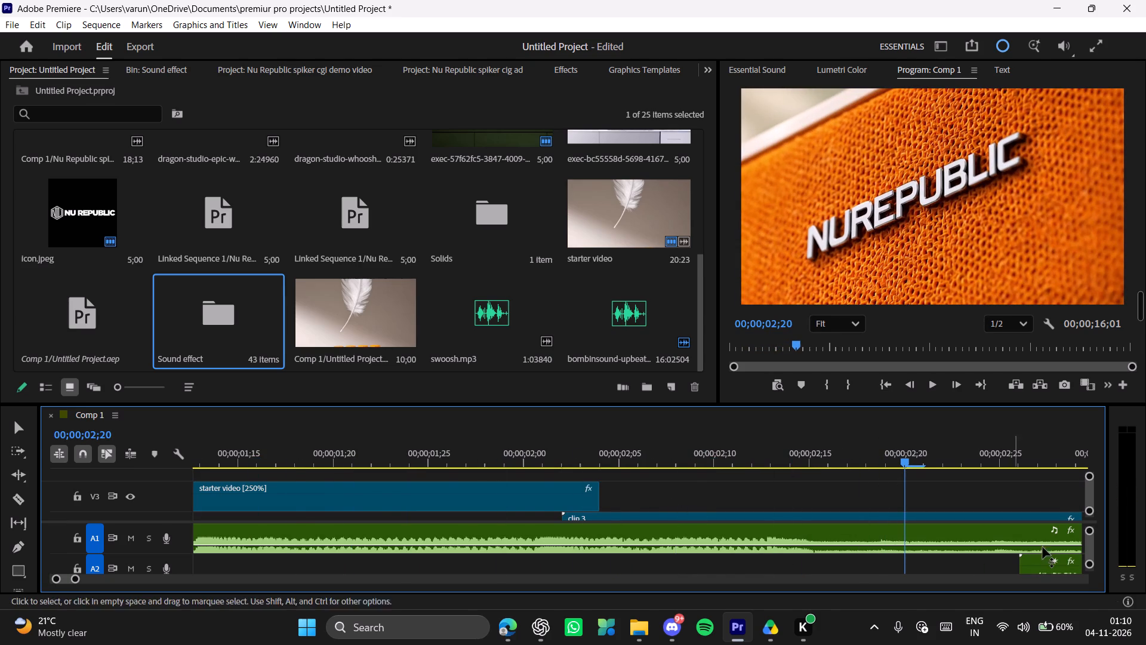
pyautogui.moveTo(1086, 545); pyautogui.dragTo(1094, 544)
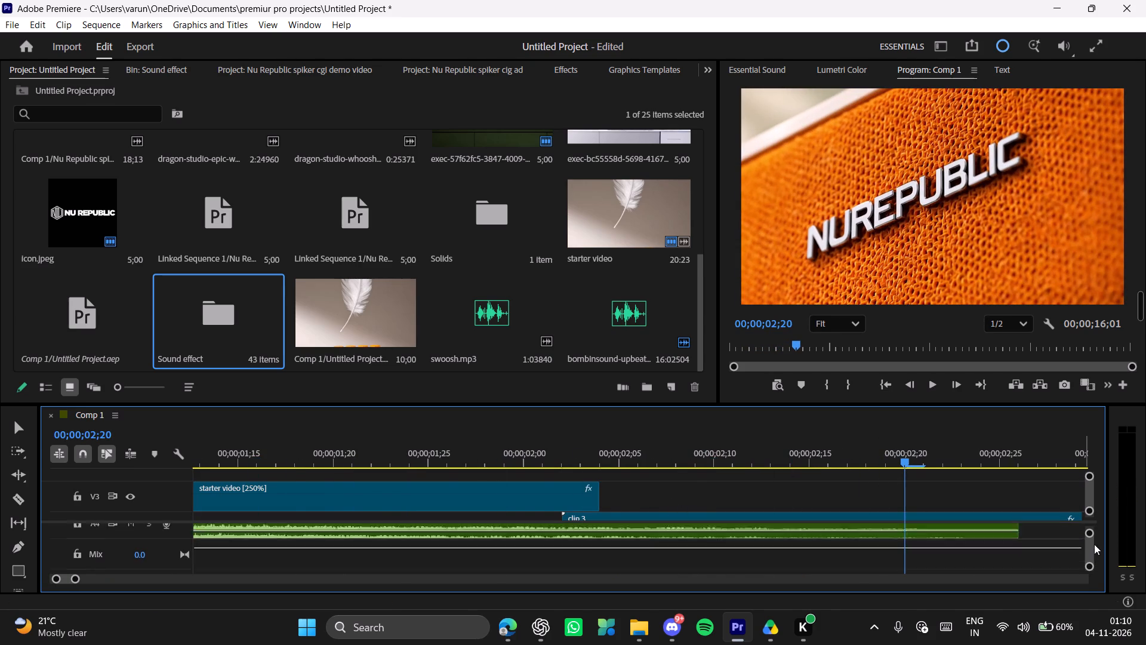
pyautogui.moveTo(1094, 544); pyautogui.dragTo(1099, 521)
pyautogui.click(1088, 494)
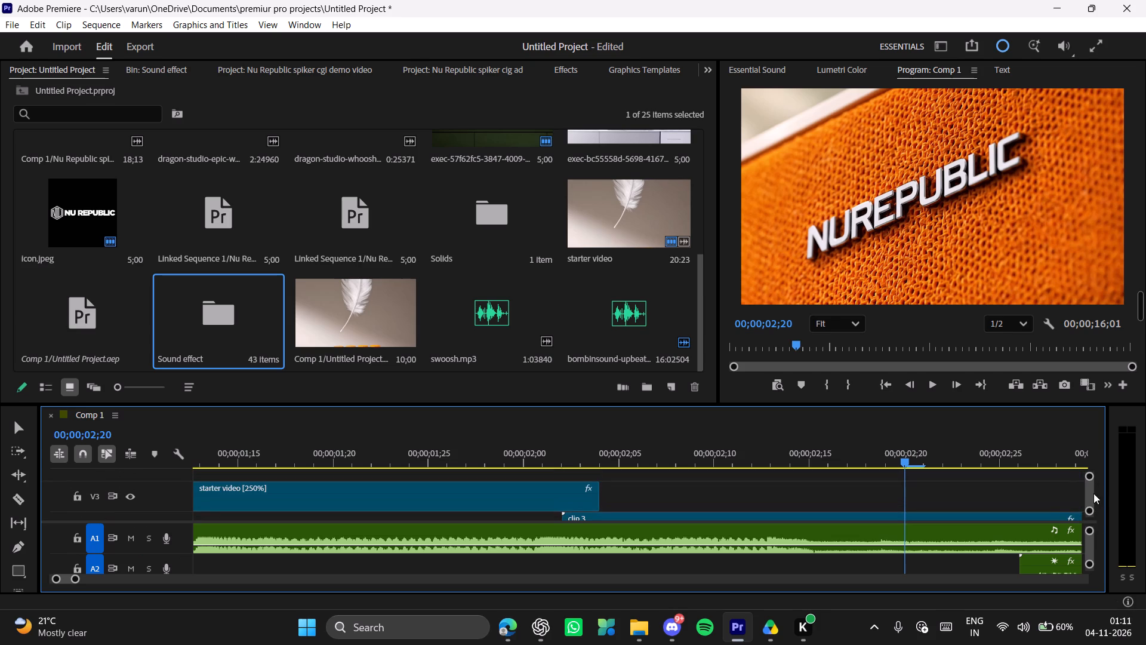
# Enlarge the timeline area upward so more video and audio tracks fit in it.
pyautogui.moveTo(881, 404); pyautogui.dragTo(887, 351)
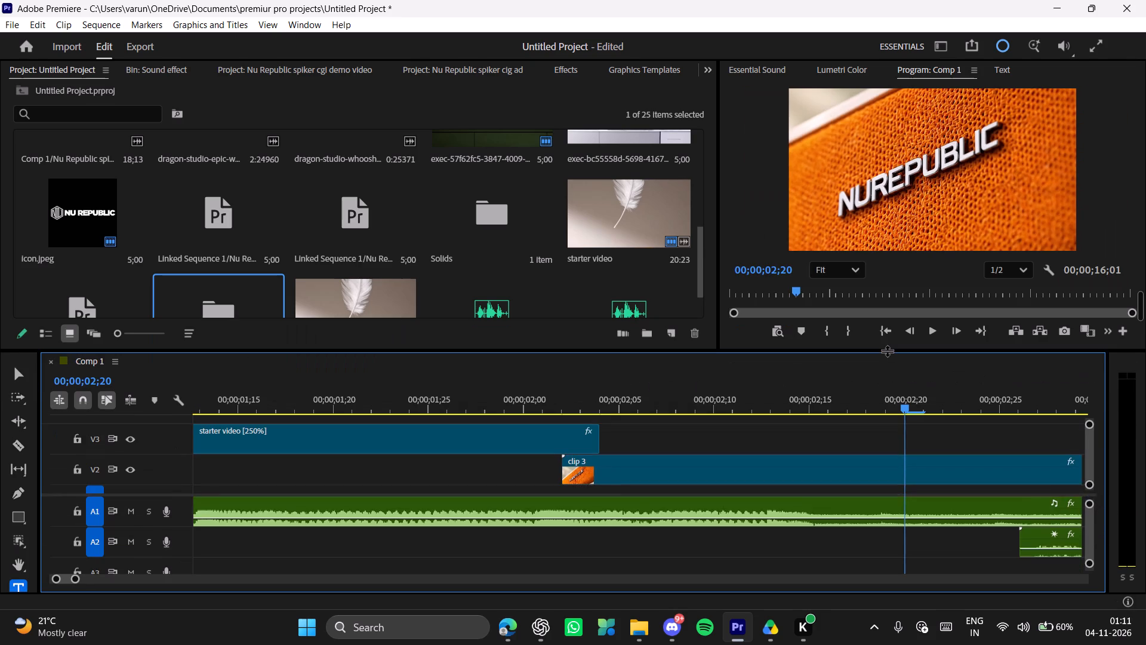
pyautogui.moveTo(887, 351); pyautogui.dragTo(887, 353)
# Review the opening of Comp 1 between the feather shot and the NUREPUBLIC logo close-up, and return to its first frame.
pyautogui.moveTo(526, 410); pyautogui.dragTo(454, 408)
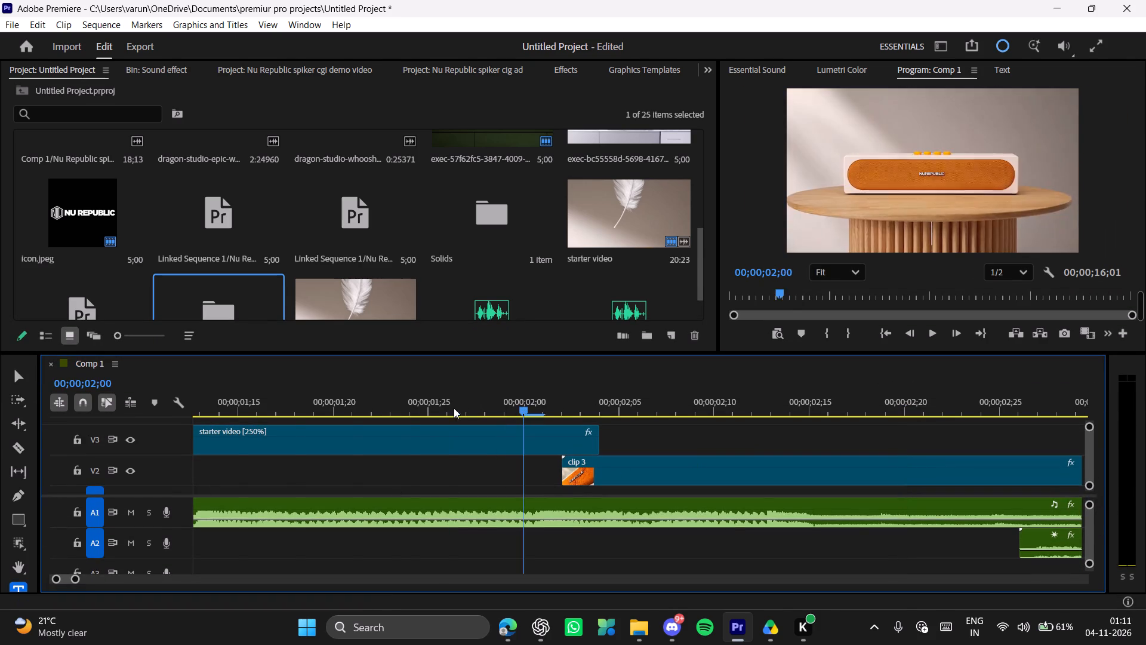
pyautogui.moveTo(454, 408); pyautogui.dragTo(106, 406)
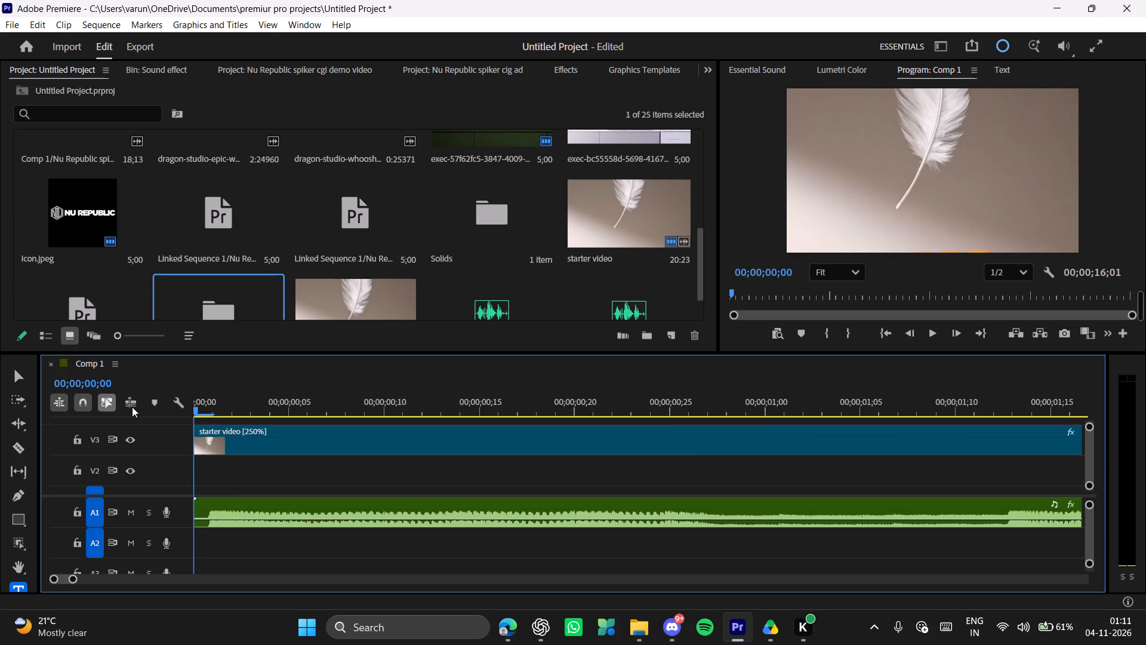
pyautogui.press('space')
pyautogui.press('space')
pyautogui.moveTo(248, 408); pyautogui.dragTo(116, 408)
pyautogui.scroll(4, 525, 459)
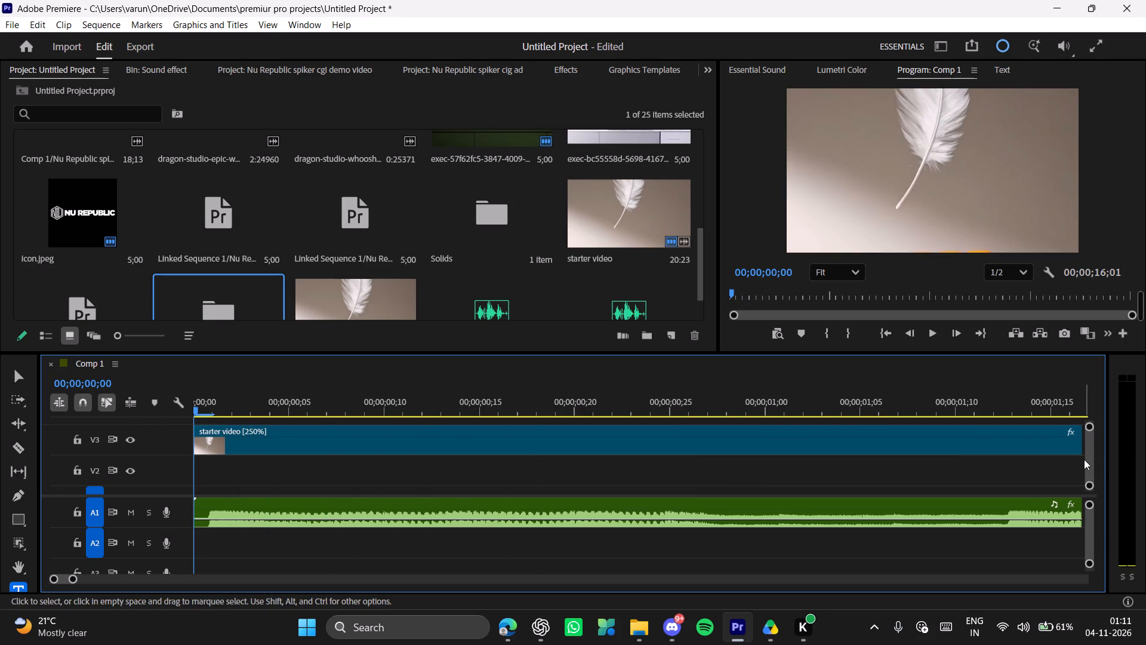
pyautogui.click(1084, 459)
pyautogui.moveTo(1088, 459); pyautogui.dragTo(1092, 420)
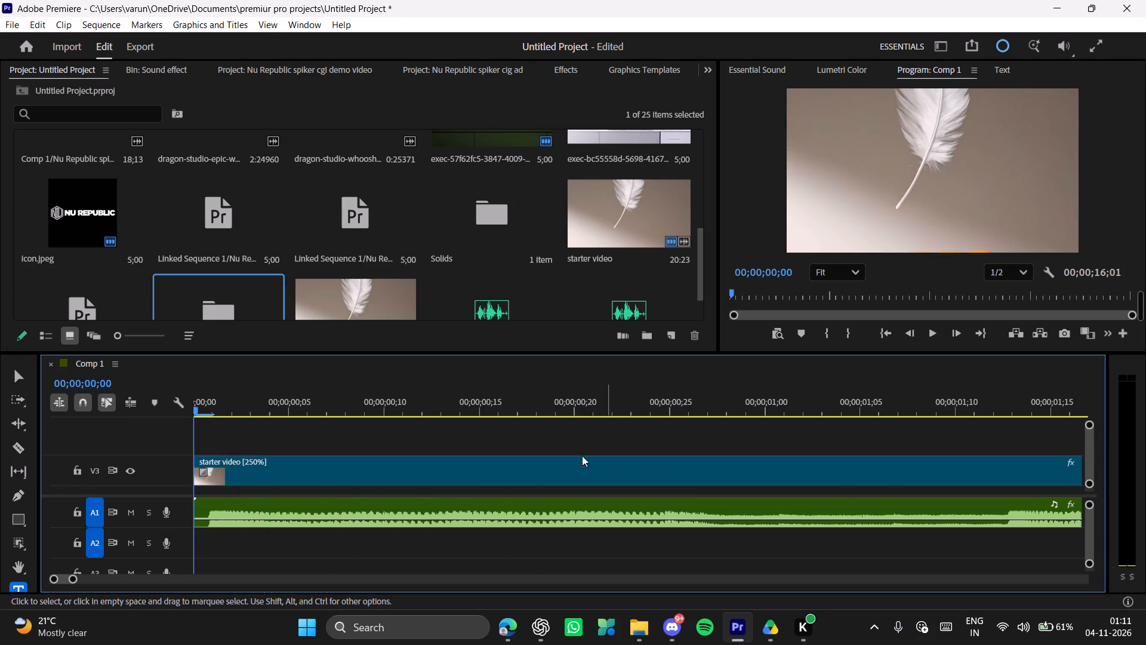
pyautogui.moveTo(523, 411); pyautogui.dragTo(1132, 407)
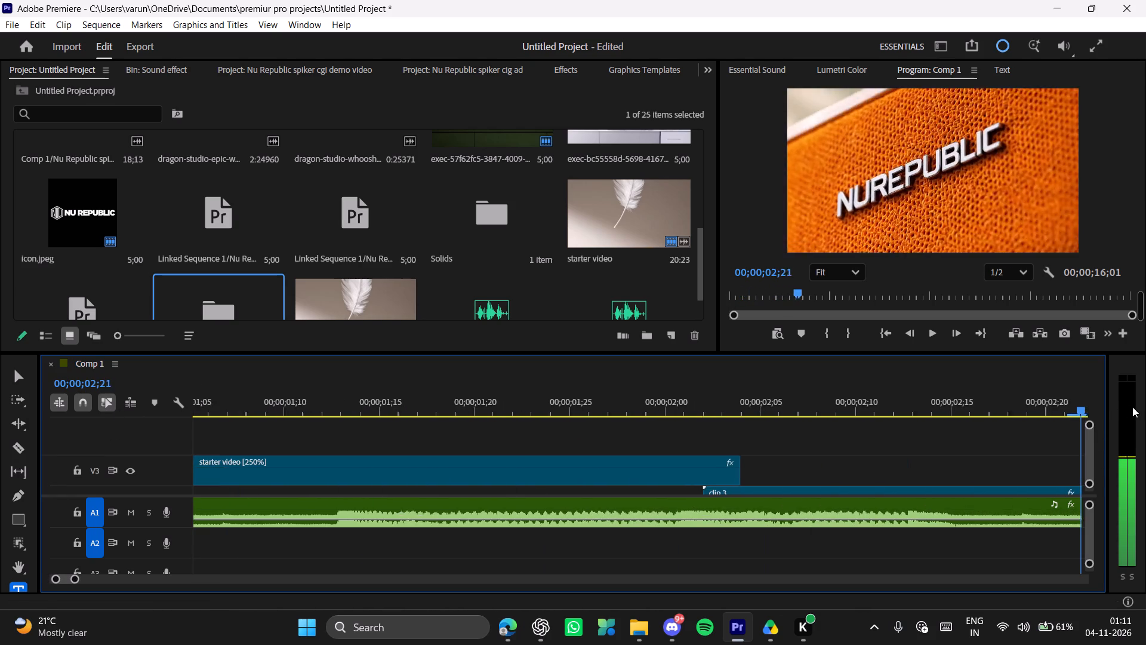
pyautogui.moveTo(1132, 407); pyautogui.dragTo(0, 396)
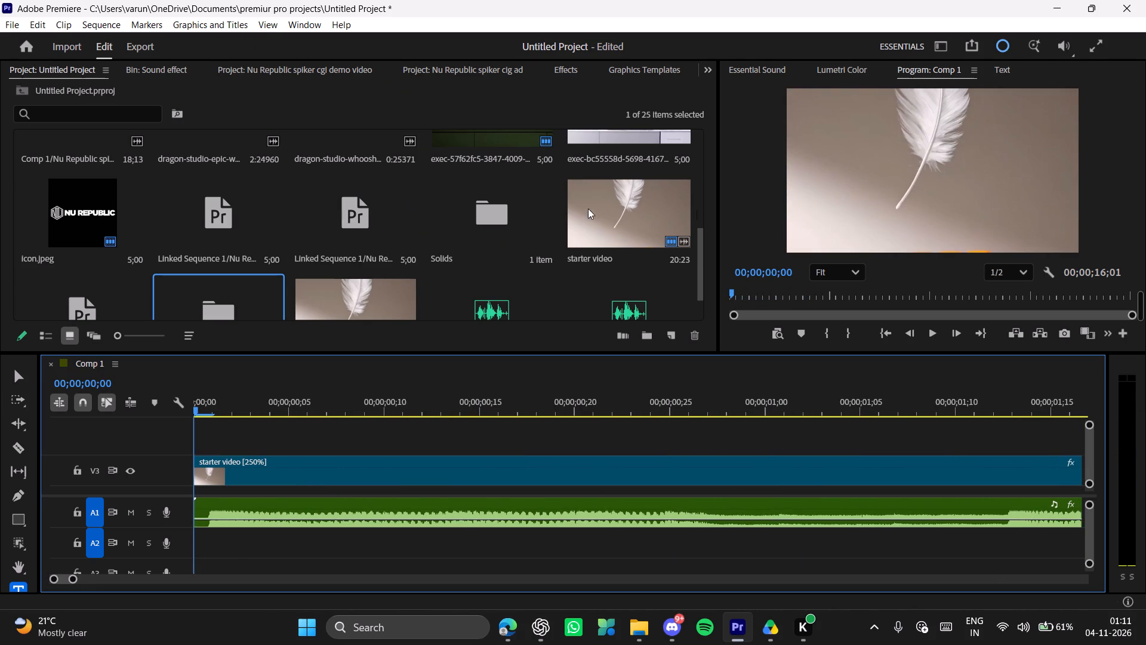
# Activate the Type tool and bring up the Effect Controls for the text overlay.
pyautogui.press('t')
pyautogui.scroll(-5, 594, 67)
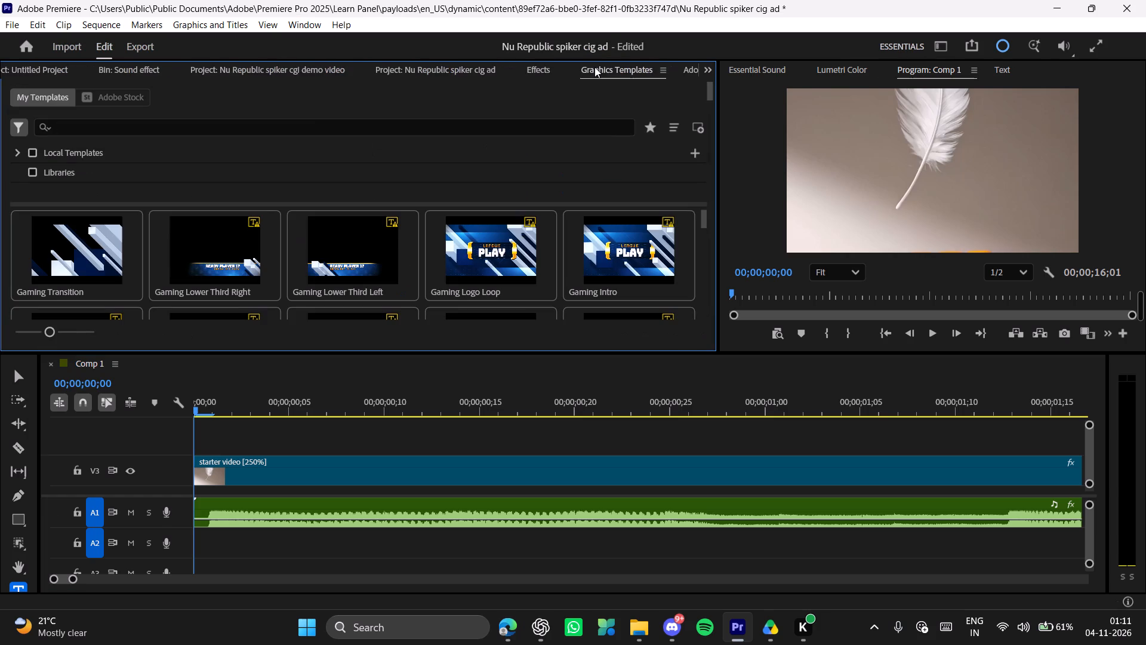
pyautogui.scroll(-4, 594, 67)
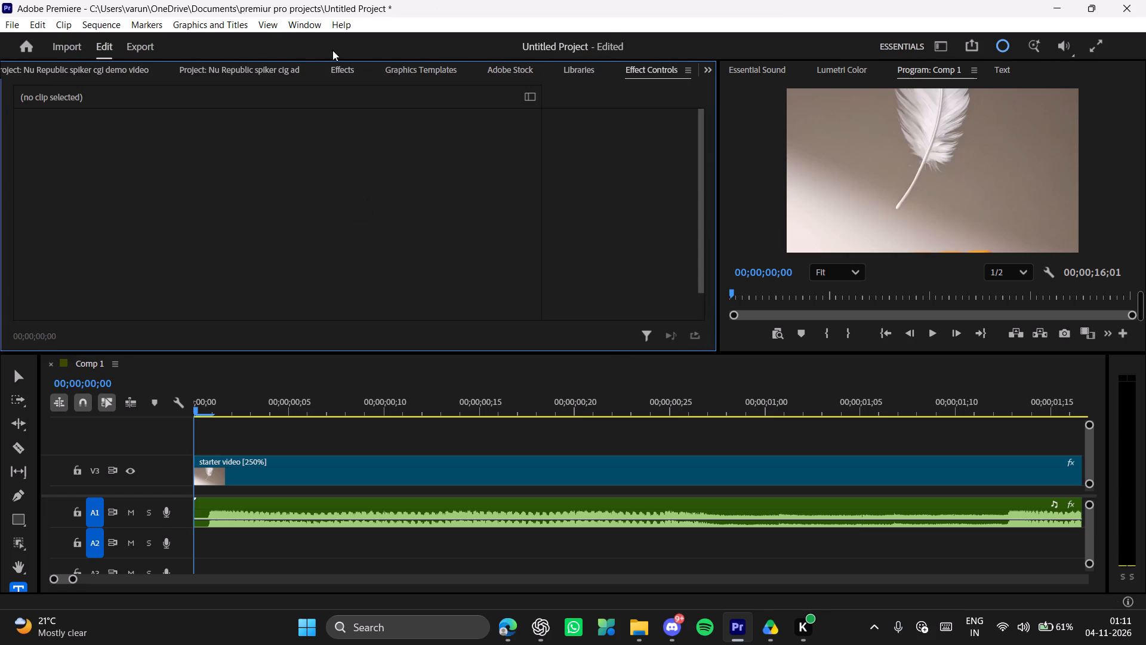
pyautogui.click(310, 29)
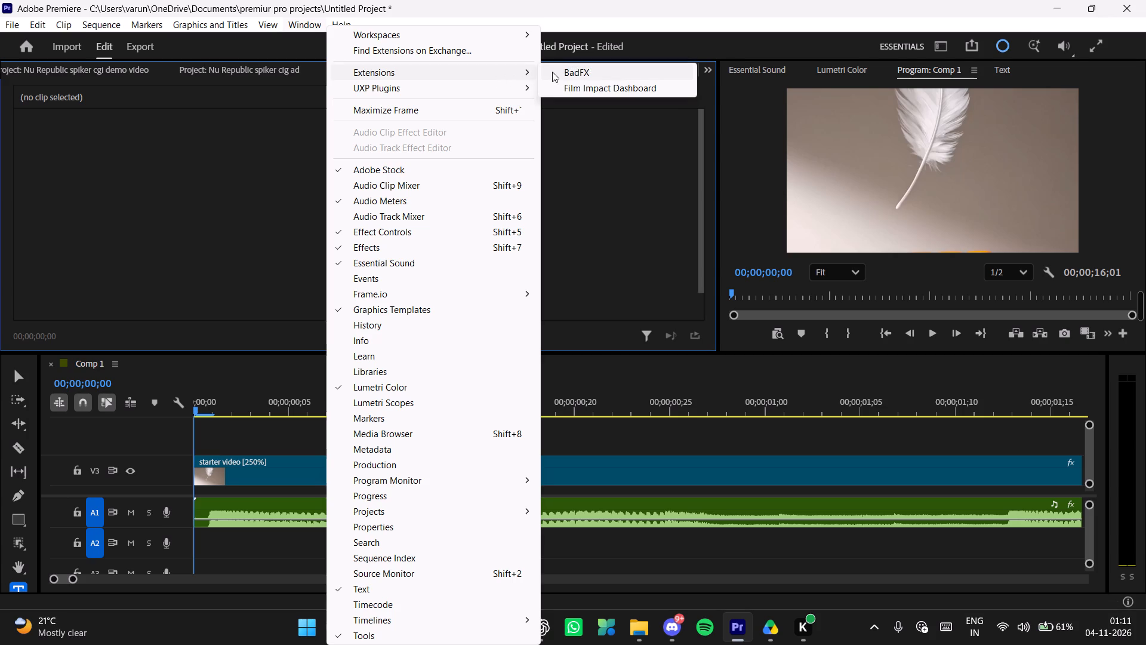
pyautogui.click(644, 179)
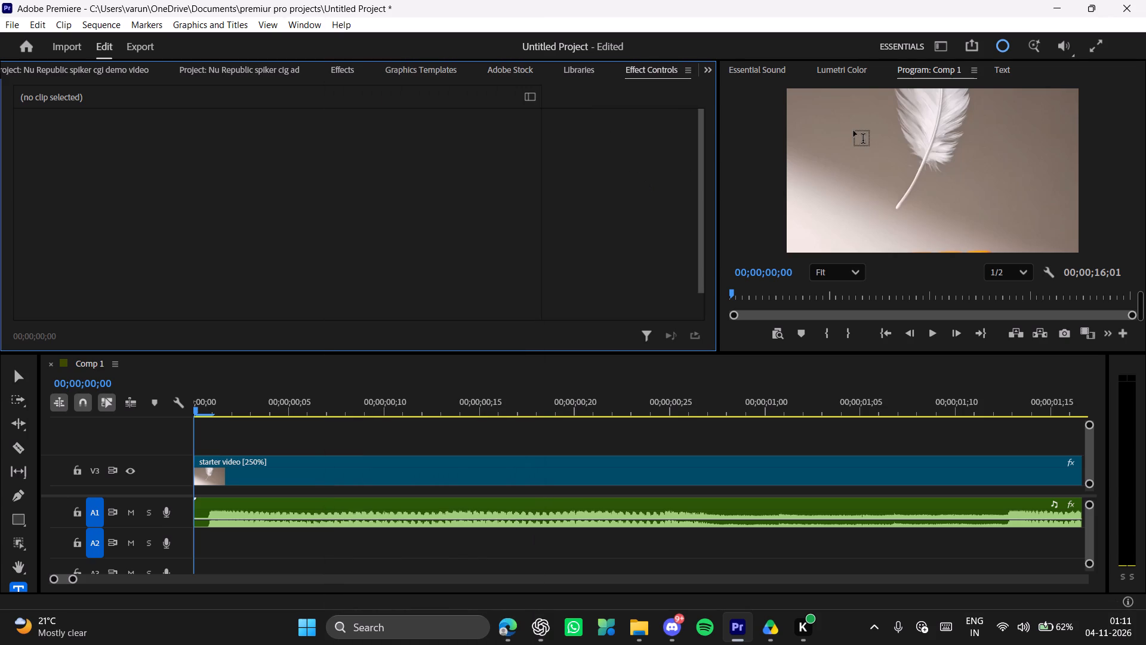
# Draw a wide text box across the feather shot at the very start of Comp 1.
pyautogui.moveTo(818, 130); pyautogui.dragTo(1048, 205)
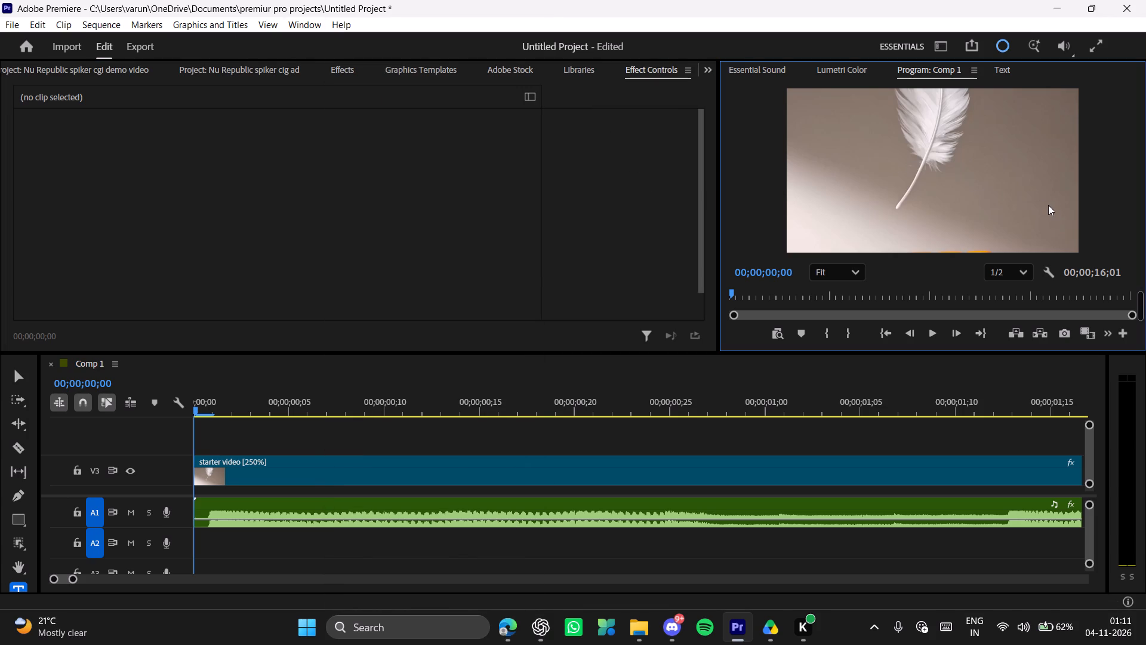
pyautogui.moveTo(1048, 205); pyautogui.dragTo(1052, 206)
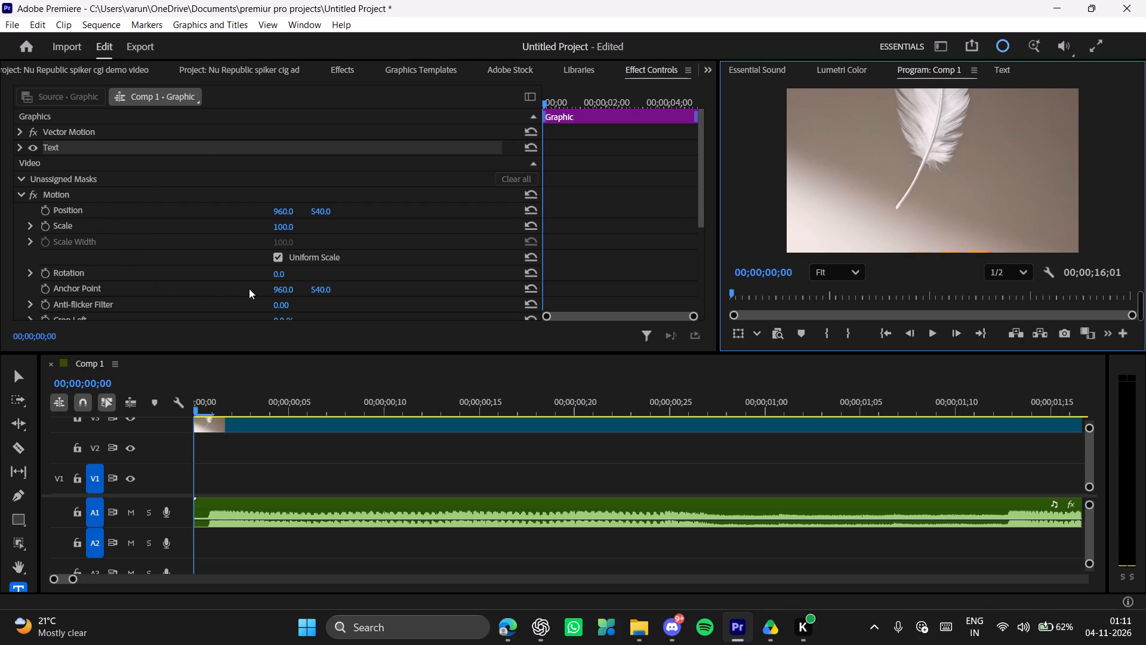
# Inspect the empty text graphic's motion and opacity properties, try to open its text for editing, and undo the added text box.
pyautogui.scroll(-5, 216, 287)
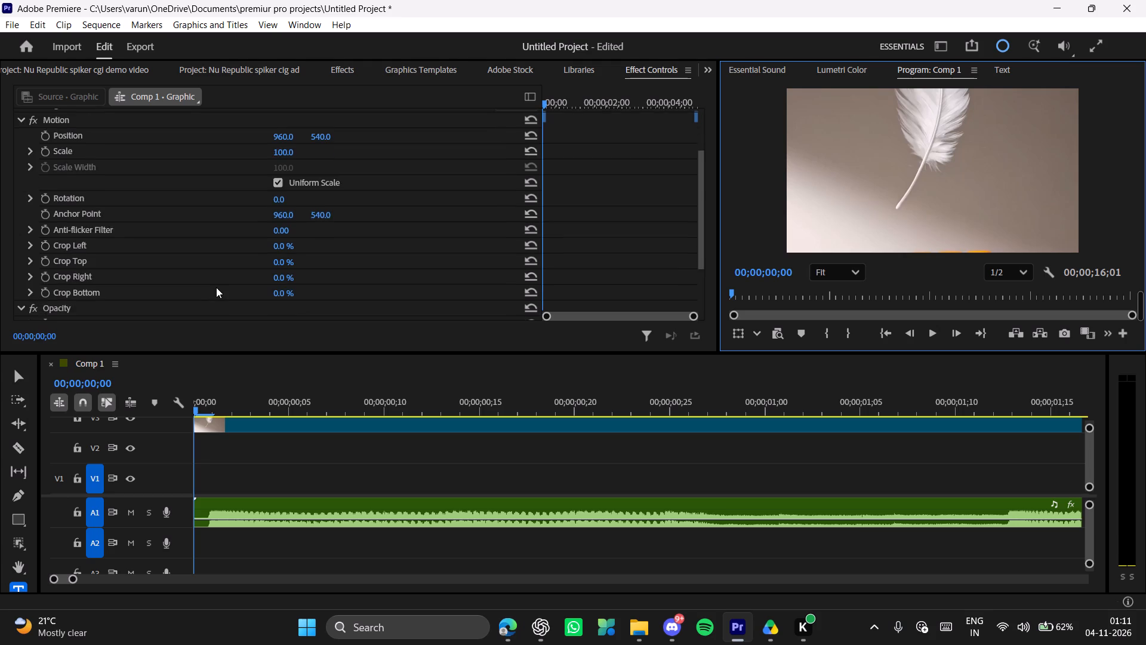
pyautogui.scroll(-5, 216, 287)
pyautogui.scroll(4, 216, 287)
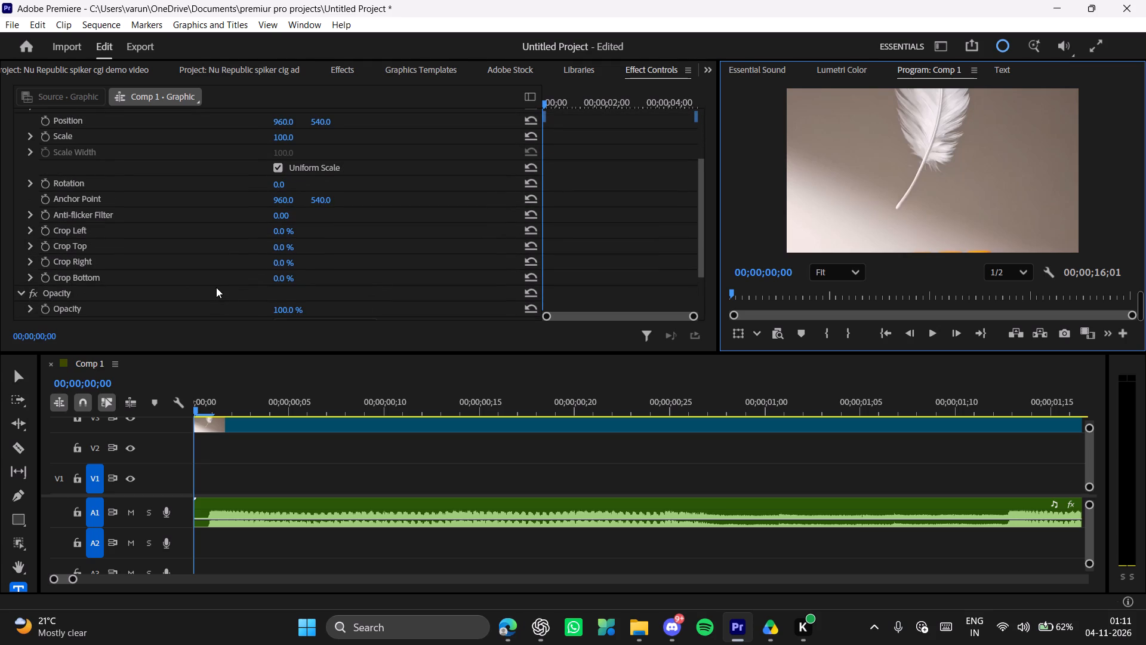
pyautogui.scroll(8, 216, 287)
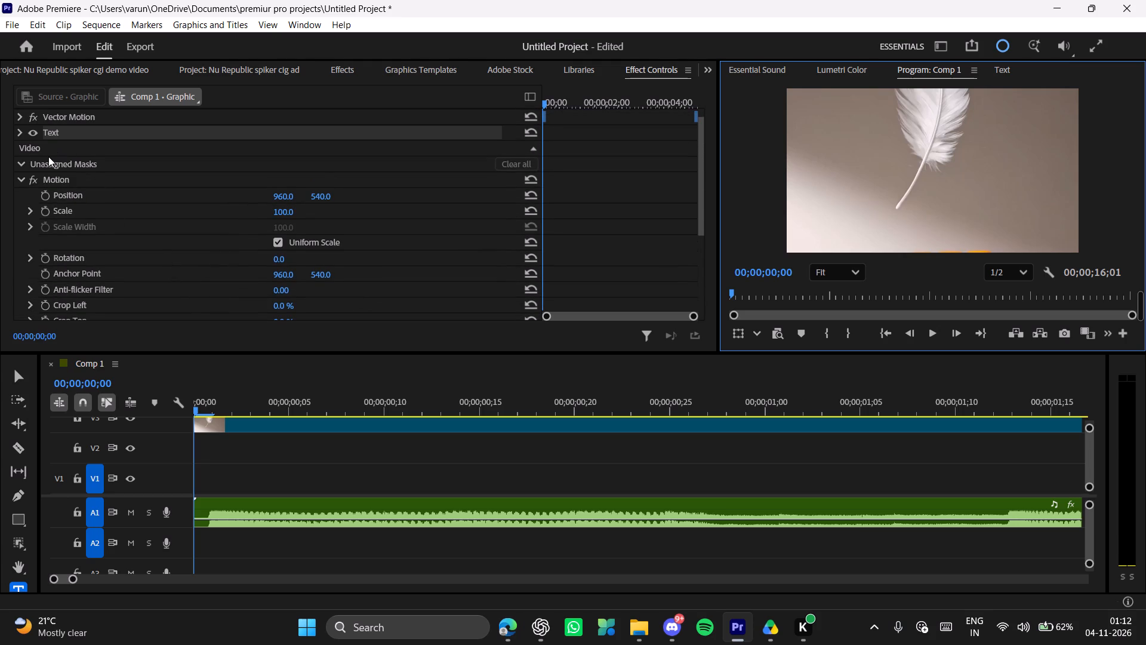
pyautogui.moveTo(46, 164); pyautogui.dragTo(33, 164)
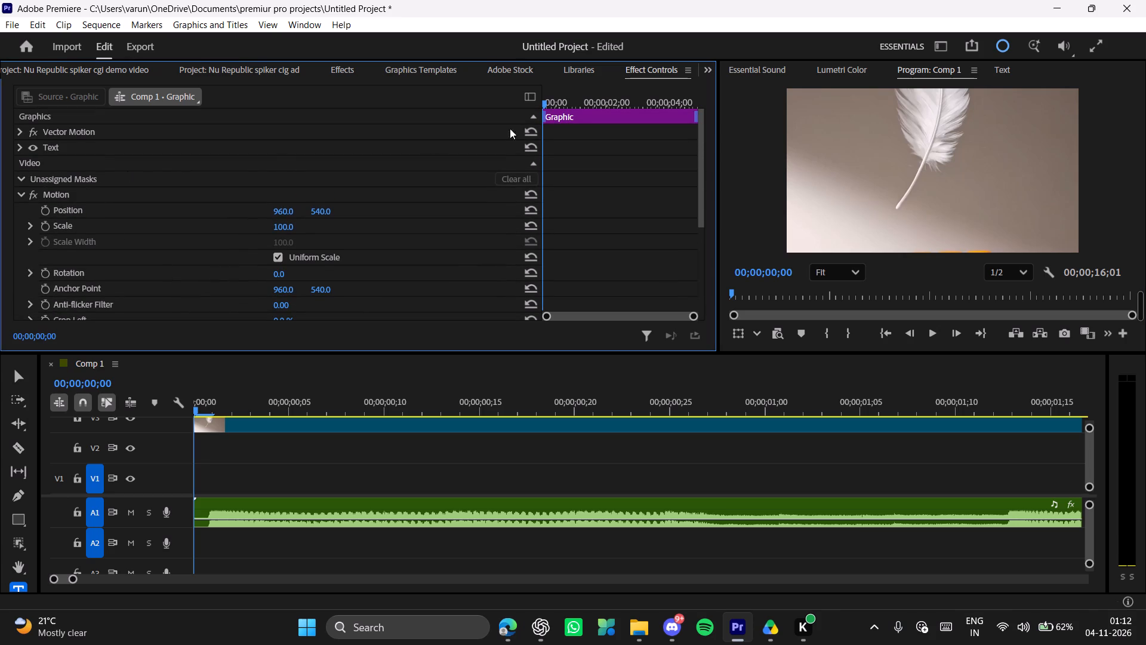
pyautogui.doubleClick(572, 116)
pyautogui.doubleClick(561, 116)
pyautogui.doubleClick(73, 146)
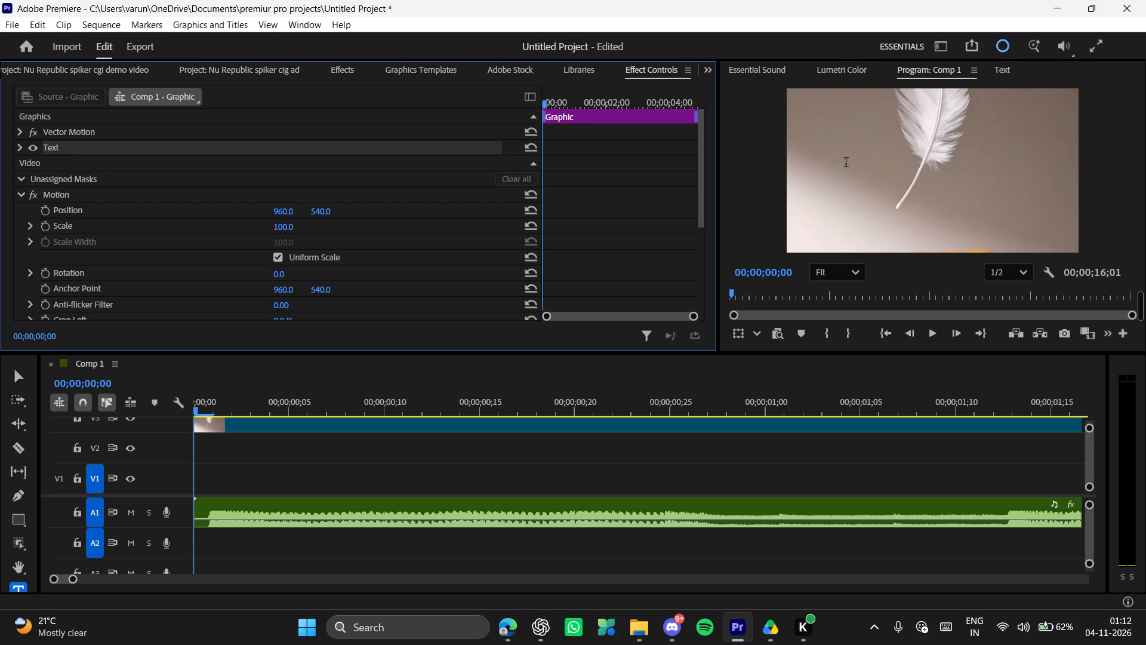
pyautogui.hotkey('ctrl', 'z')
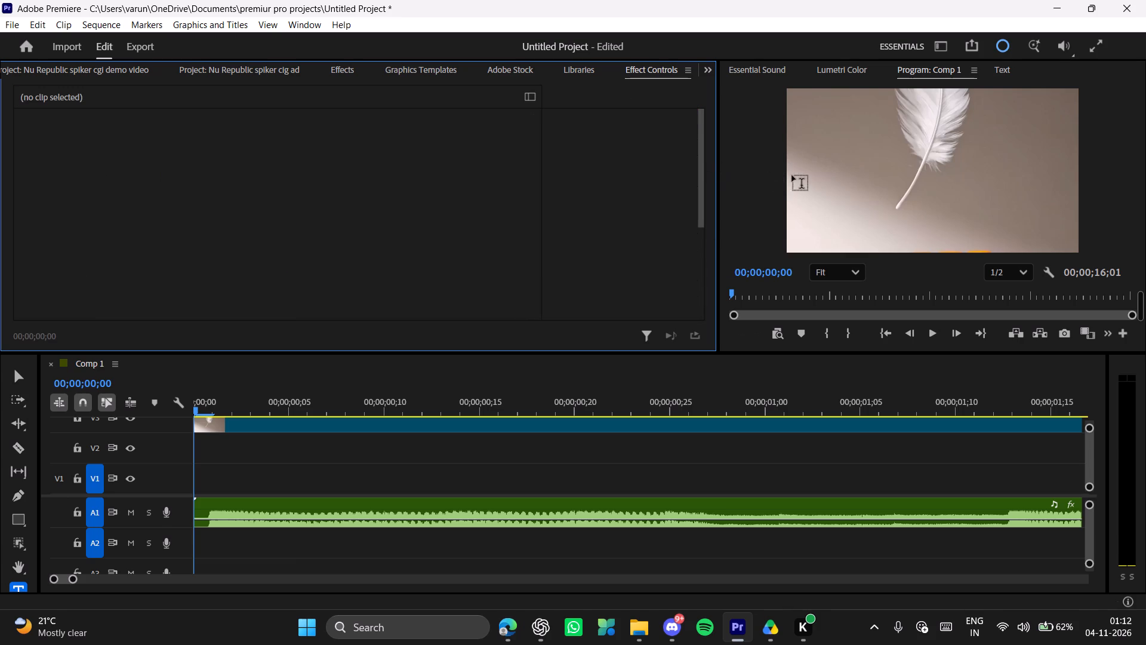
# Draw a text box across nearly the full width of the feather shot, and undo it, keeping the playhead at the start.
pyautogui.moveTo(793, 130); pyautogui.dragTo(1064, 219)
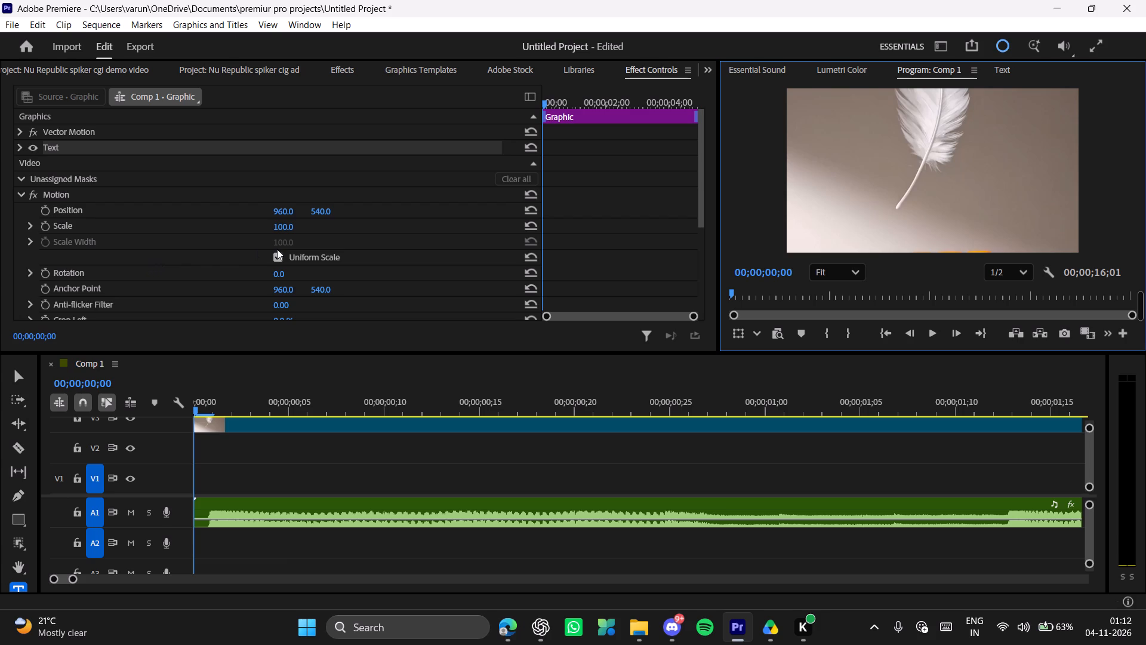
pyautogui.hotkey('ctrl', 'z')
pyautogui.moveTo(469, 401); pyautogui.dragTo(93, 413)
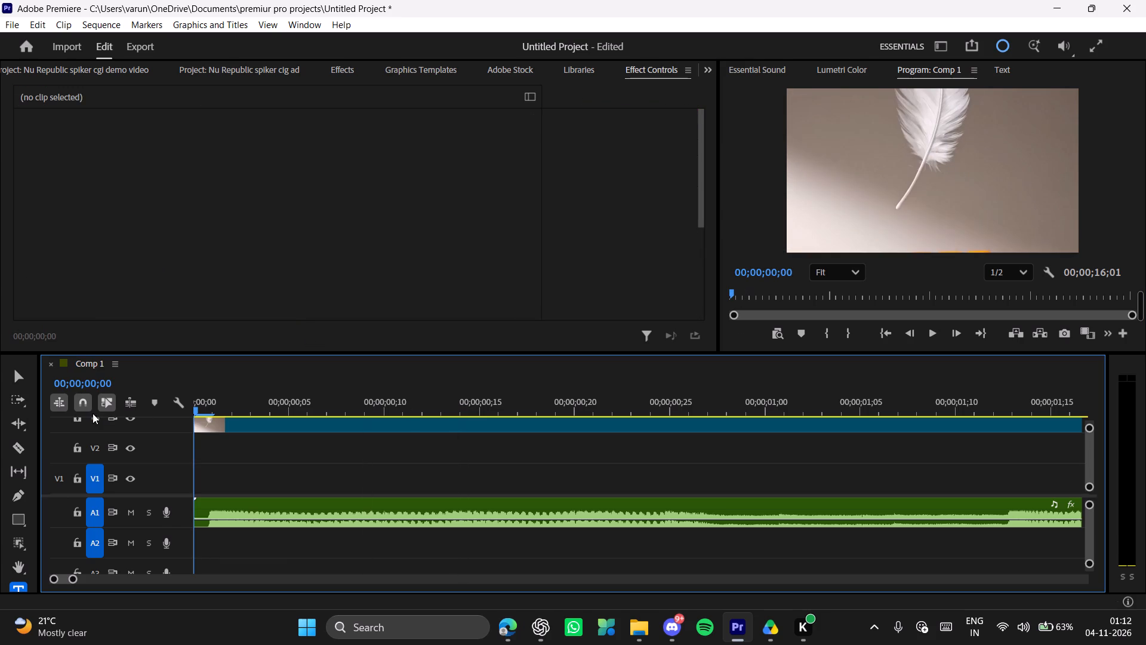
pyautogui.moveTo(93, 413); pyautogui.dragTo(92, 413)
# Choose the horizontal Type Tool again rather than the vertical one.
pyautogui.scroll(-2, 17, 551)
pyautogui.moveTo(17, 587); pyautogui.dragTo(55, 597)
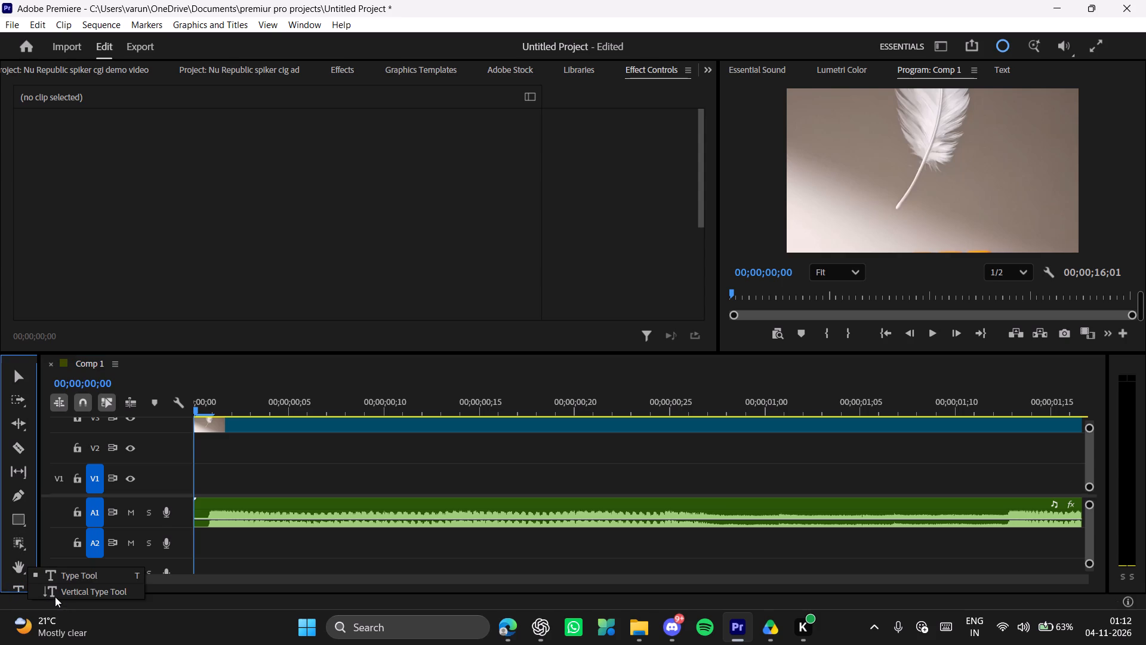
pyautogui.moveTo(55, 597); pyautogui.dragTo(75, 574)
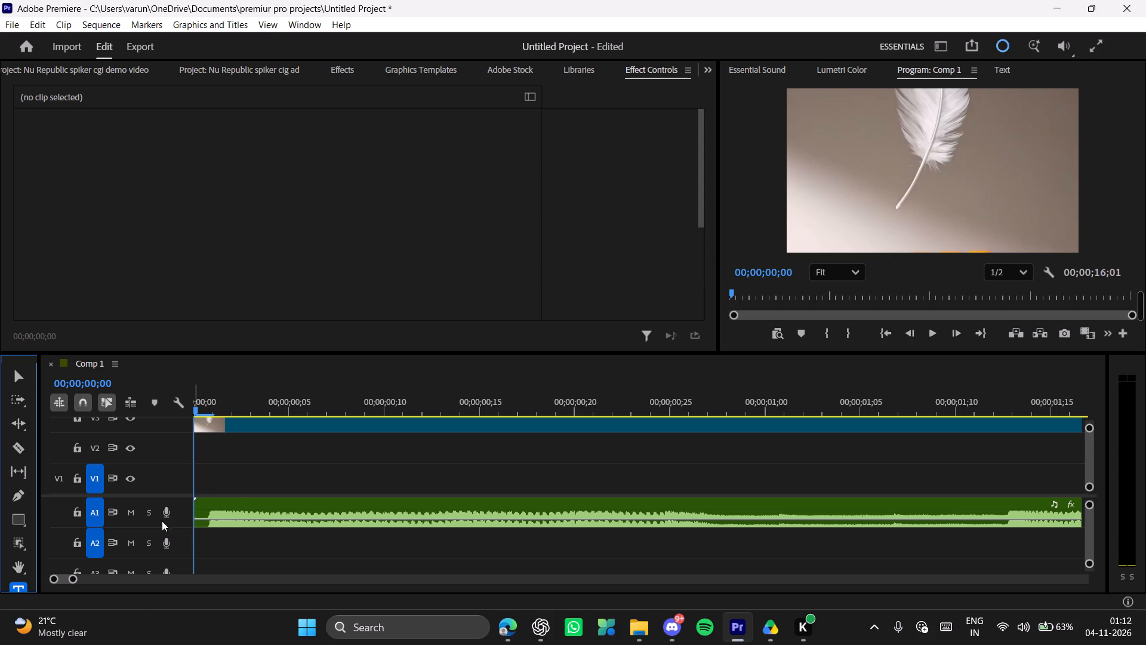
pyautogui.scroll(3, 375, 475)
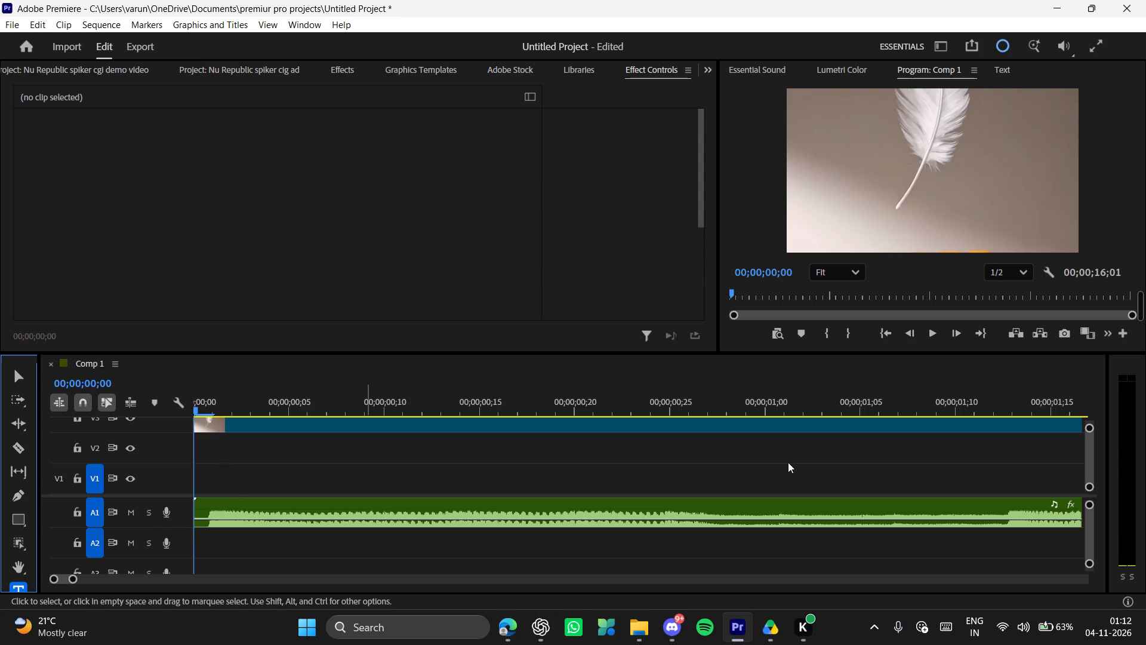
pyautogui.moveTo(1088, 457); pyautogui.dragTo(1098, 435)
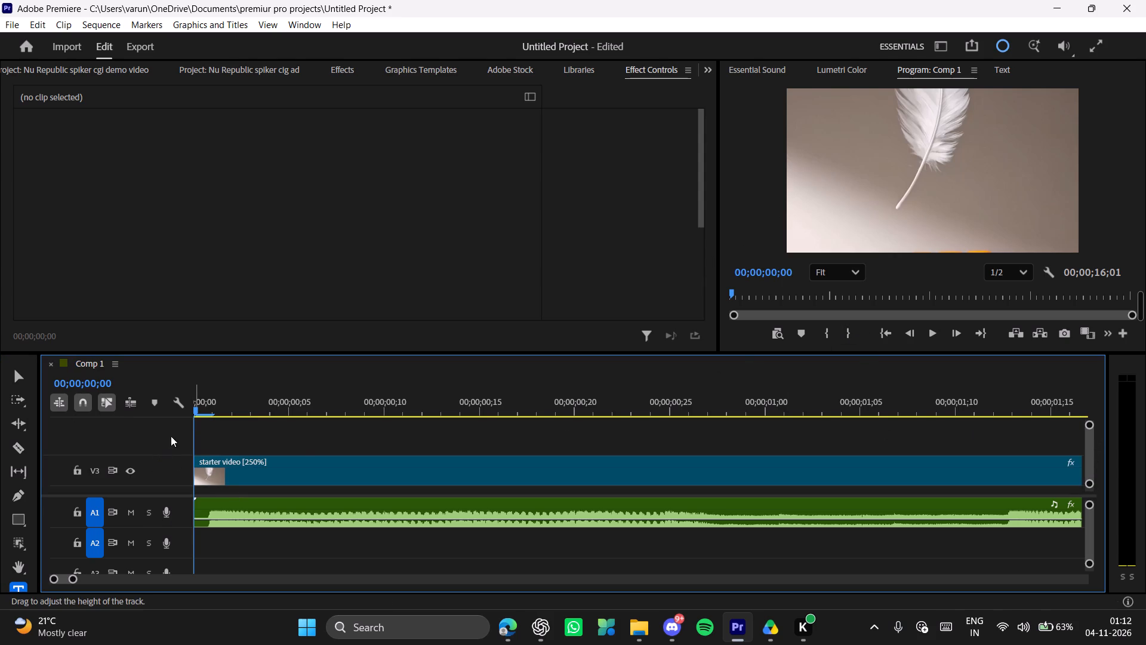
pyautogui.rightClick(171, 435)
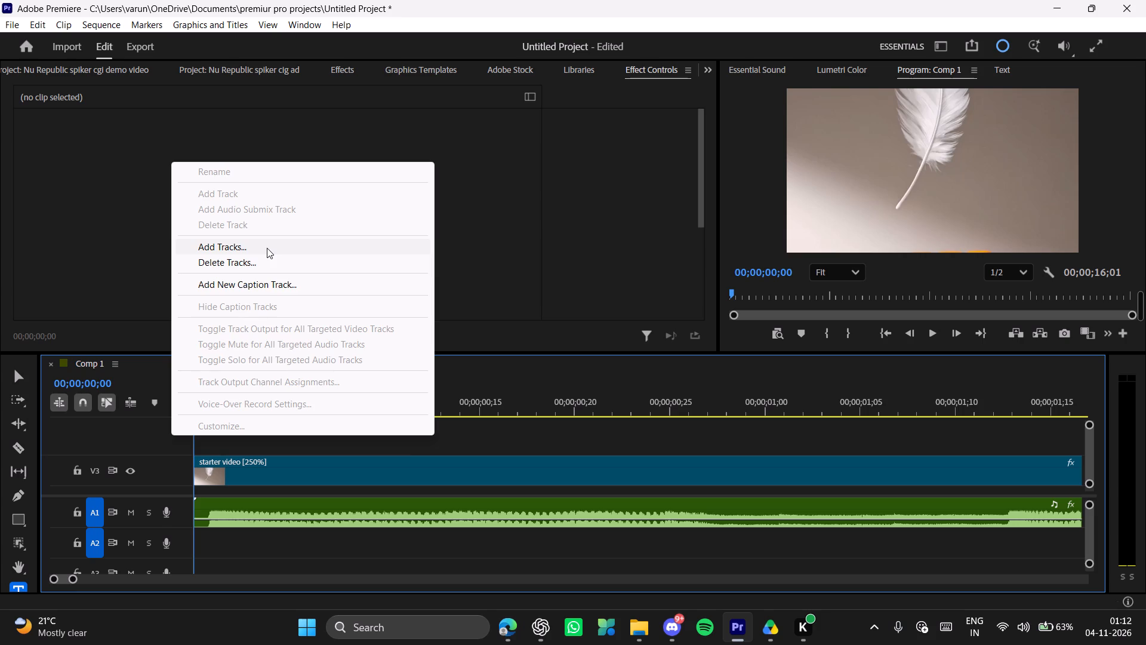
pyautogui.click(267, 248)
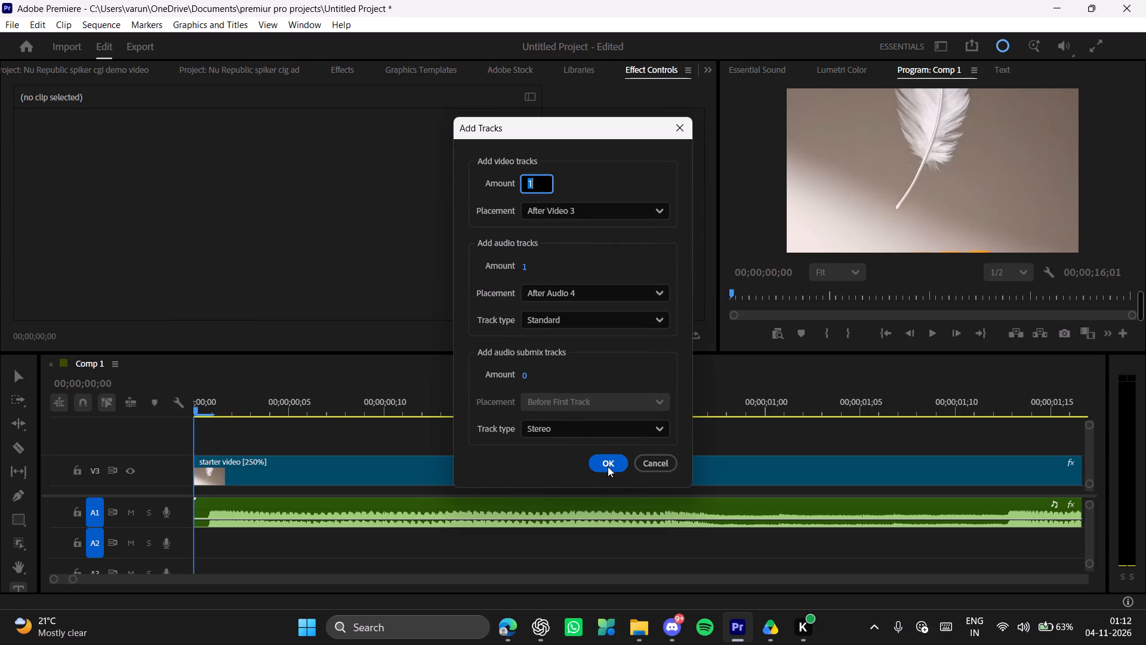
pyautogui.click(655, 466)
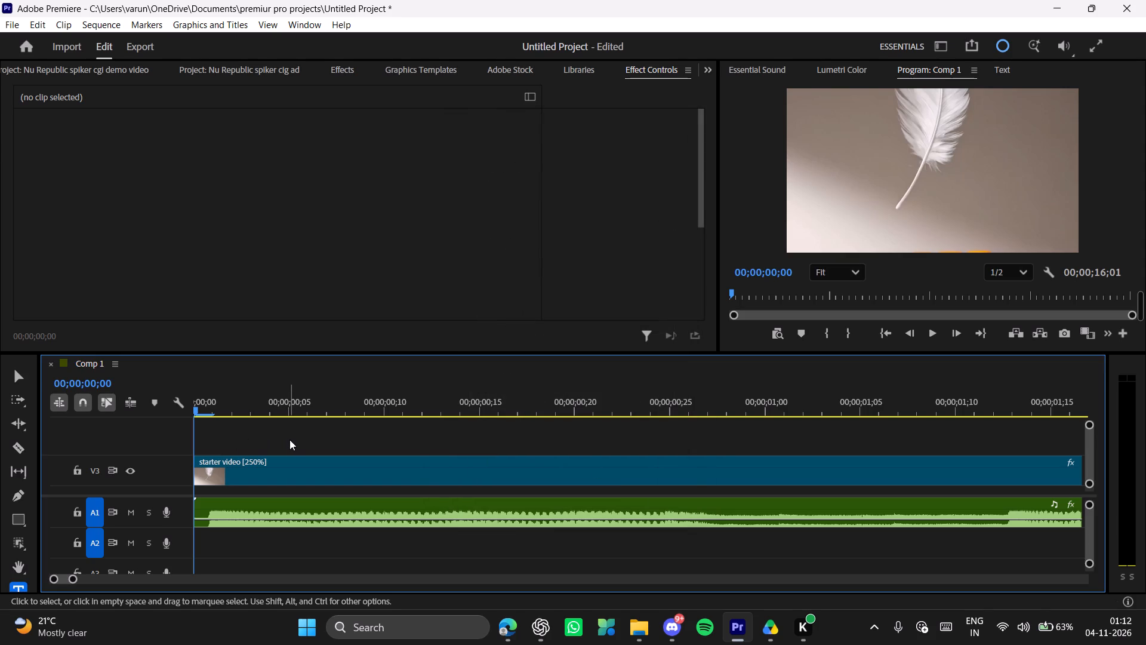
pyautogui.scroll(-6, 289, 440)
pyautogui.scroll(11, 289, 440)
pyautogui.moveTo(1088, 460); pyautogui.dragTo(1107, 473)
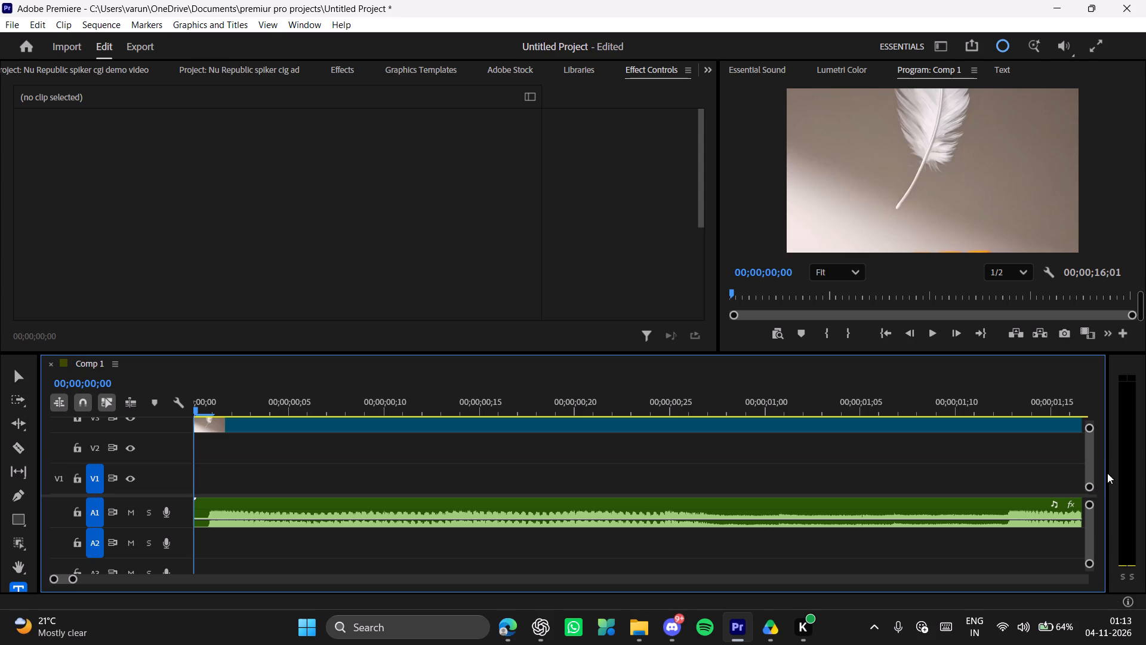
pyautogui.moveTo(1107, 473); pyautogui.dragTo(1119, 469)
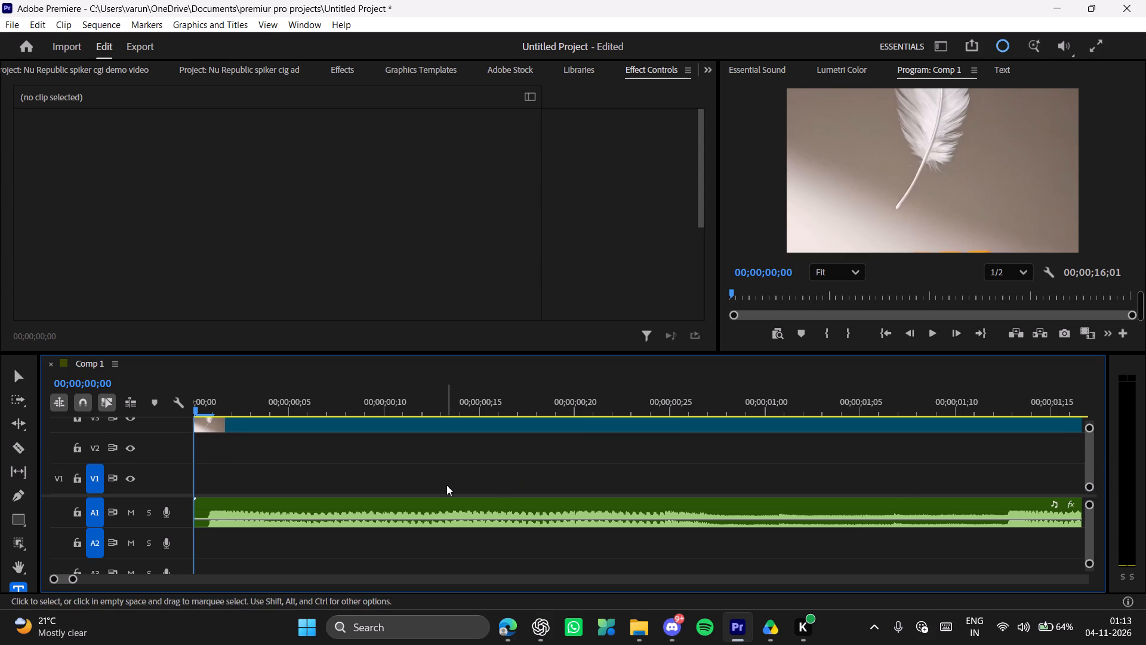
# Add one video track after Video 3 and one standard audio track after Audio 4 to Comp 1.
pyautogui.scroll(3, 446, 485)
pyautogui.click(292, 475)
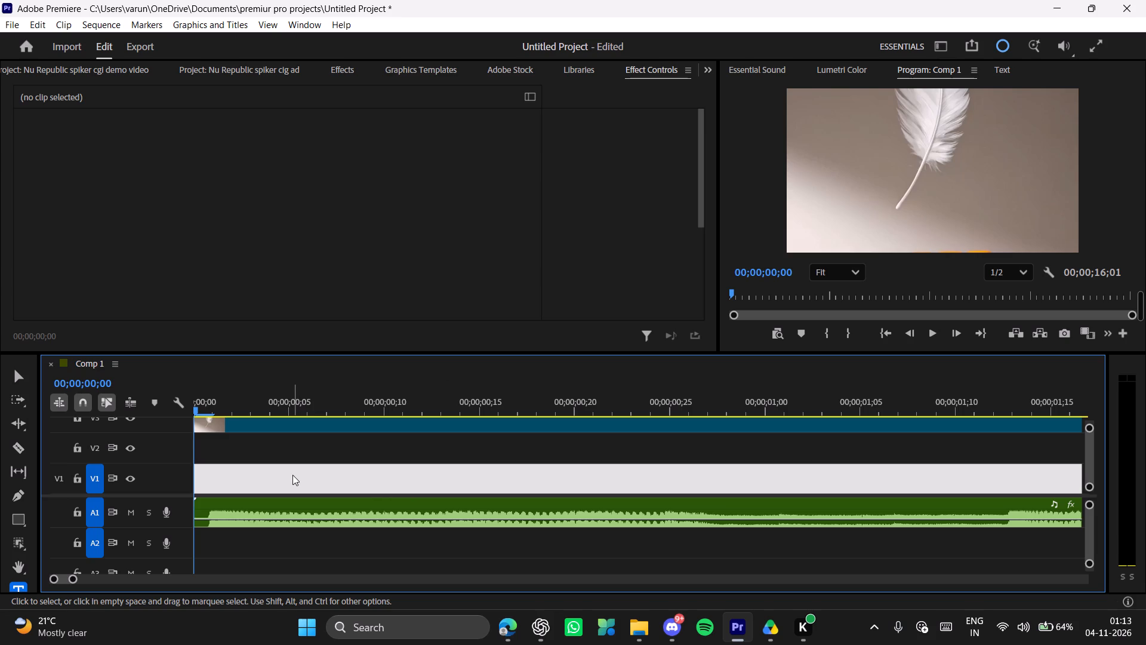
pyautogui.click(315, 444)
pyautogui.scroll(4, 315, 444)
pyautogui.scroll(3, 143, 475)
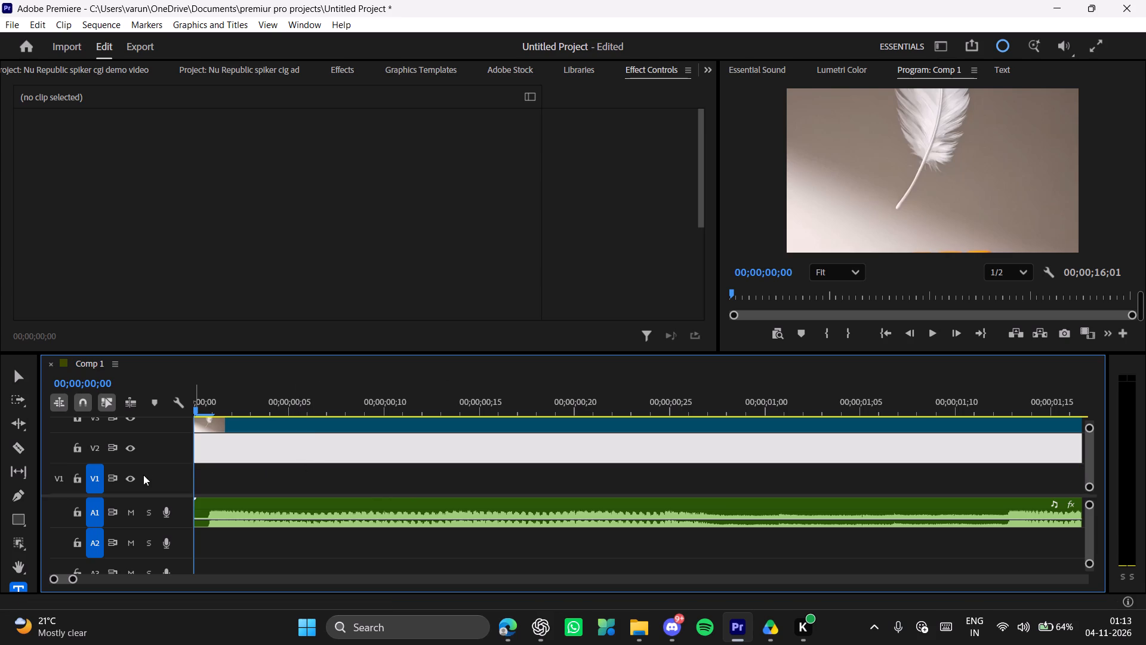
pyautogui.scroll(1, 143, 475)
pyautogui.keyDown('alt'); pyautogui.scroll(4, 825, 471); pyautogui.keyUp('alt')
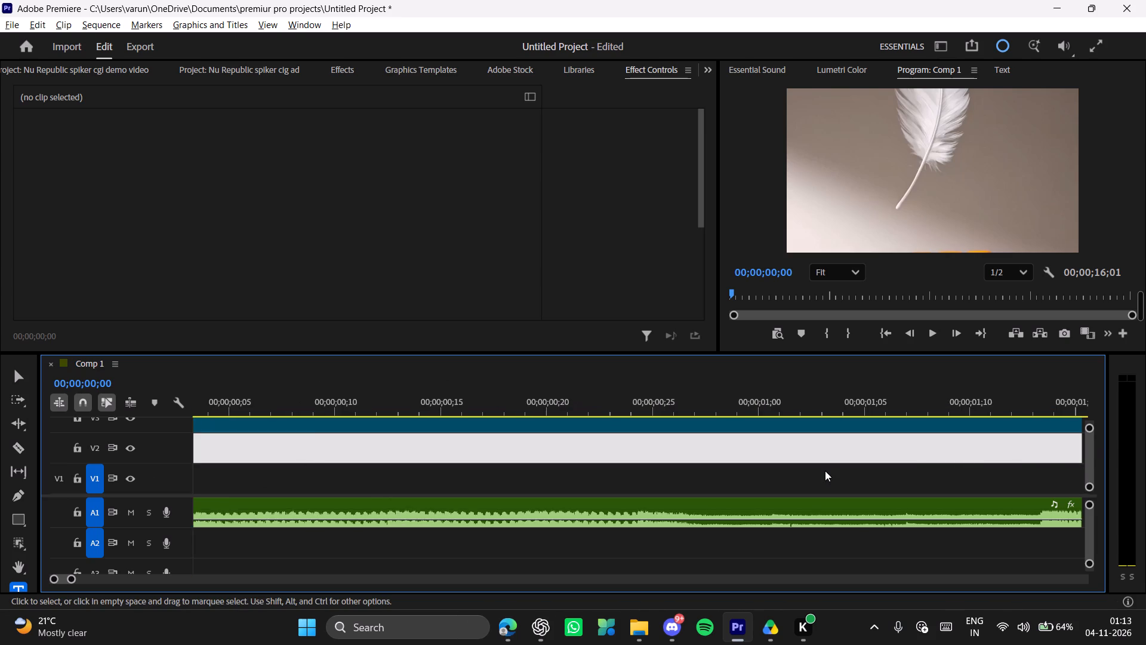
pyautogui.keyDown('alt'); pyautogui.scroll(-5, 825, 471); pyautogui.keyUp('alt')
pyautogui.keyDown('ctrl'); pyautogui.scroll(7, 825, 471); pyautogui.keyUp('ctrl')
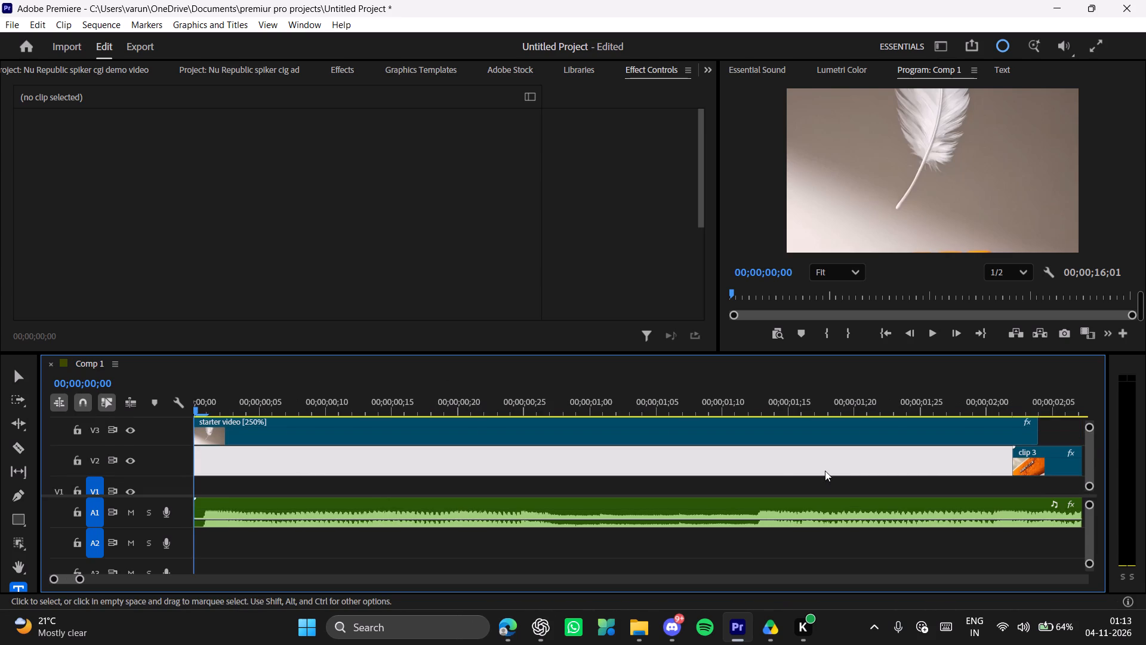
pyautogui.keyDown('ctrl'); pyautogui.scroll(2, 825, 471); pyautogui.keyUp('ctrl')
pyautogui.keyDown('ctrl'); pyautogui.scroll(4, 652, 446); pyautogui.keyUp('ctrl')
pyautogui.moveTo(1089, 451); pyautogui.dragTo(1091, 447)
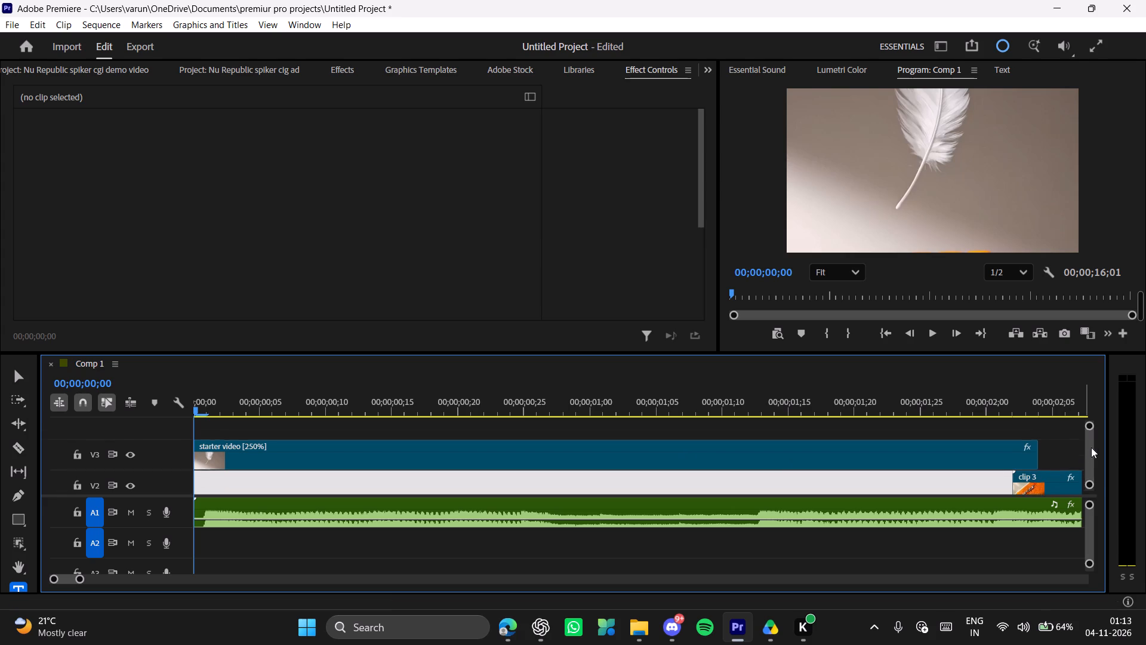
pyautogui.moveTo(1091, 447); pyautogui.dragTo(1098, 428)
pyautogui.click(331, 437)
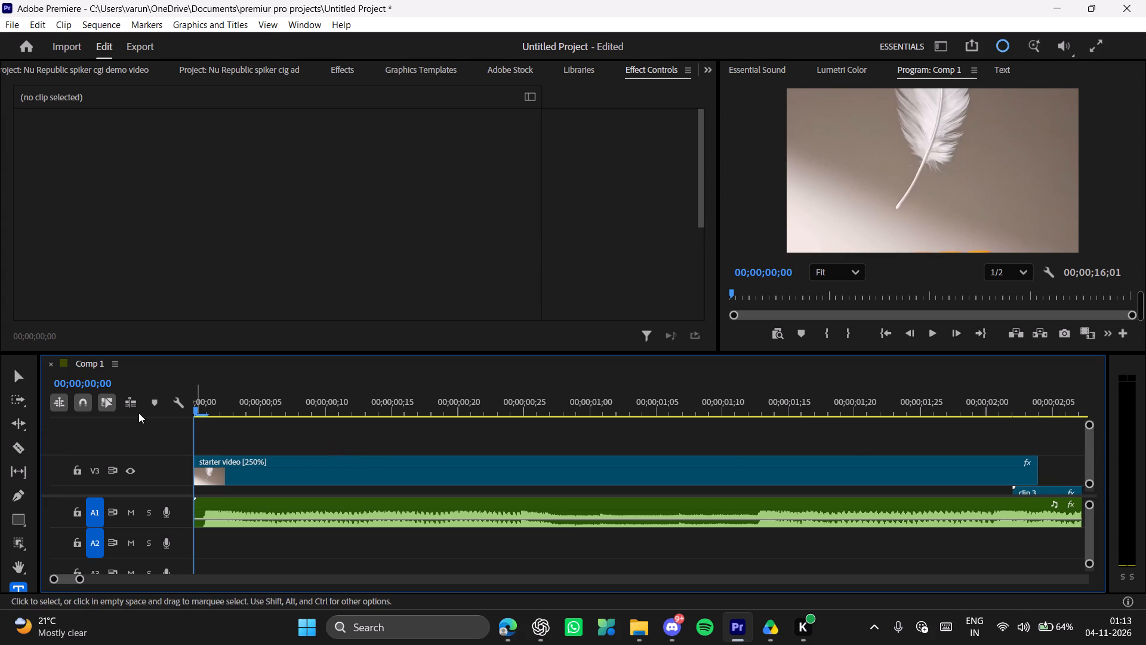
pyautogui.rightClick(159, 431)
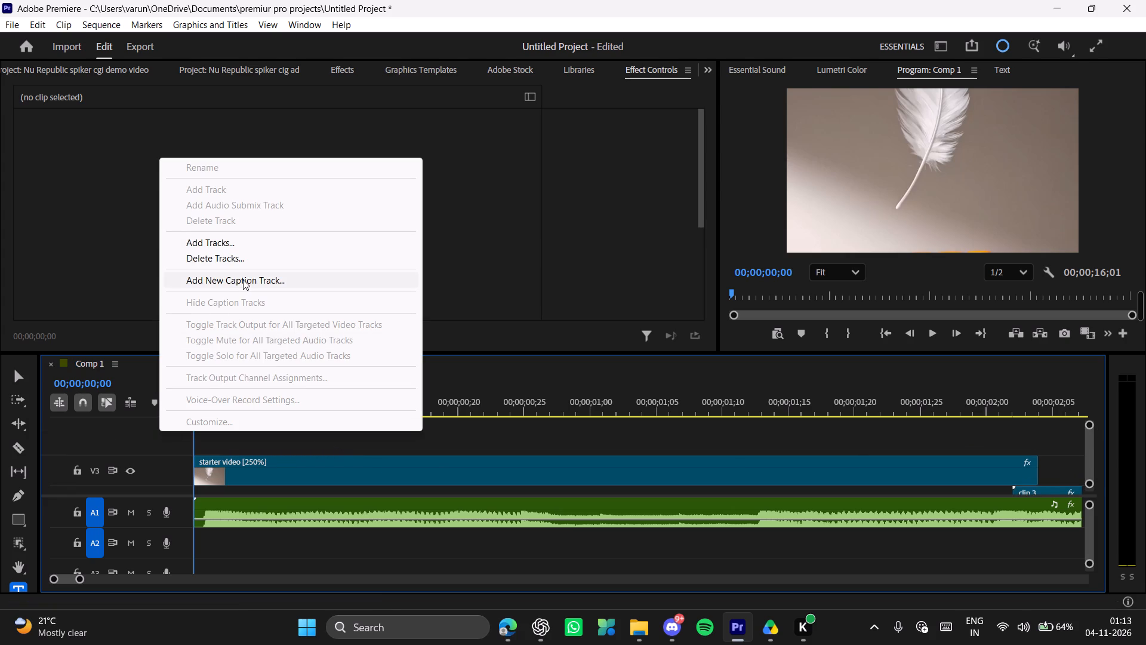
pyautogui.click(297, 242)
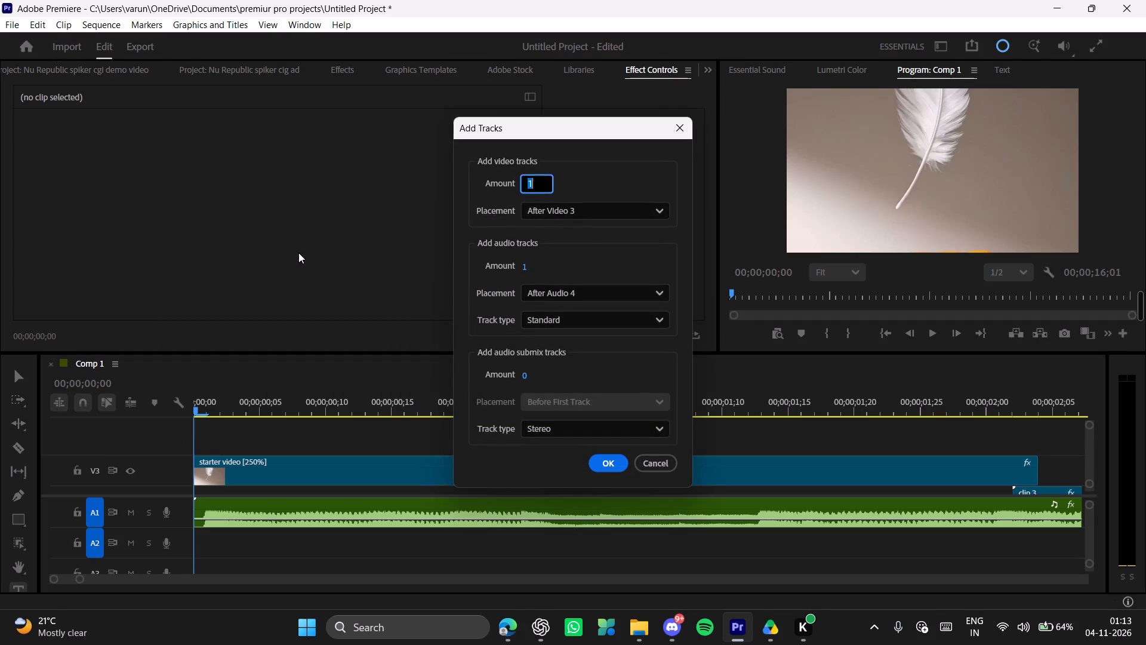
pyautogui.click(603, 213)
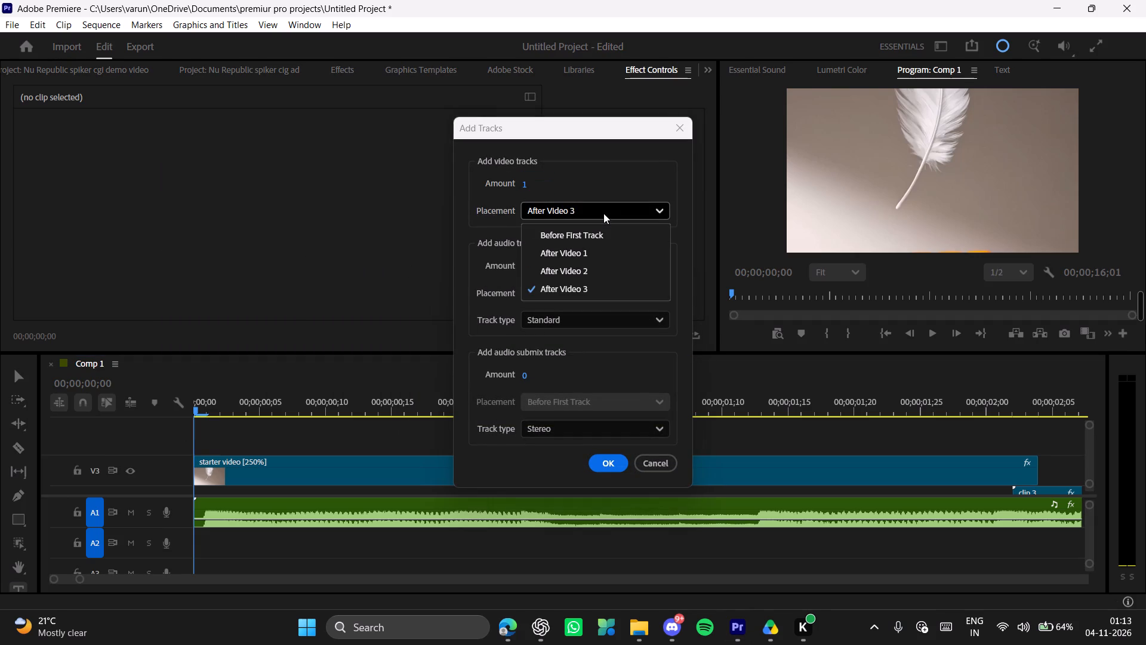
pyautogui.click(603, 213)
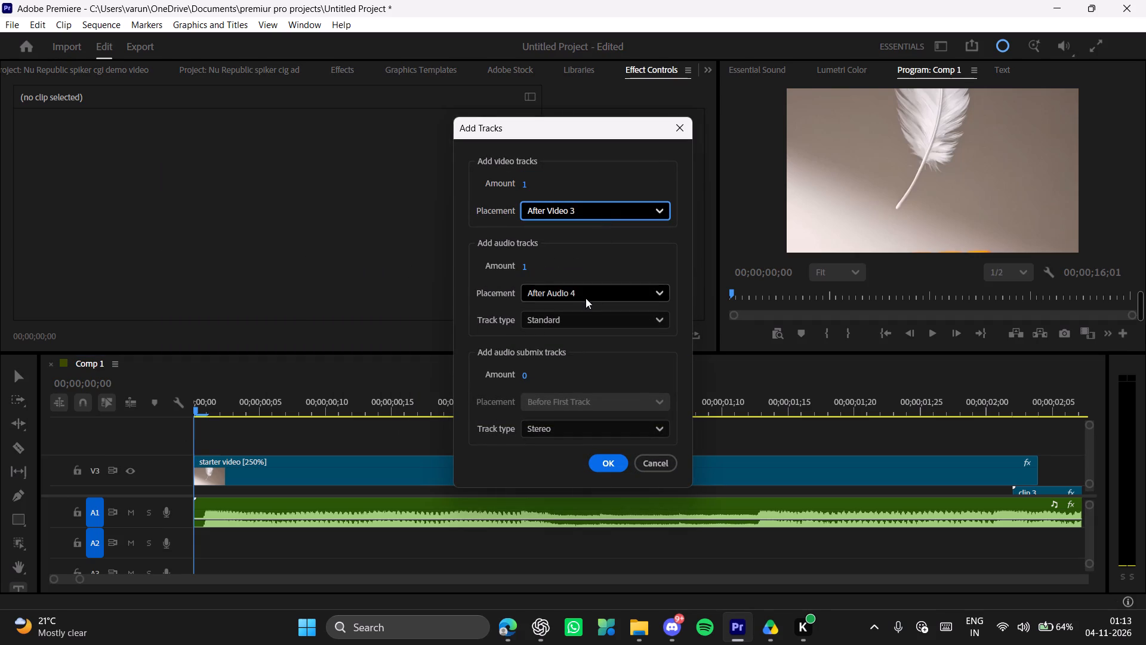
pyautogui.click(613, 462)
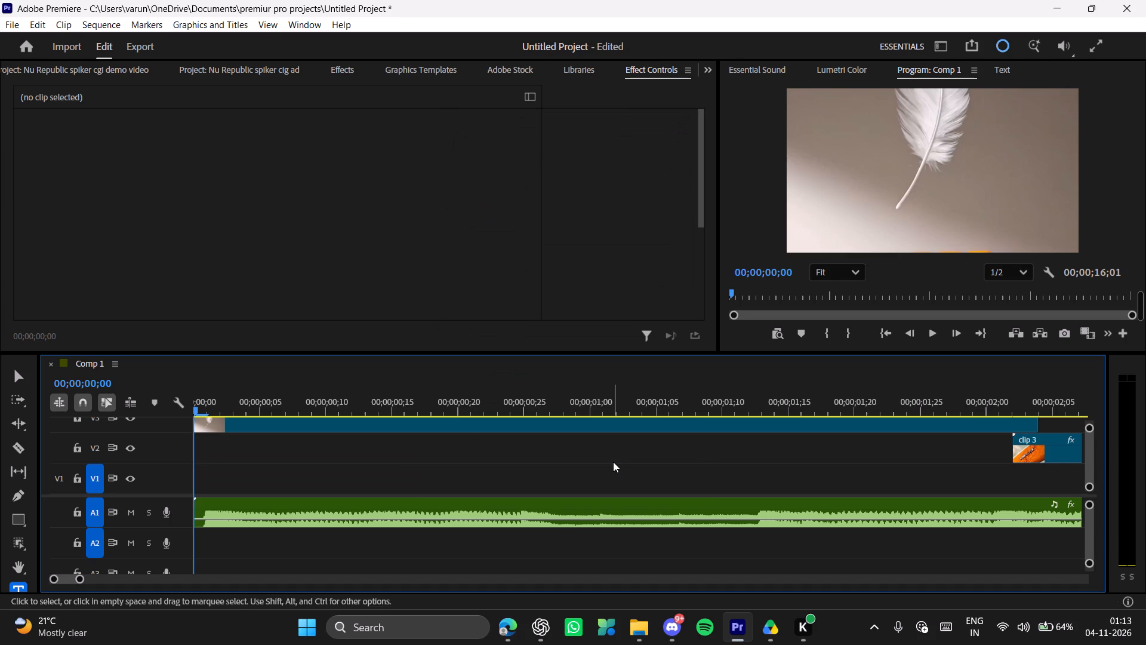
# Draw a text box across nearly the full width of the feather shot, with its graphic on the empty V4 track.
pyautogui.scroll(2, 401, 474)
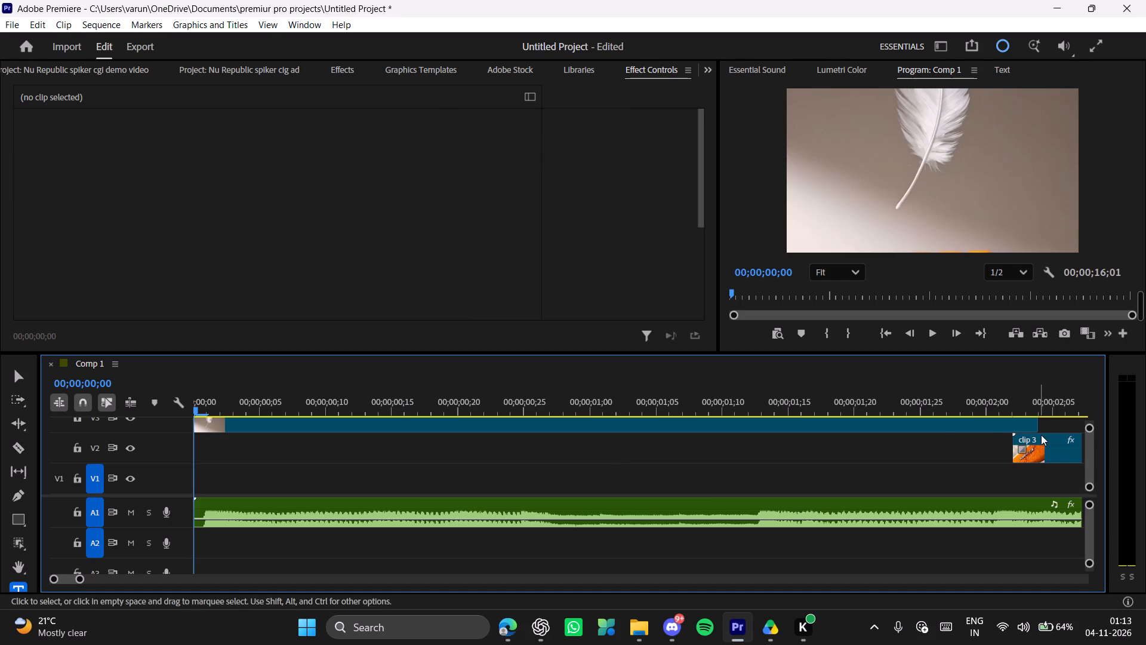
pyautogui.moveTo(1089, 456); pyautogui.dragTo(1086, 404)
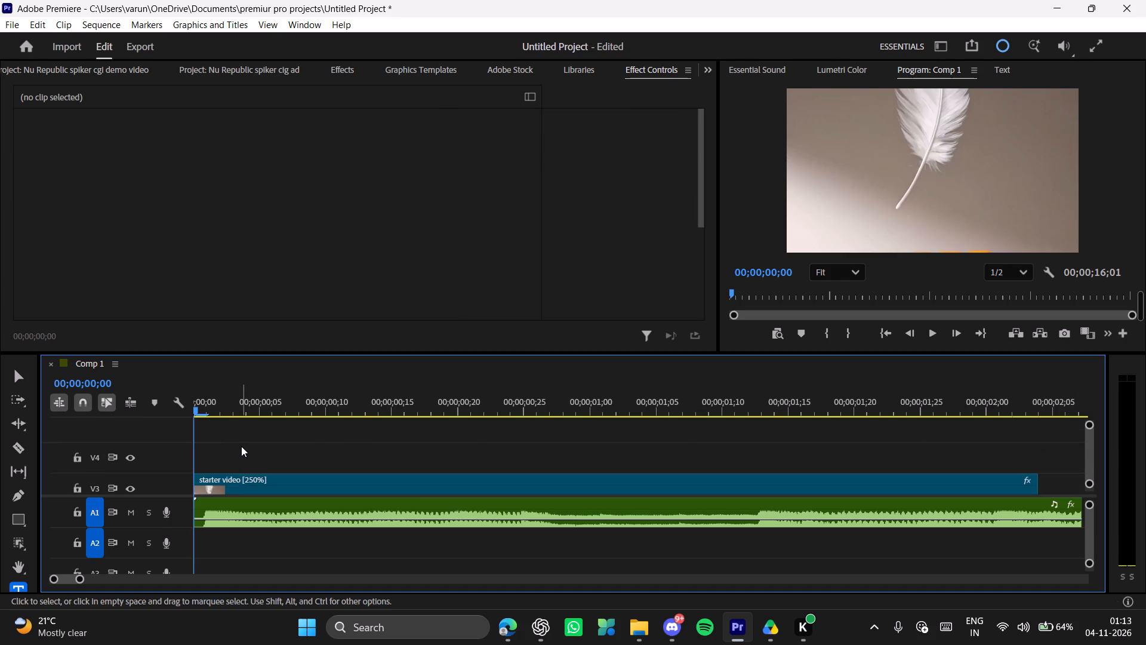
pyautogui.click(241, 446)
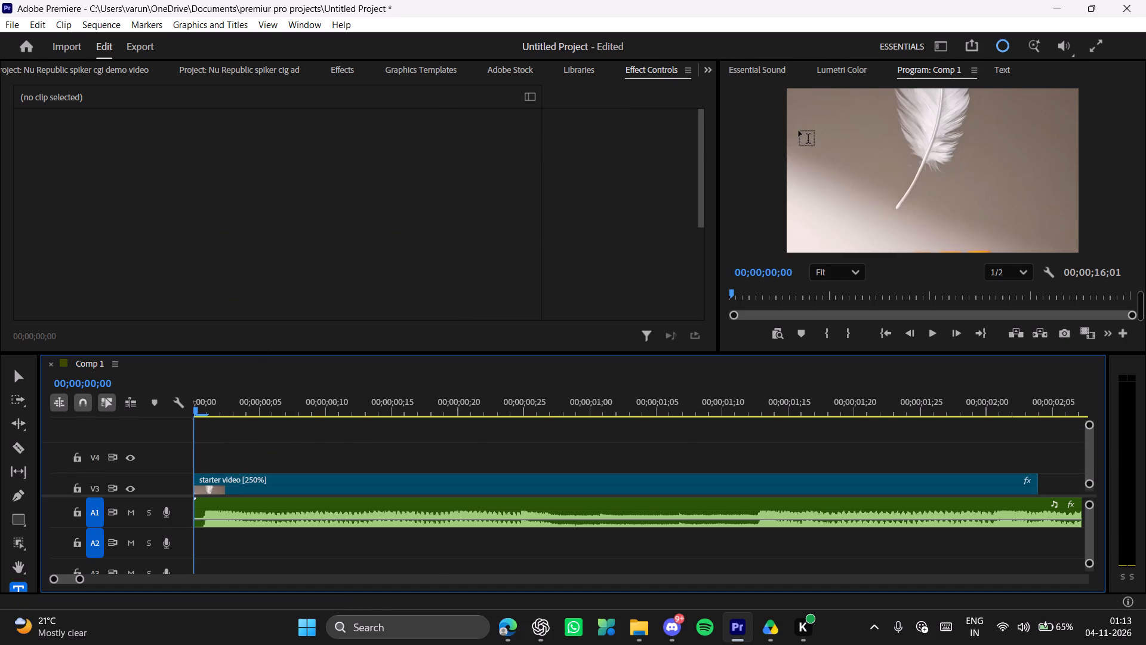
pyautogui.moveTo(797, 121); pyautogui.dragTo(1062, 217)
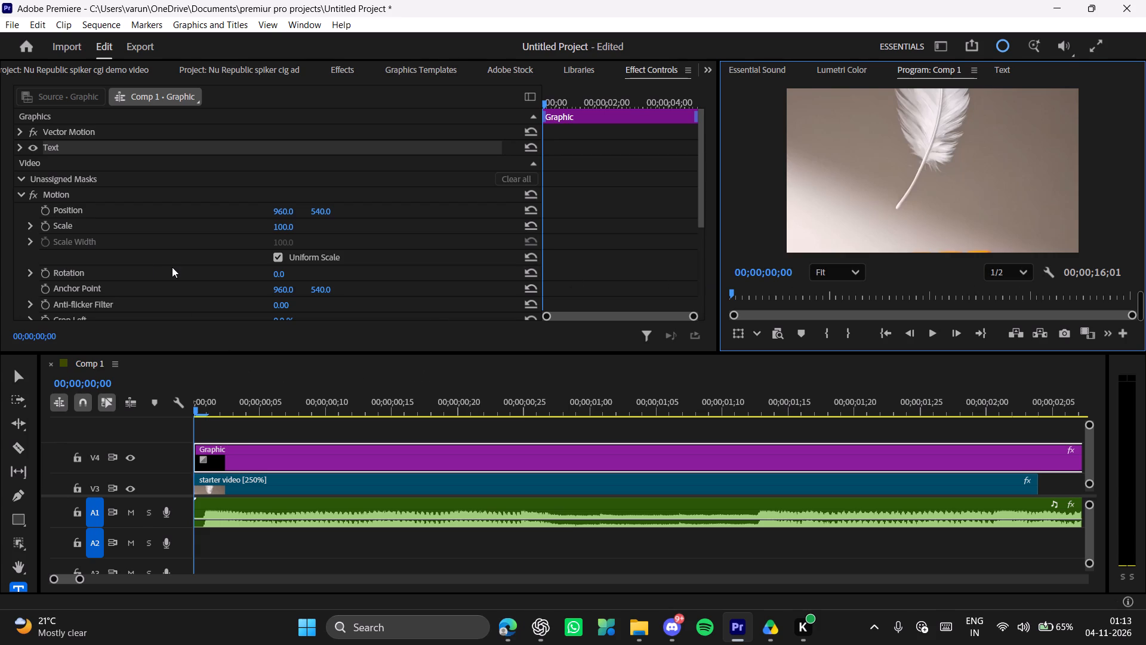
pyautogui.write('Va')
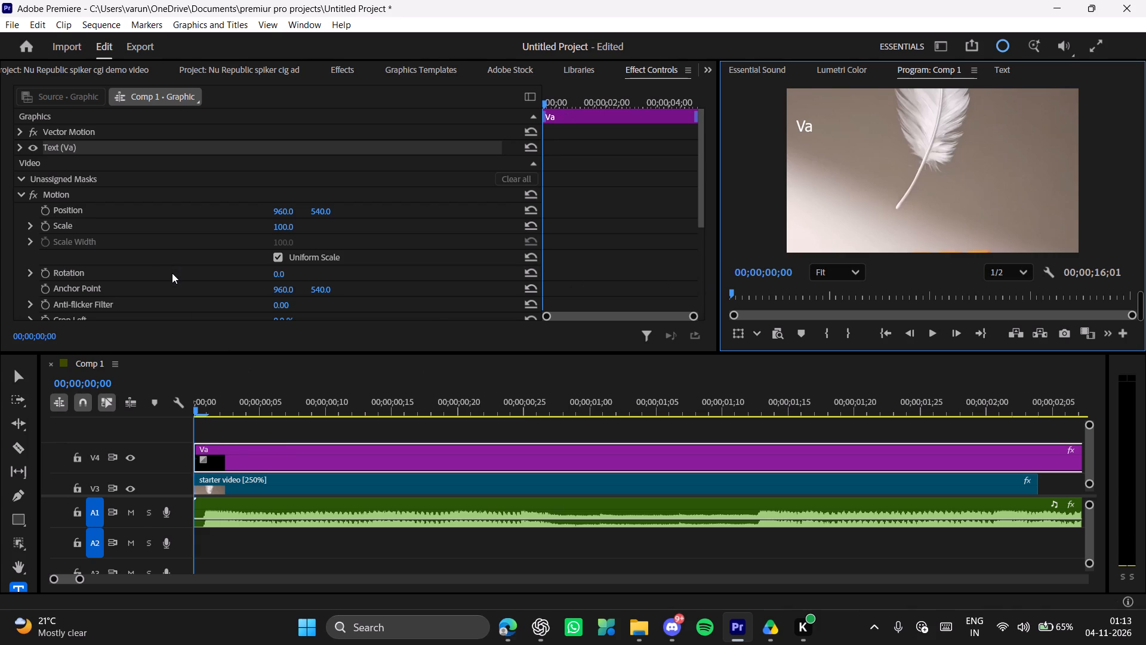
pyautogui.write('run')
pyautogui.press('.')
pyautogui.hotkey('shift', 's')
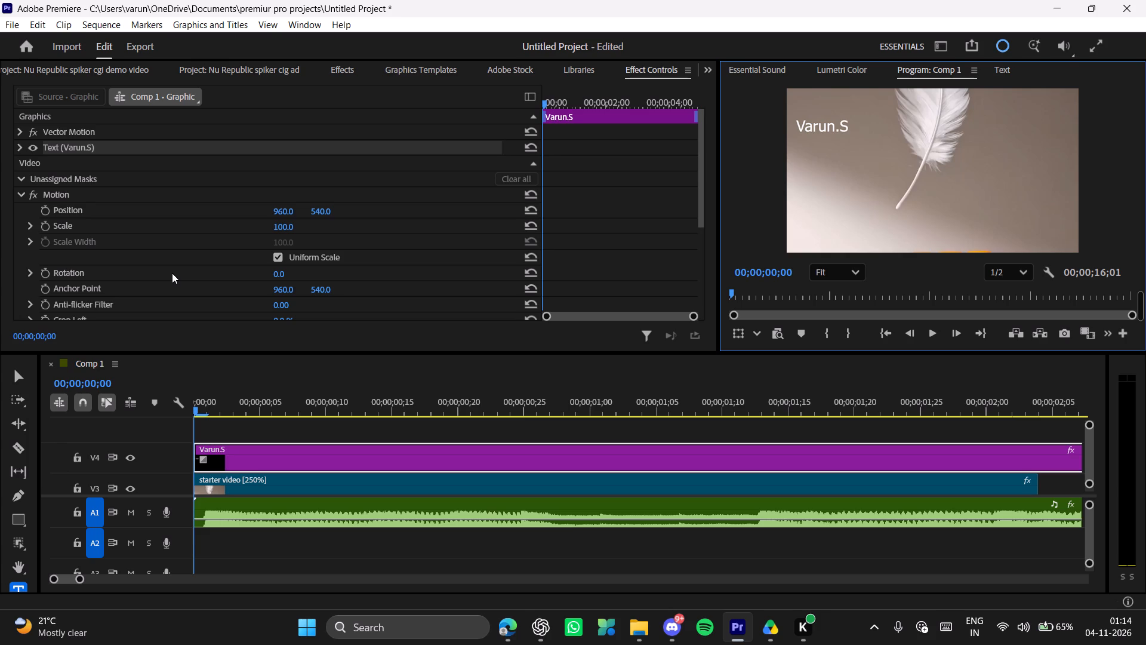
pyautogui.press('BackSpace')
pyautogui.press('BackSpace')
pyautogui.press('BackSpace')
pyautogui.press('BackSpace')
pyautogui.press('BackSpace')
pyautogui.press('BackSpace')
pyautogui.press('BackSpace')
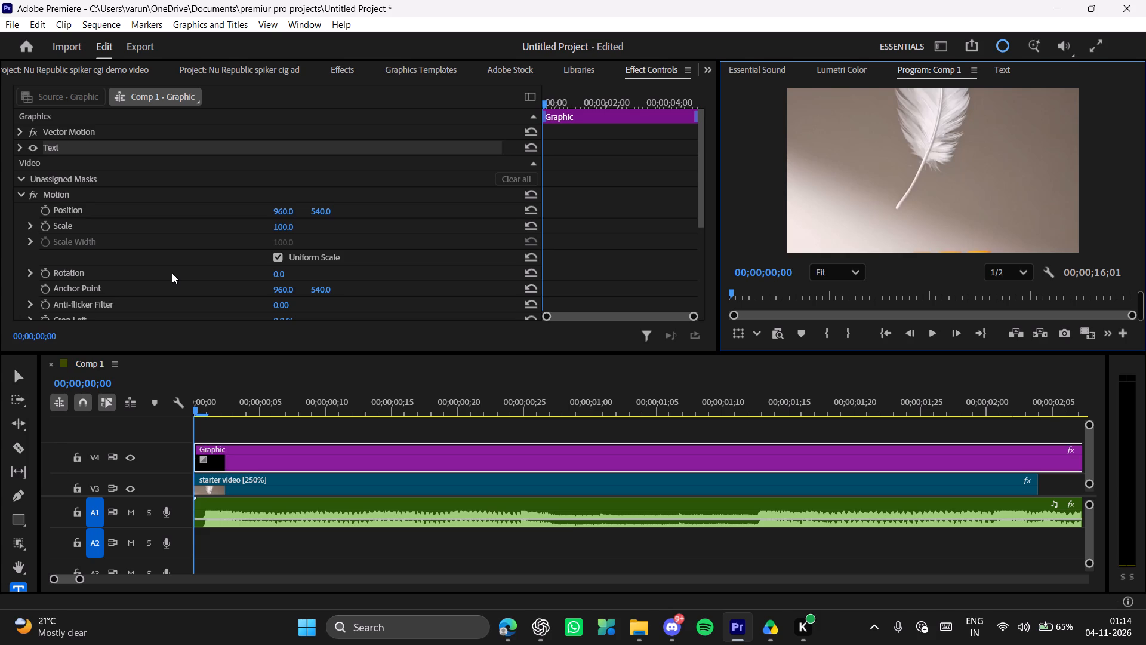
# Enter "varun.studio" as the overlay text in the text box and finish editing it.
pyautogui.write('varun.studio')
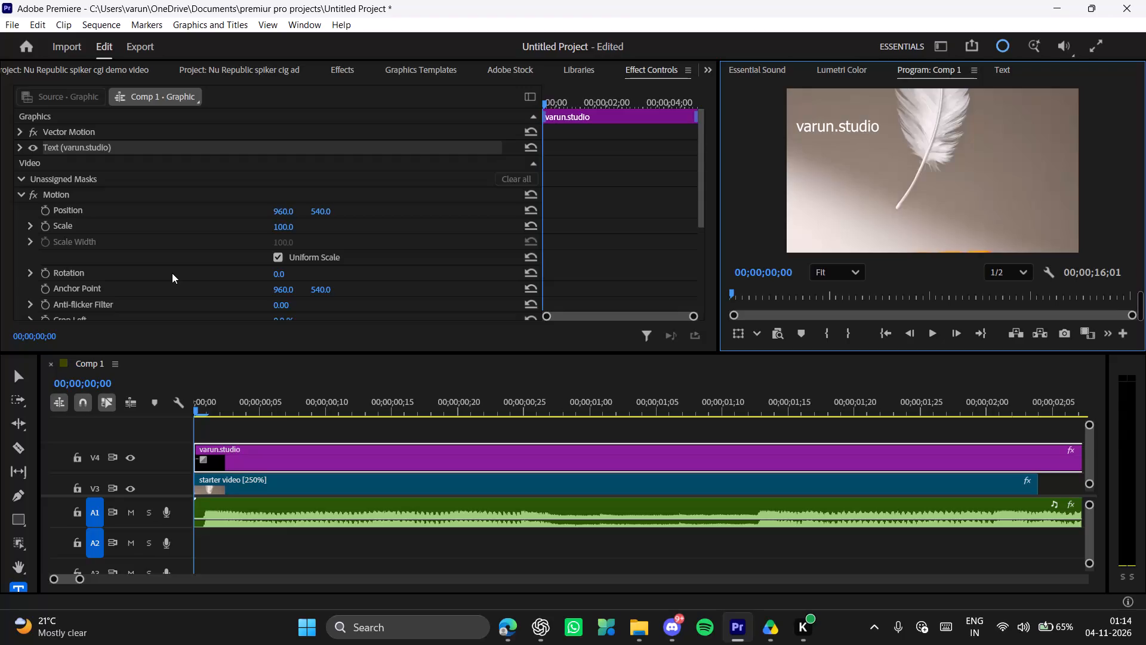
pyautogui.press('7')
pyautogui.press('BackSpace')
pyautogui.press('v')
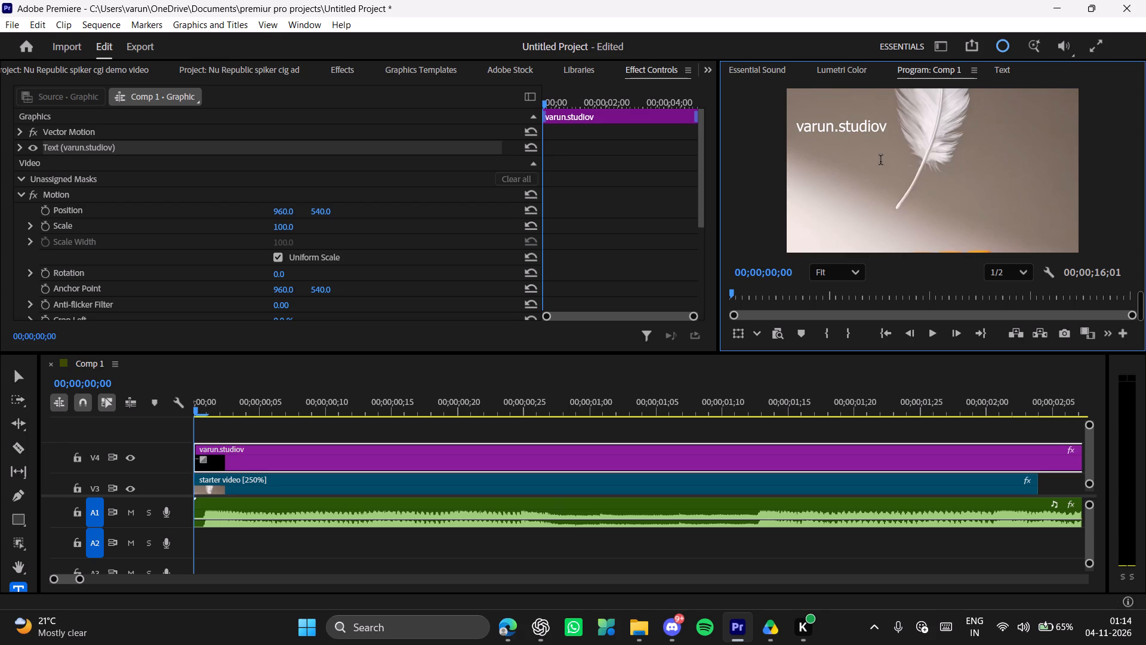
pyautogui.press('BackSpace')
pyautogui.click(311, 449)
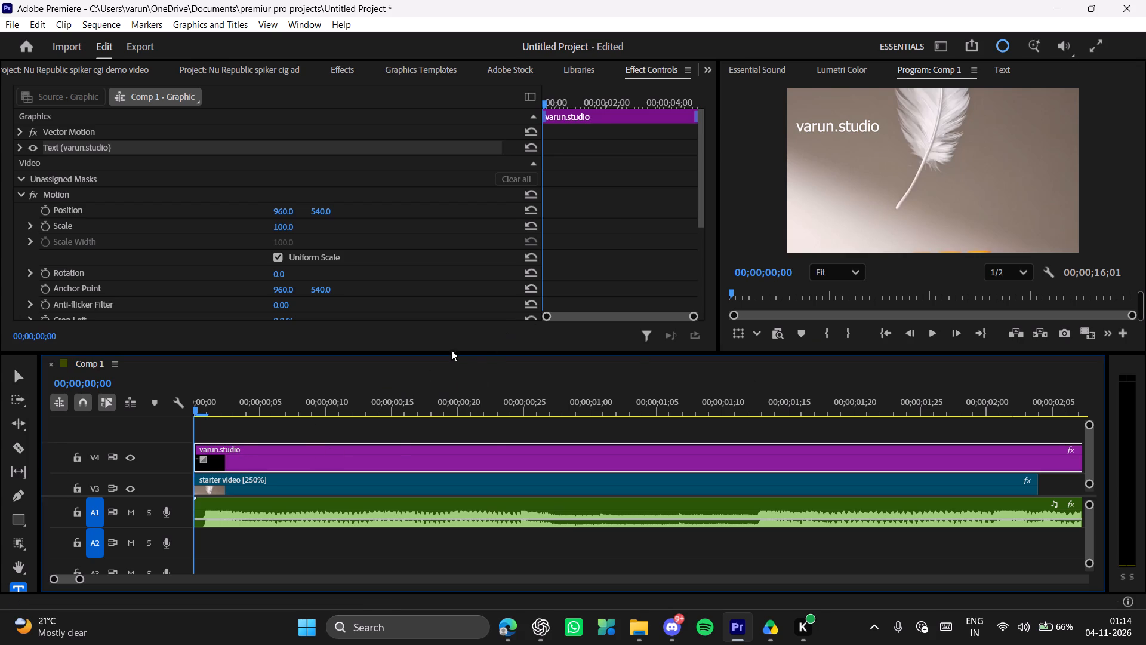
# Move the varun.studio text with the Selection tool to about the middle of the frame, over the feather's stem.
pyautogui.press('v')
pyautogui.click(914, 180)
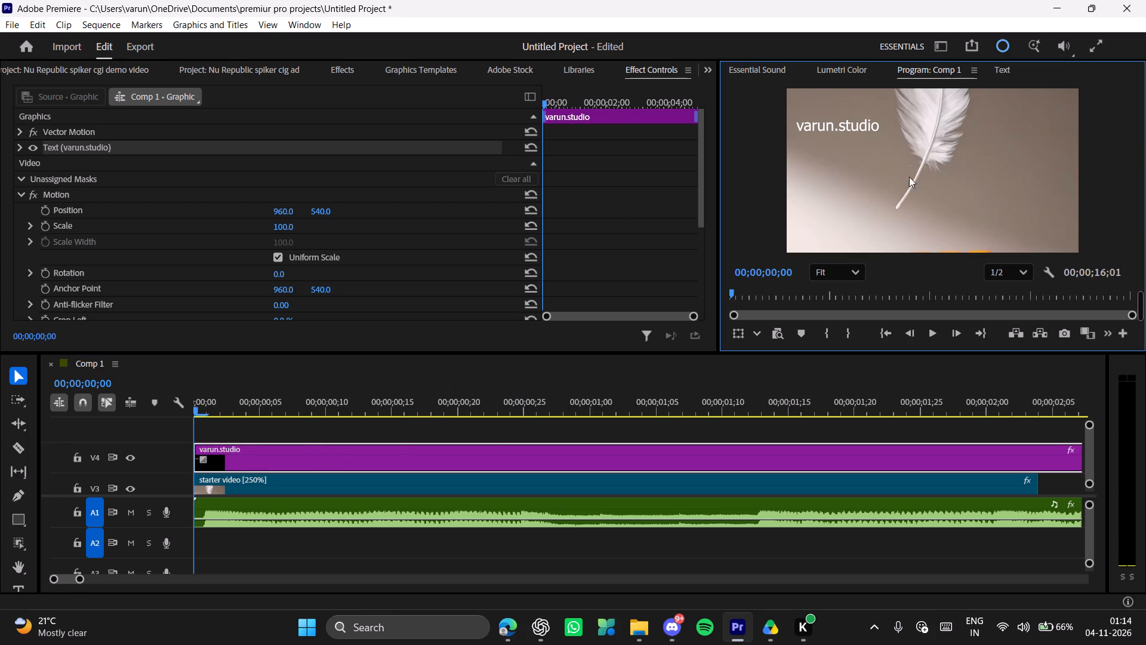
pyautogui.moveTo(865, 146); pyautogui.dragTo(935, 169)
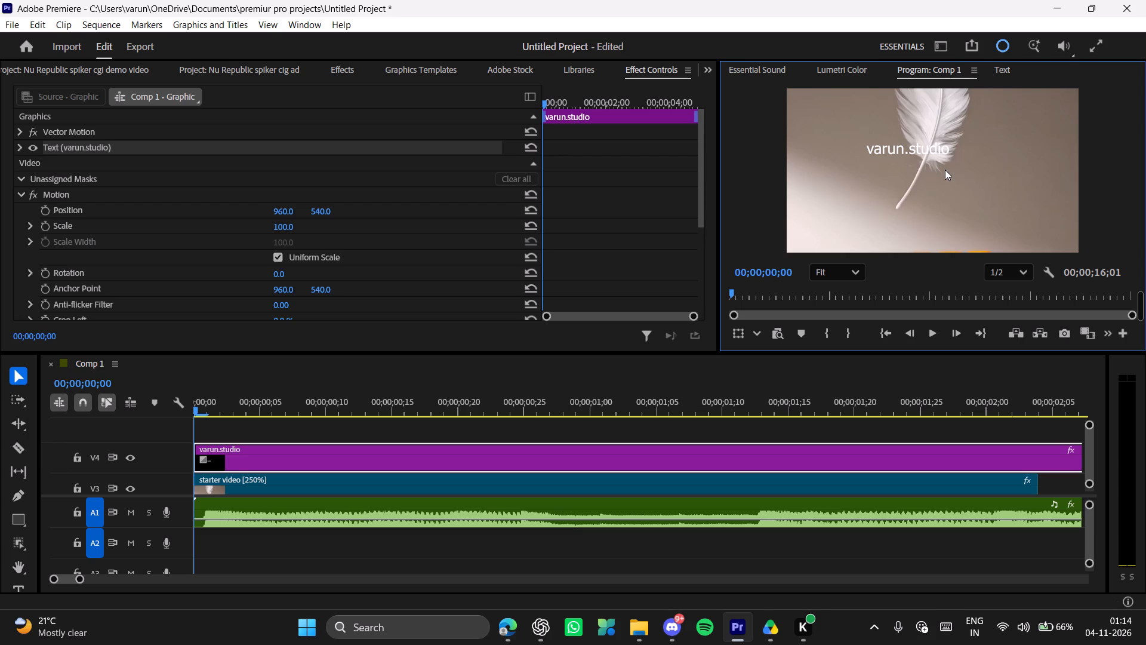
pyautogui.moveTo(945, 170); pyautogui.dragTo(967, 185)
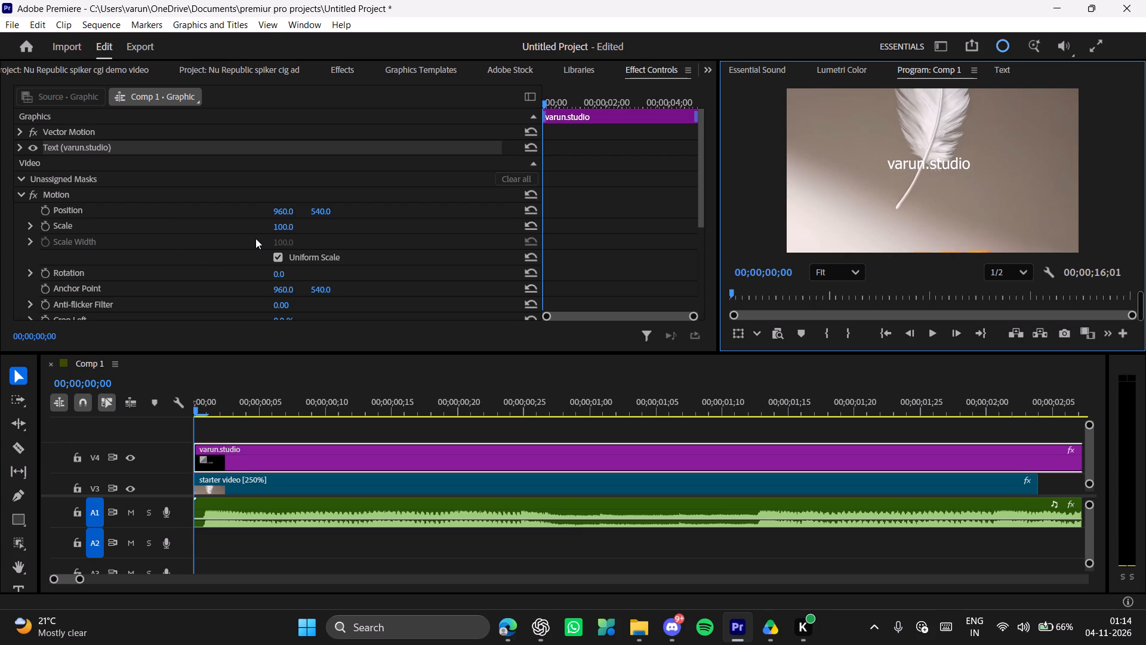
# Set the text graphic's scale to 229 and shift the text slightly down to recentre it in the frame.
pyautogui.moveTo(285, 229); pyautogui.dragTo(321, 229)
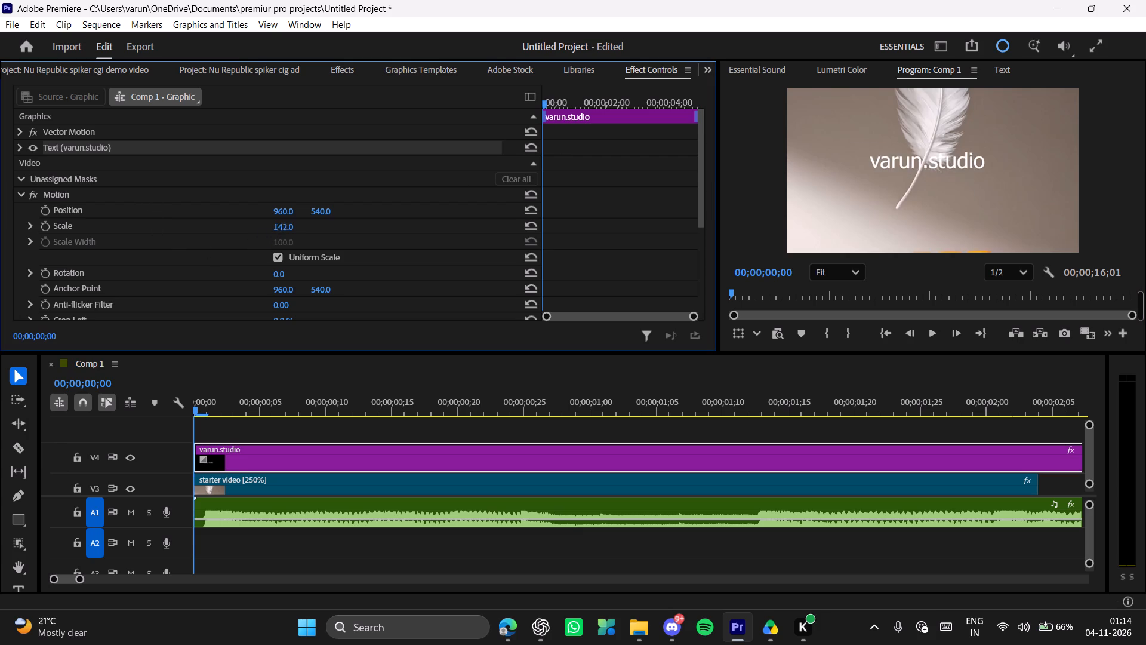
pyautogui.moveTo(321, 229); pyautogui.dragTo(380, 229)
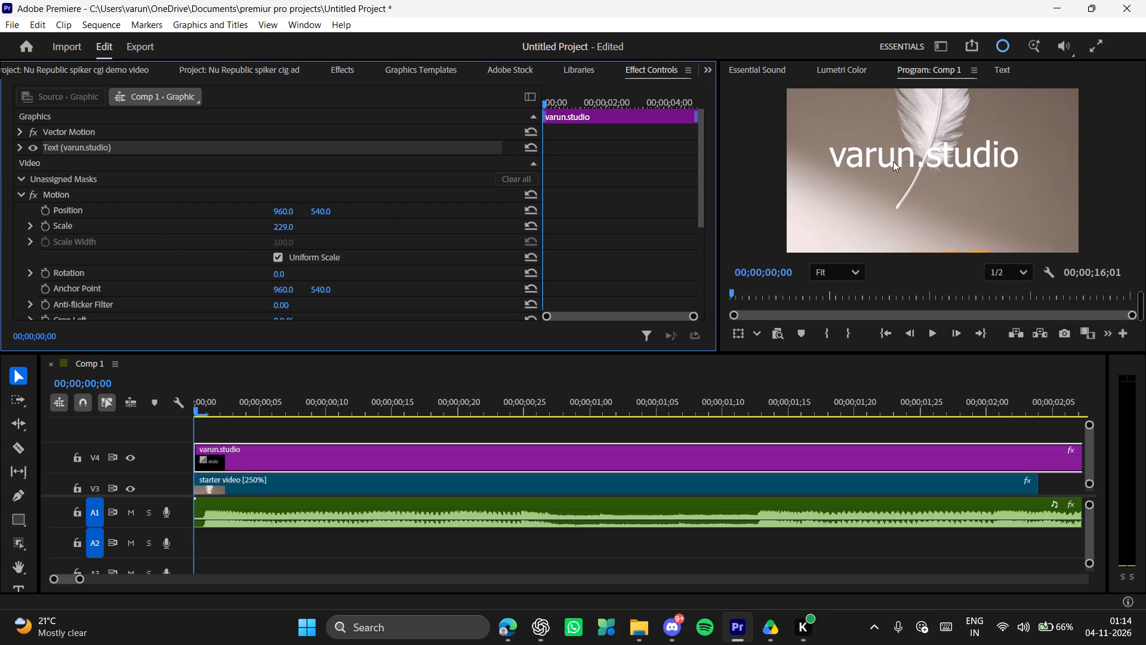
pyautogui.moveTo(902, 156); pyautogui.dragTo(904, 169)
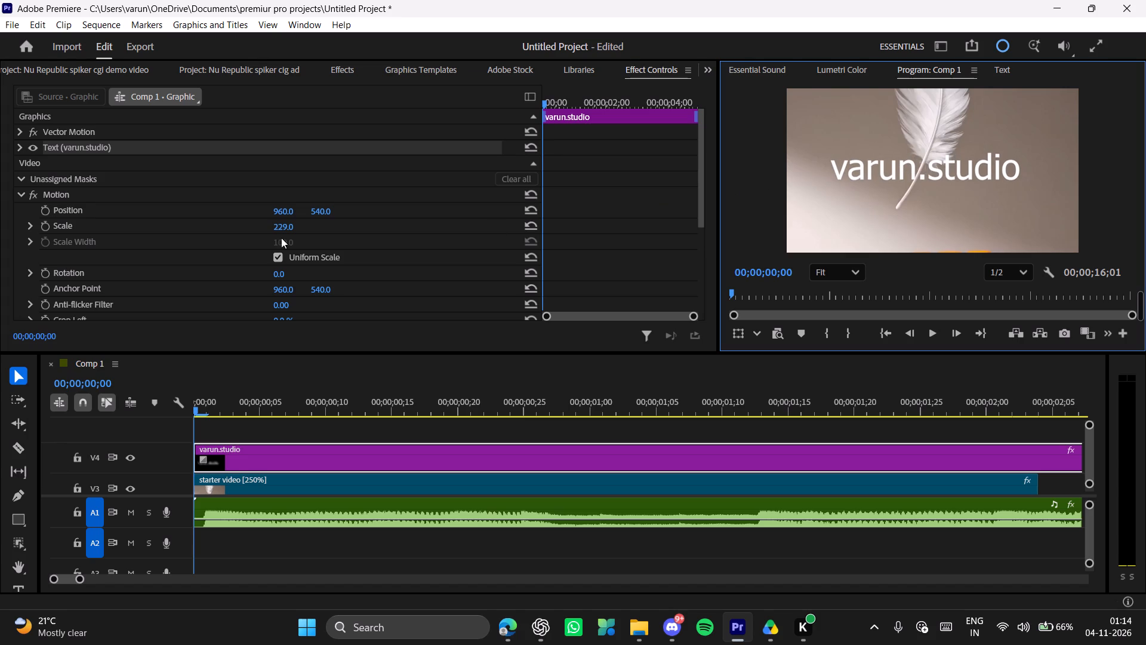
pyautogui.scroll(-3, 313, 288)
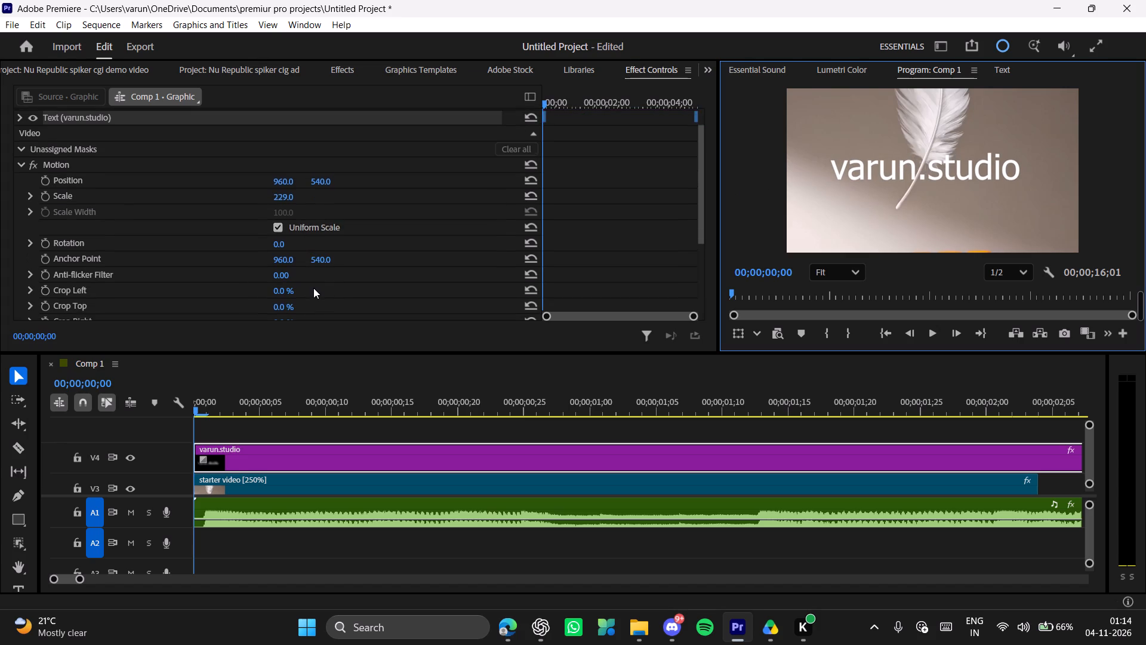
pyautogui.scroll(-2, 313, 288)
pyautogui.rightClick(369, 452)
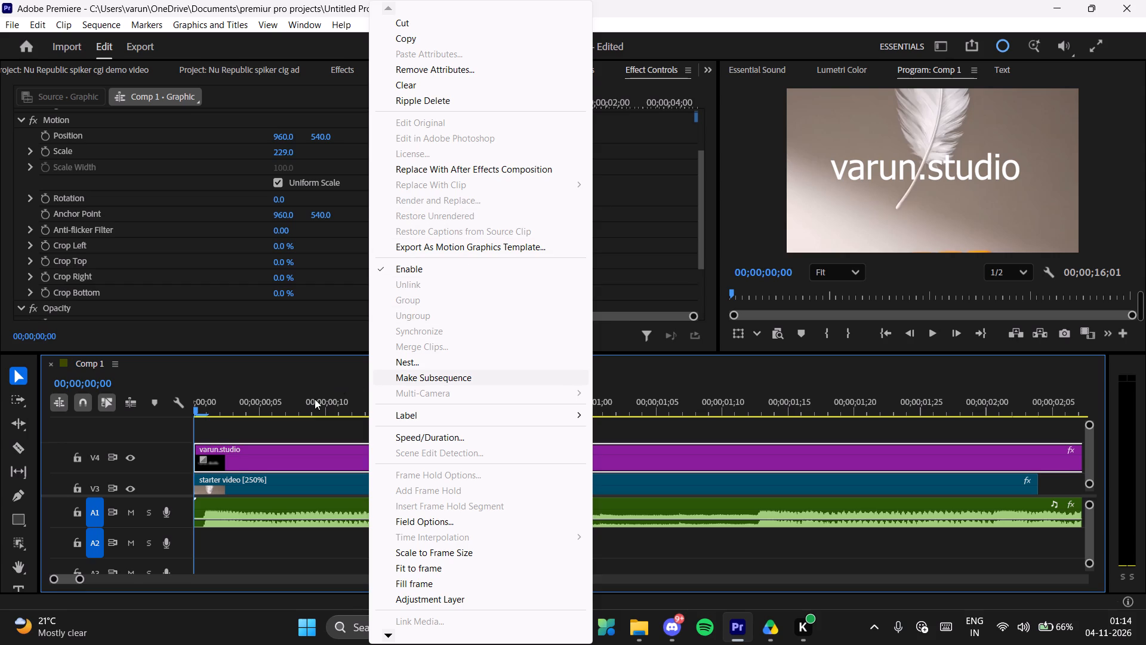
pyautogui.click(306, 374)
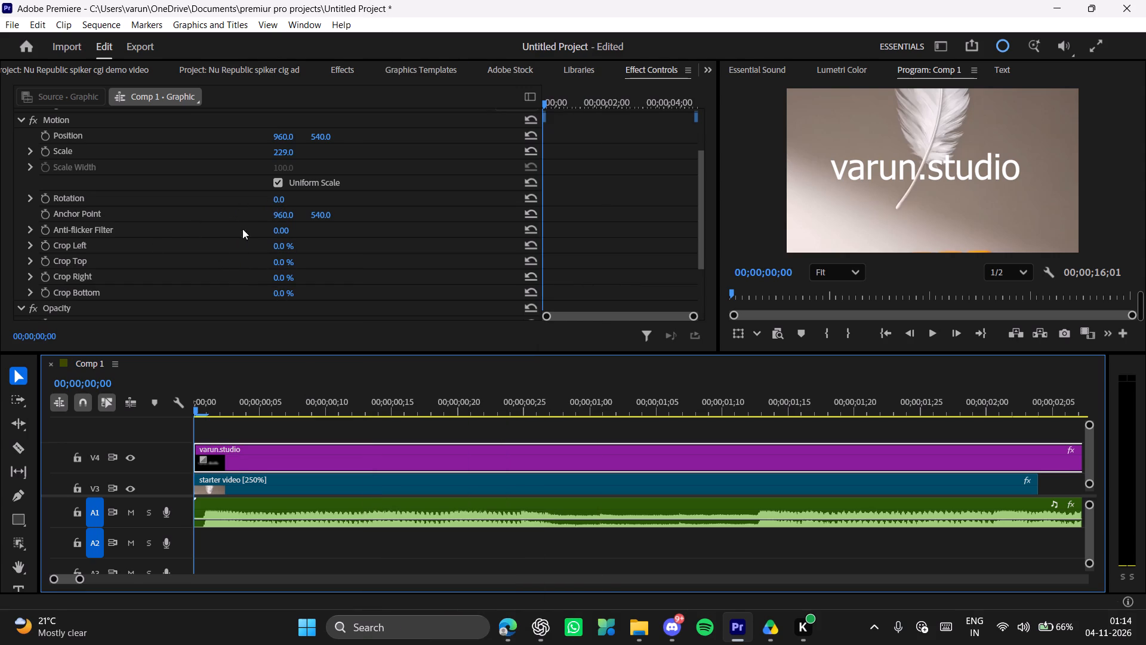
# Lower the opacity of the varun.studio text graphic to 7%.
pyautogui.scroll(-1, 249, 244)
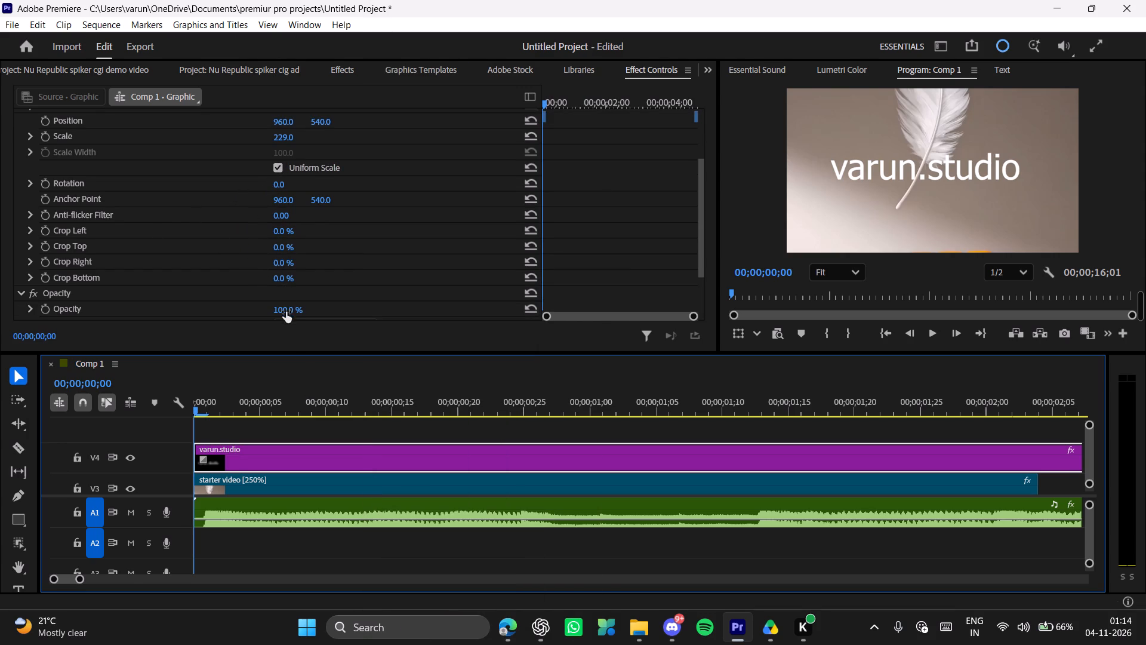
pyautogui.moveTo(286, 312); pyautogui.dragTo(181, 317)
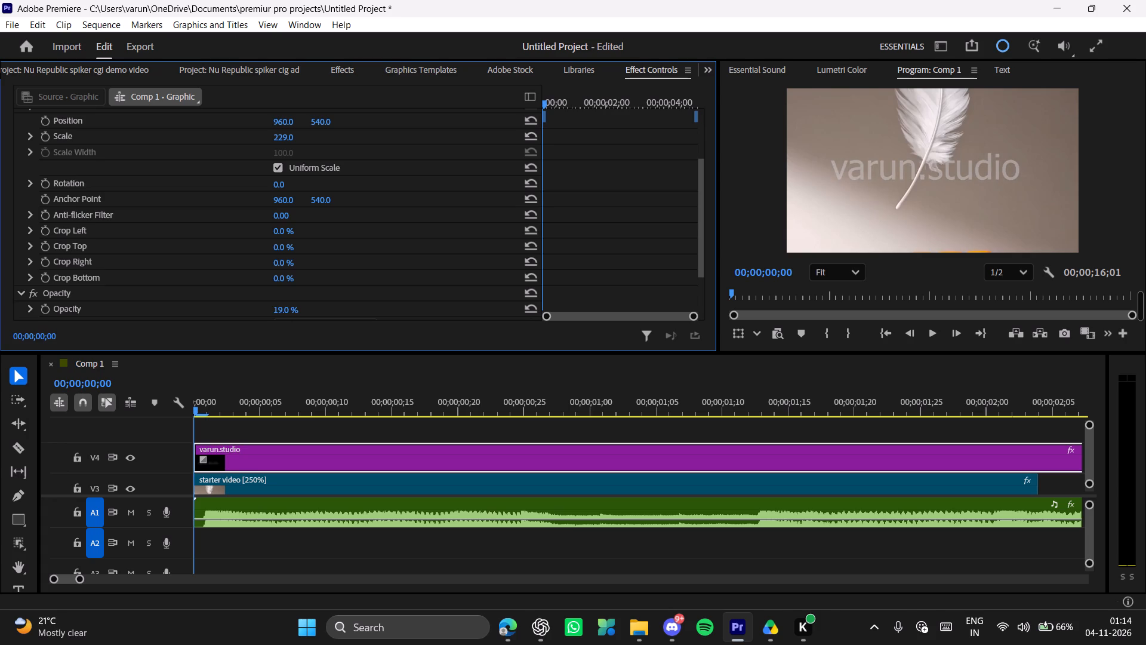
pyautogui.moveTo(181, 317); pyautogui.dragTo(174, 327)
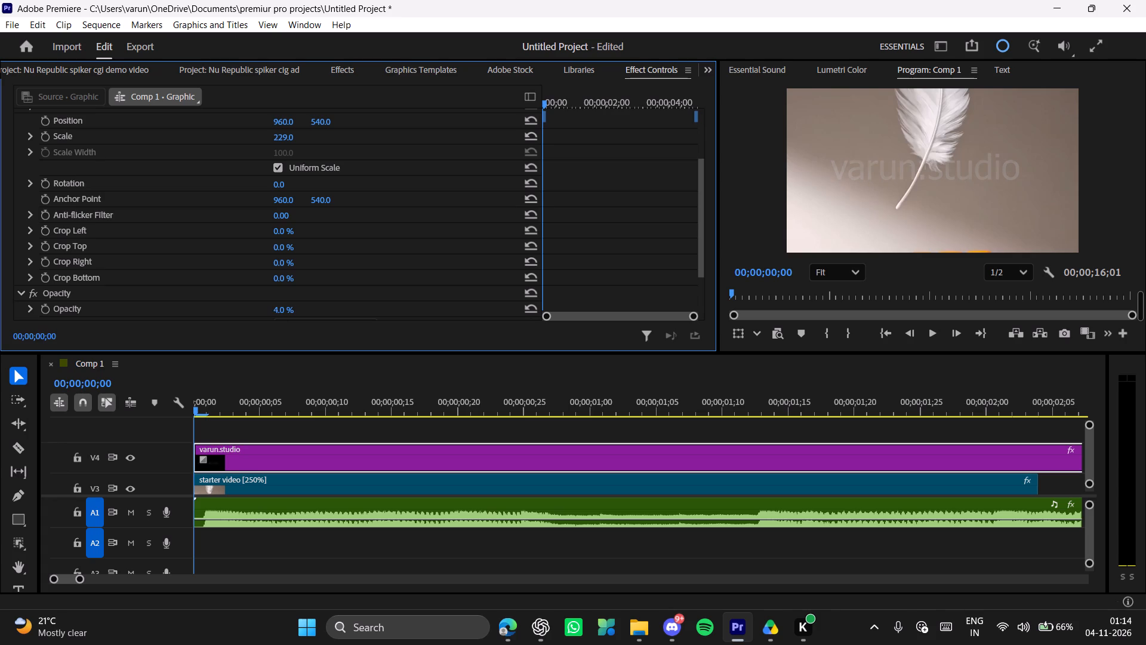
pyautogui.moveTo(174, 327); pyautogui.dragTo(178, 334)
pyautogui.click(976, 53)
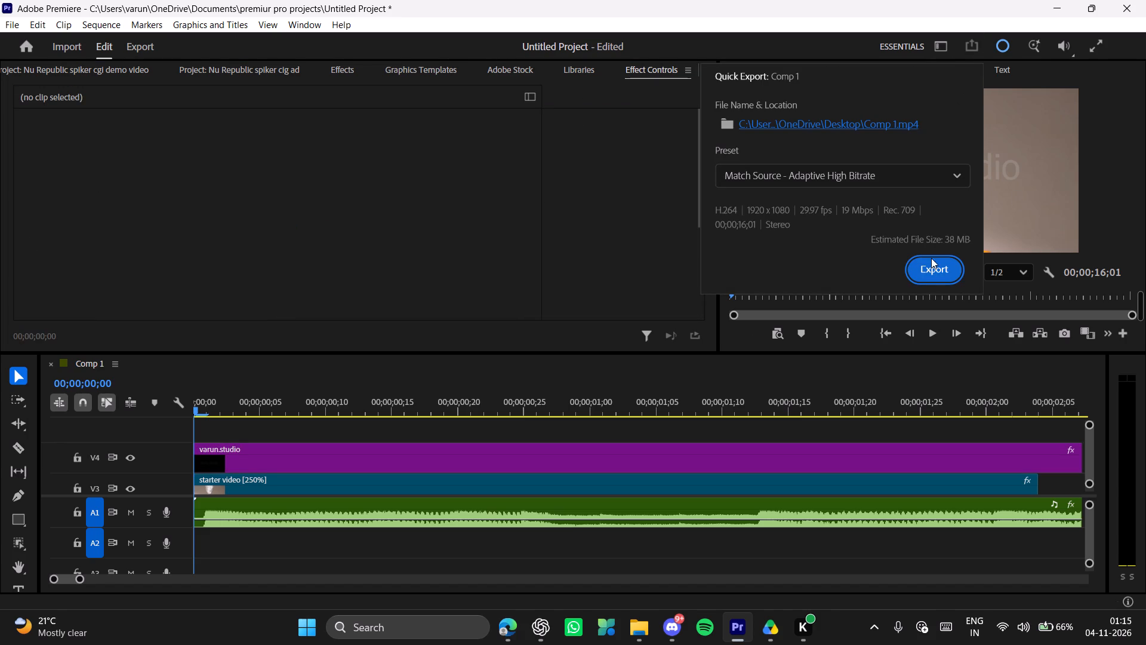
pyautogui.click(430, 240)
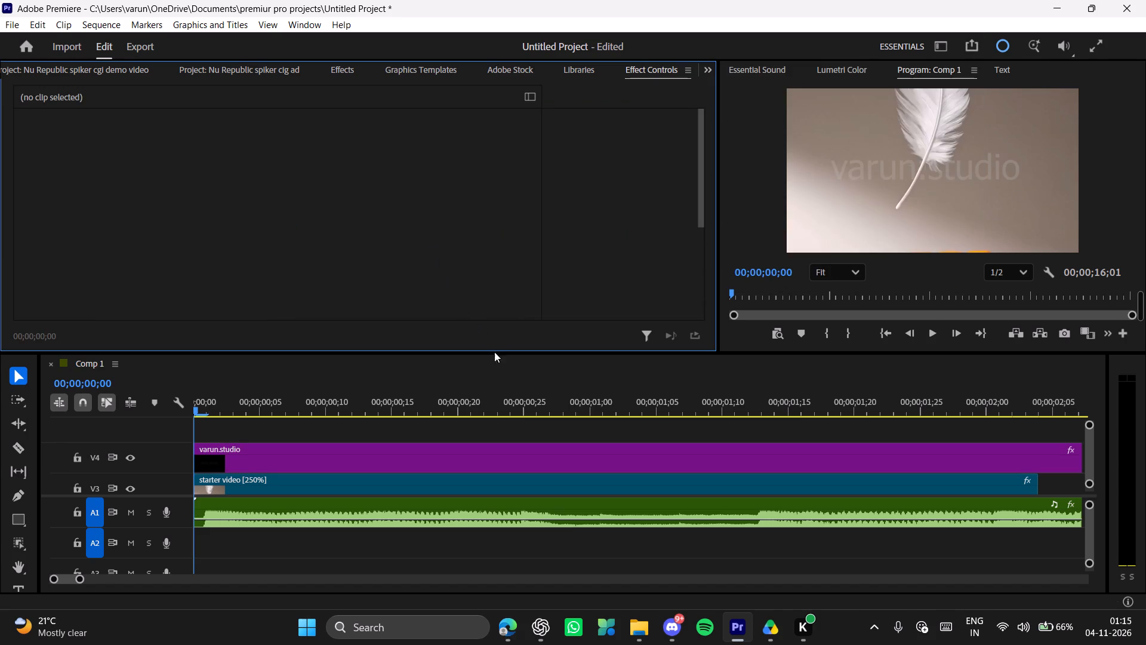
# Extend the end of the varun.studio graphic on V4 to a duration of 00;00;10;00.
pyautogui.moveTo(510, 411); pyautogui.dragTo(1125, 407)
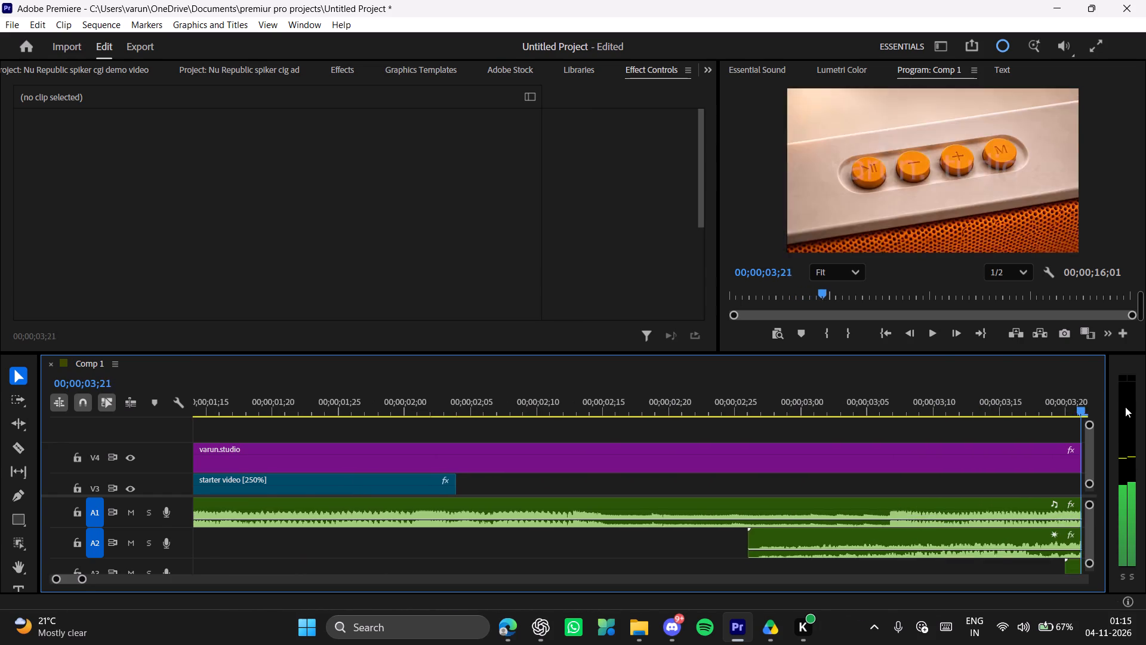
pyautogui.moveTo(1125, 407); pyautogui.dragTo(859, 408)
pyautogui.moveTo(328, 457); pyautogui.dragTo(1077, 446)
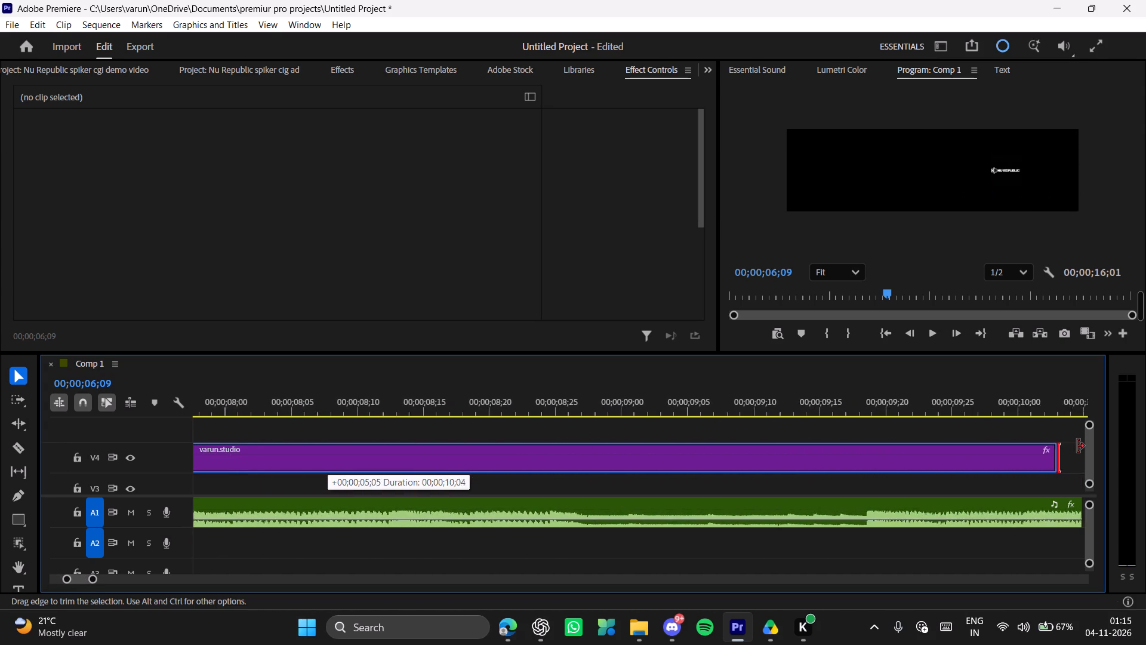
pyautogui.moveTo(1077, 446); pyautogui.dragTo(823, 451)
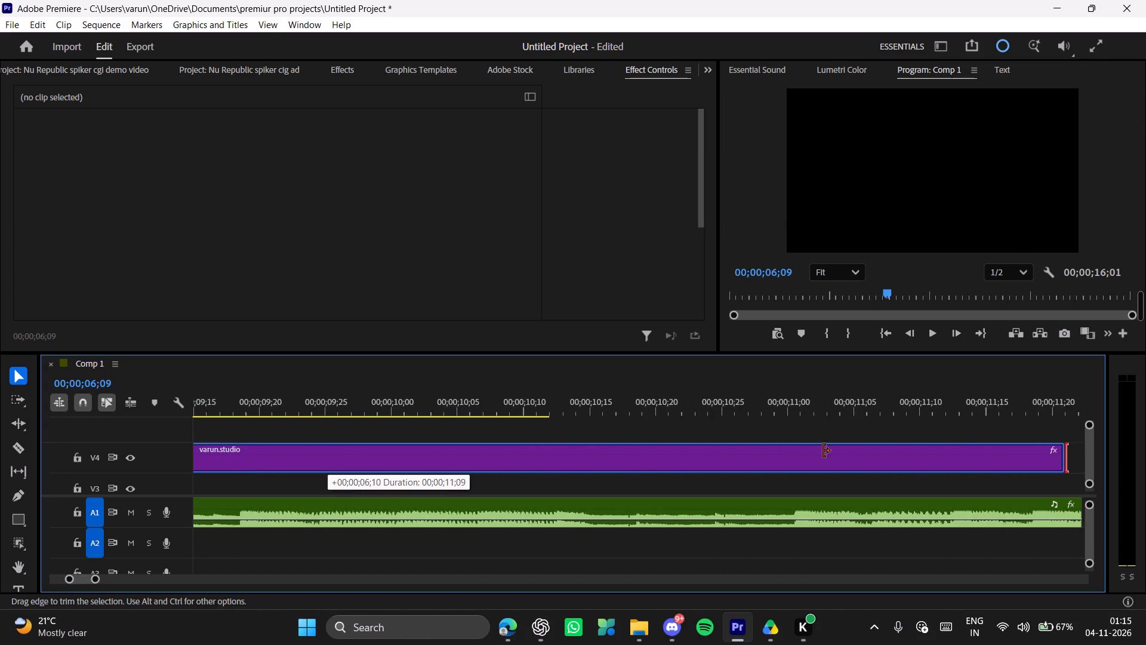
pyautogui.moveTo(823, 451); pyautogui.dragTo(831, 460)
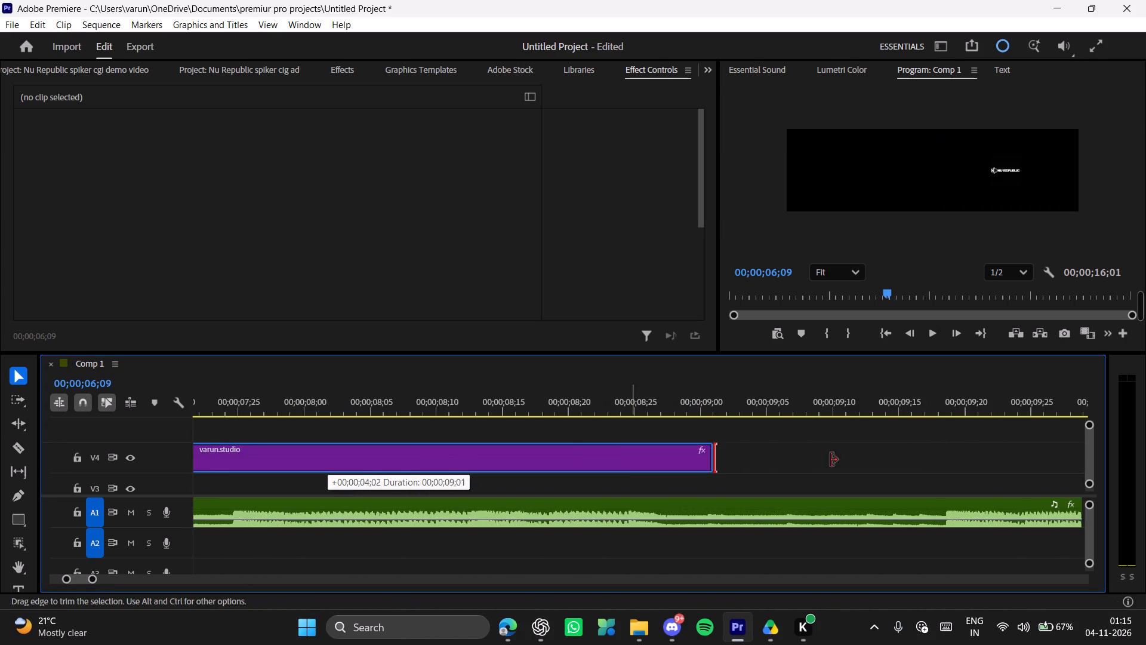
pyautogui.moveTo(831, 460); pyautogui.dragTo(417, 460)
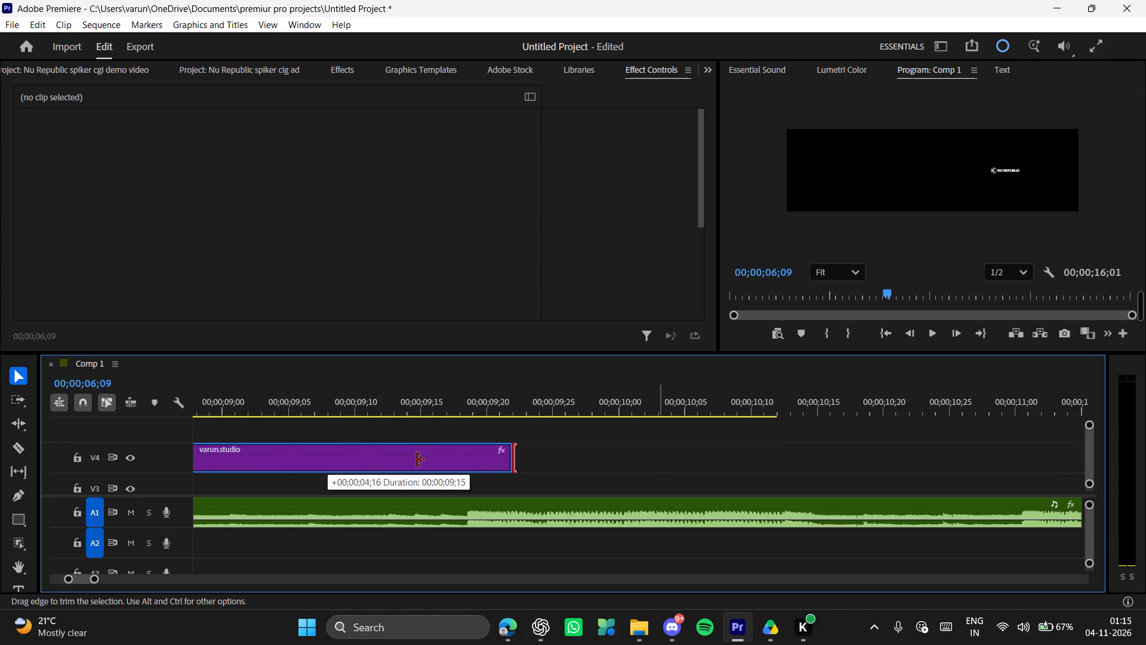
pyautogui.moveTo(417, 460); pyautogui.dragTo(498, 464)
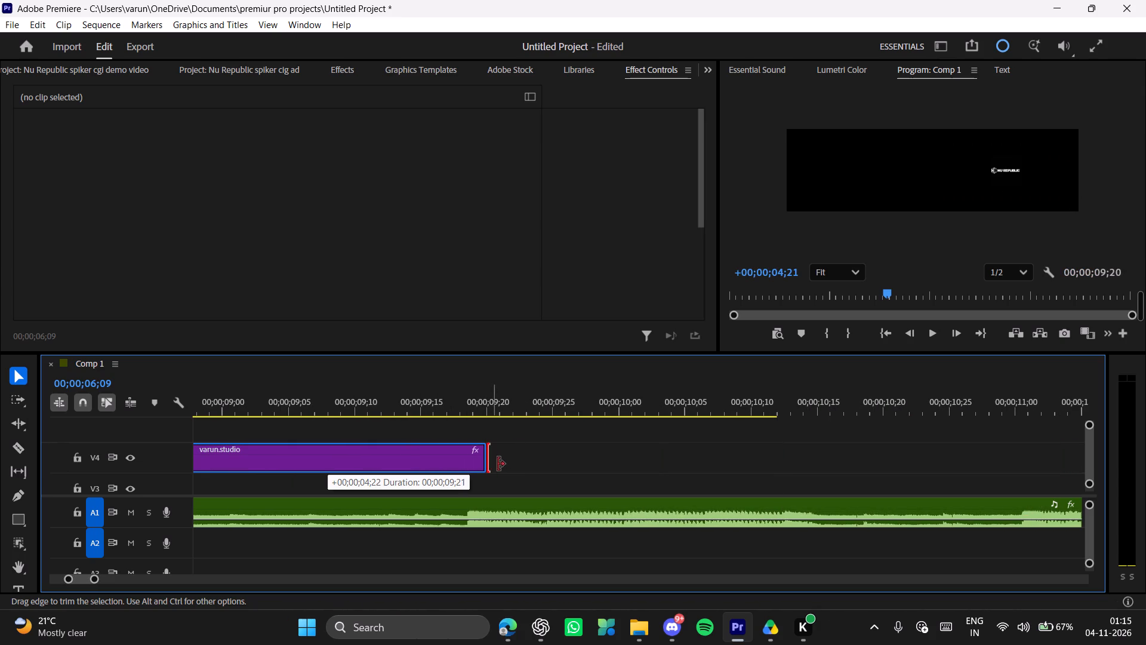
pyautogui.moveTo(498, 464); pyautogui.dragTo(545, 465)
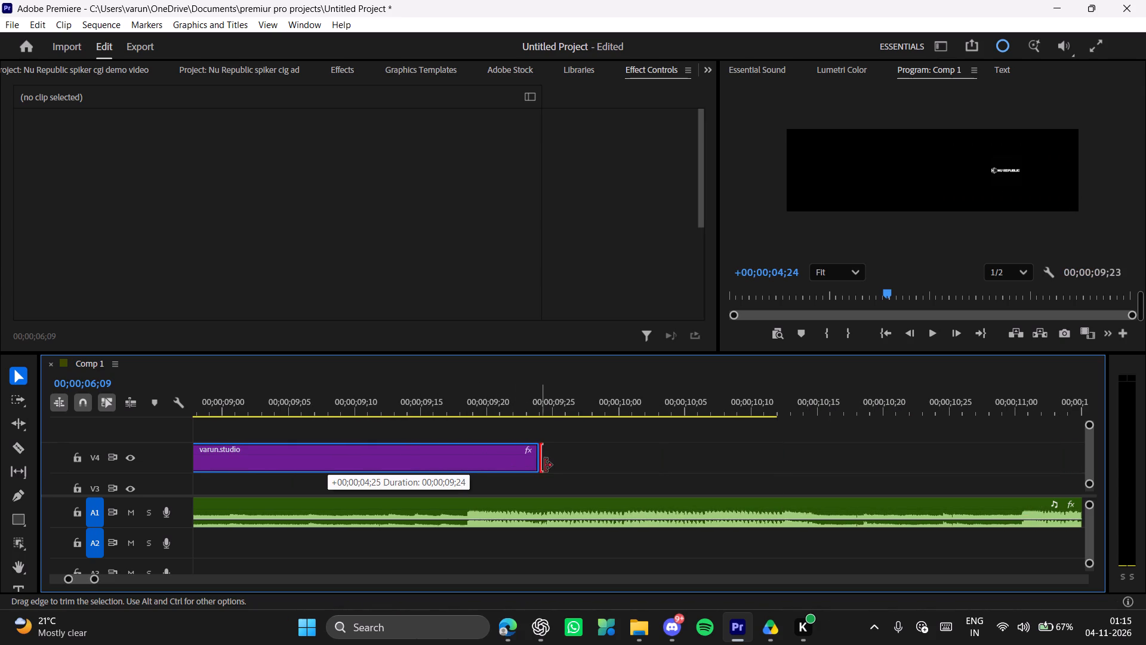
pyautogui.moveTo(545, 465); pyautogui.dragTo(633, 465)
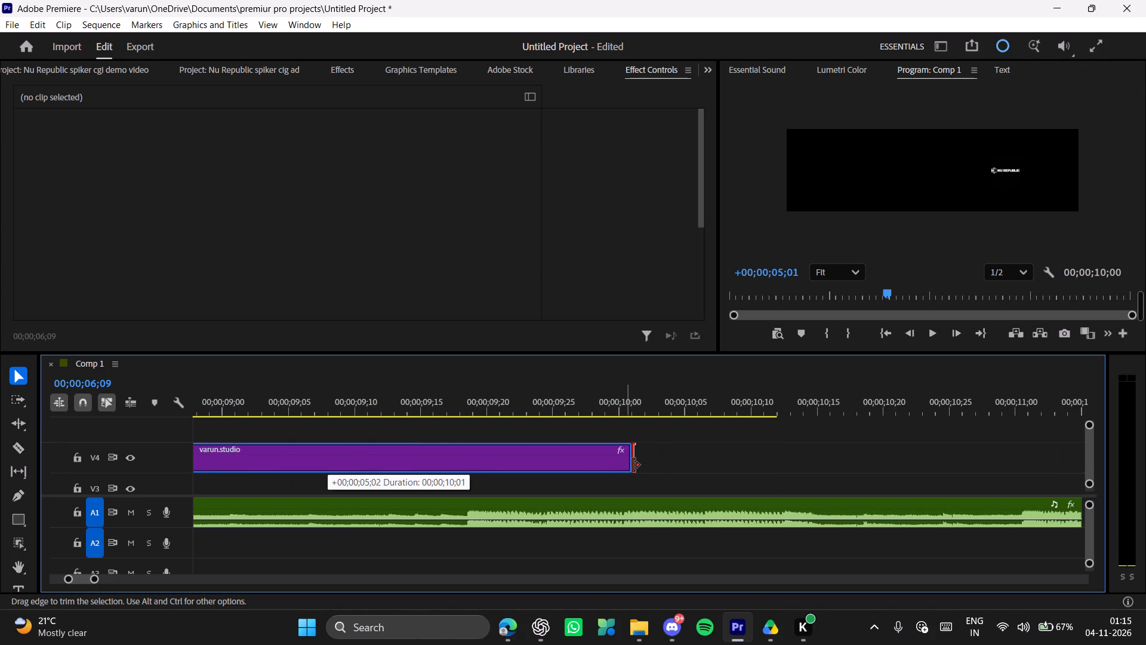
pyautogui.moveTo(633, 465); pyautogui.dragTo(691, 465)
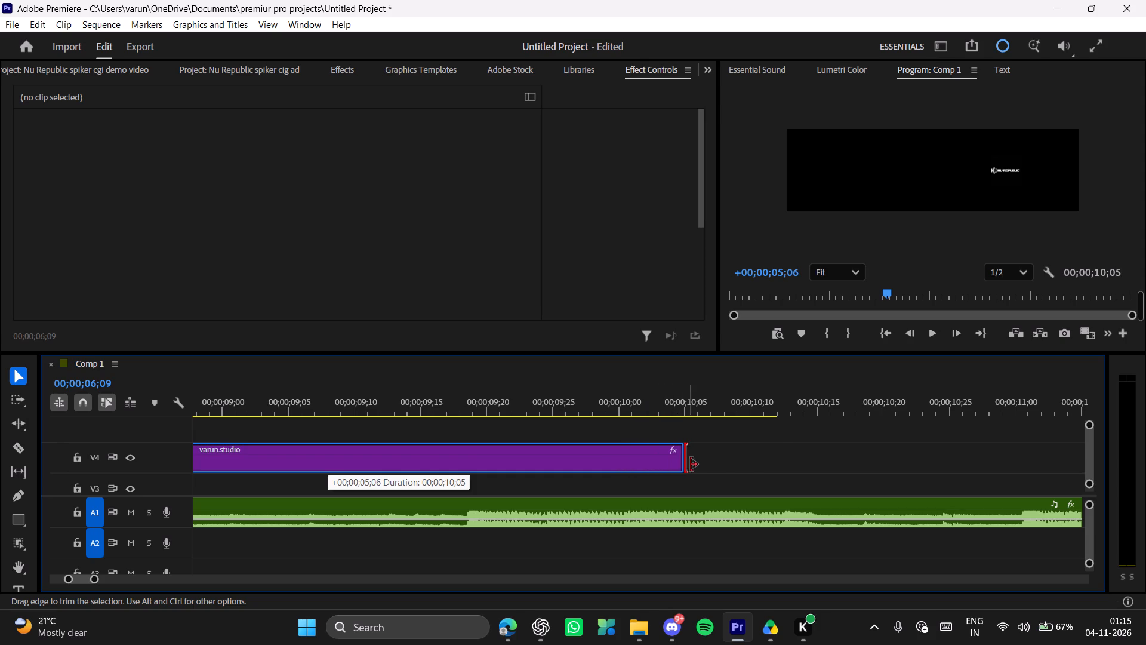
pyautogui.moveTo(691, 465); pyautogui.dragTo(617, 460)
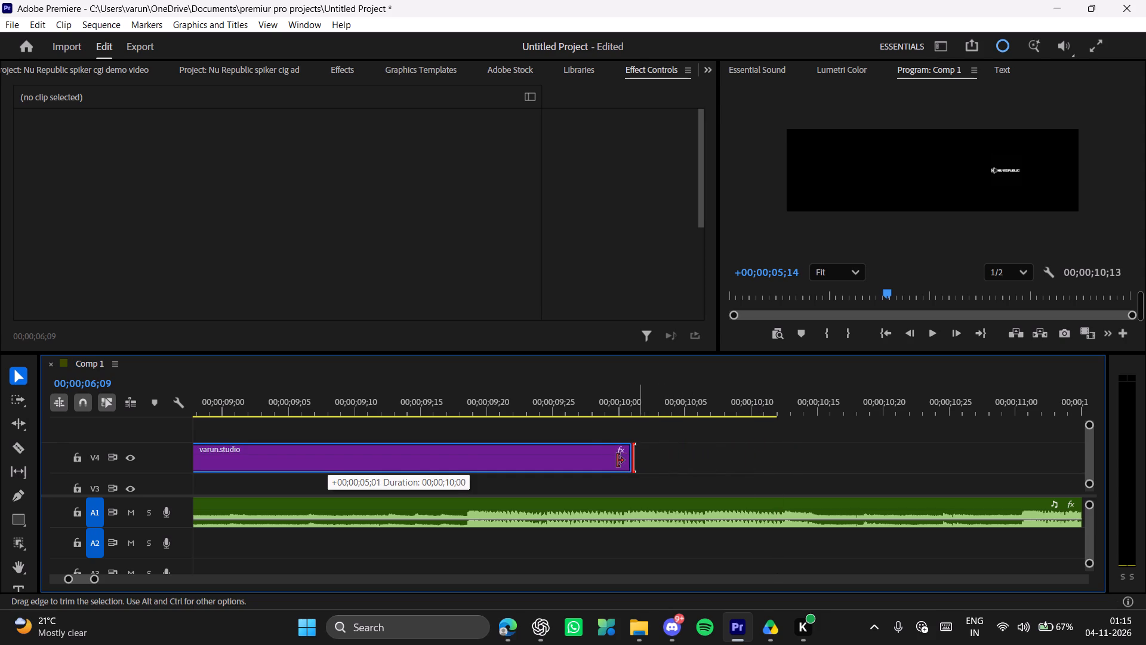
pyautogui.moveTo(617, 460); pyautogui.dragTo(620, 460)
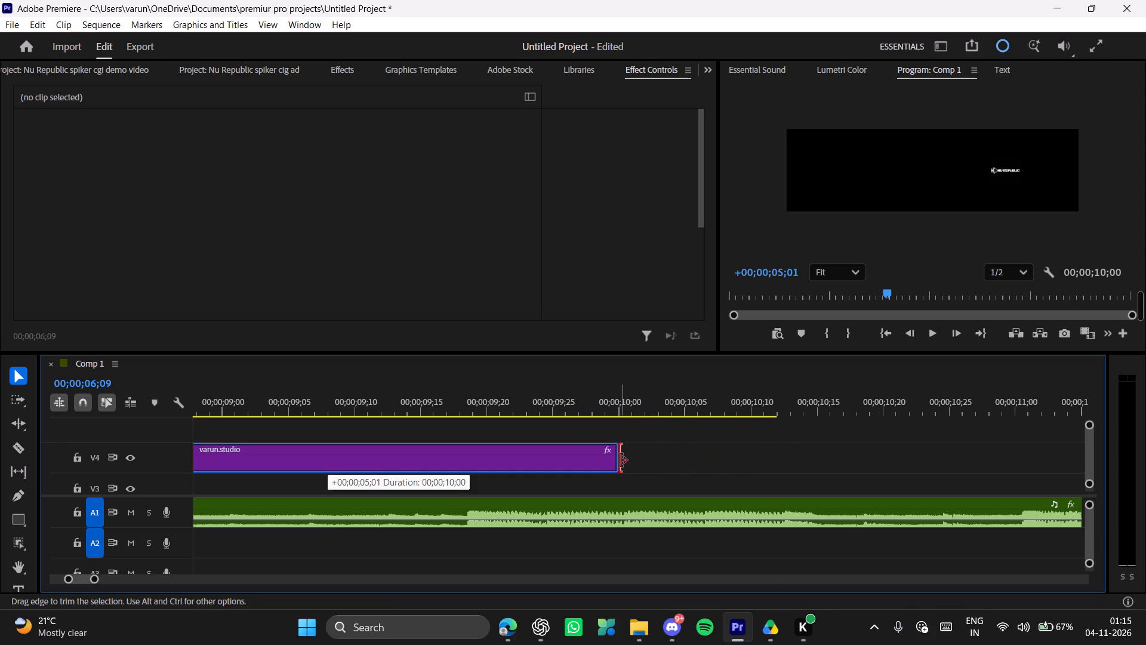
pyautogui.moveTo(620, 460); pyautogui.dragTo(620, 461)
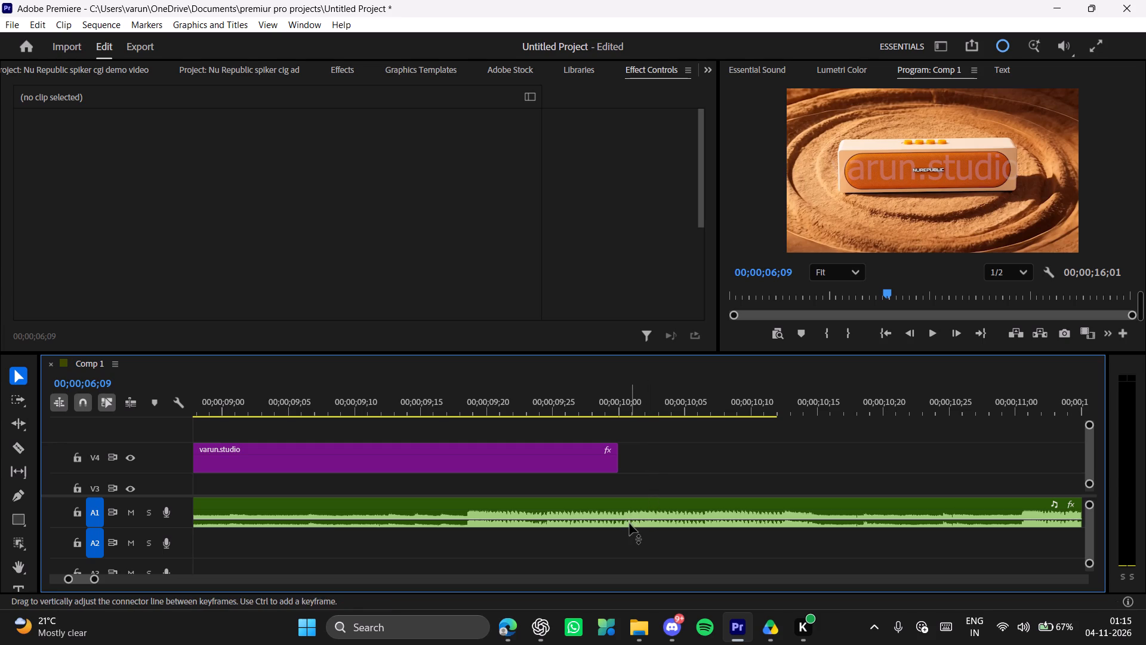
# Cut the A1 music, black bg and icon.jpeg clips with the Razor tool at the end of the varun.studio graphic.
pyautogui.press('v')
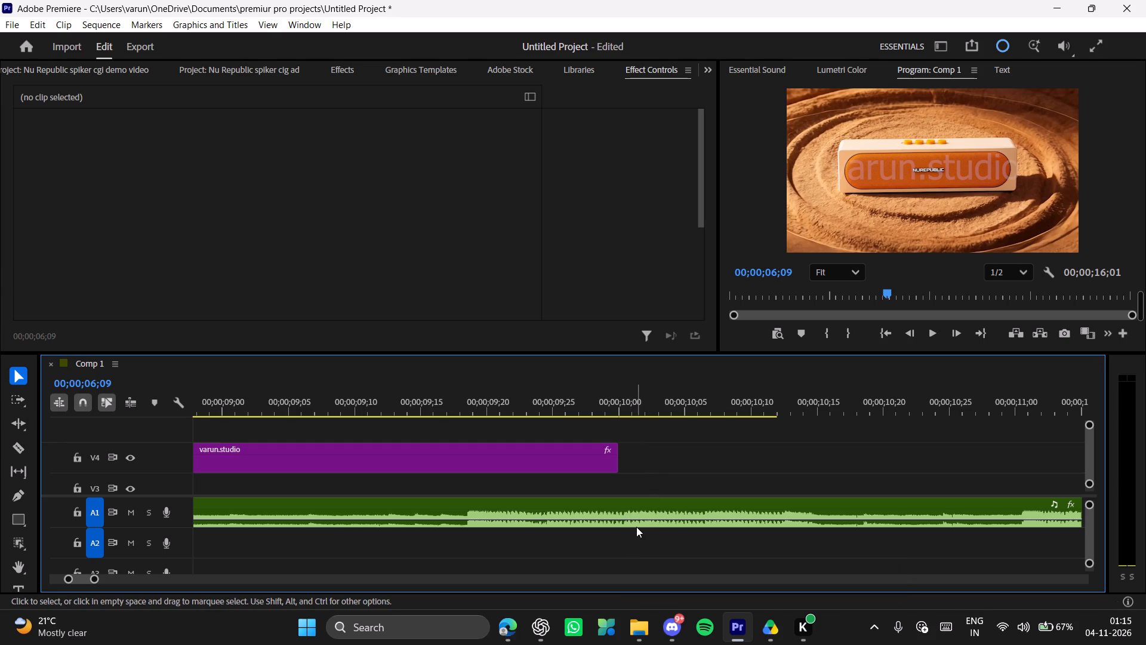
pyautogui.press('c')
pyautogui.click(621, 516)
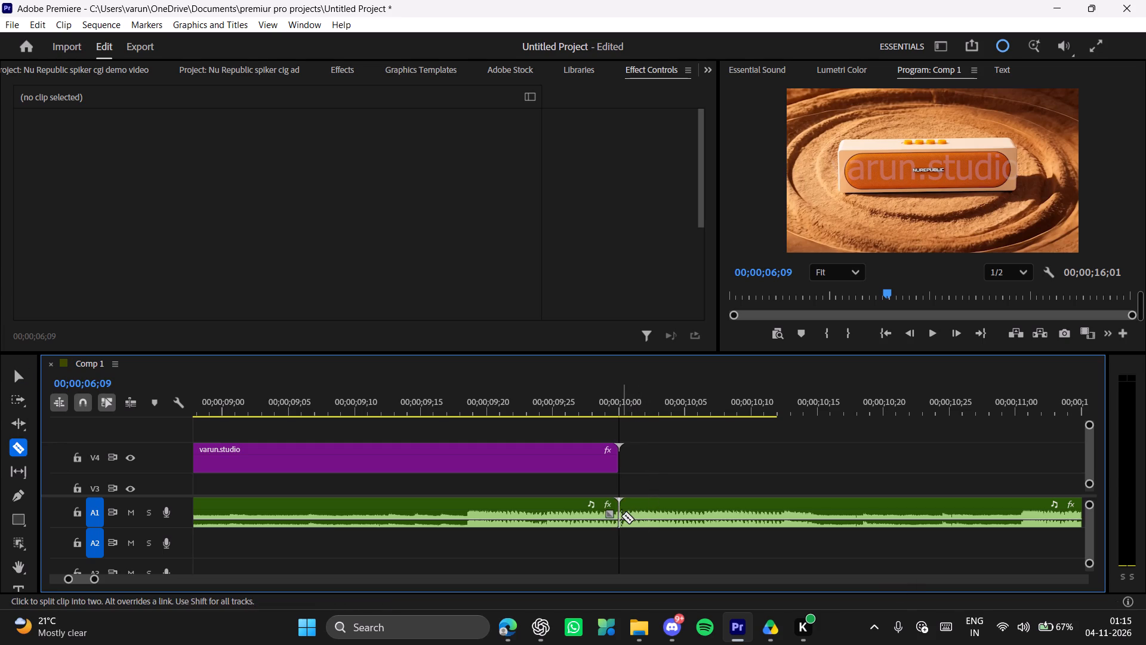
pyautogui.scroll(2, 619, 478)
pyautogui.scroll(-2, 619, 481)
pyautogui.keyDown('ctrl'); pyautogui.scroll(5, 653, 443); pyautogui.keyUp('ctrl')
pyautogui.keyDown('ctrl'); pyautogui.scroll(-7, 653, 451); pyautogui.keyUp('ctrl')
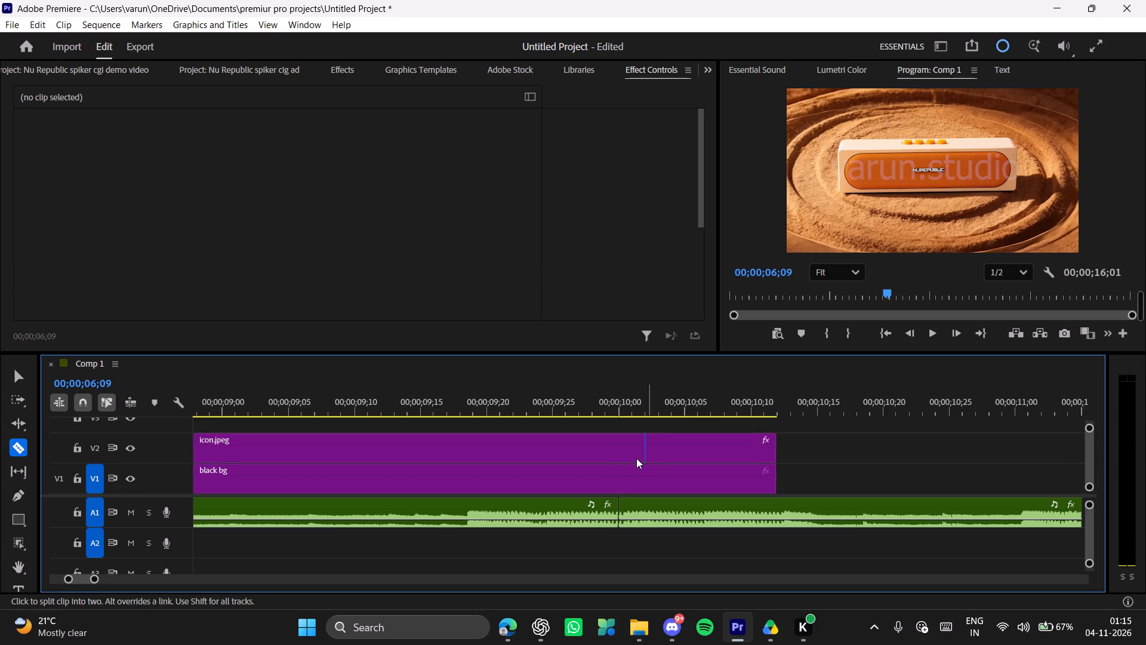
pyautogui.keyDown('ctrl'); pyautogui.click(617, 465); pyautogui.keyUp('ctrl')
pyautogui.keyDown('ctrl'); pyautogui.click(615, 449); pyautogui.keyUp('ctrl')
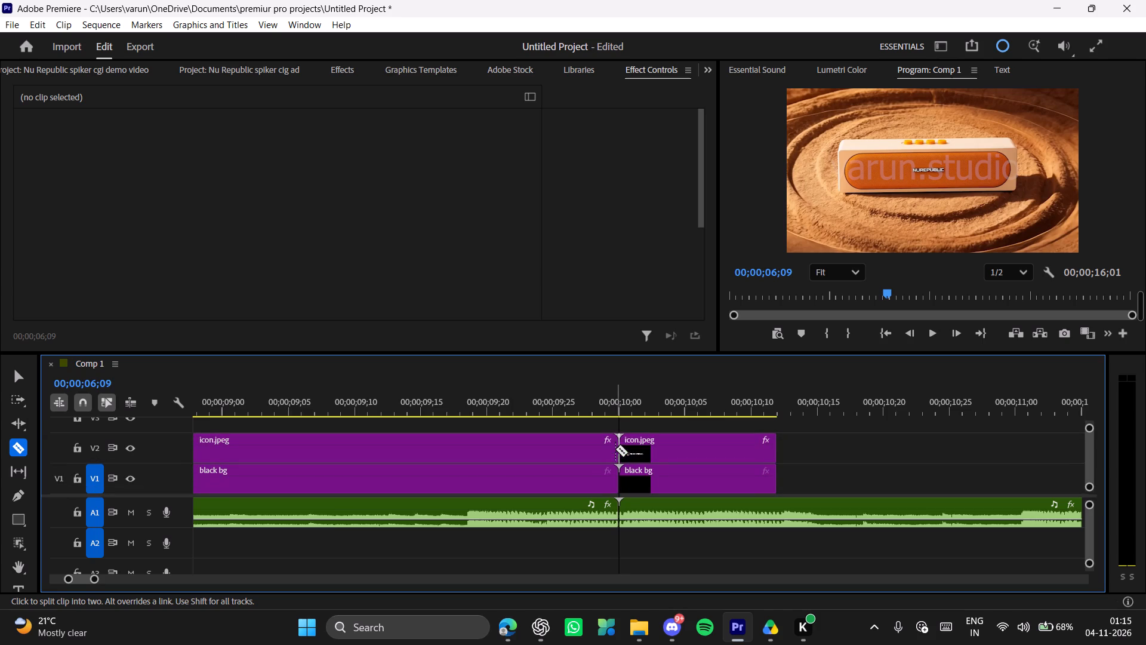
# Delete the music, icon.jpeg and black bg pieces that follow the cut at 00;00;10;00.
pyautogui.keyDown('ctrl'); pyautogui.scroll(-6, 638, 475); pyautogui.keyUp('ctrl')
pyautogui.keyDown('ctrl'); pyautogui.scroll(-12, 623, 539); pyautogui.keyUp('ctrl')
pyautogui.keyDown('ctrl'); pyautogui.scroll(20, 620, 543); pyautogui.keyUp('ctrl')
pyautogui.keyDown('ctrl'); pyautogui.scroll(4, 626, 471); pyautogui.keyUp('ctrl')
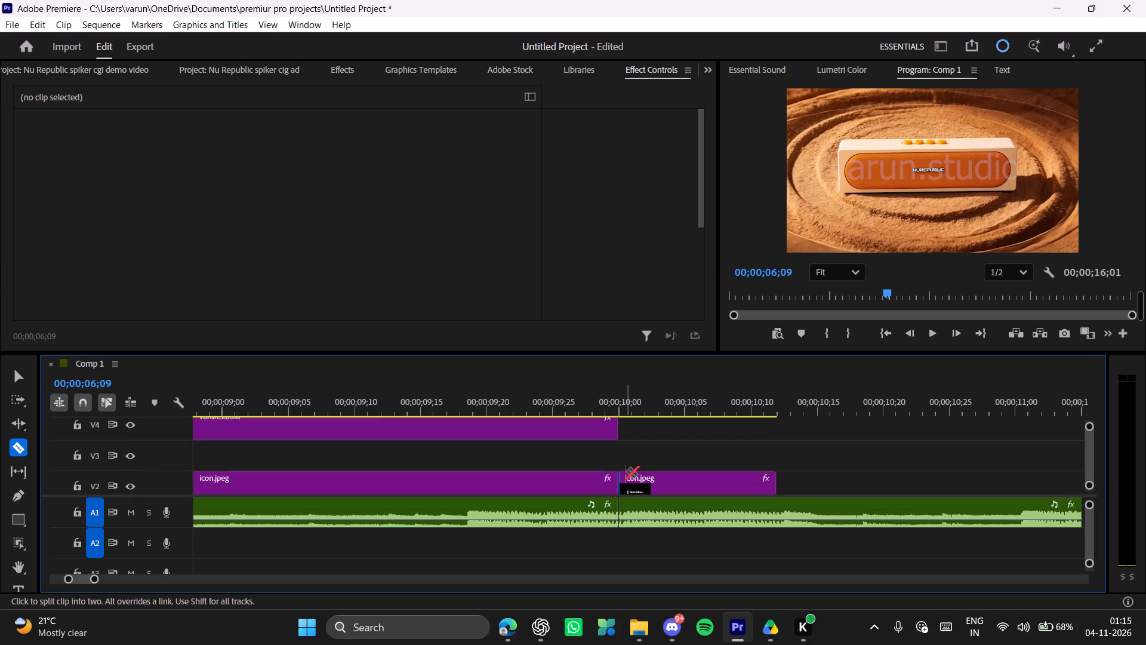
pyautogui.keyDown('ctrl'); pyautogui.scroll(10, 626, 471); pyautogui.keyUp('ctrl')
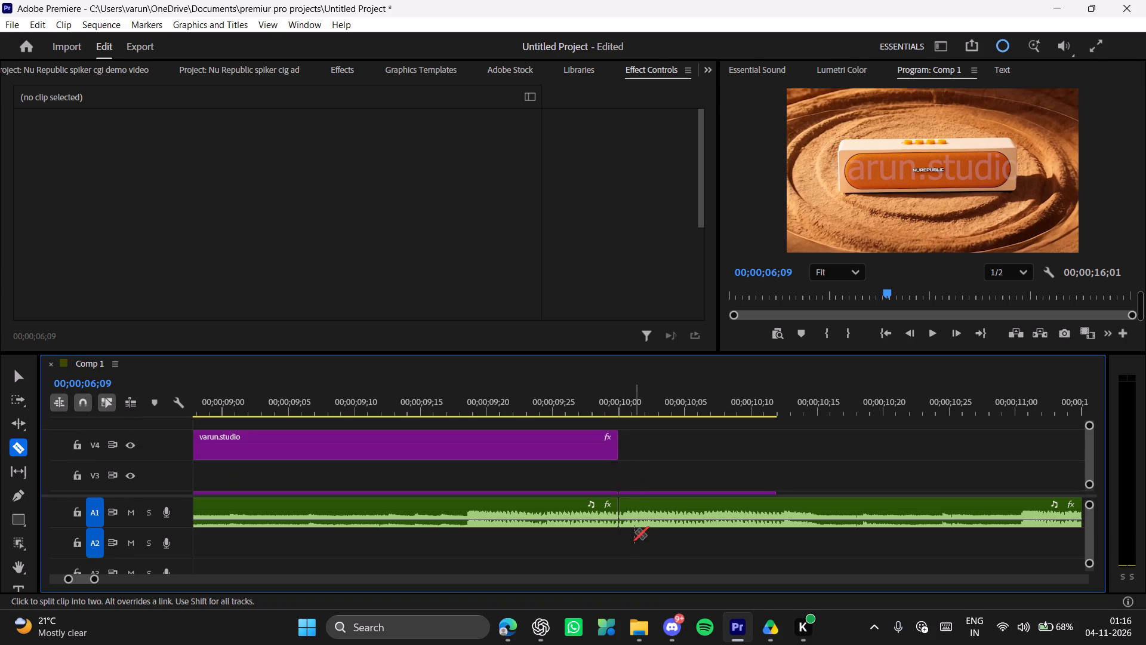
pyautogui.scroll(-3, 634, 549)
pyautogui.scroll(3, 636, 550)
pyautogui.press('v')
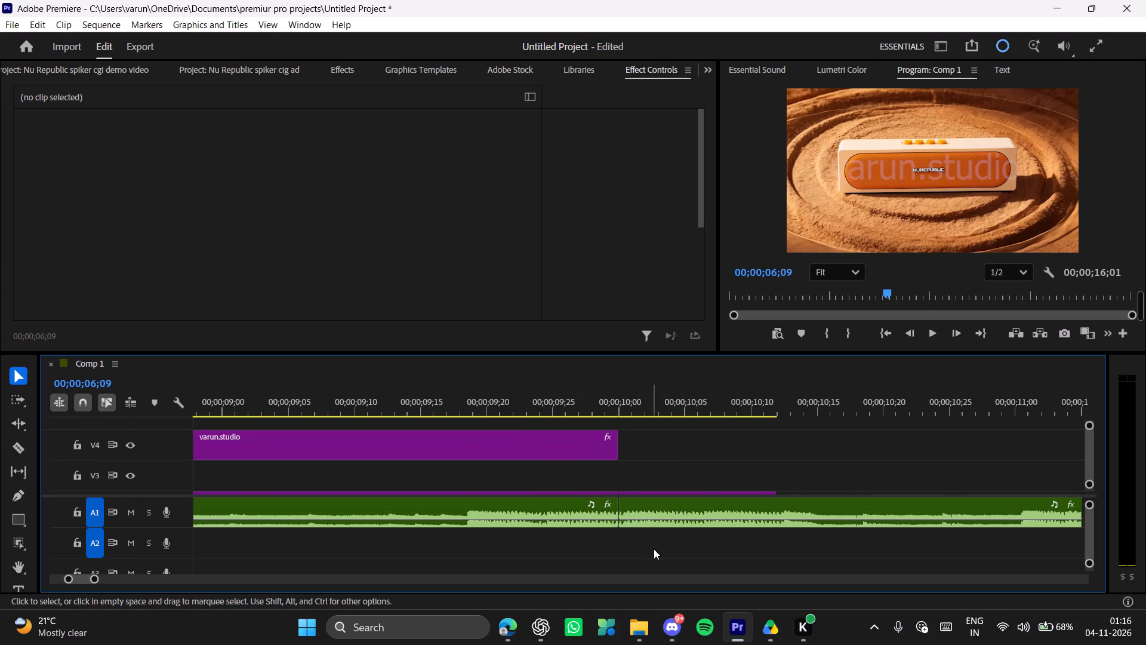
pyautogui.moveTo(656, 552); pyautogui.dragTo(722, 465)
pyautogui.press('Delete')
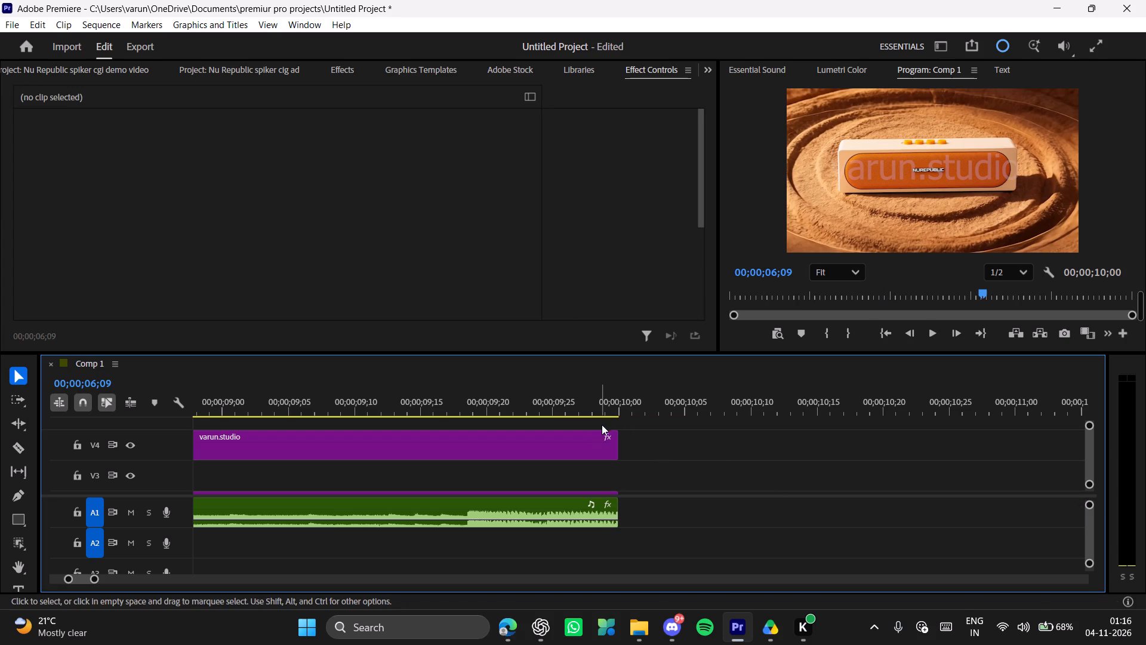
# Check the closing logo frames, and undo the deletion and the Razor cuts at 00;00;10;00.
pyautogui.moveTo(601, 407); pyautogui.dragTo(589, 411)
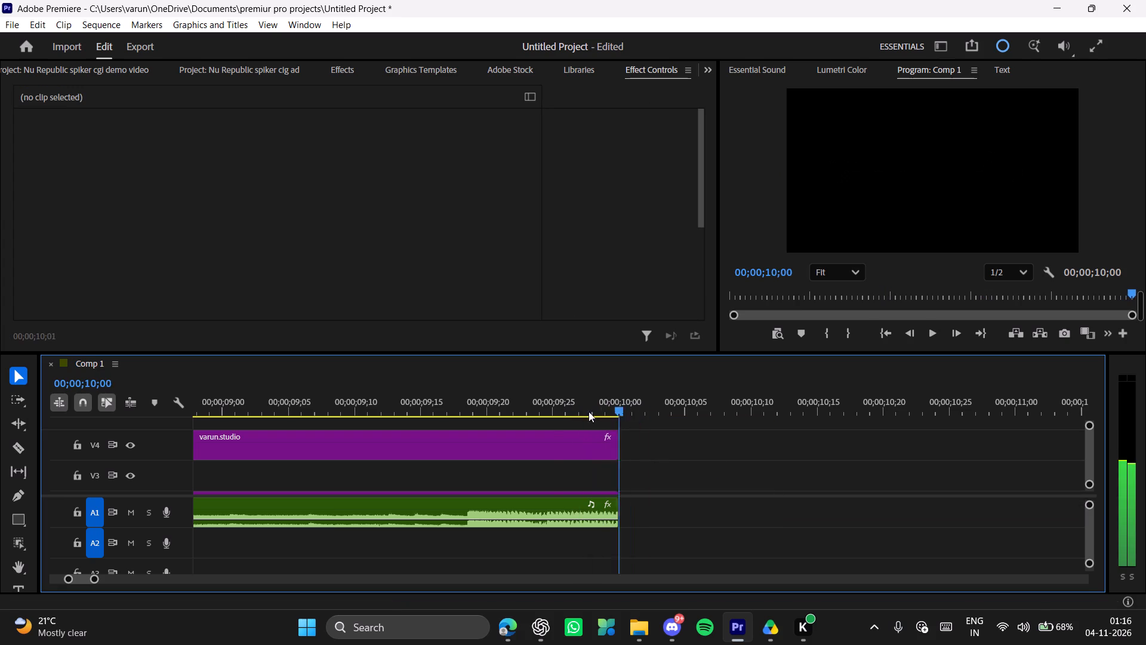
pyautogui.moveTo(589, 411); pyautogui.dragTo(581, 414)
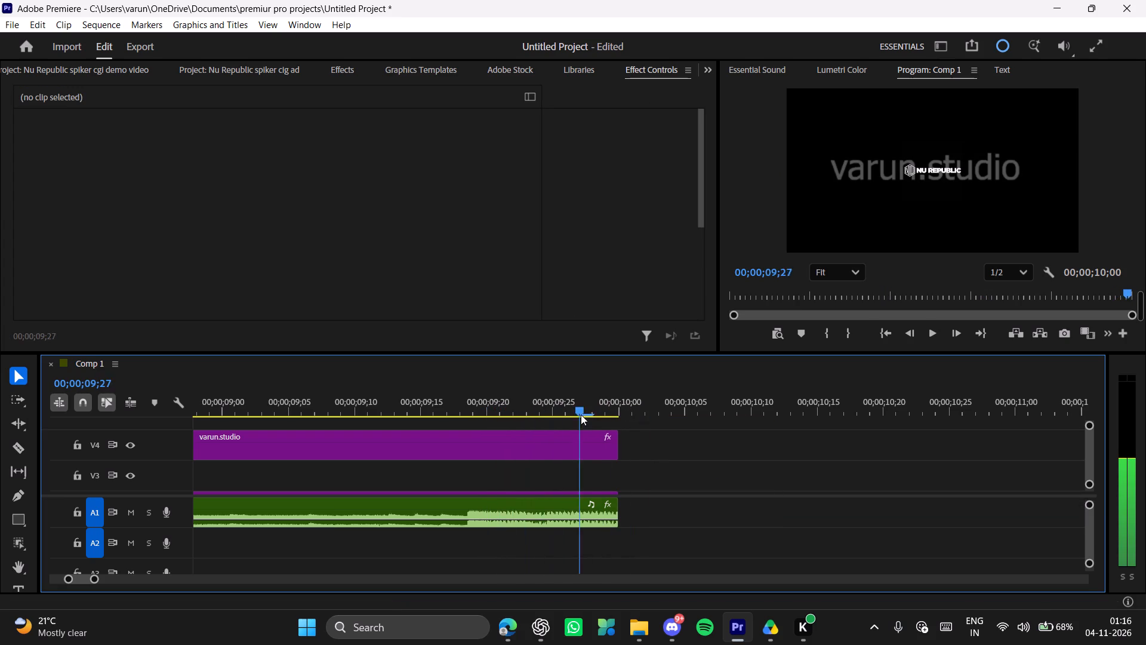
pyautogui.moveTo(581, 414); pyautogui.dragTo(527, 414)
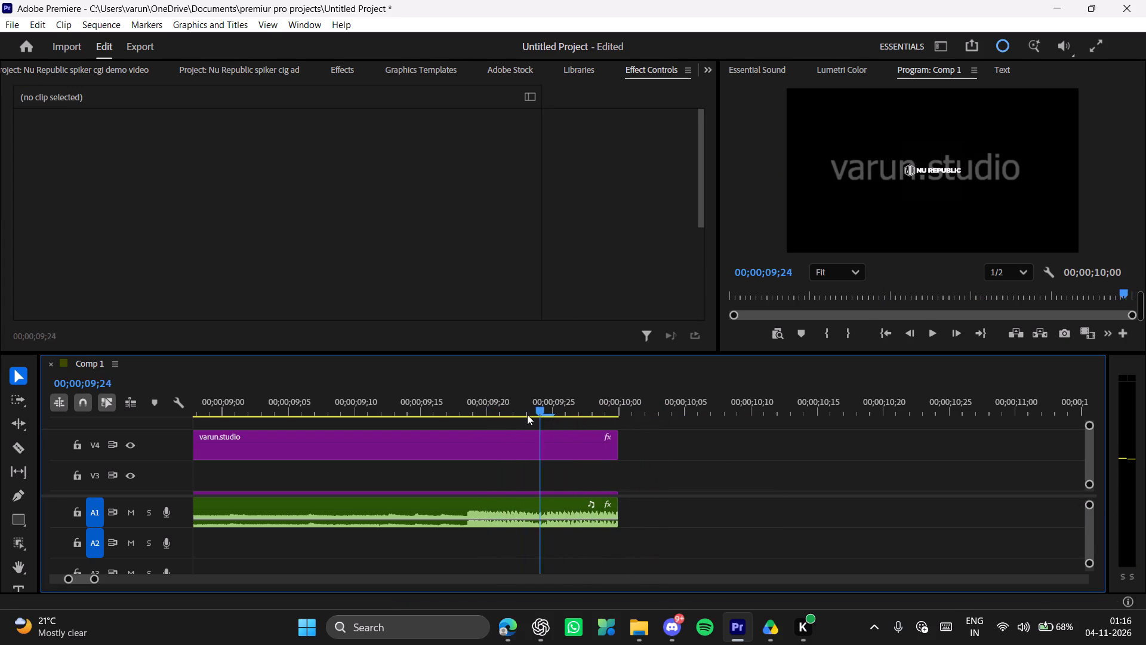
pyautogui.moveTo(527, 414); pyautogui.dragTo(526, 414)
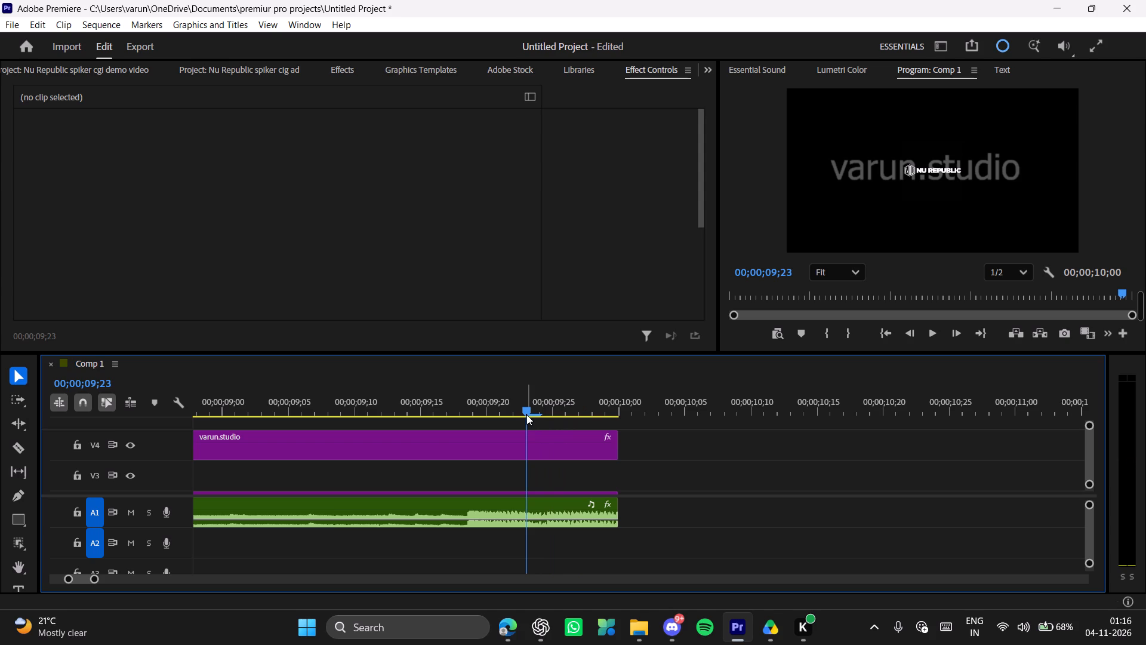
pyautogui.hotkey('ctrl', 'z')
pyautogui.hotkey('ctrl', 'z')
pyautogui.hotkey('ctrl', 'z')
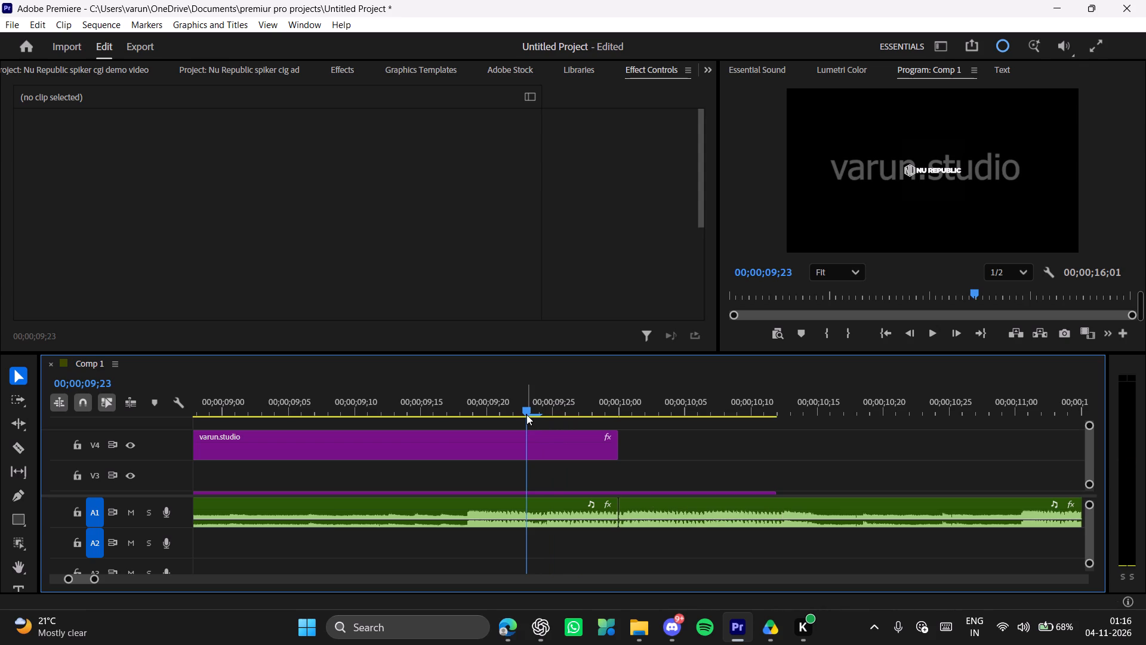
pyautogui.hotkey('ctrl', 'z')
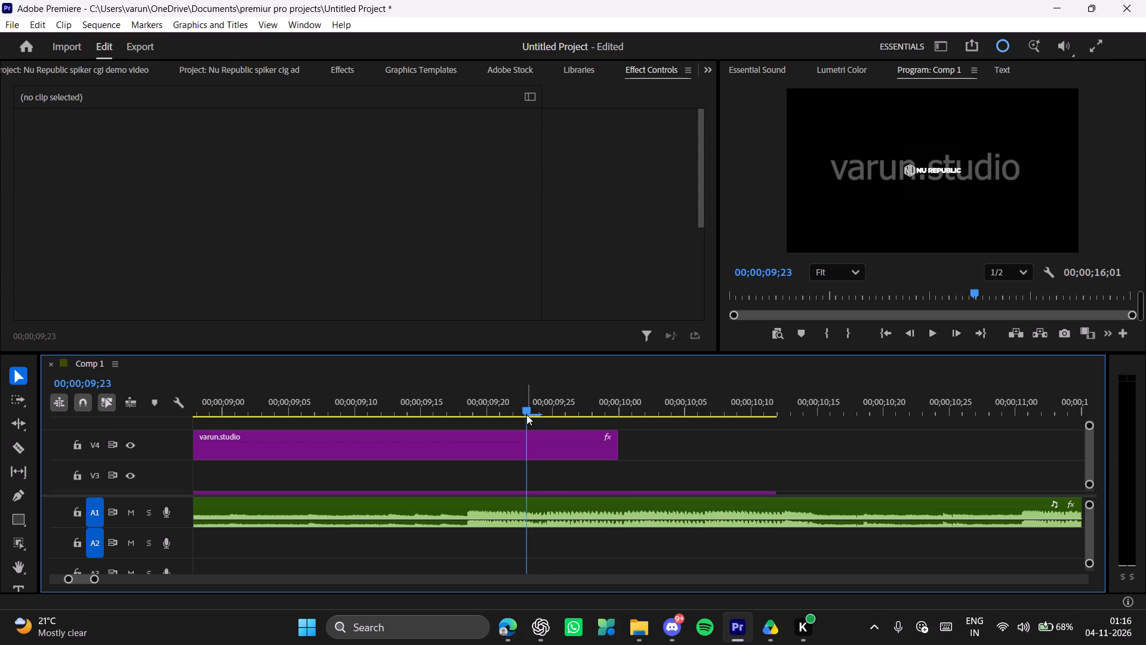
# Play and scrub through the end of Comp 1 to examine where the closing Nu Republic logo disappears.
pyautogui.press('space')
pyautogui.press('space')
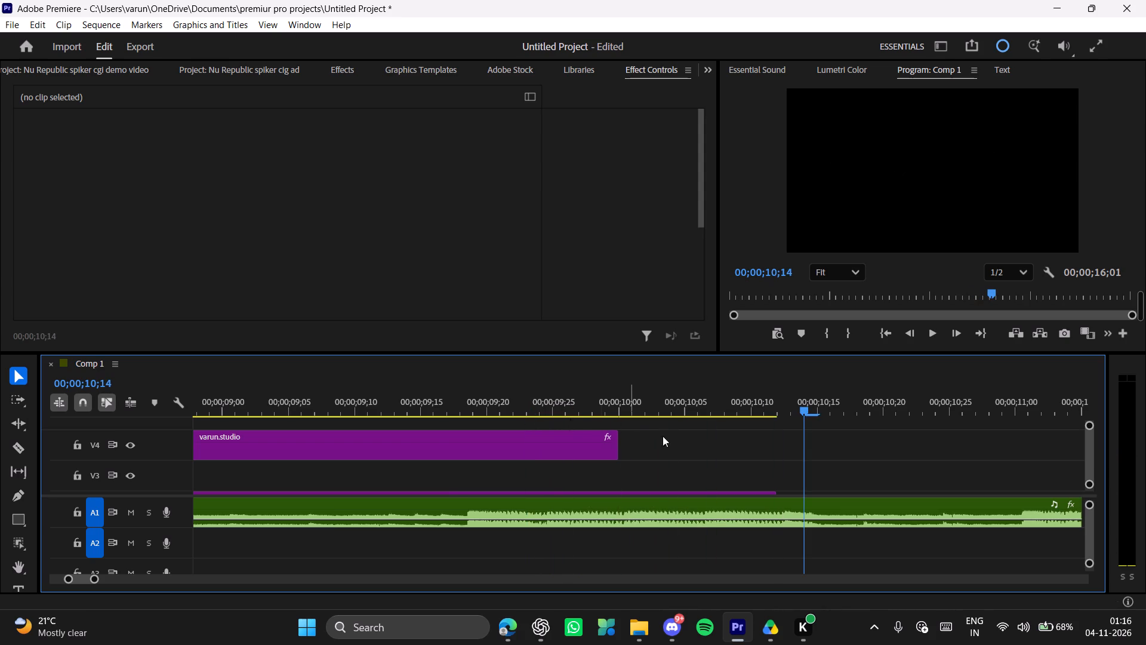
pyautogui.moveTo(800, 406); pyautogui.dragTo(740, 407)
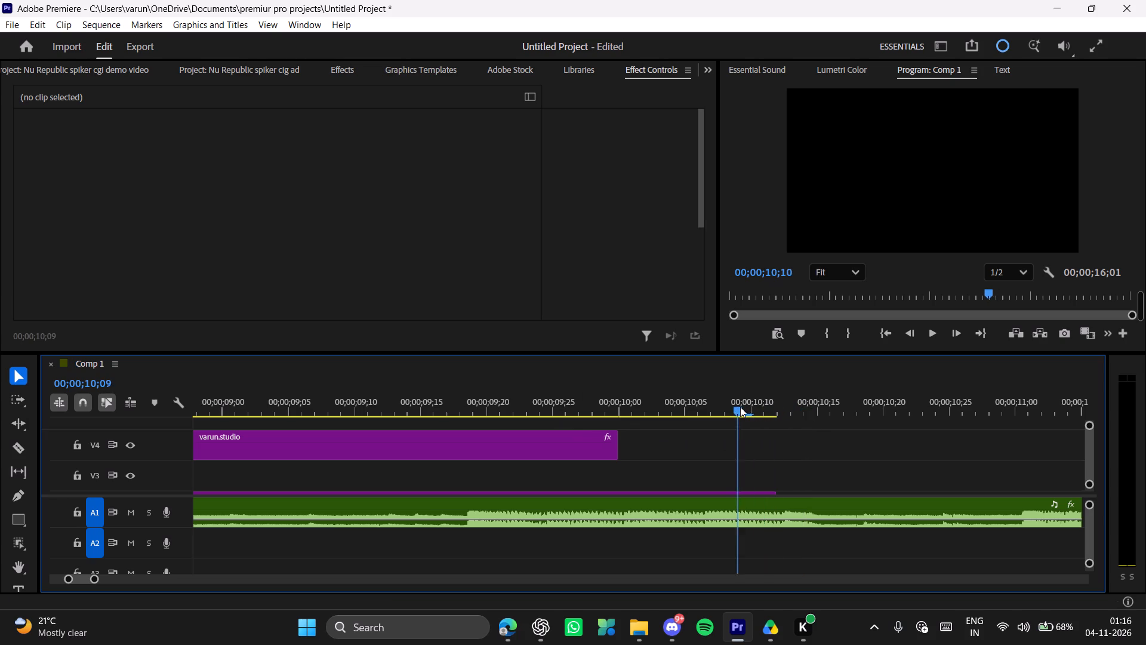
pyautogui.moveTo(740, 407); pyautogui.dragTo(657, 420)
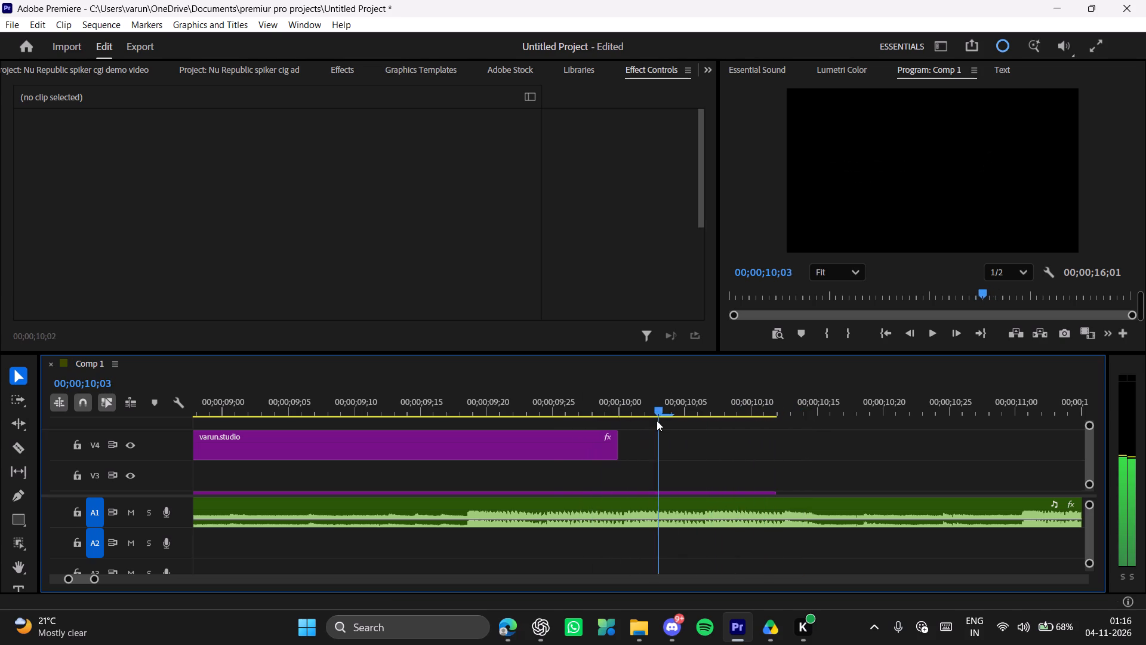
pyautogui.moveTo(657, 420); pyautogui.dragTo(623, 420)
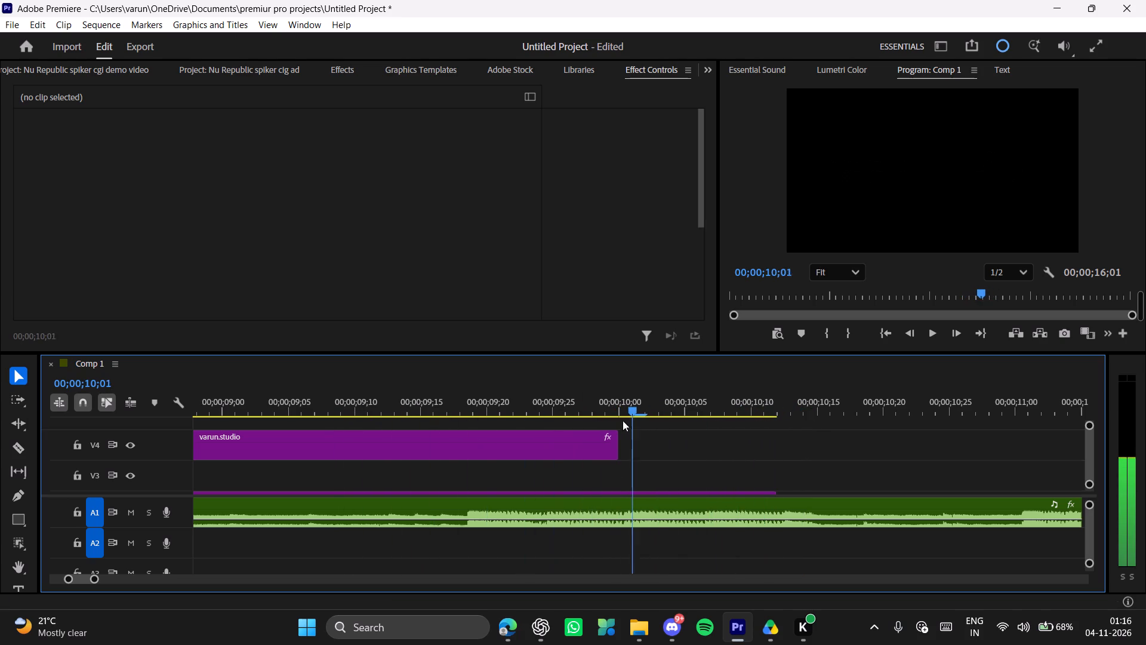
pyautogui.moveTo(623, 420); pyautogui.dragTo(615, 420)
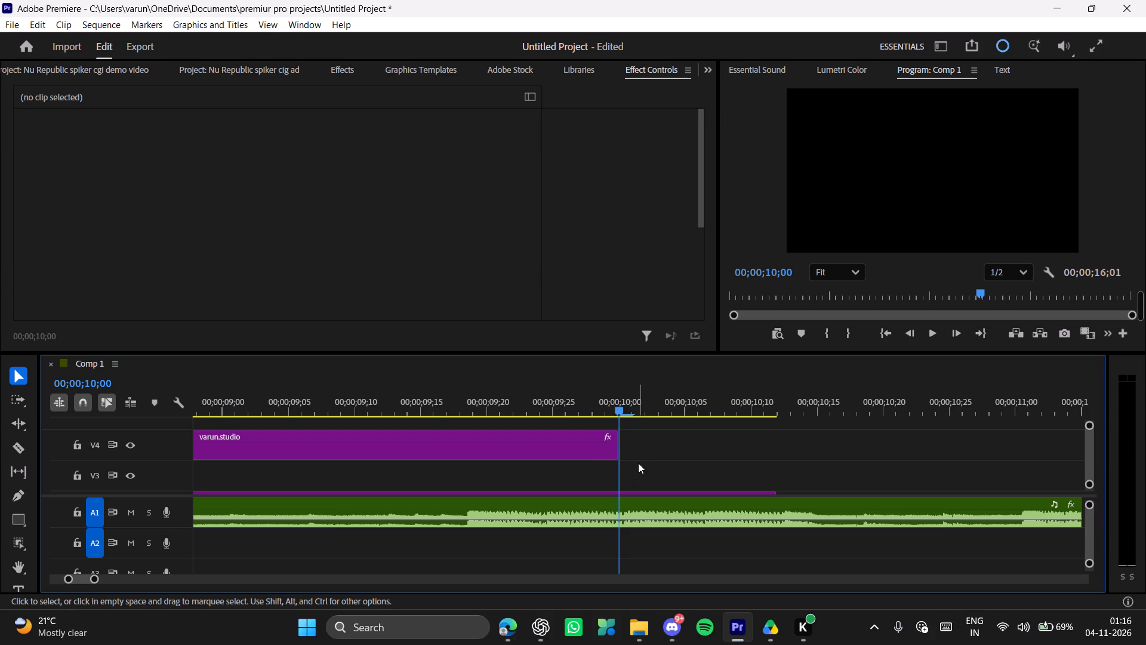
pyautogui.keyDown('alt'); pyautogui.scroll(-2, 638, 463); pyautogui.keyUp('alt')
pyautogui.keyDown('alt'); pyautogui.scroll(2, 638, 463); pyautogui.keyUp('alt')
pyautogui.keyDown('ctrl'); pyautogui.scroll(-9, 638, 461); pyautogui.keyUp('ctrl')
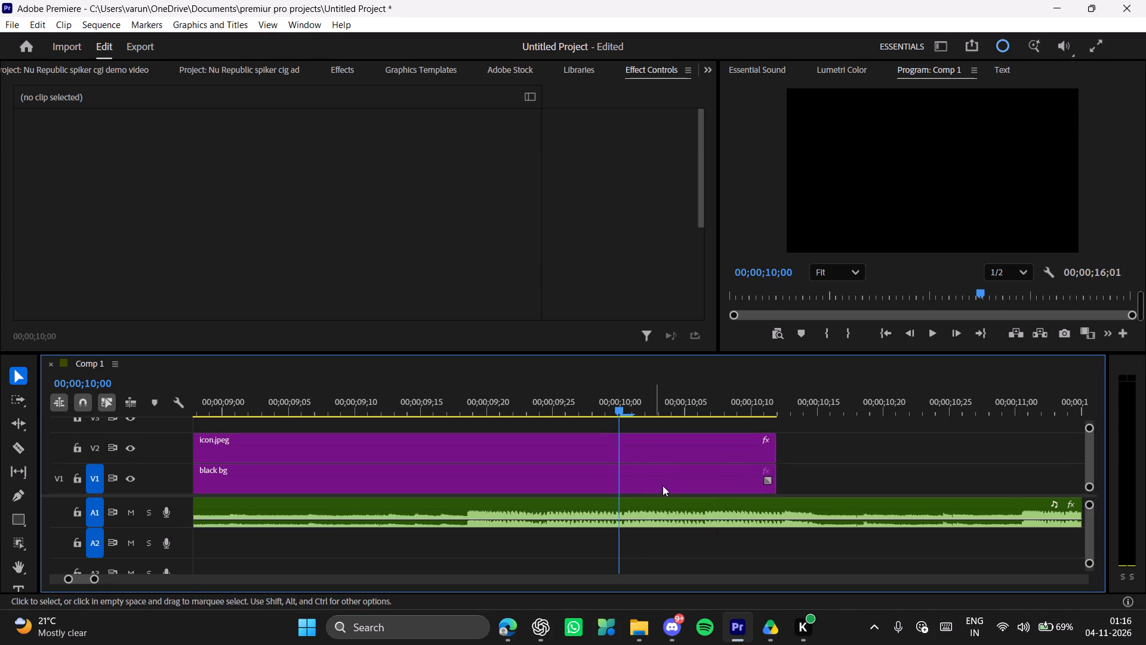
pyautogui.moveTo(618, 408); pyautogui.dragTo(693, 408)
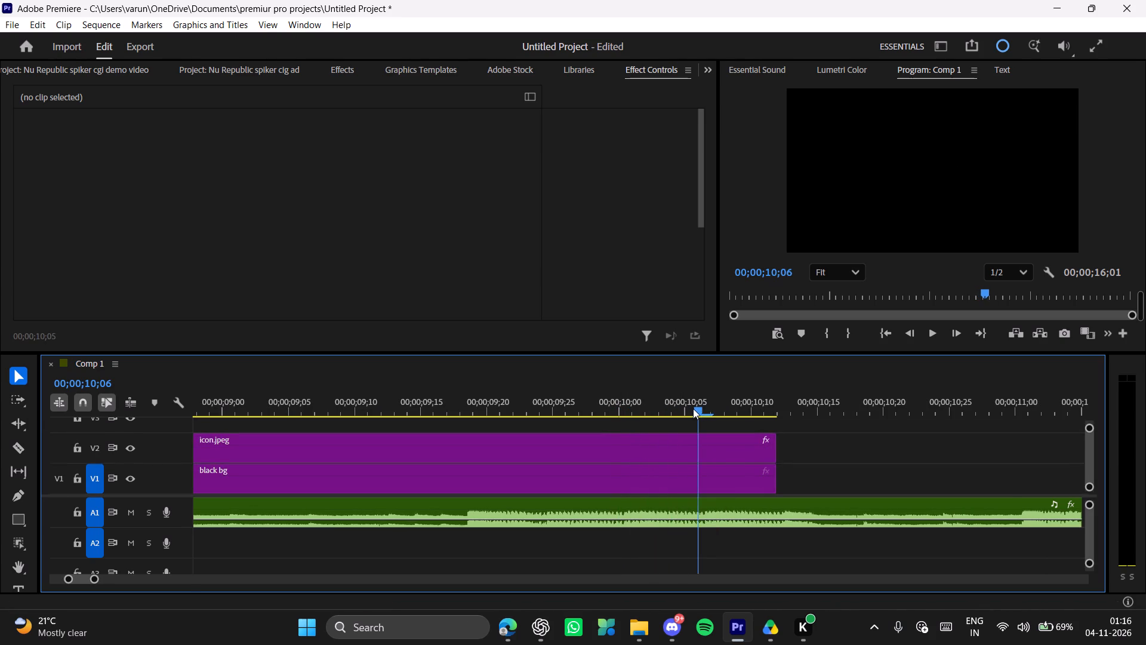
pyautogui.moveTo(693, 408); pyautogui.dragTo(162, 419)
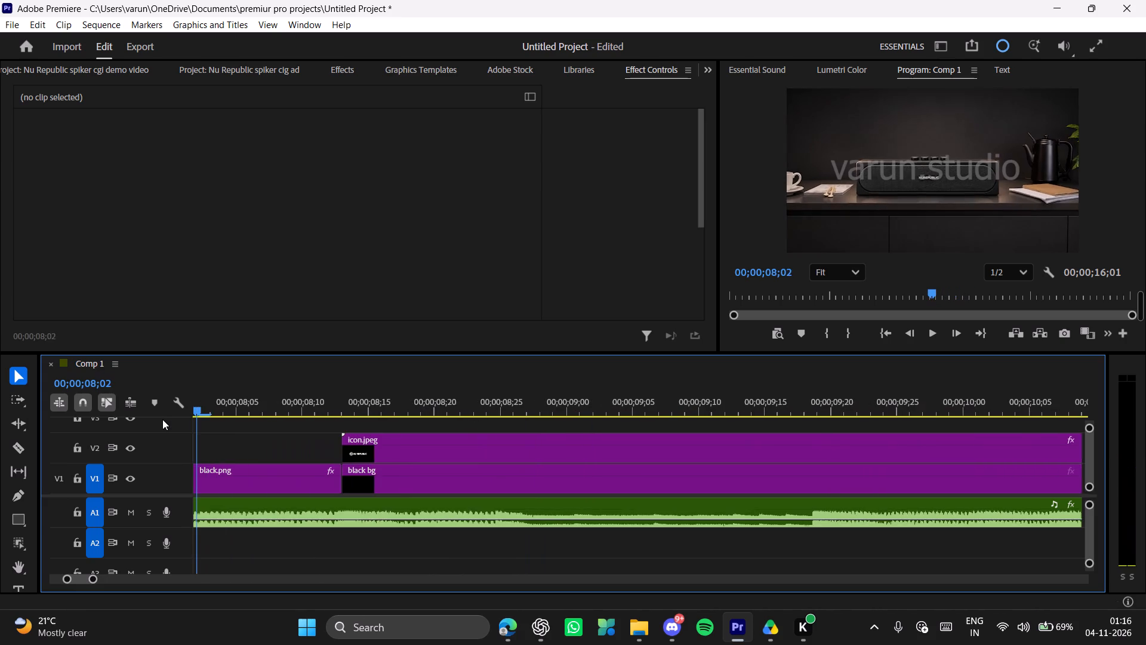
pyautogui.press('space')
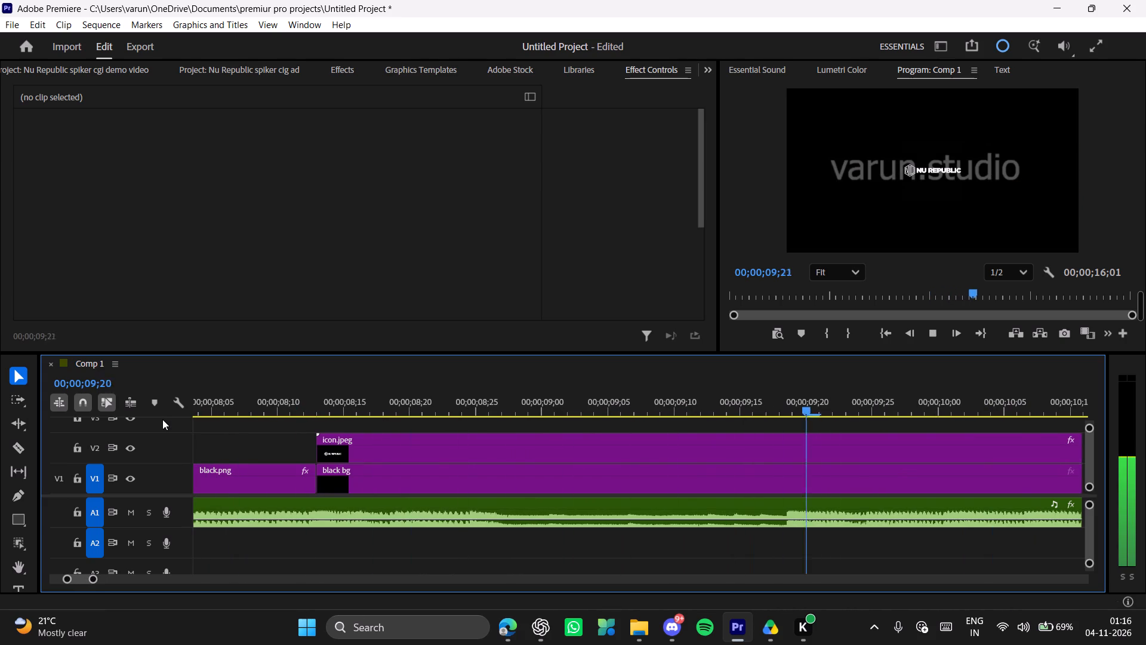
pyautogui.press('space')
# Cut the A1 music, black bg, icon.jpeg and varun.studio clips with the Razor tool at 00;00;09;29.
pyautogui.moveTo(304, 407); pyautogui.dragTo(297, 407)
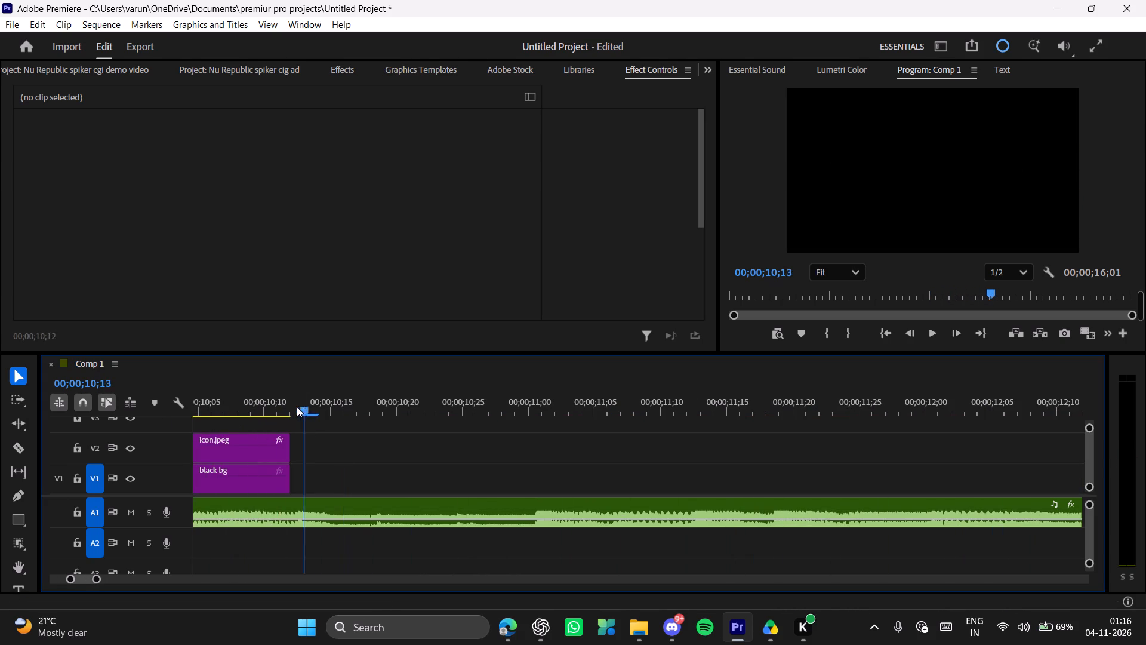
pyautogui.moveTo(297, 407); pyautogui.dragTo(387, 422)
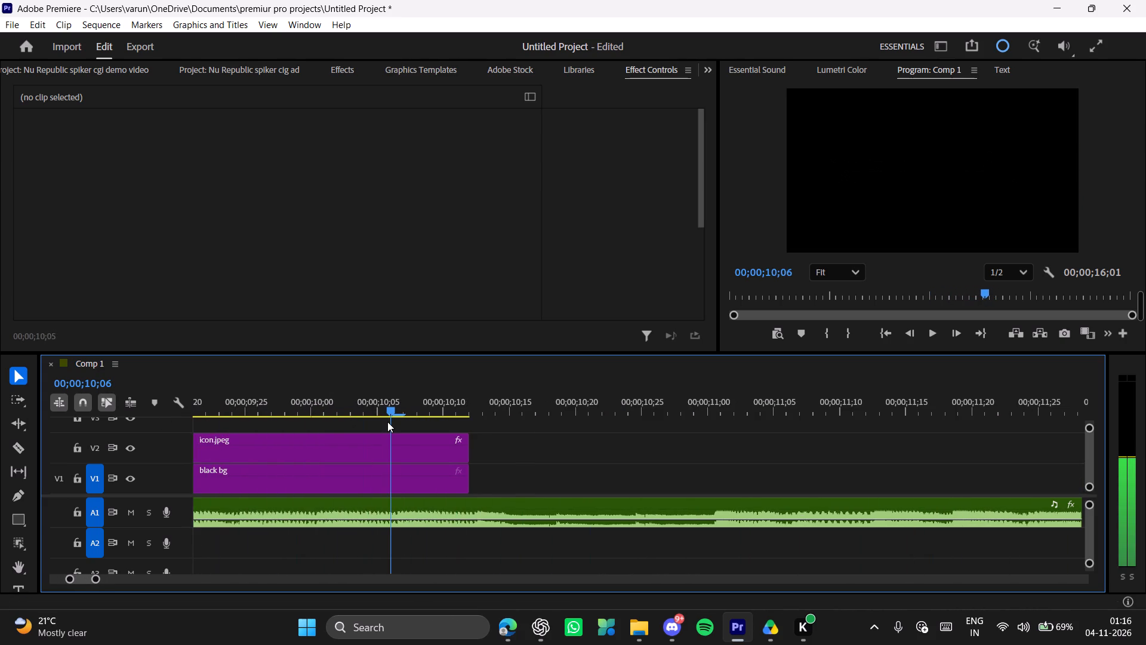
pyautogui.moveTo(387, 422); pyautogui.dragTo(329, 422)
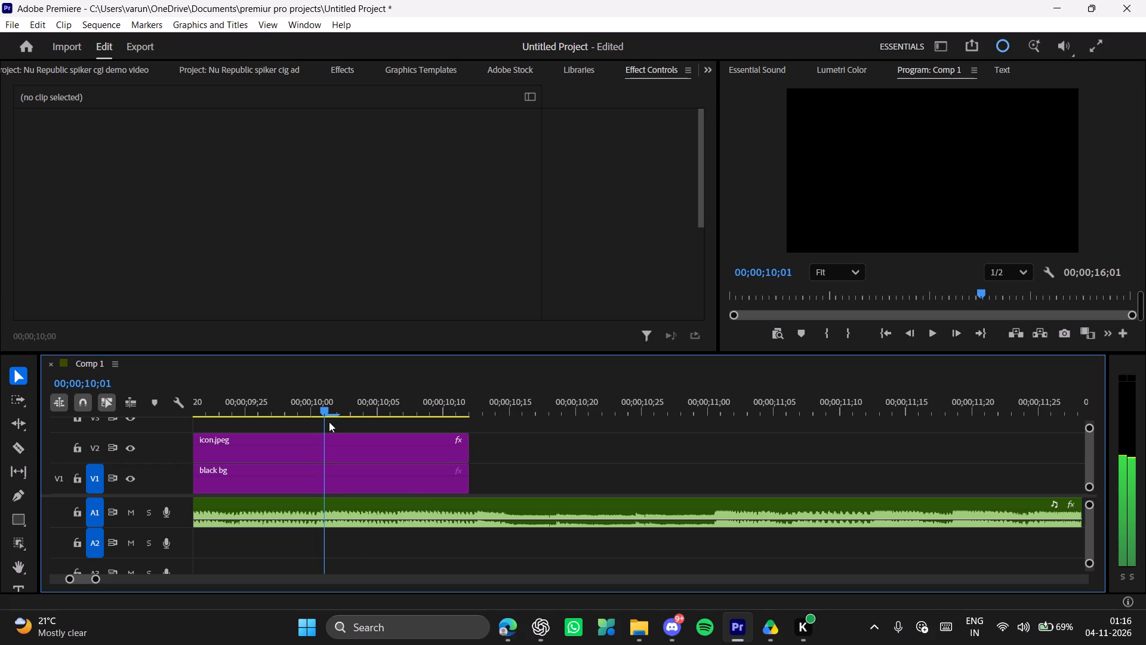
pyautogui.moveTo(329, 422); pyautogui.dragTo(305, 422)
pyautogui.press('Left')
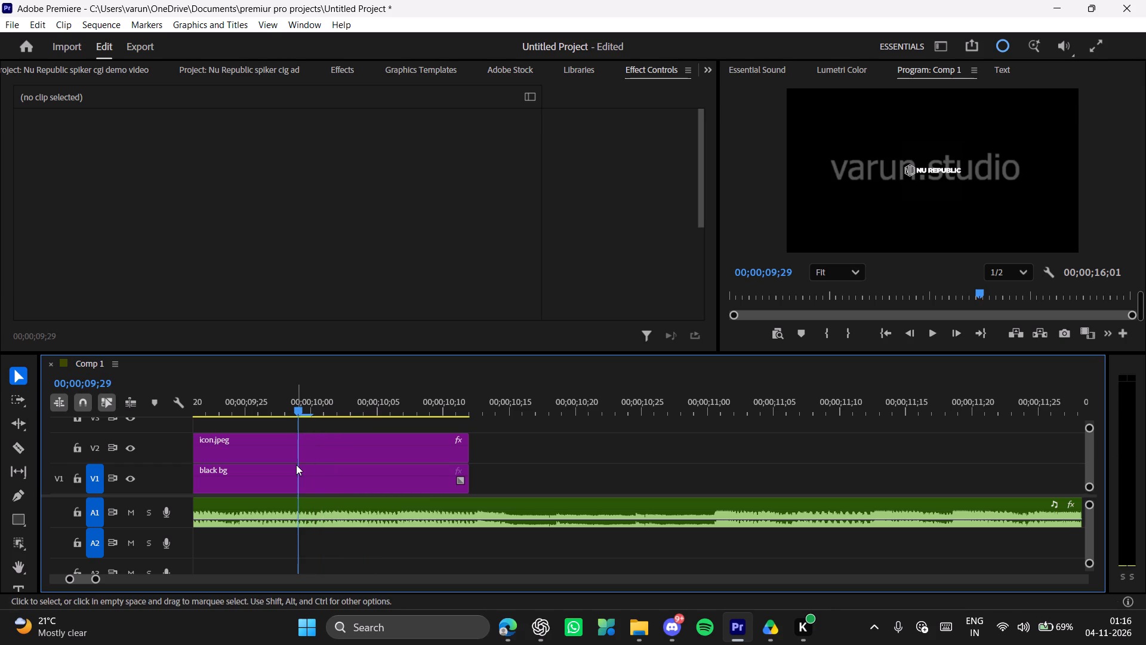
pyautogui.press('c')
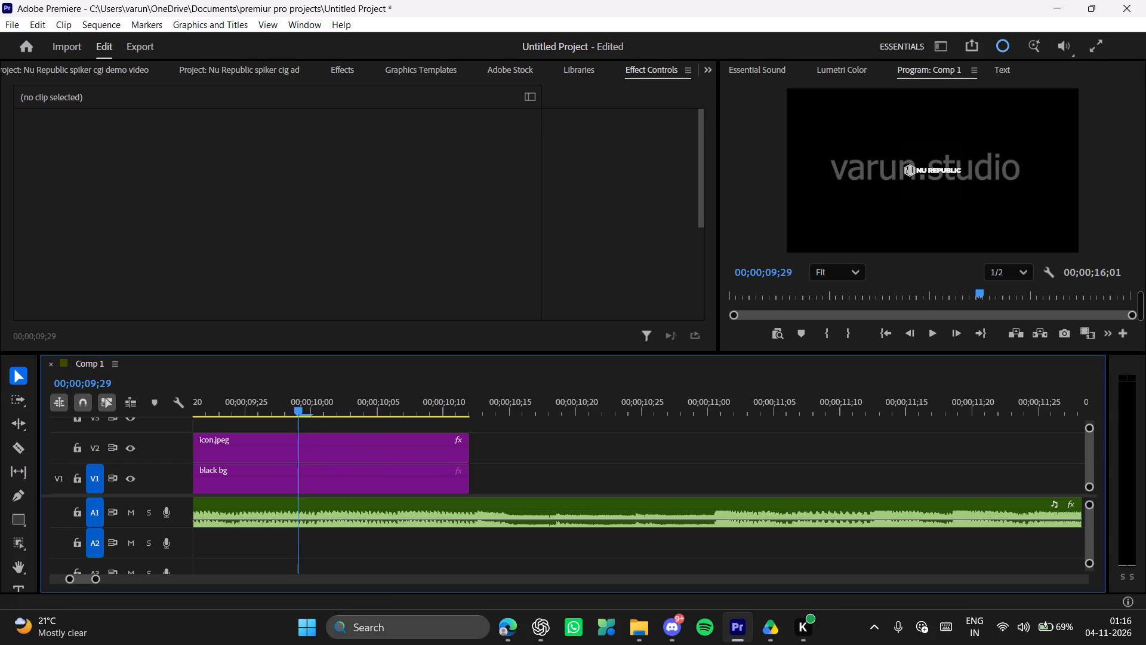
pyautogui.click(297, 536)
pyautogui.click(298, 509)
pyautogui.click(299, 489)
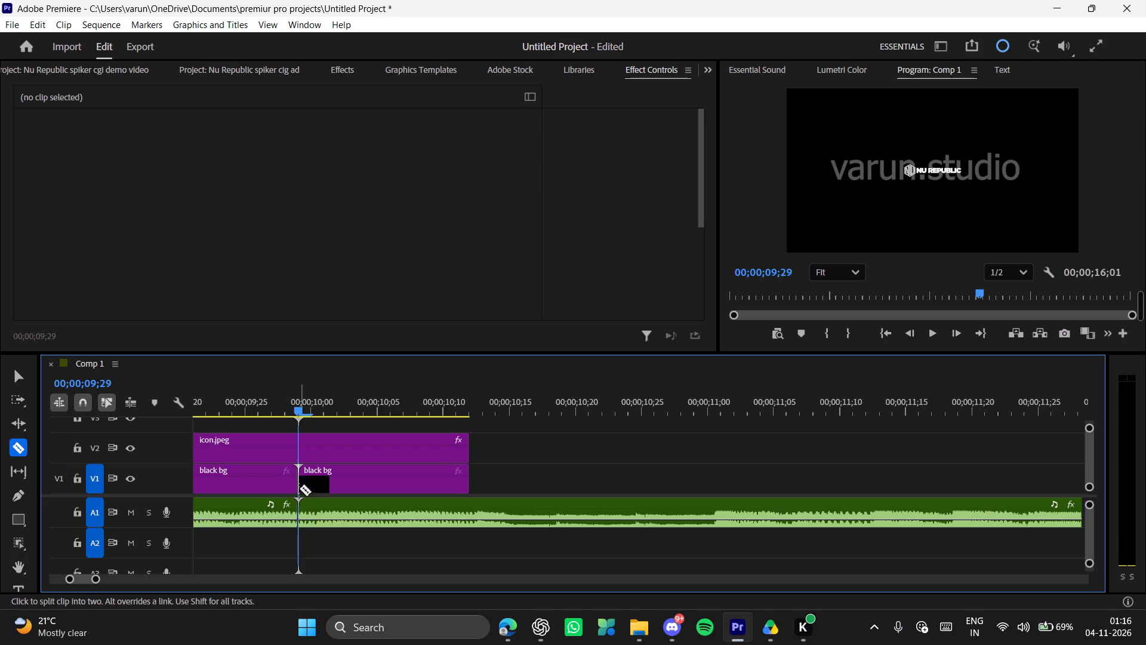
pyautogui.click(303, 455)
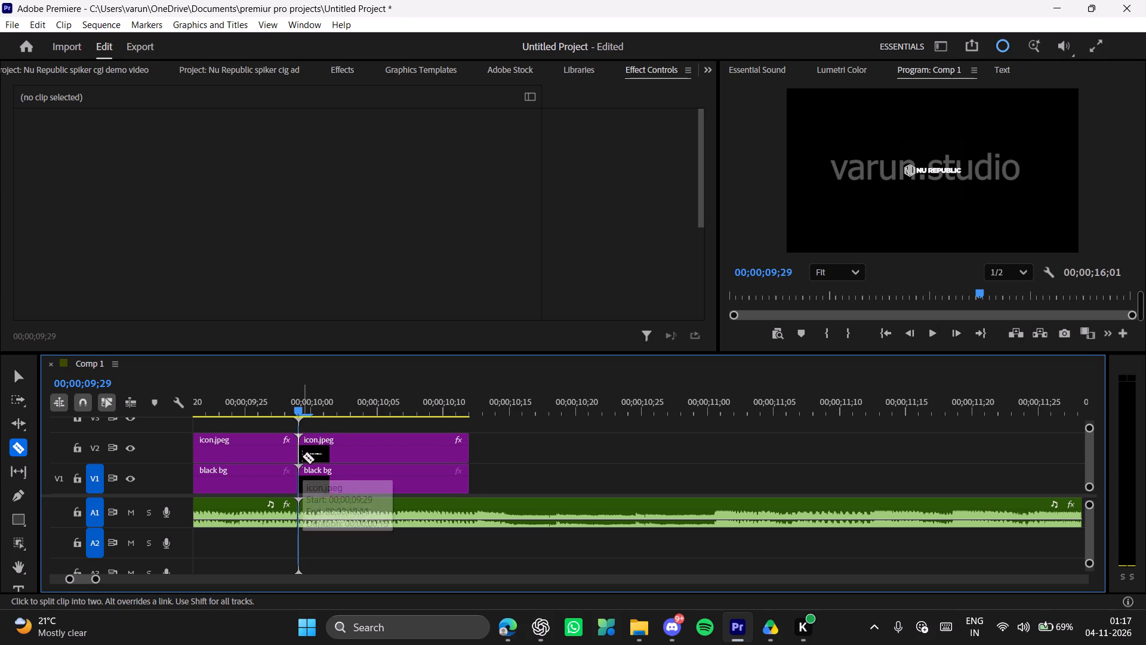
pyautogui.keyDown('ctrl'); pyautogui.scroll(6, 302, 465); pyautogui.keyUp('ctrl')
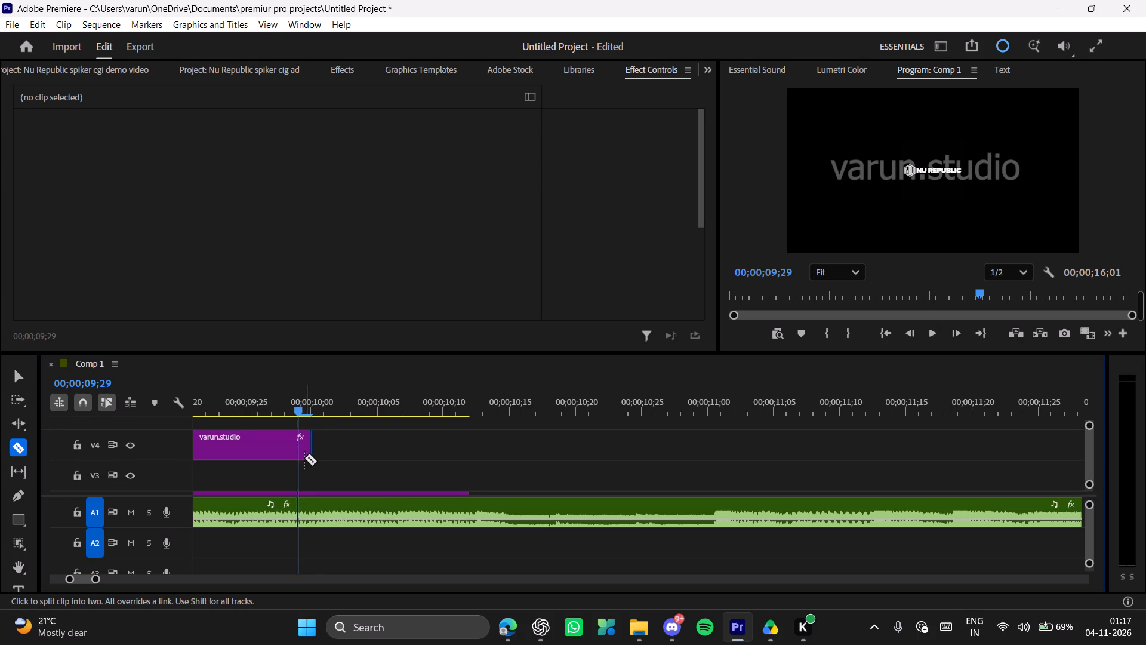
pyautogui.keyDown('ctrl'); pyautogui.click(304, 458); pyautogui.keyUp('ctrl')
pyautogui.keyDown('ctrl'); pyautogui.click(297, 457); pyautogui.keyUp('ctrl')
# Delete the music, black bg and icon.jpeg pieces that follow the cut at 00;00;09;29.
pyautogui.scroll(-2, 305, 478)
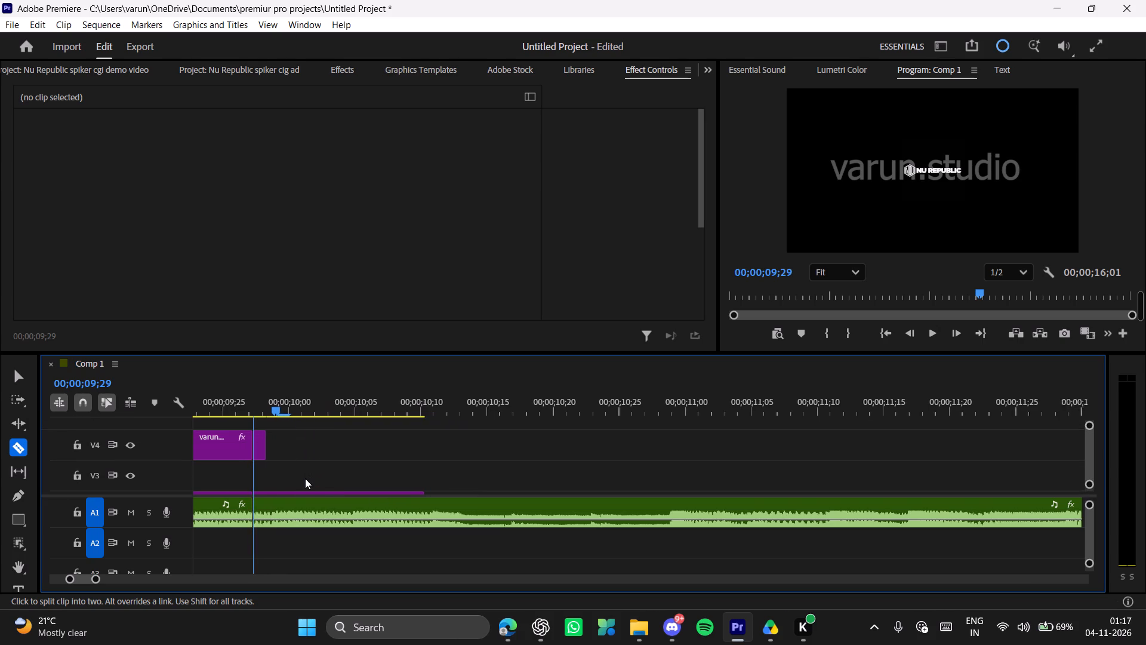
pyautogui.scroll(2, 305, 478)
pyautogui.keyDown('ctrl'); pyautogui.scroll(-13, 305, 478); pyautogui.keyUp('ctrl')
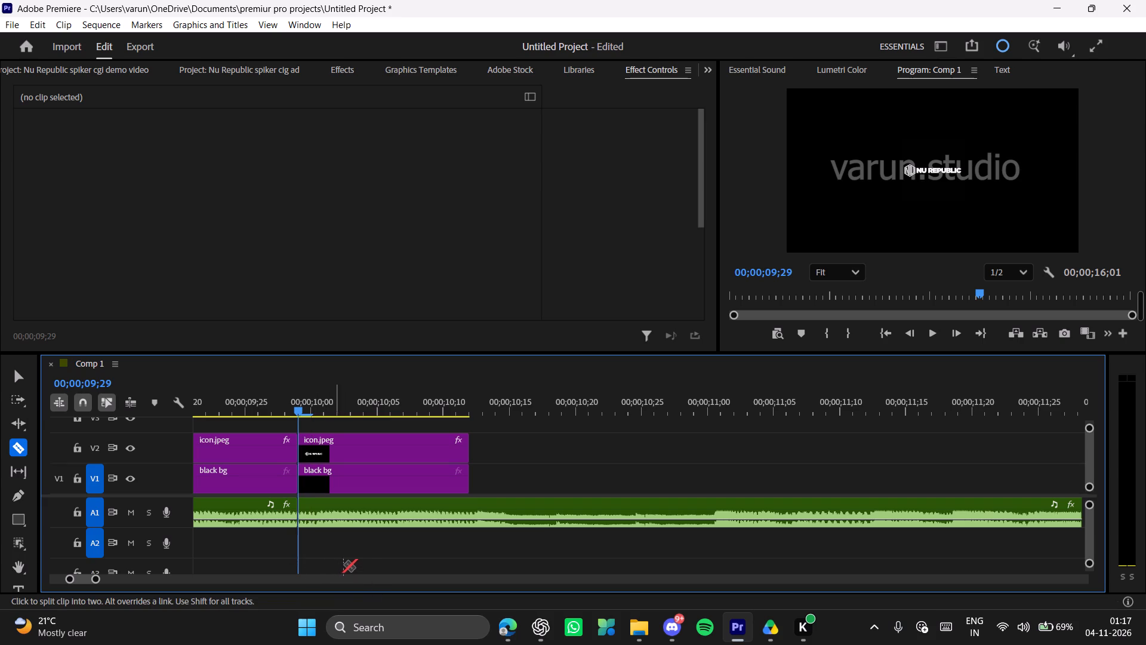
pyautogui.press('v')
pyautogui.moveTo(393, 545); pyautogui.dragTo(457, 414)
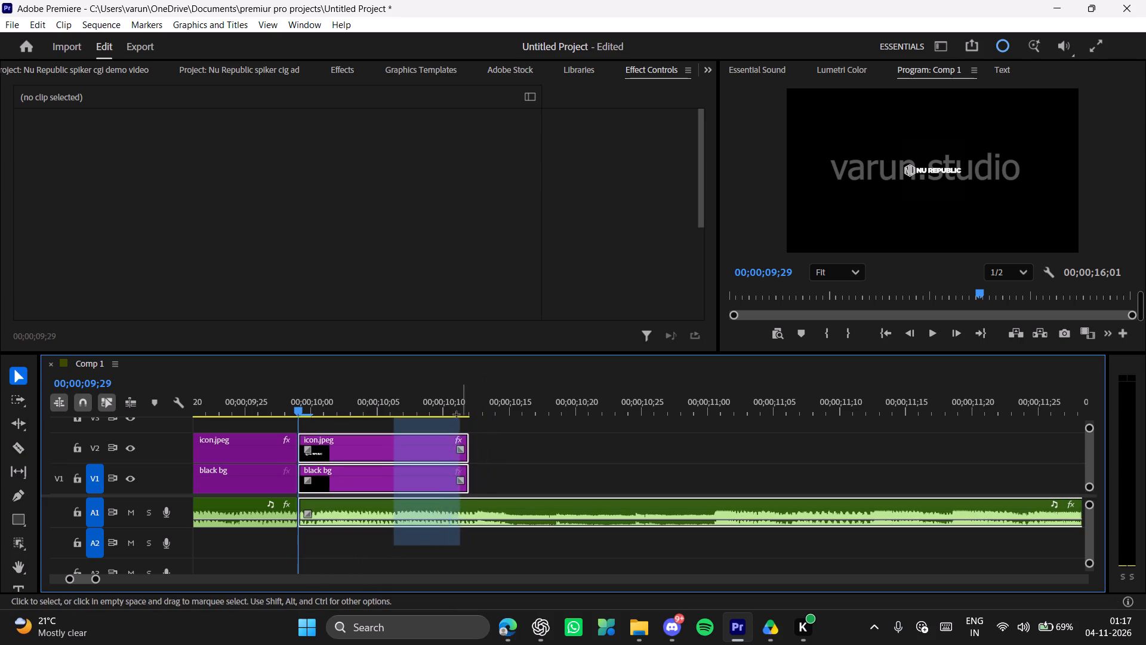
pyautogui.moveTo(457, 414); pyautogui.dragTo(445, 435)
pyautogui.press('Delete')
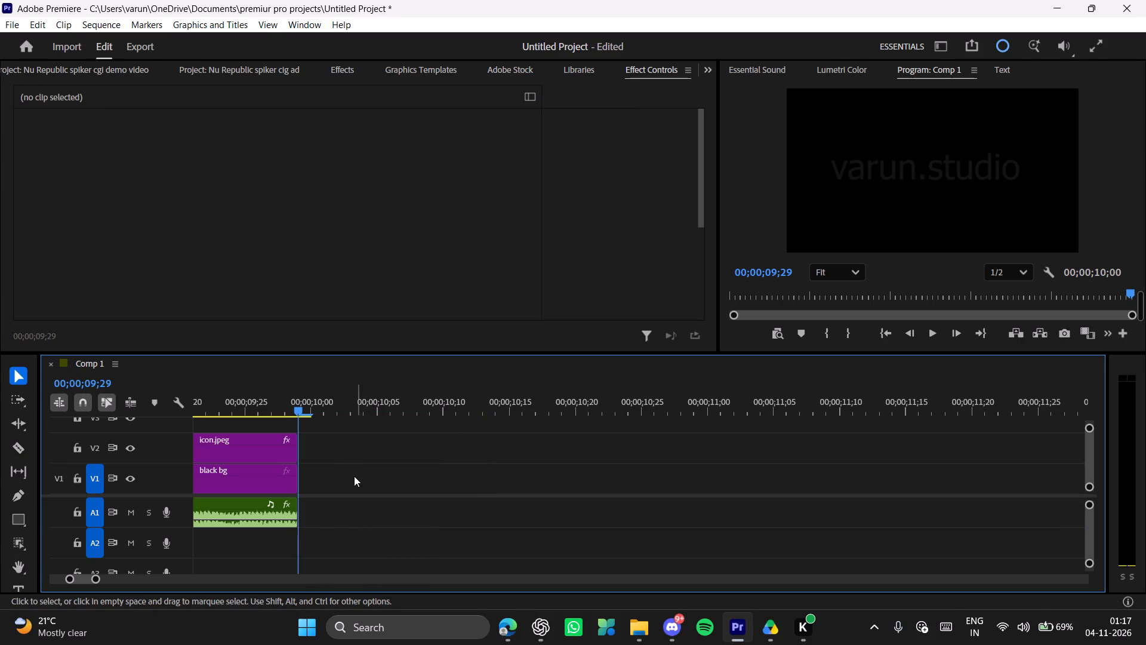
# Delete the short leftover piece of the varun.studio graphic on V4 after 00;00;09;29.
pyautogui.moveTo(310, 409); pyautogui.dragTo(261, 410)
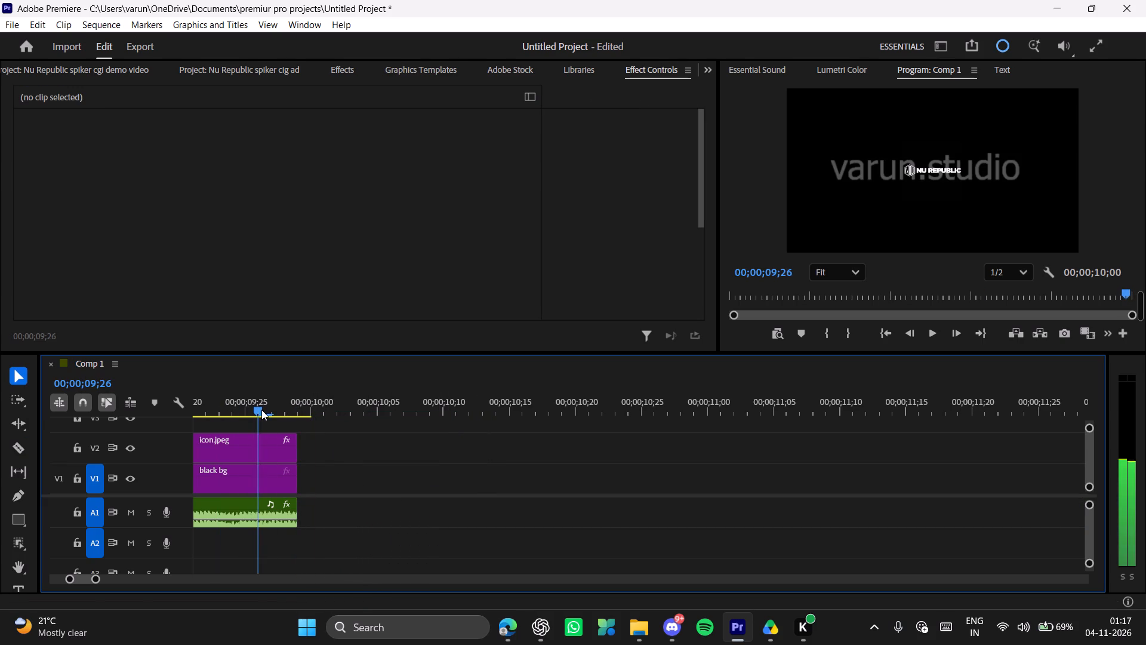
pyautogui.keyDown('alt'); pyautogui.scroll(4, 343, 501); pyautogui.keyUp('alt')
pyautogui.keyDown('alt'); pyautogui.scroll(-2, 343, 501); pyautogui.keyUp('alt')
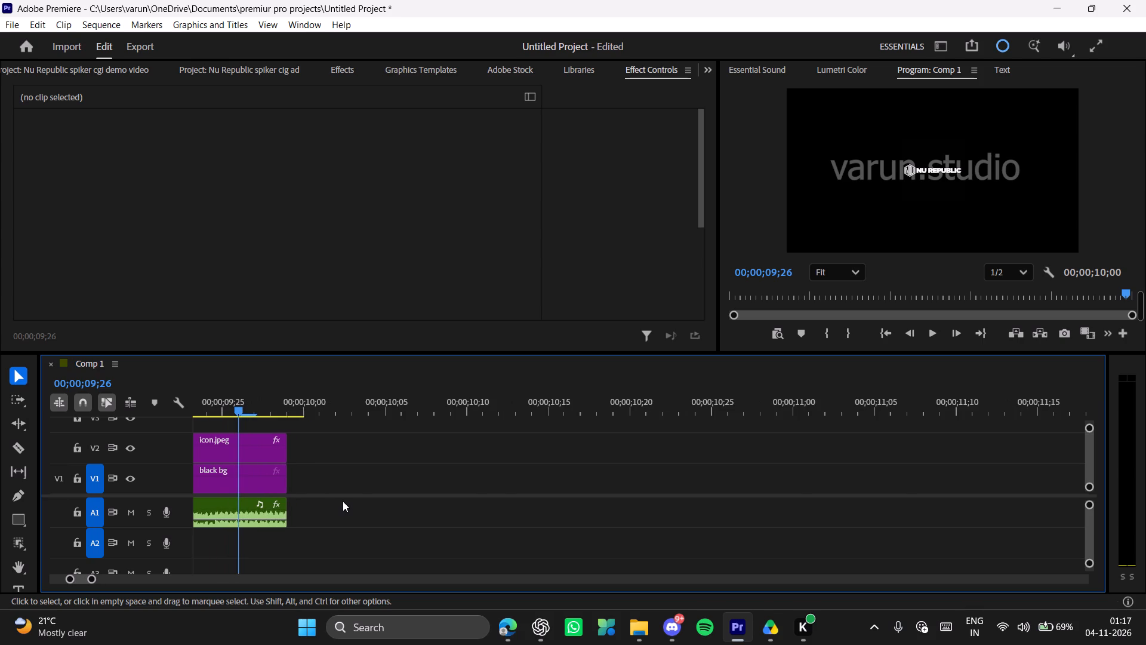
pyautogui.keyDown('ctrl'); pyautogui.scroll(7, 343, 501); pyautogui.keyUp('ctrl')
pyautogui.keyDown('ctrl'); pyautogui.scroll(9, 264, 450); pyautogui.keyUp('ctrl')
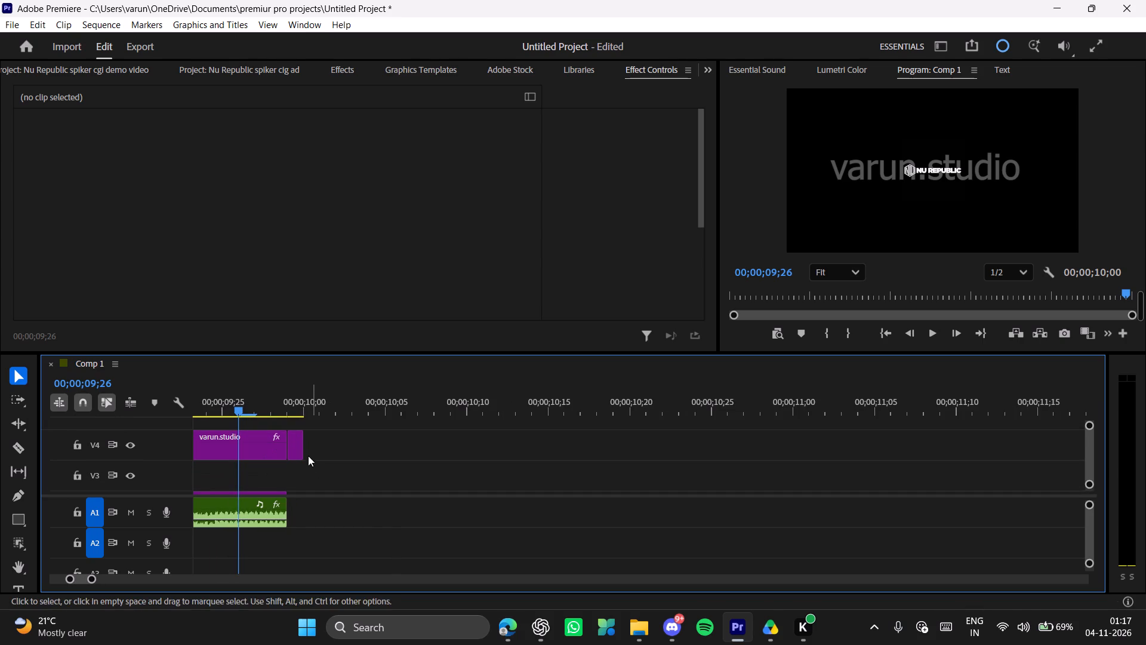
pyautogui.click(297, 448)
pyautogui.press('Delete')
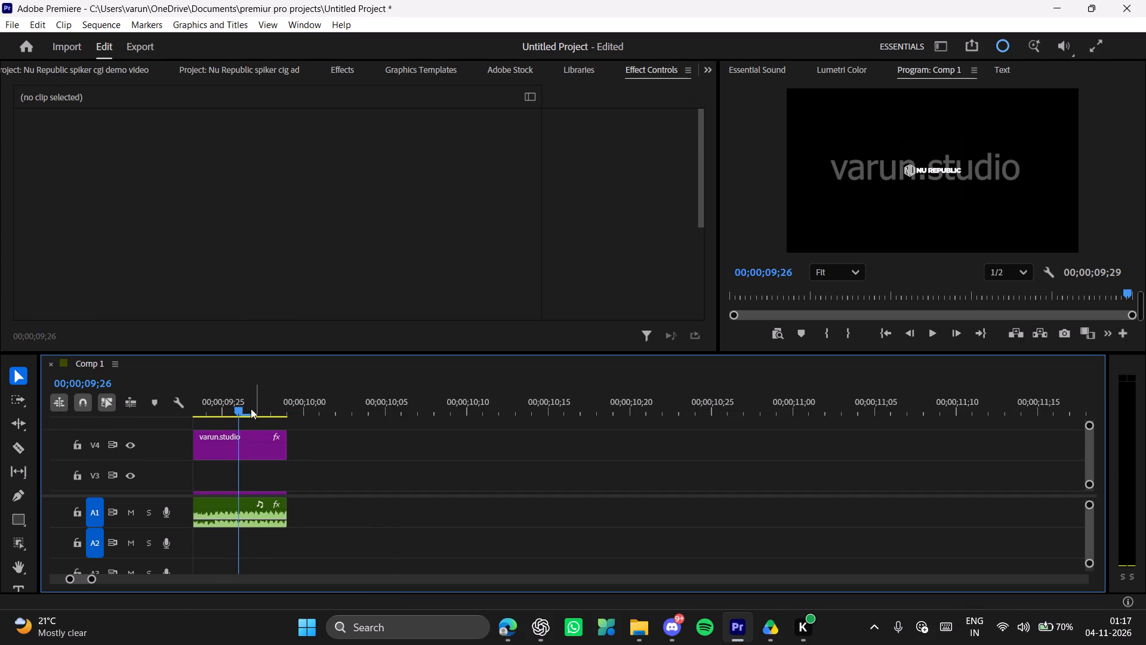
# Play Comp 1 from the beginning through to the closing logo to check the watermark and the trimmed ending.
pyautogui.moveTo(251, 408); pyautogui.dragTo(228, 408)
pyautogui.press('space')
pyautogui.press('space')
pyautogui.moveTo(272, 408); pyautogui.dragTo(269, 408)
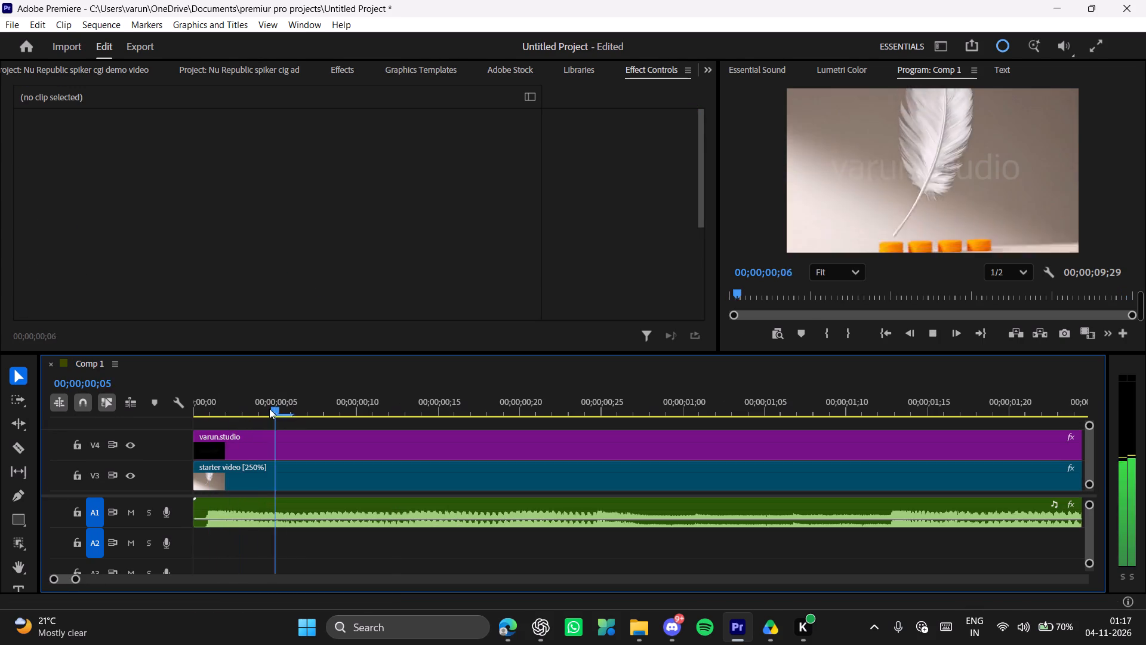
pyautogui.moveTo(269, 408); pyautogui.dragTo(64, 415)
pyautogui.press('space')
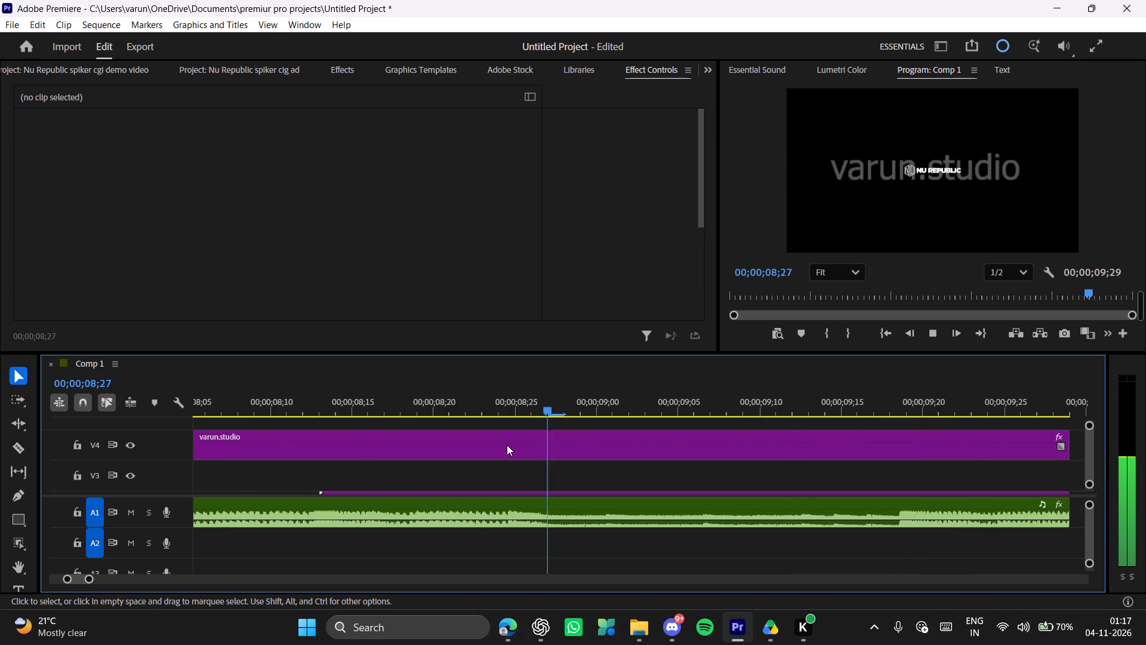
pyautogui.press('space')
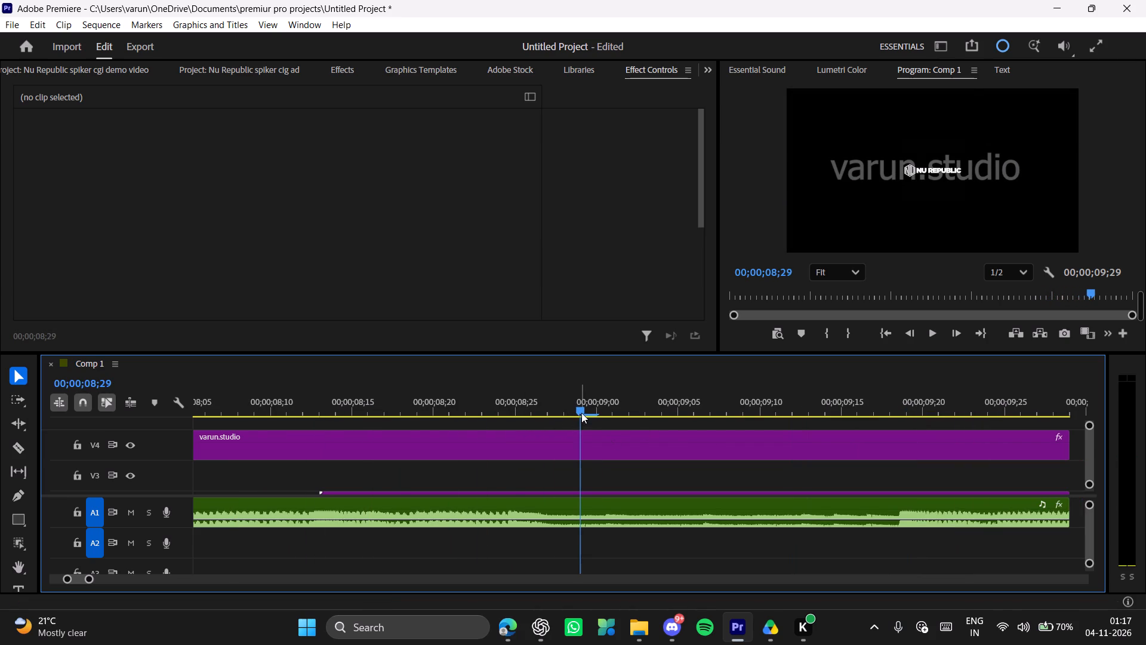
# Cut the varun.studio graphic on V4 at 00;00;08;12, just before the closing logo section, and delete the part after the cut.
pyautogui.moveTo(581, 413); pyautogui.dragTo(369, 407)
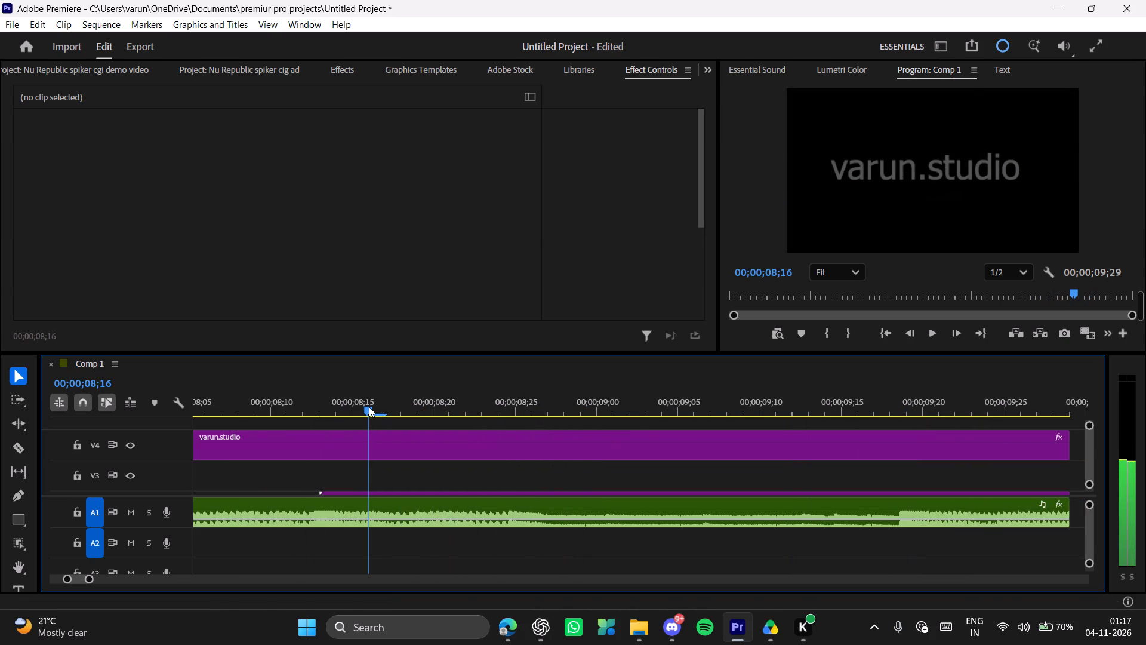
pyautogui.moveTo(369, 407); pyautogui.dragTo(300, 402)
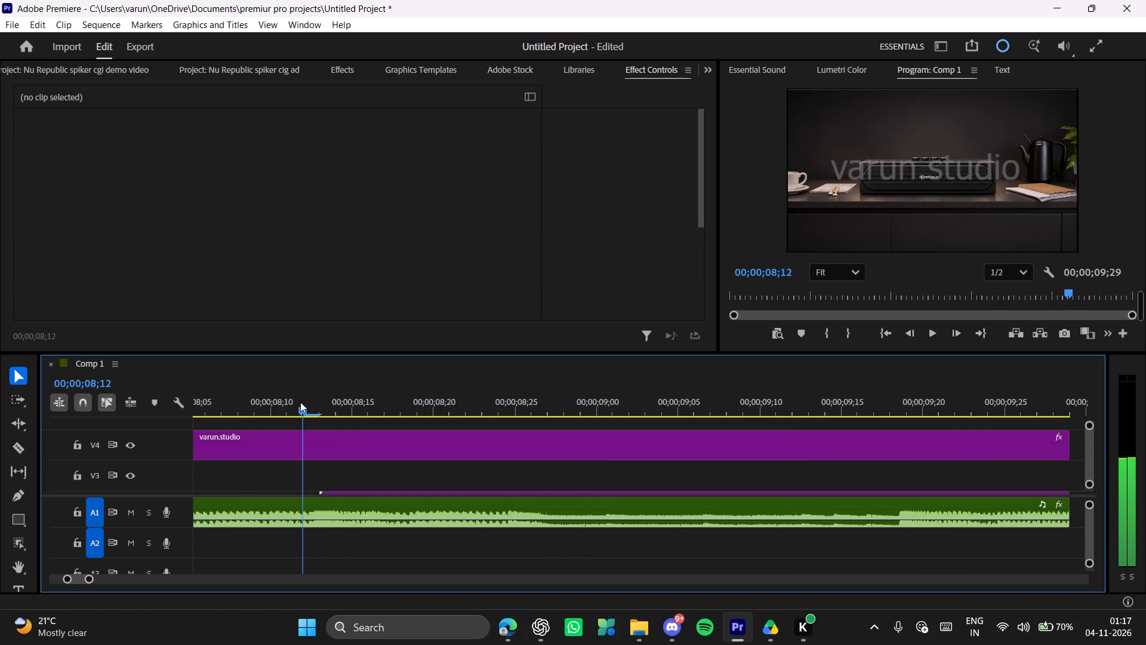
pyautogui.moveTo(300, 402); pyautogui.dragTo(326, 402)
pyautogui.press('Left')
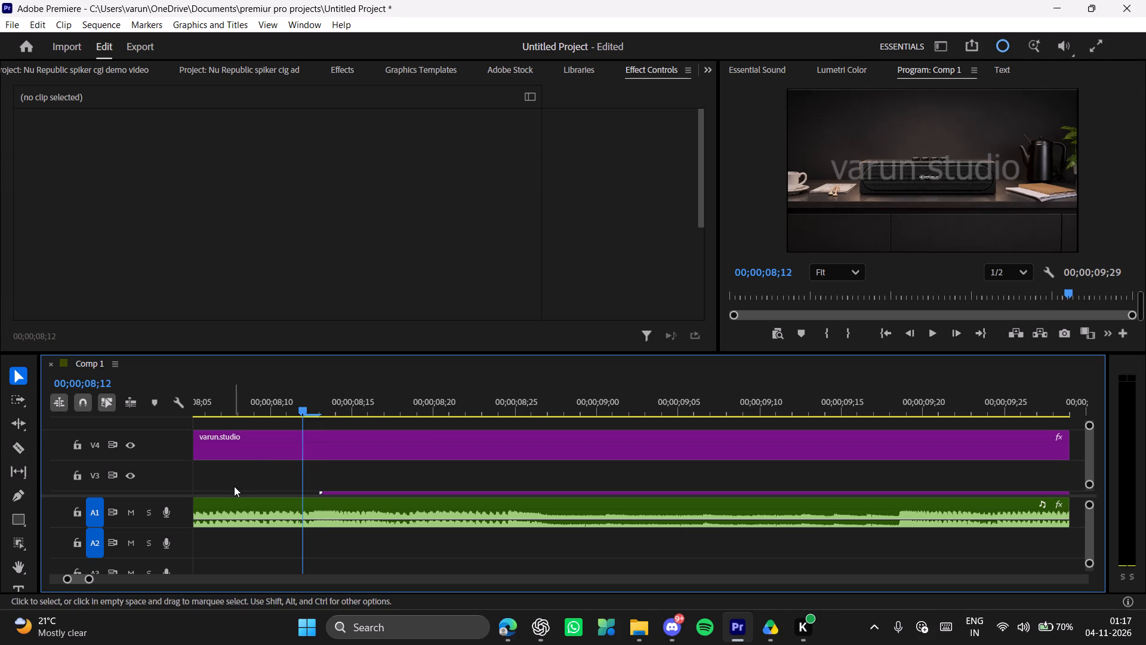
pyautogui.press('c')
pyautogui.click(308, 448)
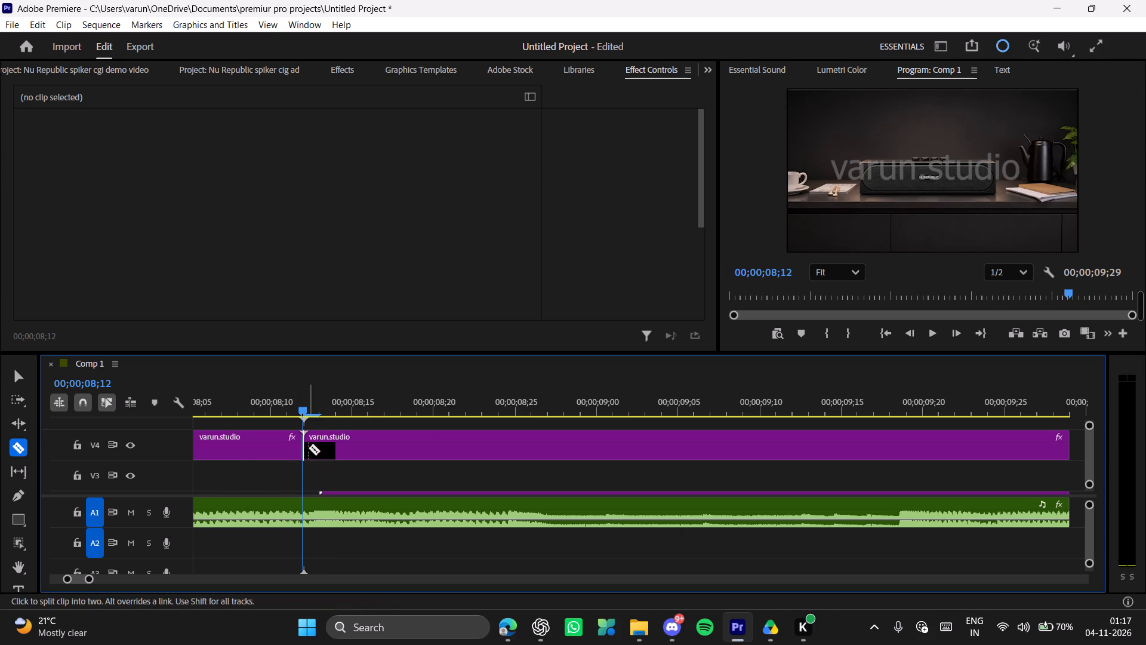
pyautogui.press('v')
pyautogui.click(371, 438)
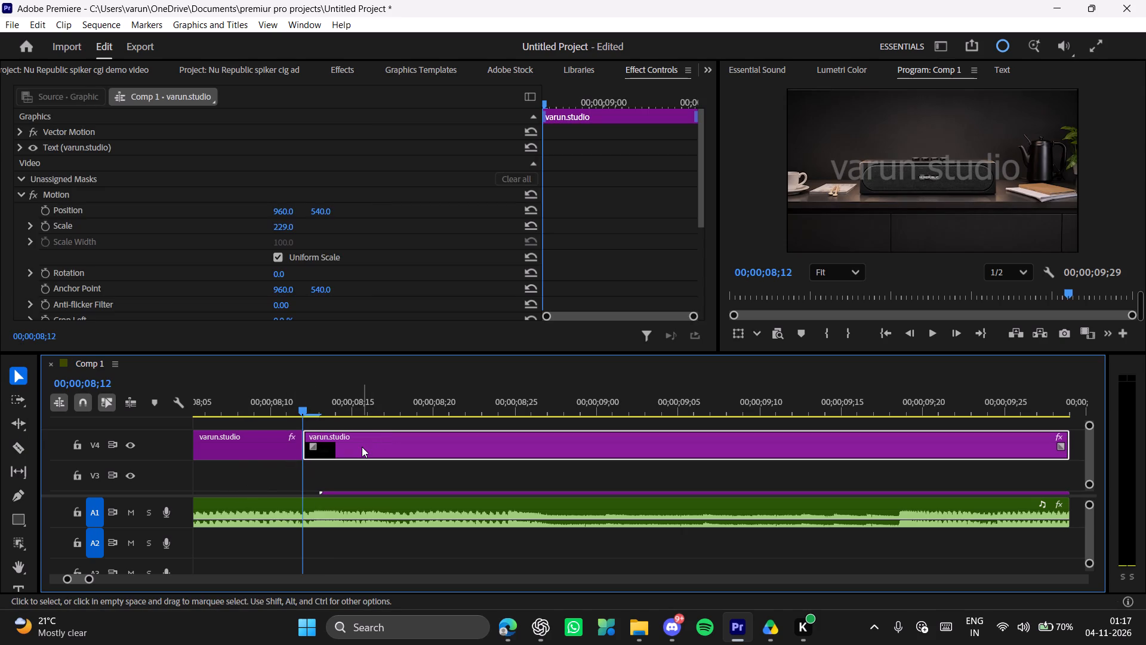
pyautogui.press('Delete')
pyautogui.moveTo(311, 408); pyautogui.dragTo(258, 408)
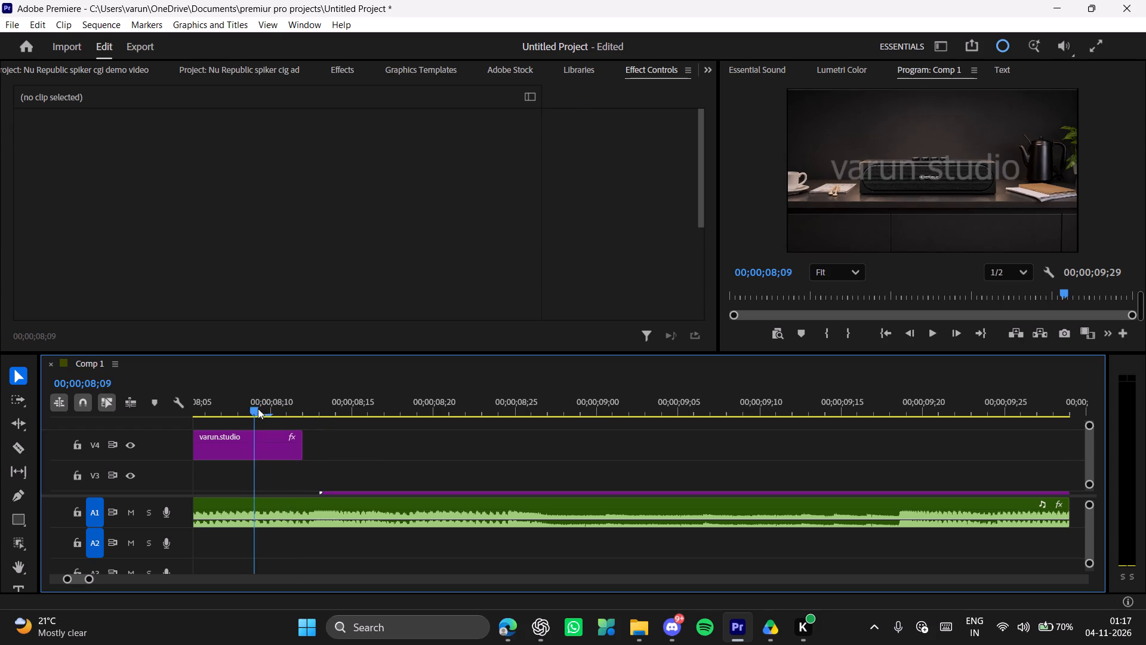
# Play Comp 1 from about 00;00;08;09 through the closing logo to check where the varun.studio overlay ends.
pyautogui.moveTo(258, 408); pyautogui.dragTo(253, 408)
pyautogui.press('space')
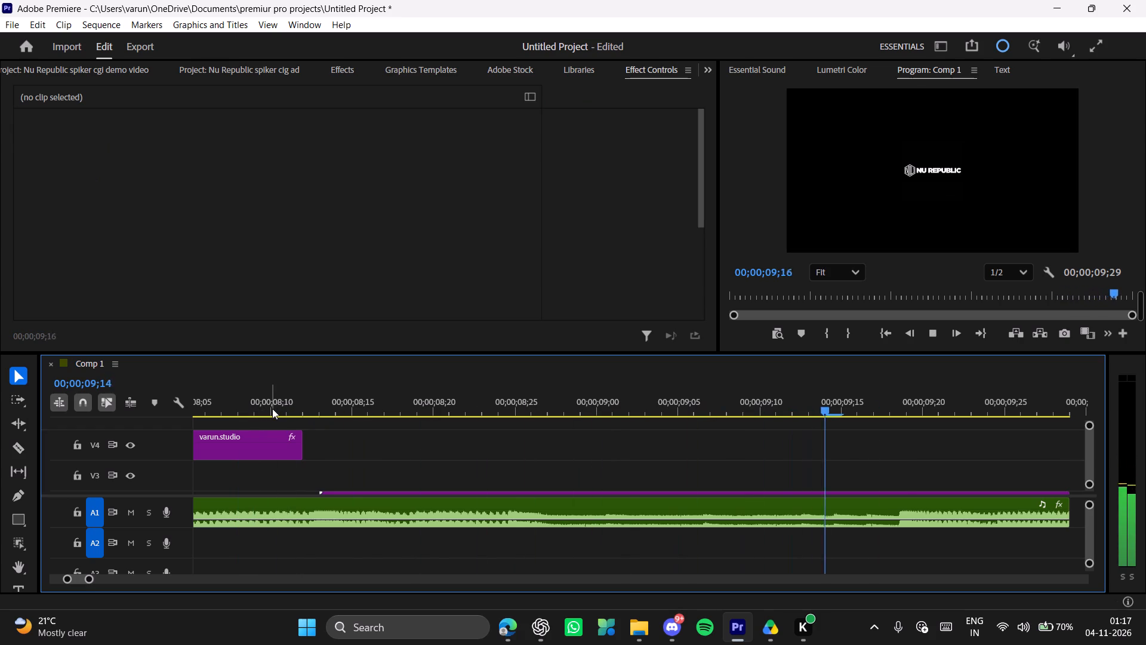
pyautogui.press('space')
pyautogui.press('space')
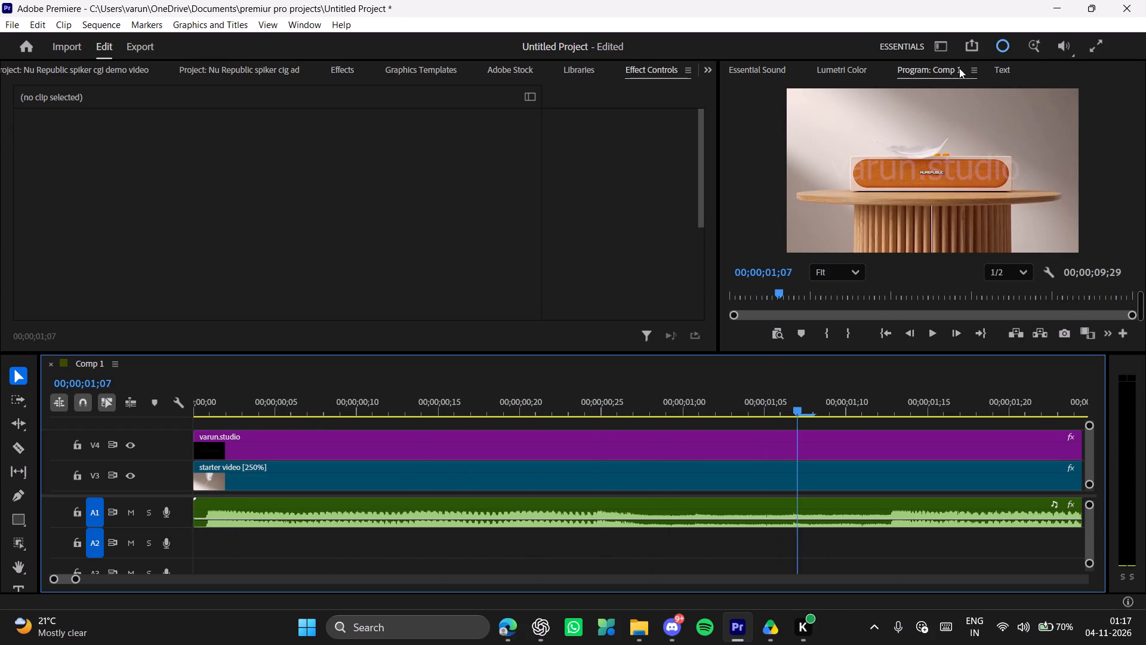
# In Quick Export for Comp 1, reuse the existing Desktop file name "Nu Republic speaker cgi without watermark" as the starting output name.
pyautogui.click(969, 50)
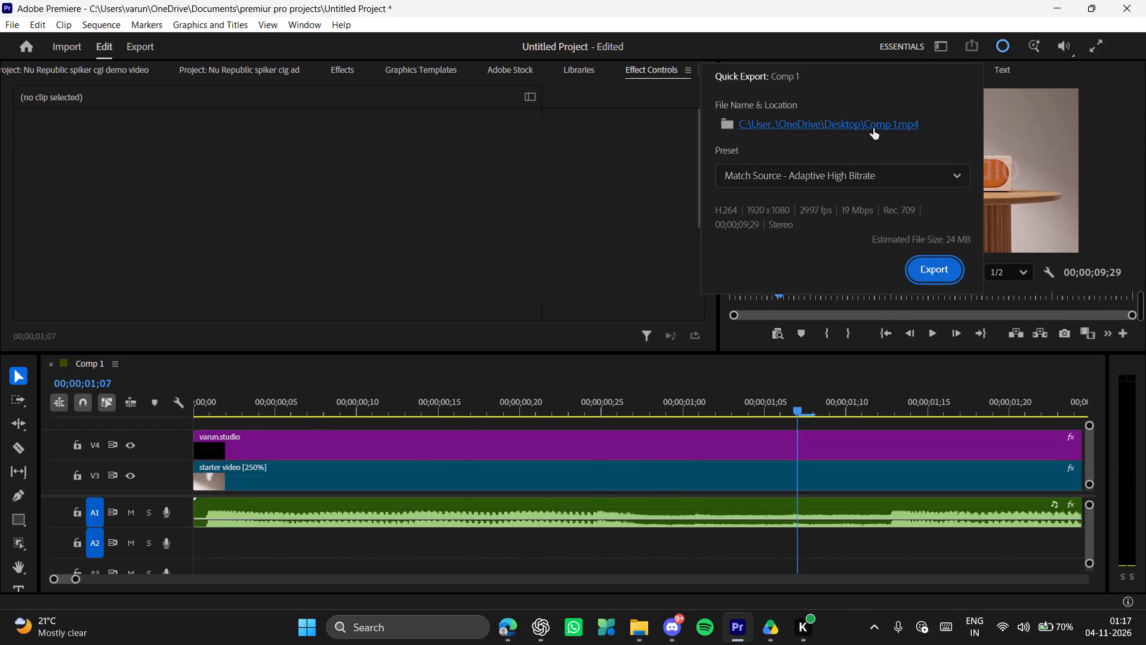
pyautogui.click(874, 128)
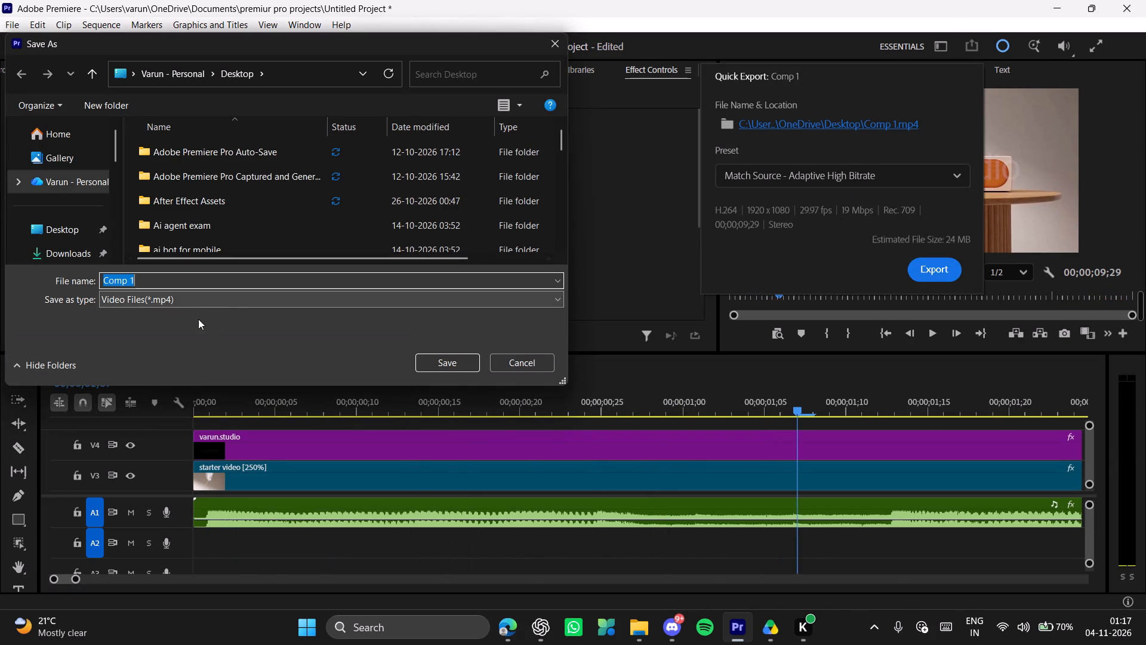
pyautogui.write('with')
pyautogui.press('BackSpace')
pyautogui.press('BackSpace')
pyautogui.press('BackSpace')
pyautogui.press('BackSpace')
pyautogui.press('BackSpace')
pyautogui.press('BackSpace')
pyautogui.press('BackSpace')
pyautogui.press('BackSpace')
pyautogui.press('BackSpace')
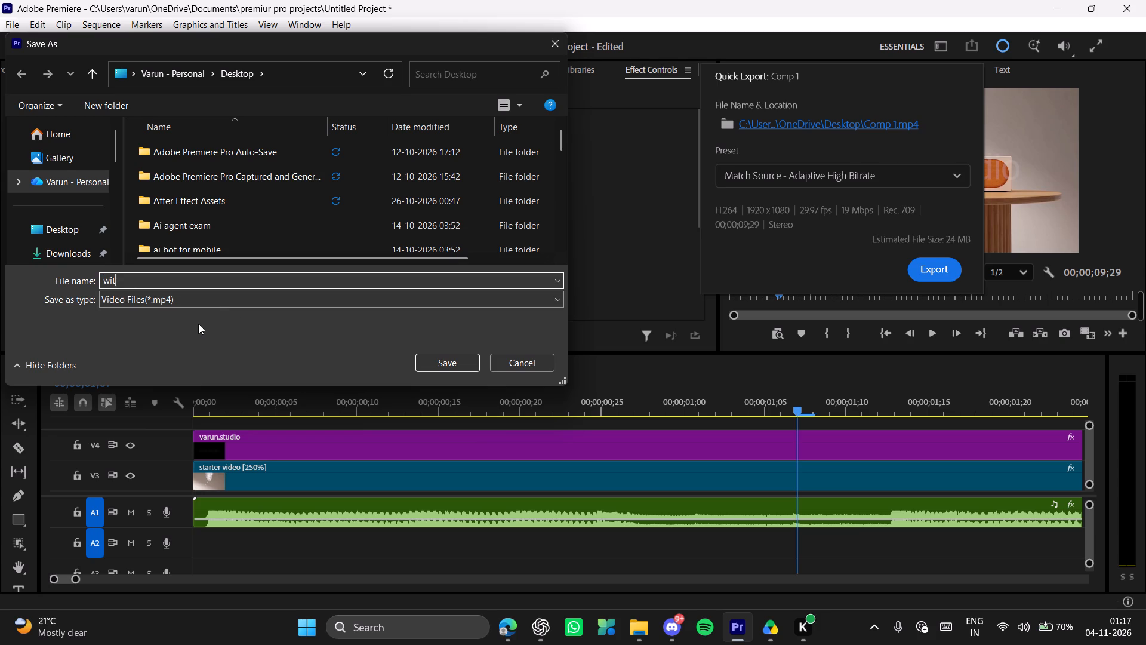
pyautogui.press('Up')
pyautogui.scroll(-14, 178, 251)
pyautogui.click(232, 172)
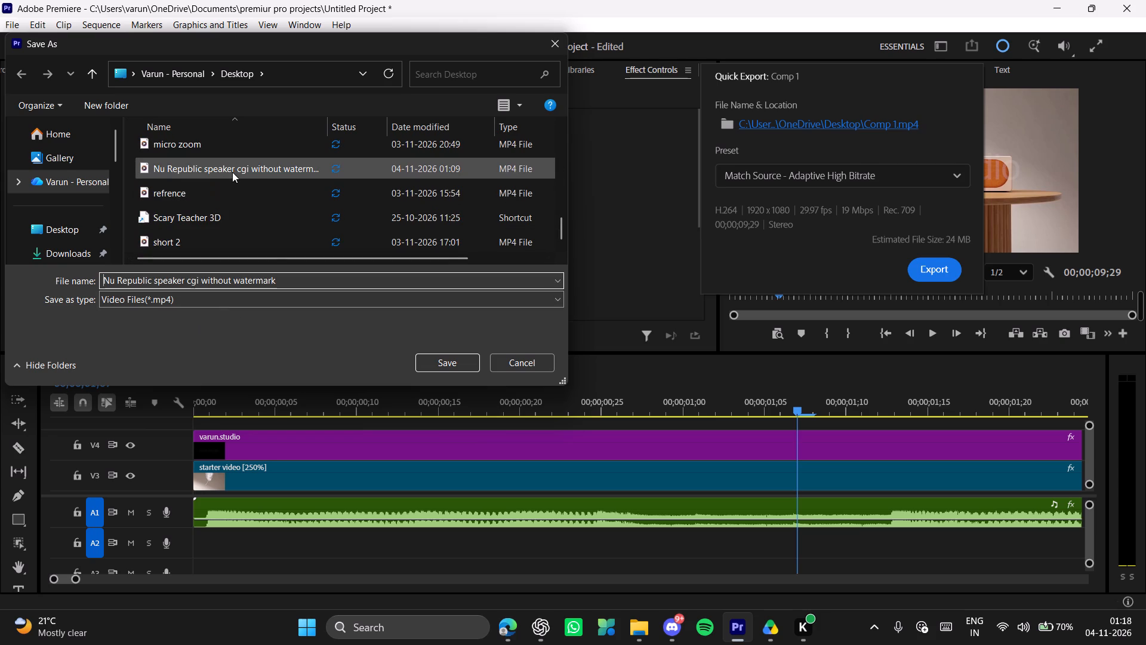
pyautogui.click(292, 282)
pyautogui.press('space')
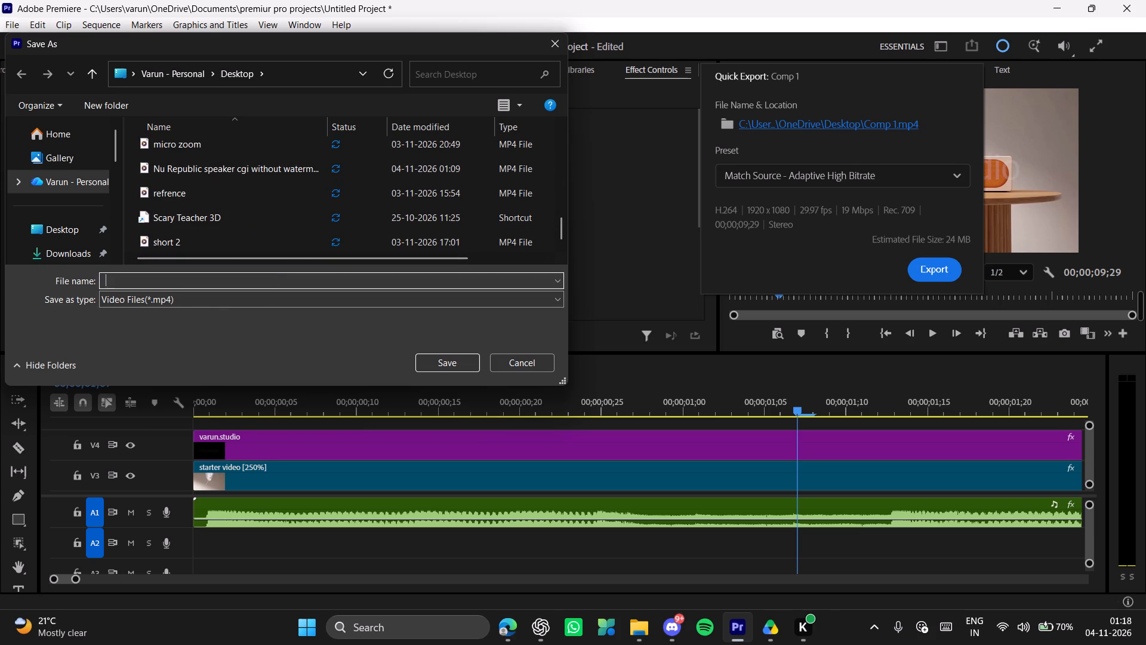
pyautogui.click(309, 169)
pyautogui.doubleClick(293, 284)
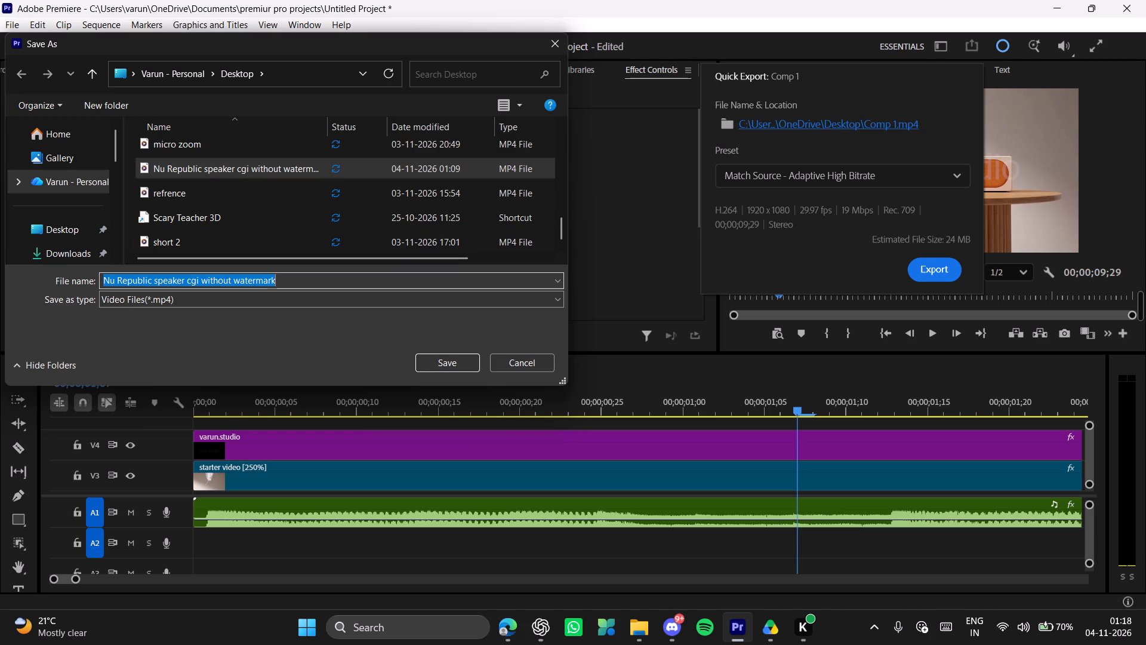
pyautogui.click(293, 284)
# Change the output name to "Nu Republic speaker cgi with watermark" and save it as the export file name on the Desktop.
pyautogui.press('space')
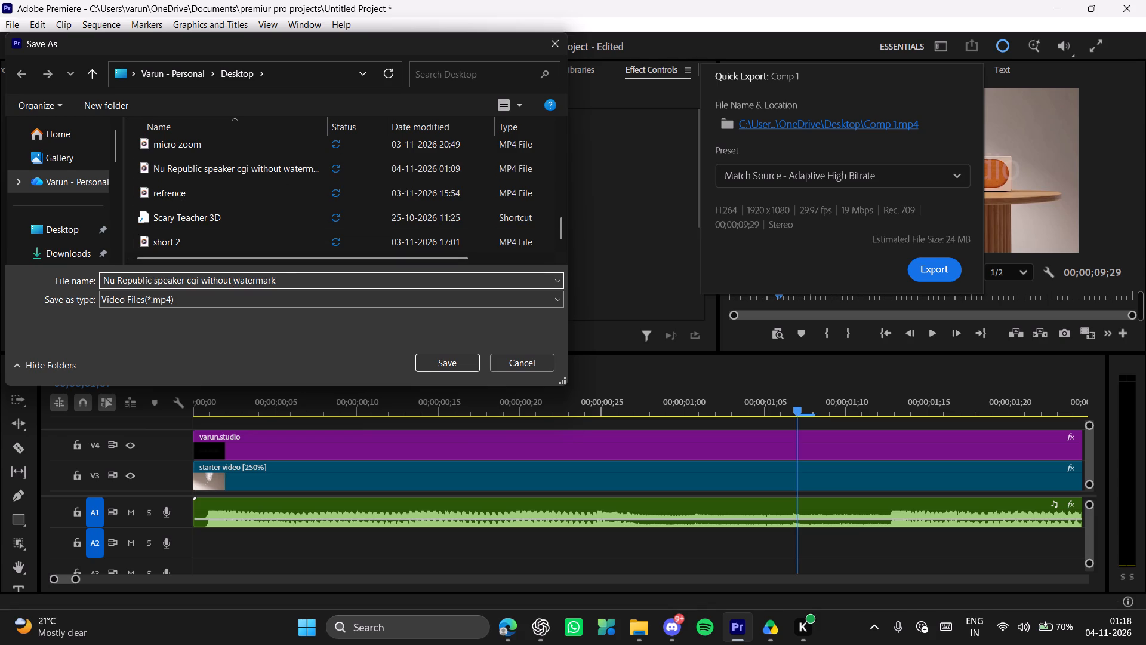
pyautogui.write('wi')
pyautogui.press('BackSpace')
pyautogui.press('BackSpace')
pyautogui.press('BackSpace')
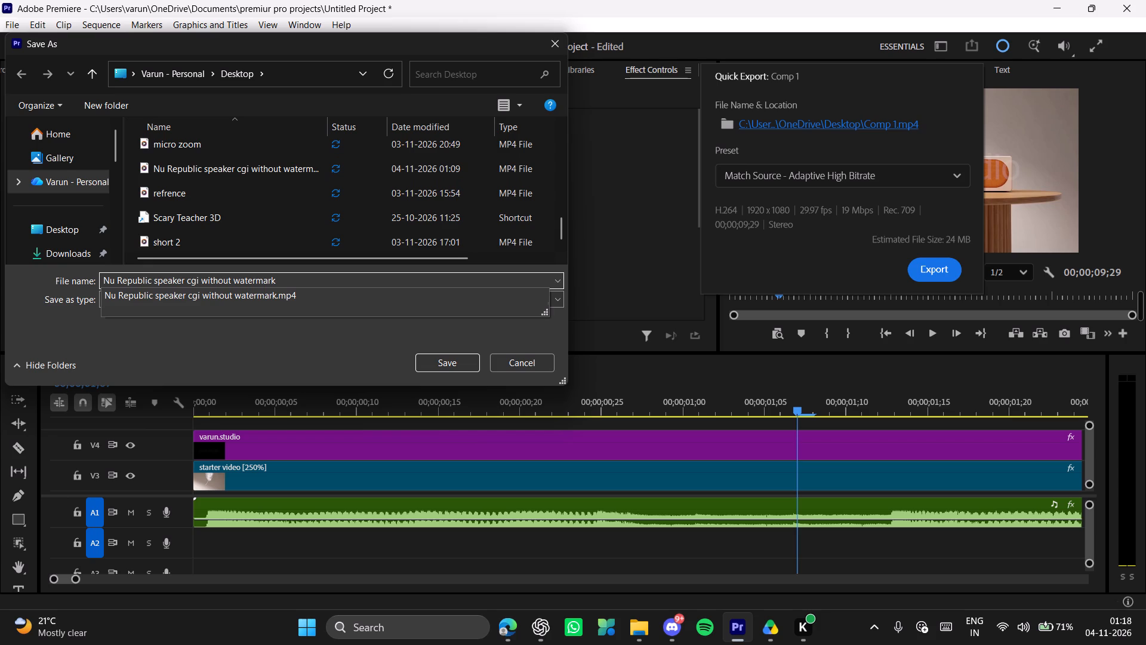
pyautogui.press('Left')
pyautogui.press('Left')
pyautogui.press('Left')
pyautogui.press('Left')
pyautogui.press('Left')
pyautogui.press('Left')
pyautogui.press('Left')
pyautogui.press('Left')
pyautogui.press('Left')
pyautogui.press('Left')
pyautogui.press('BackSpace')
pyautogui.press('BackSpace')
pyautogui.press('BackSpace')
pyautogui.press('Return')
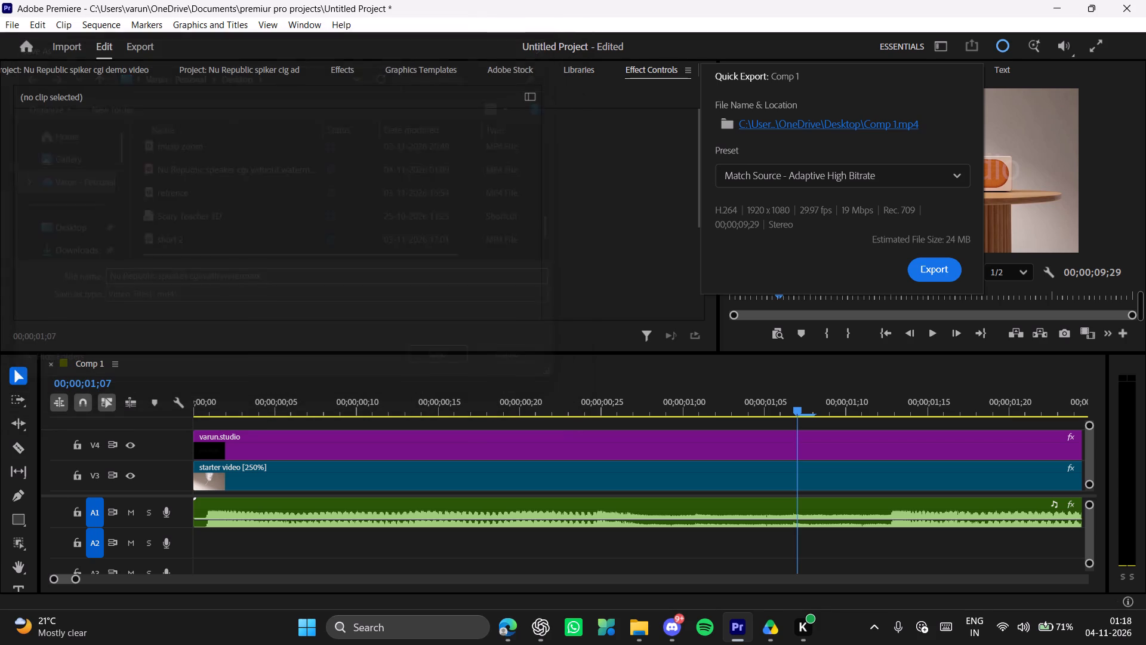
# Export Comp 1 as an MP4 with the Match Source - Adaptive High Bitrate preset.
pyautogui.click(927, 269)
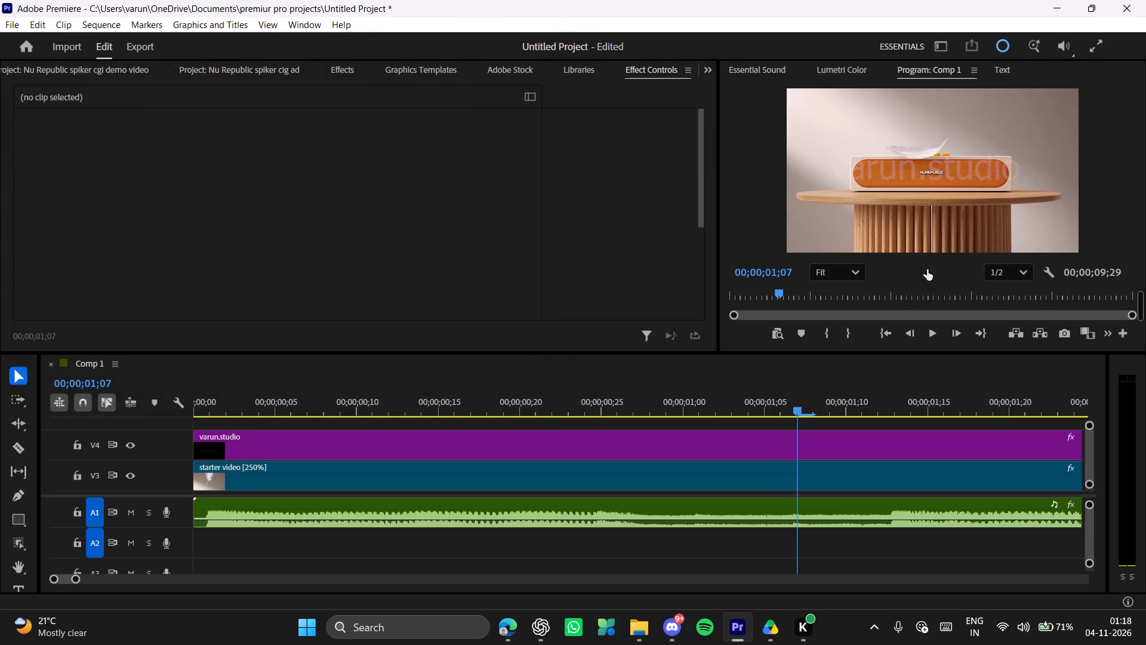
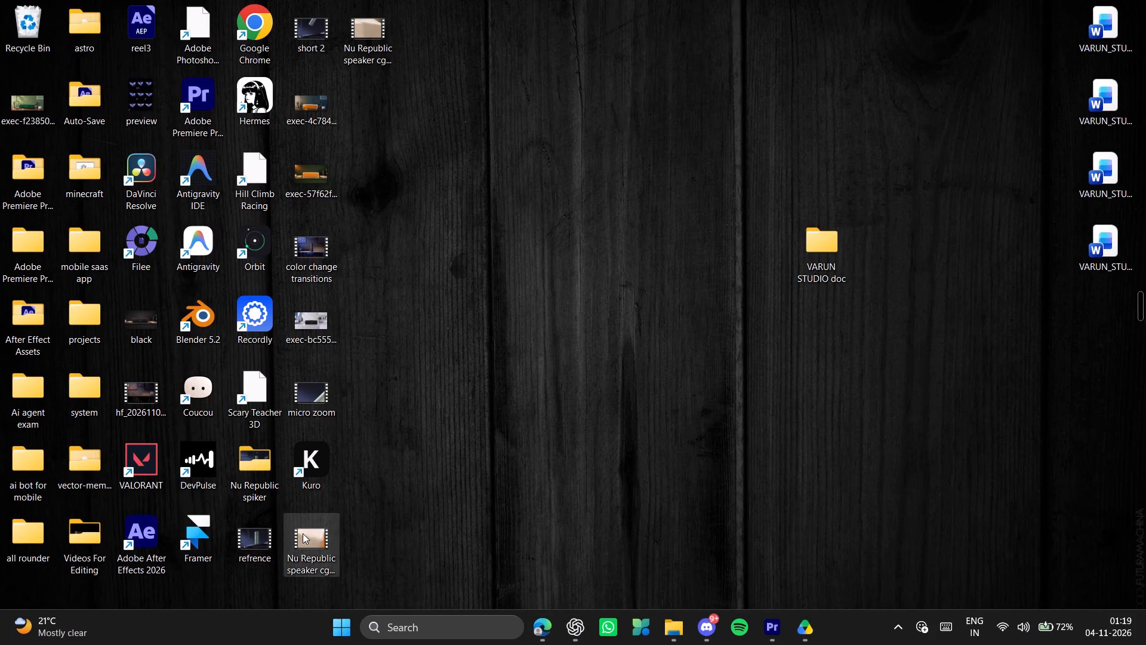
pyautogui.click(309, 544)
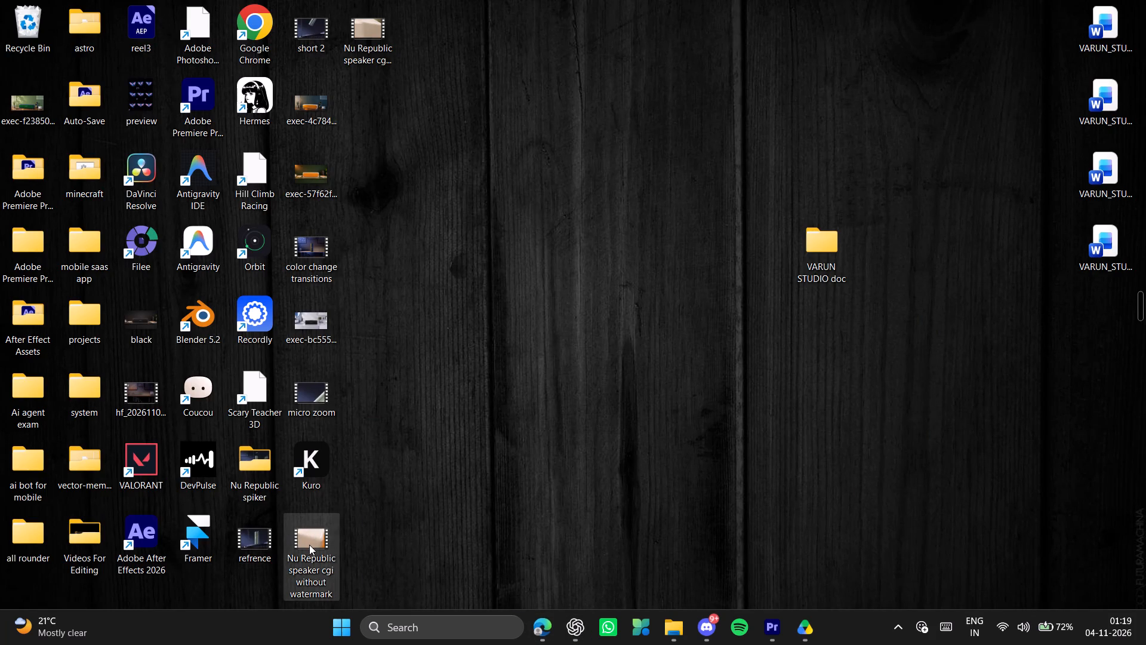
pyautogui.doubleClick(313, 528)
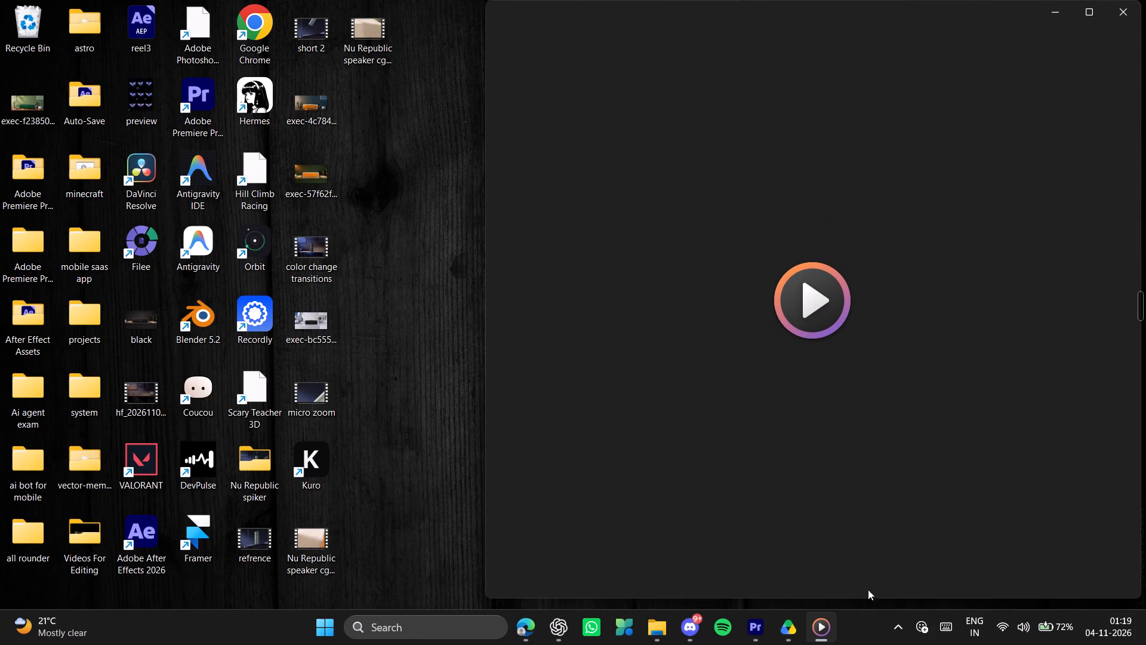
pyautogui.click(892, 624)
pyautogui.click(892, 624)
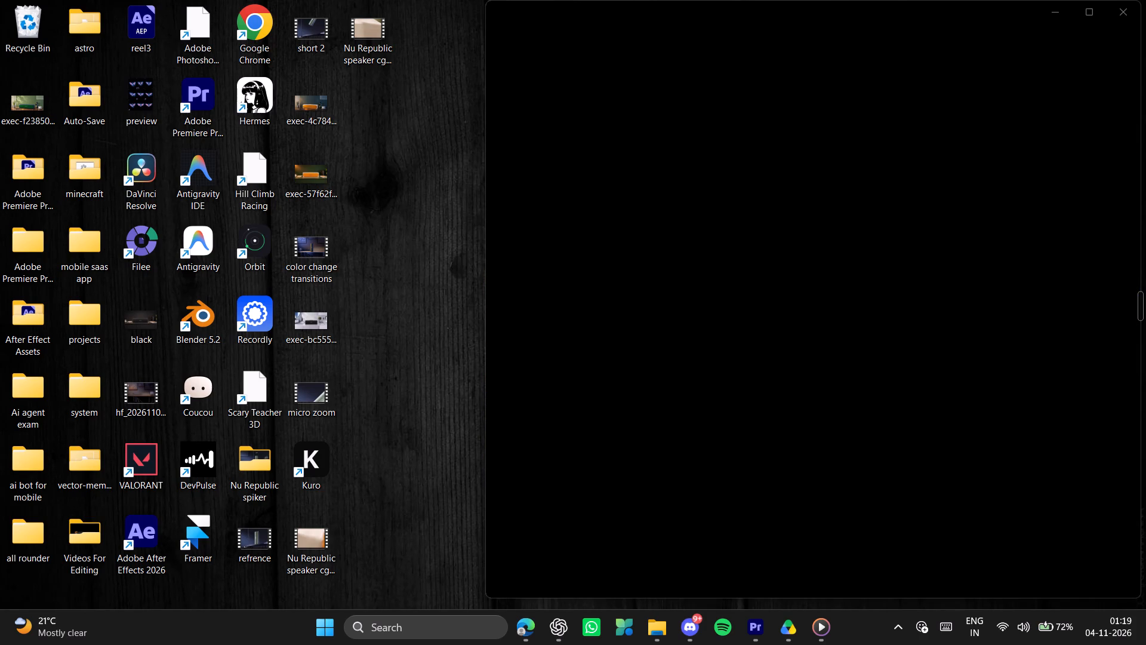
pyautogui.click(735, 406)
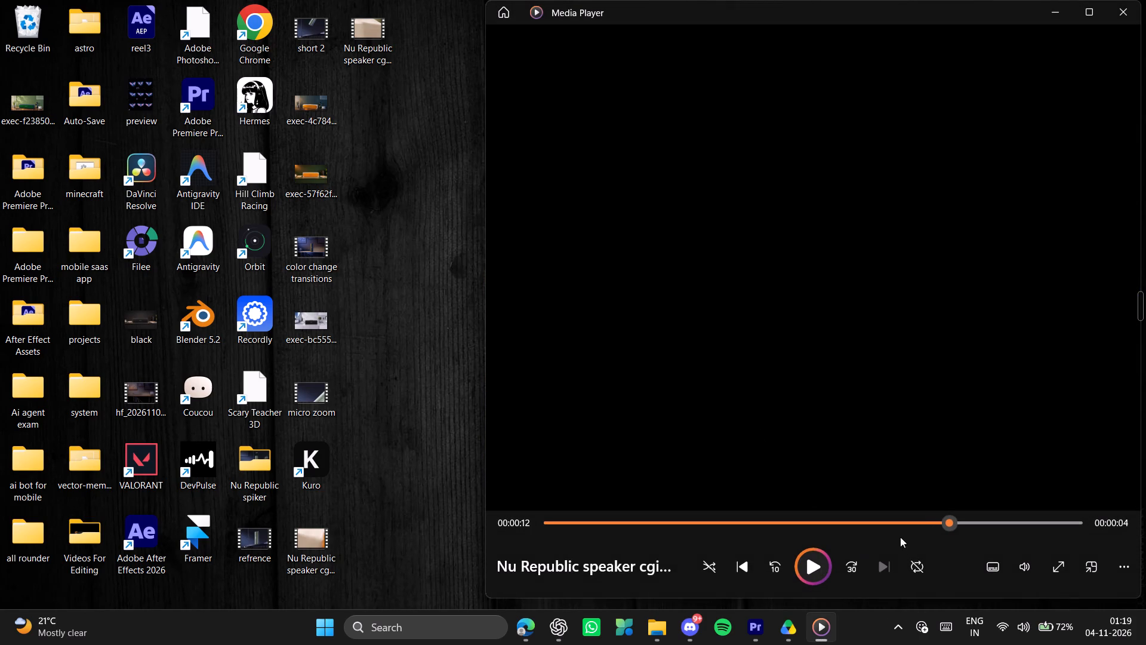
pyautogui.moveTo(948, 522); pyautogui.dragTo(910, 521)
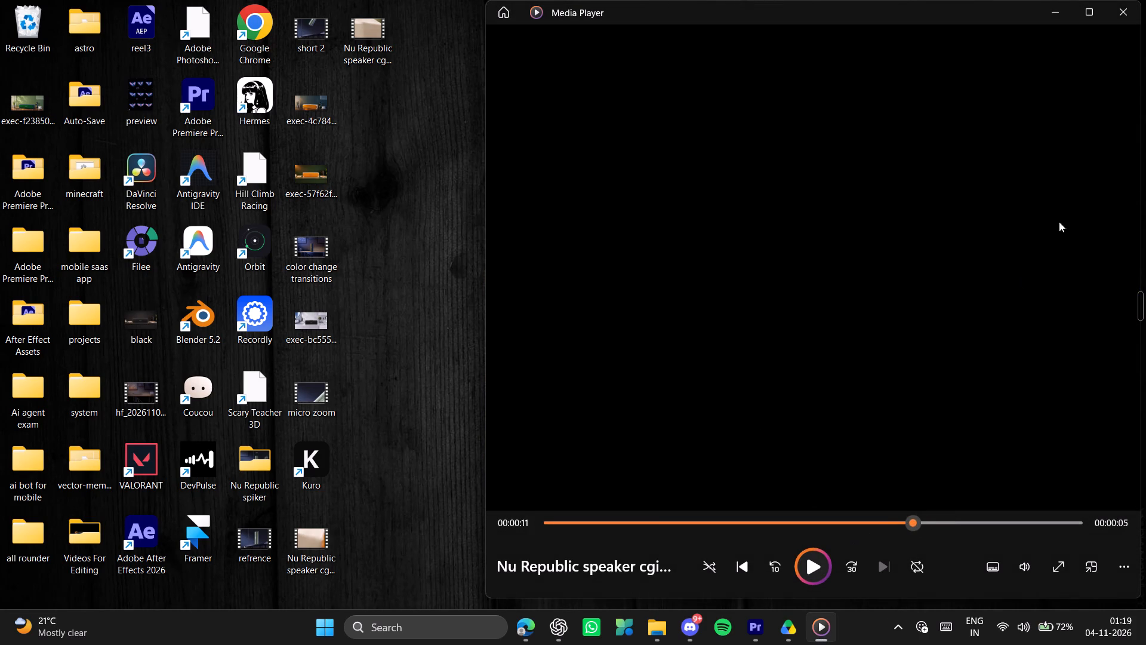
pyautogui.click(1132, 15)
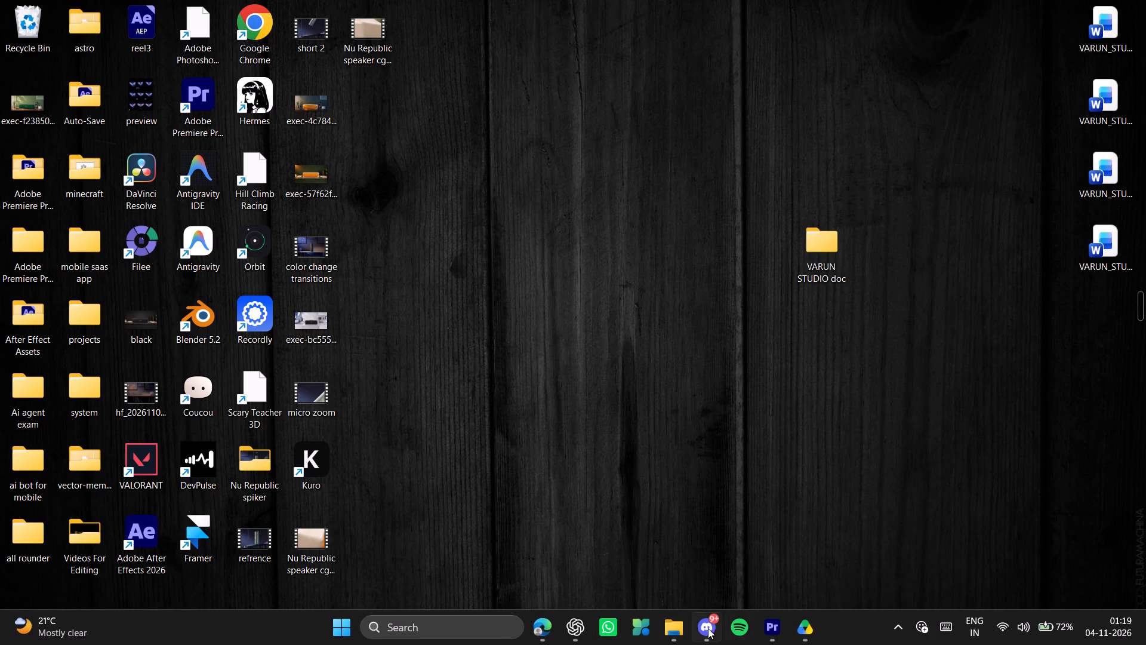
# Permanently delete the "Nu Republic speaker cgi without watermark" video from the Desktop.
pyautogui.moveTo(403, 545); pyautogui.dragTo(310, 563)
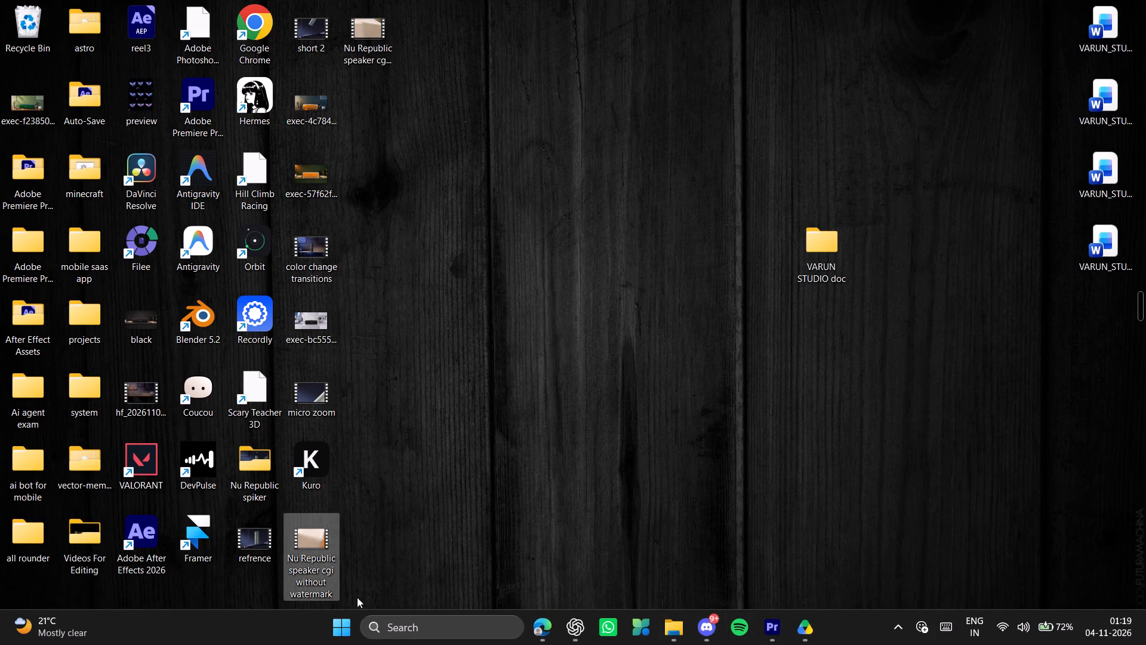
pyautogui.hotkey('shift', 'Delete')
pyautogui.press('Return')
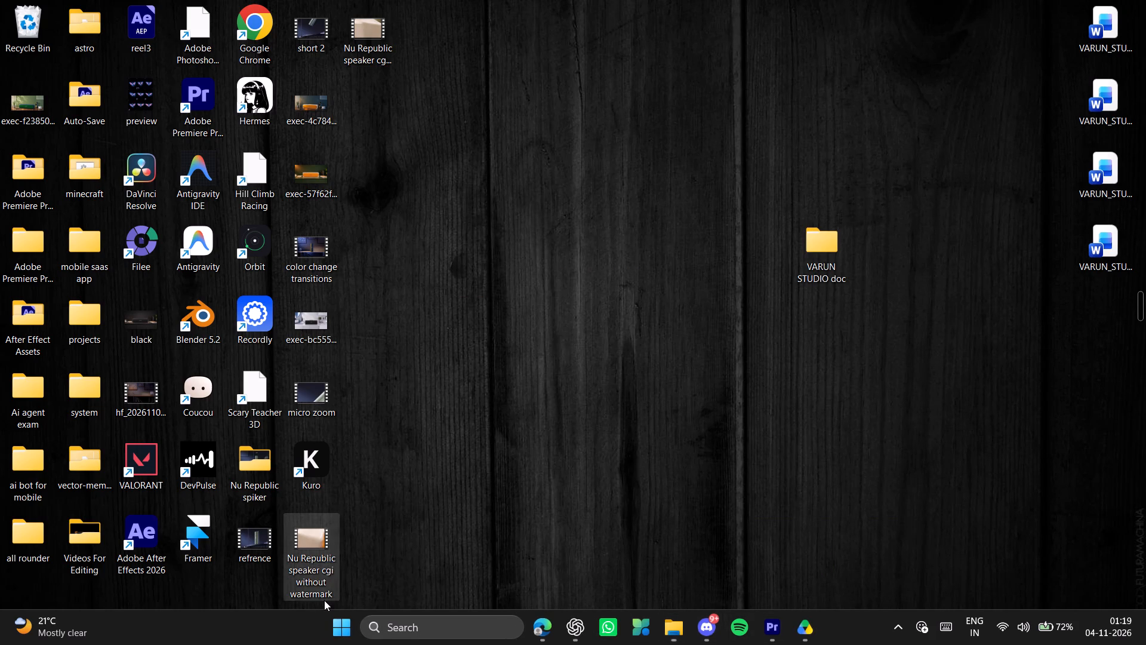
# Switch to Adobe Premiere and delete the varun.studio overlay clip from track V4 of Comp 1.
pyautogui.click(775, 629)
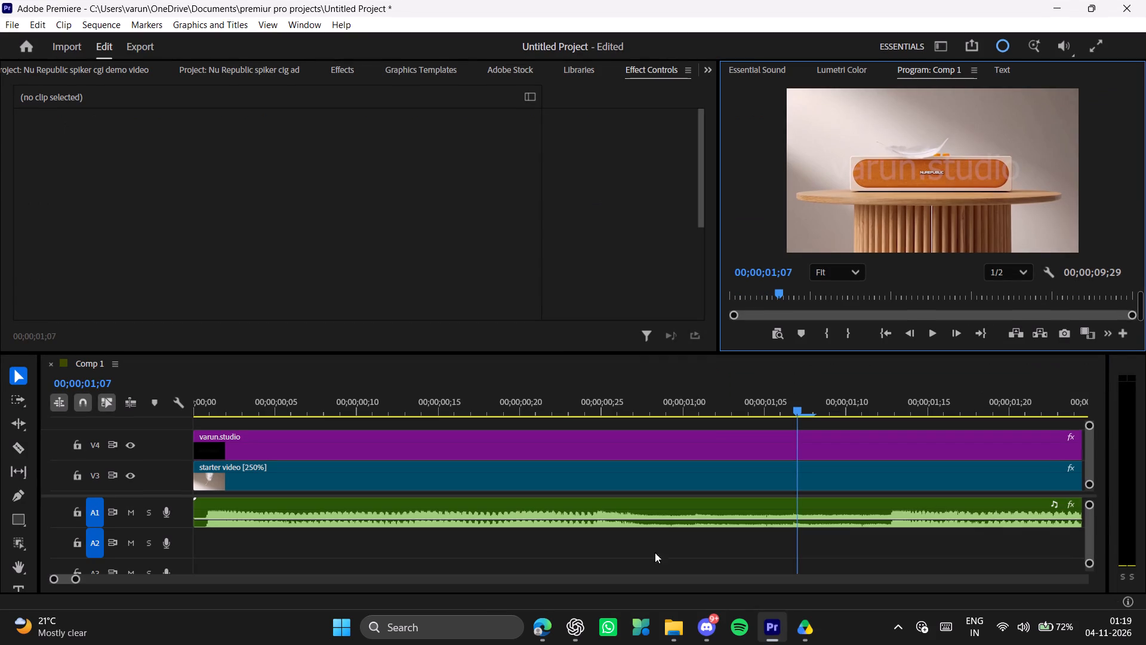
pyautogui.moveTo(755, 401); pyautogui.dragTo(0, 410)
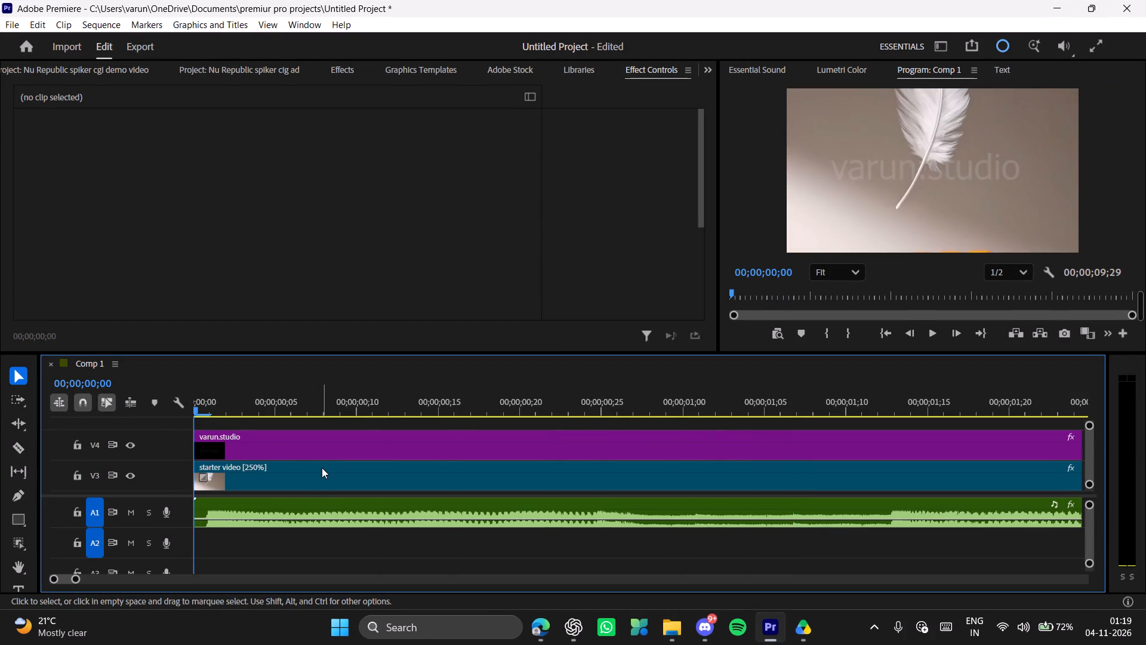
pyautogui.click(310, 445)
pyautogui.press('Delete')
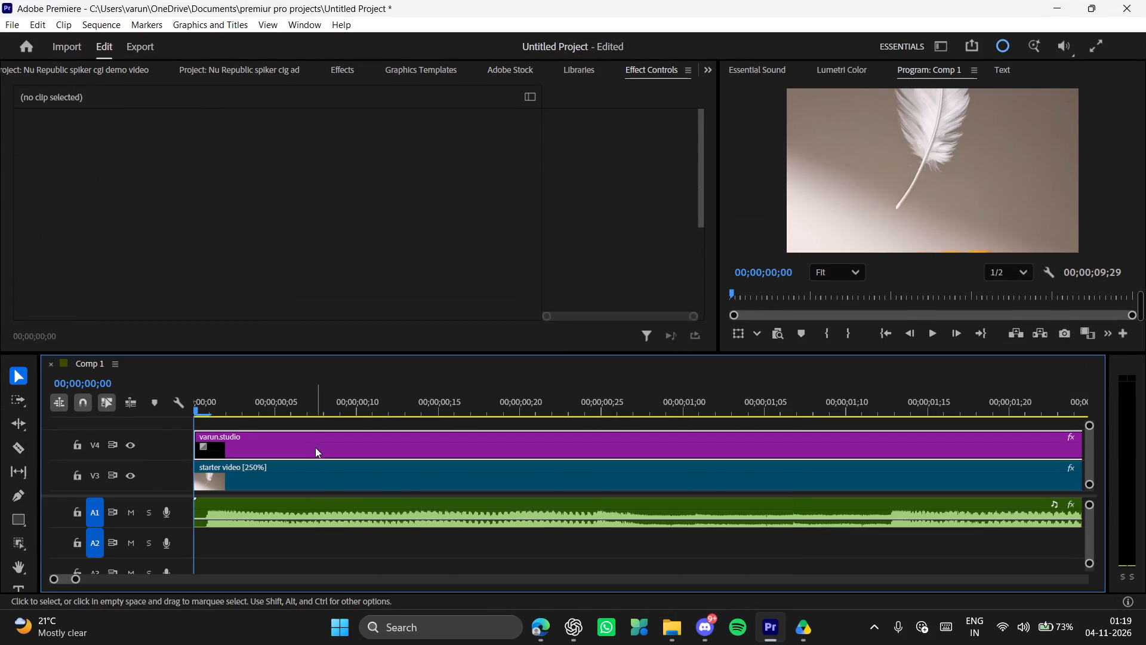
# In Quick Export for Comp 1, set the Desktop output file name to "Nu Republic speaker cgi without watermark".
pyautogui.click(973, 45)
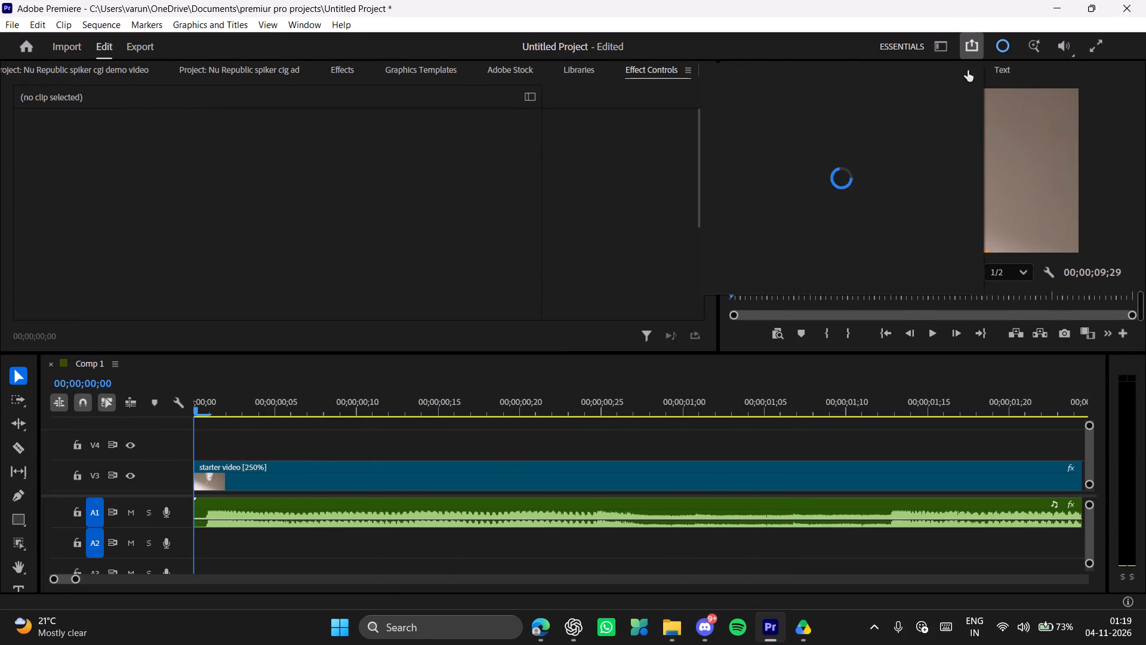
pyautogui.click(875, 125)
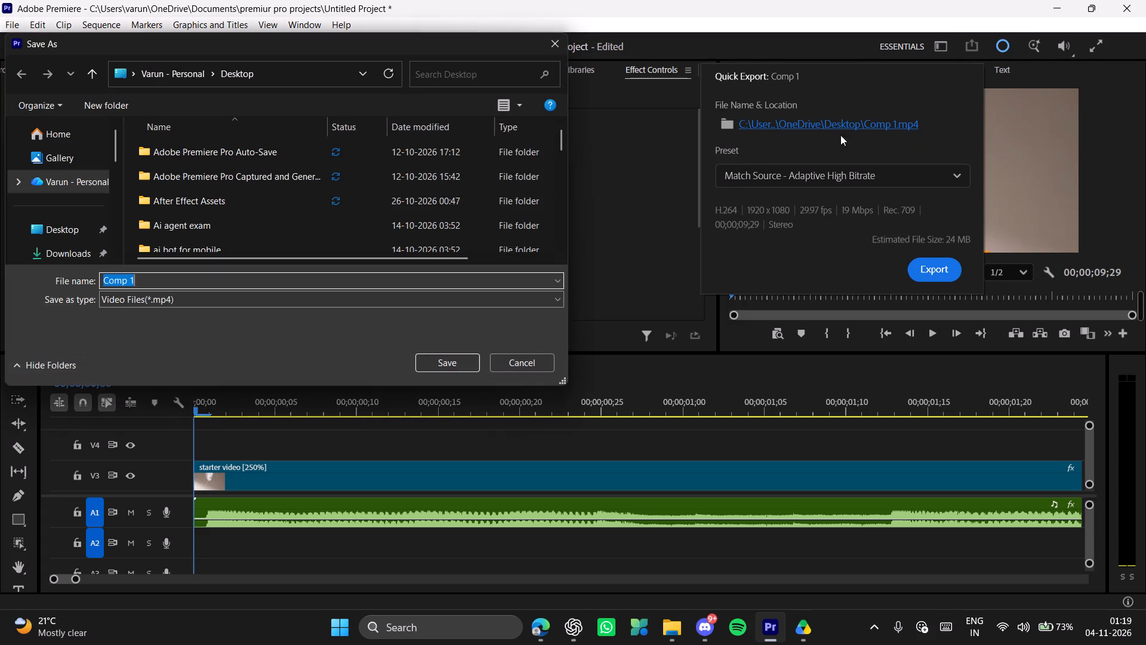
pyautogui.scroll(-13, 318, 208)
pyautogui.click(270, 172)
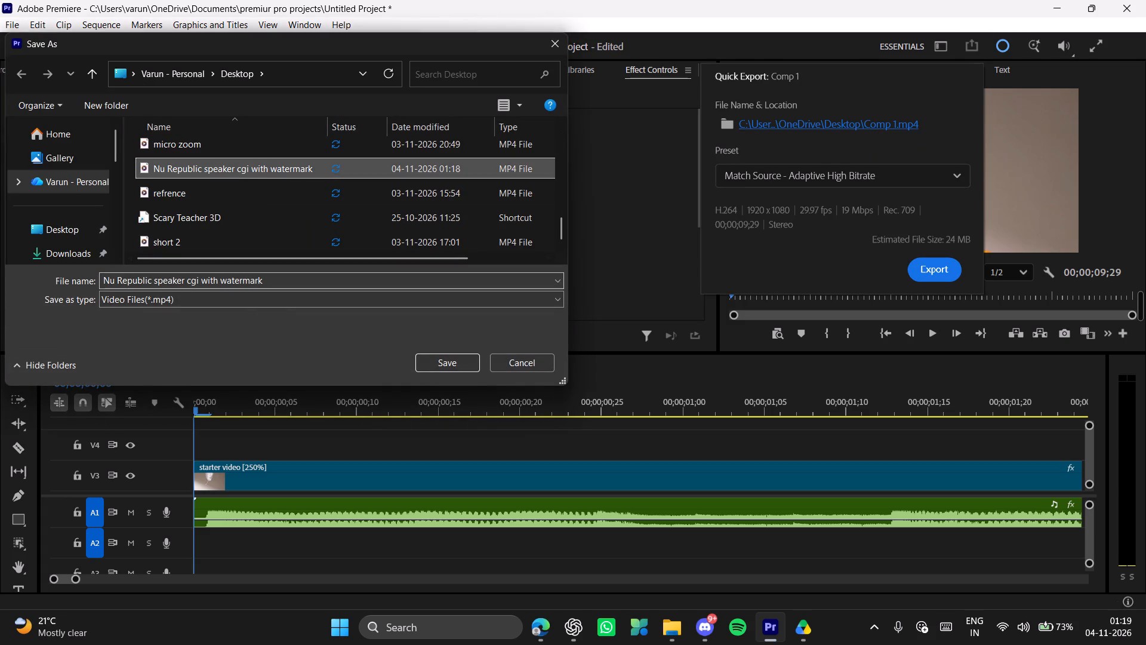
pyautogui.click(216, 280)
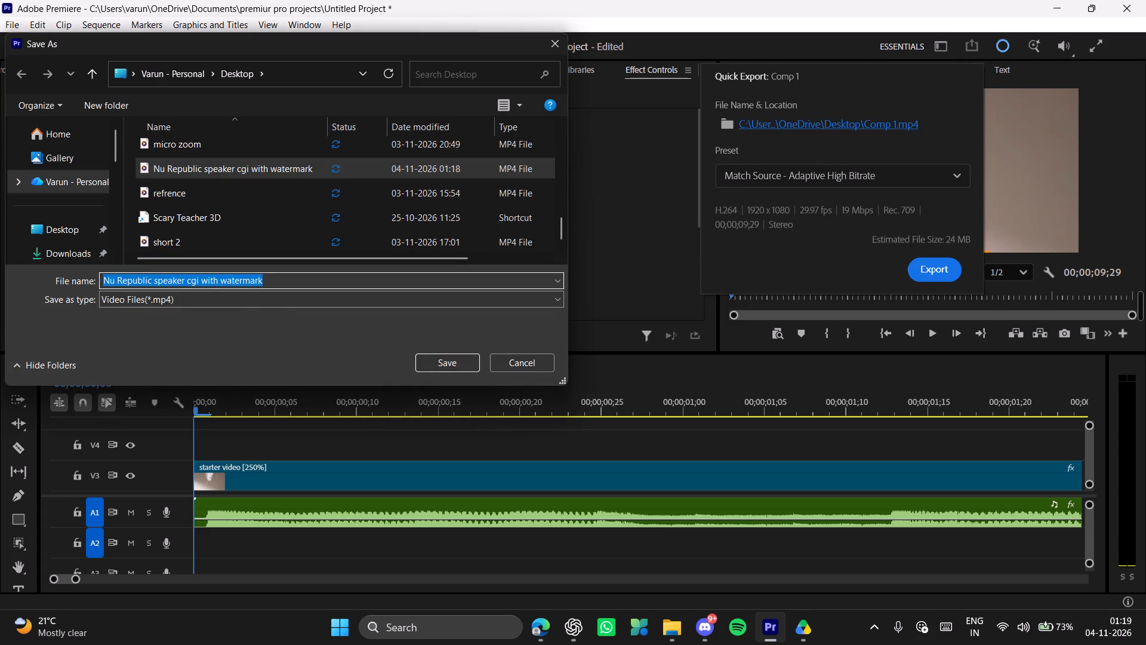
pyautogui.click(218, 282)
pyautogui.write('out')
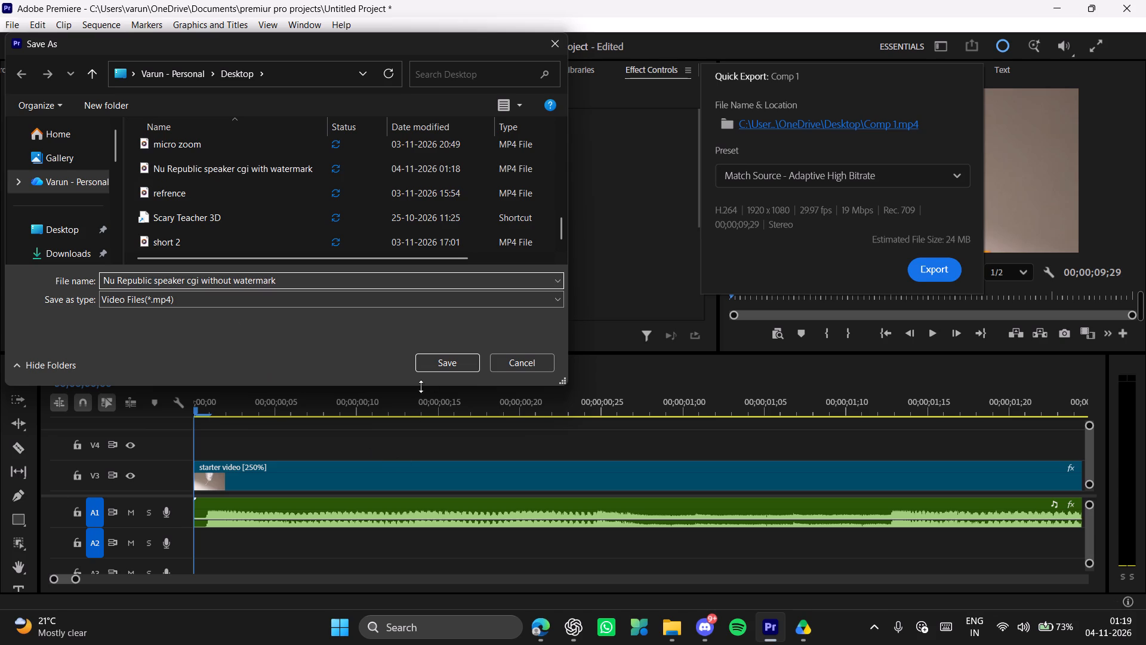
# Confirm the Desktop output file and export Comp 1 with the Match Source - Adaptive High Bitrate preset.
pyautogui.click(440, 366)
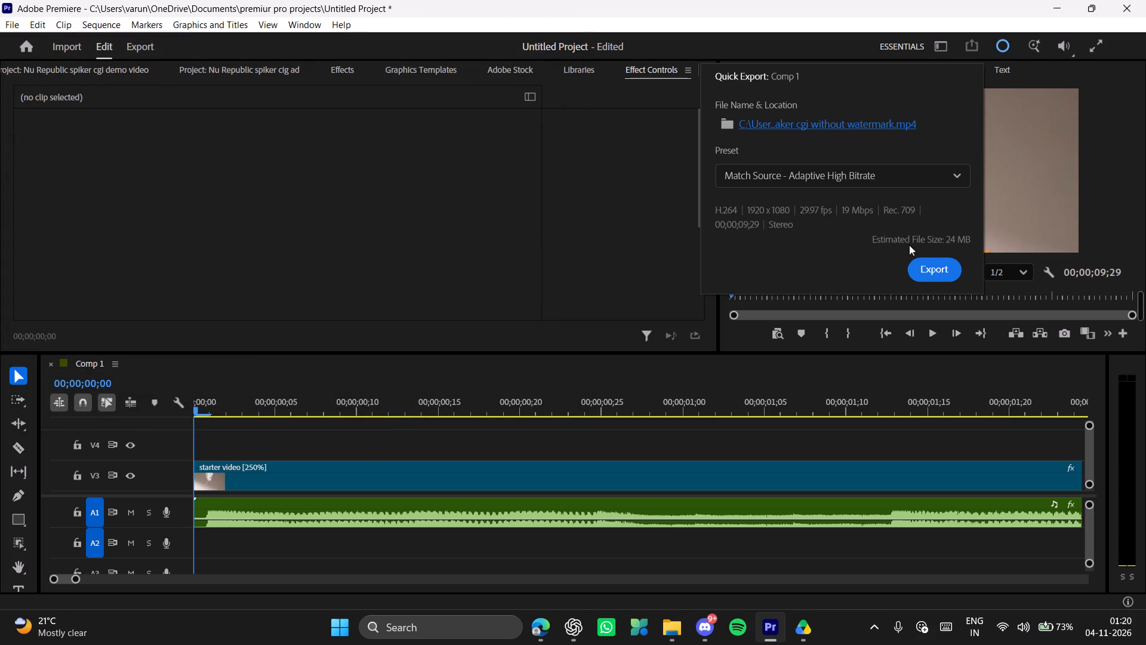
pyautogui.click(939, 268)
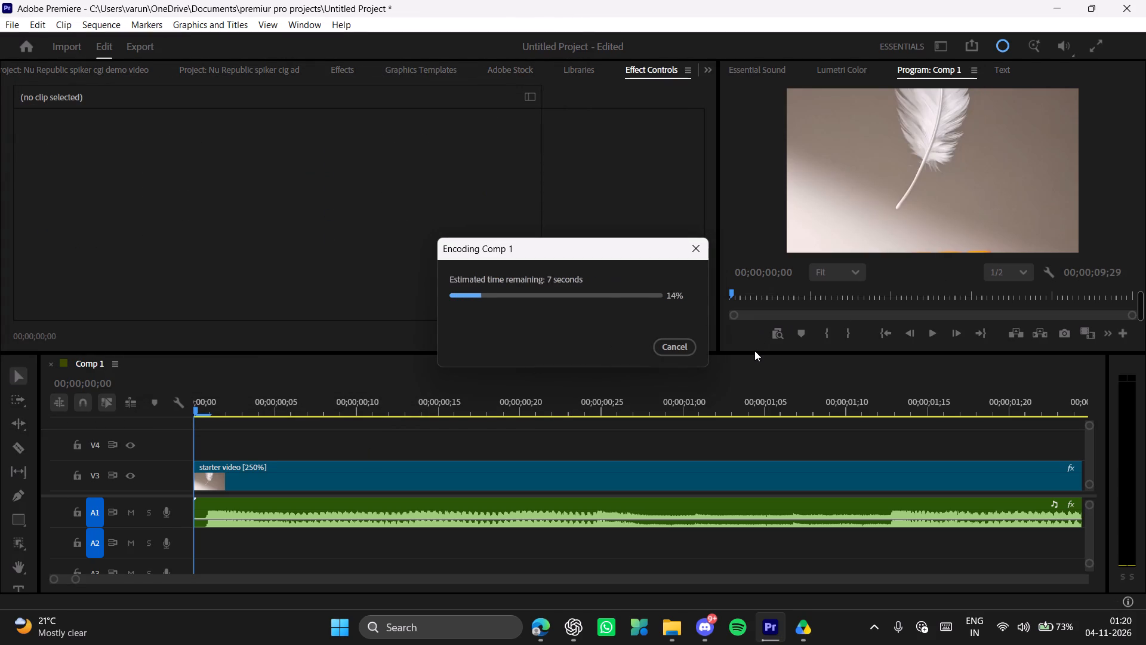
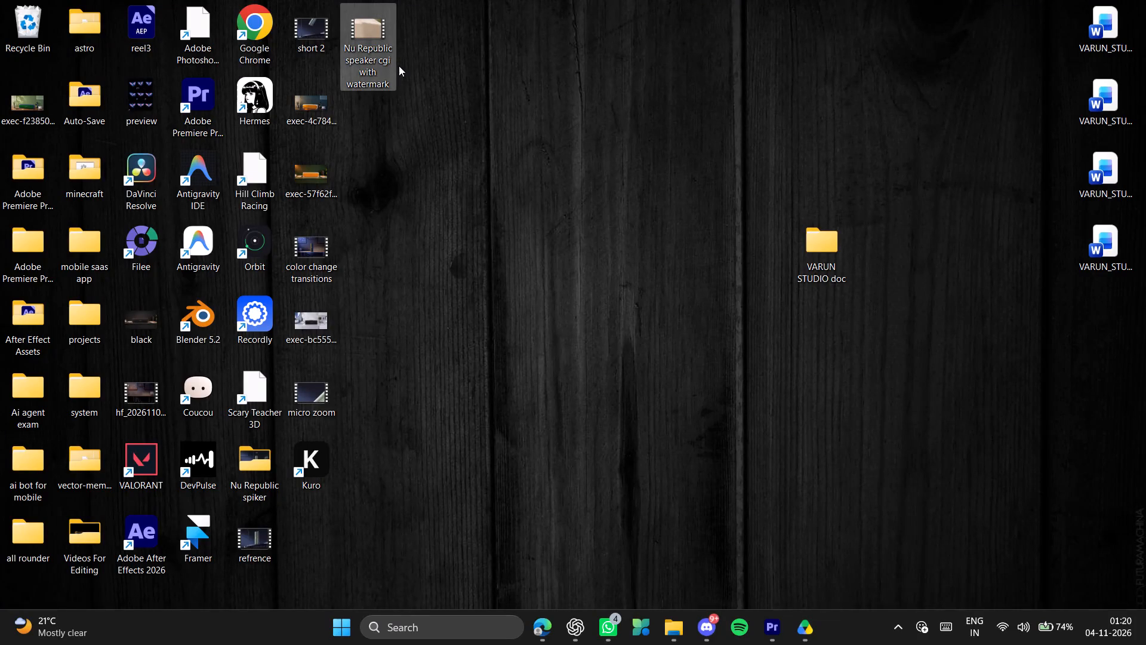
# Select the "Nu Republic speaker cgi with watermark" video on the Desktop.
pyautogui.click(376, 45)
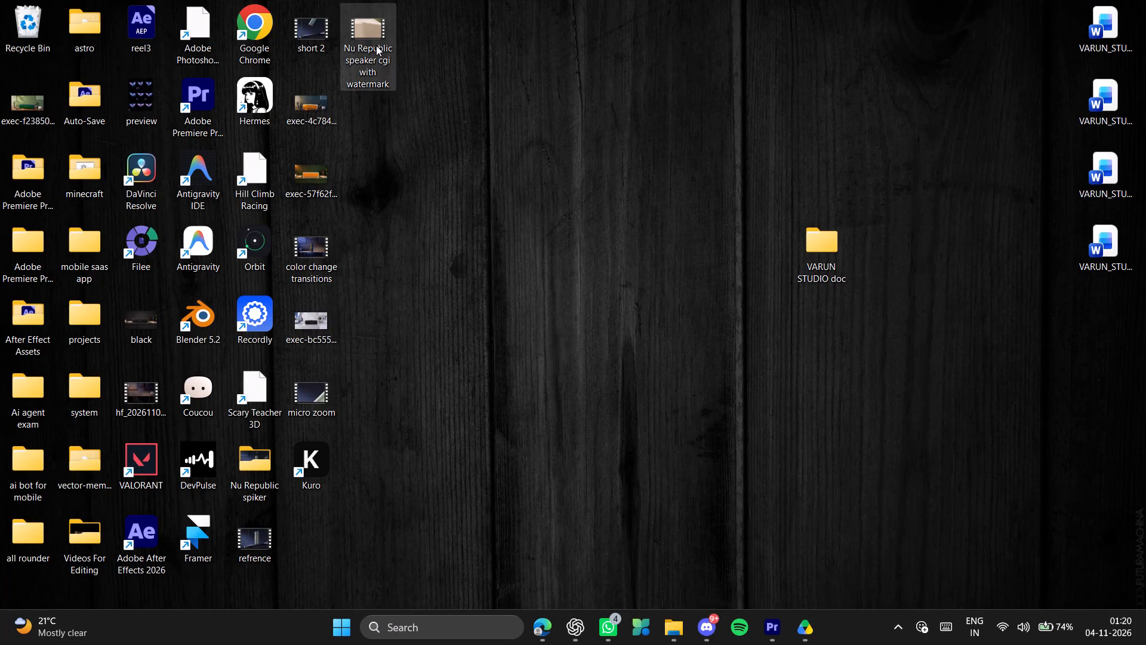
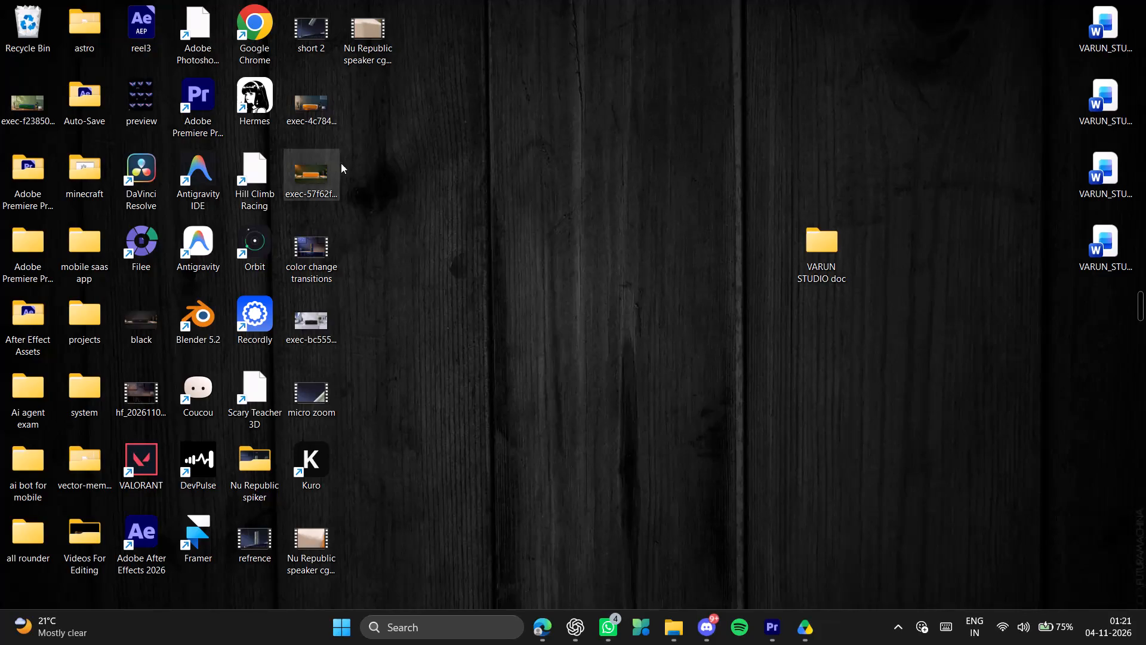
# Select the exported "Nu Republic speaker cgi without watermark" video on the Desktop.
pyautogui.click(319, 533)
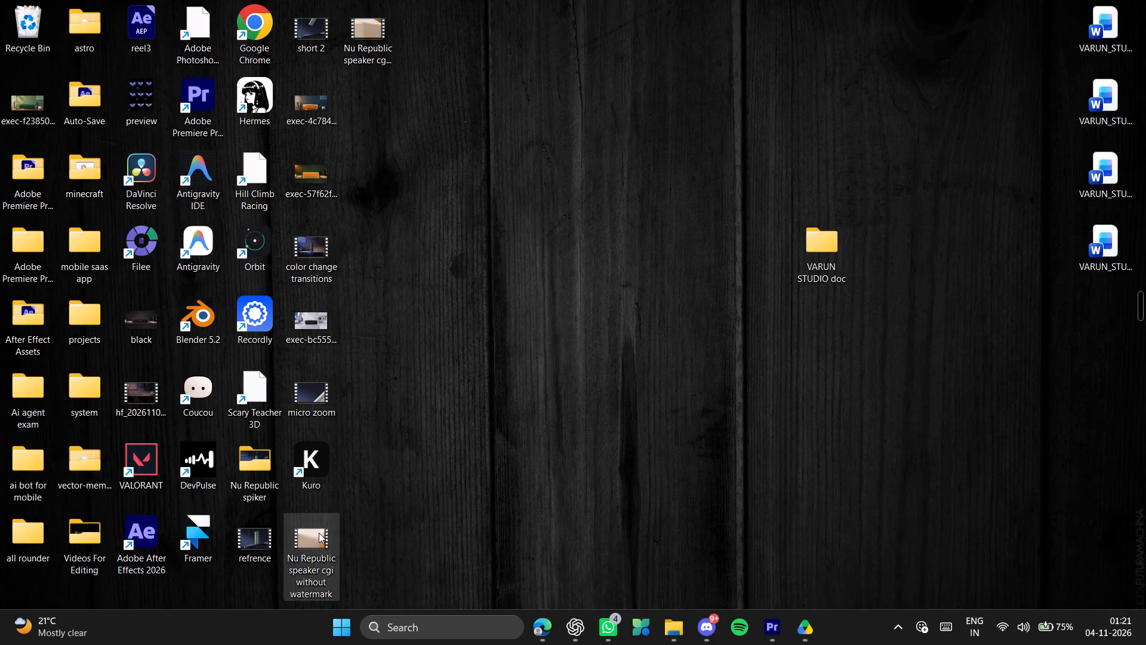
# Play the exported "Nu Republic speaker cgi without watermark" video from the Desktop at full window size to check it, and close the player.
pyautogui.doubleClick(316, 540)
pyautogui.click(1092, 7)
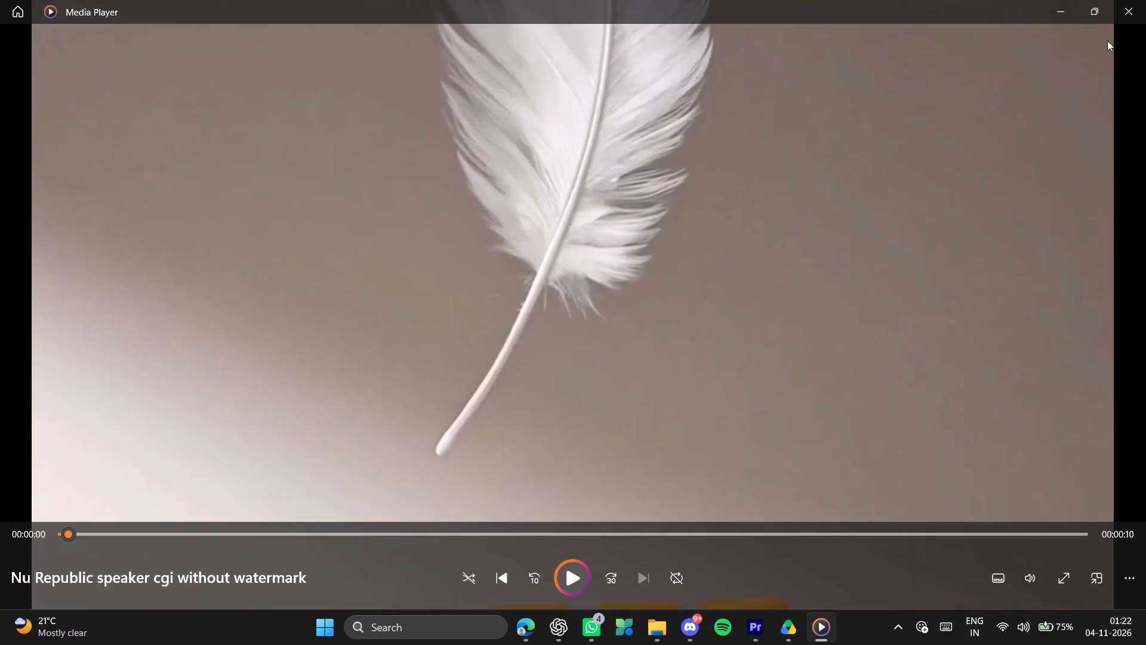
pyautogui.click(1135, 0)
# Bring up the open Google Drive window and close it.
pyautogui.click(803, 626)
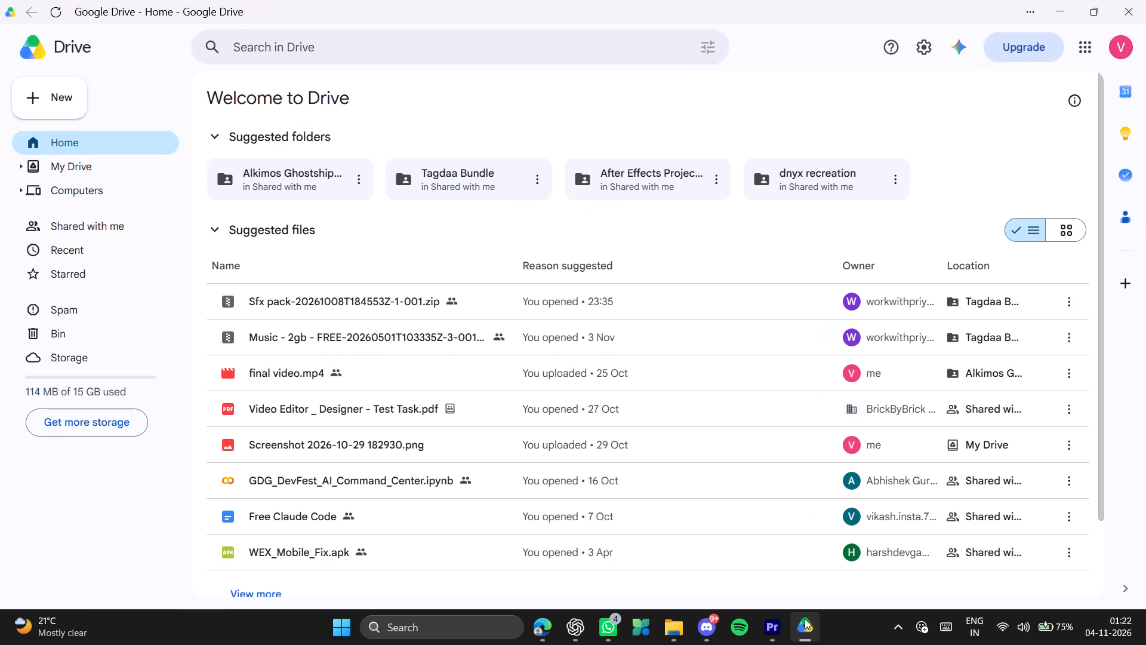
pyautogui.click(1130, 19)
# Switch to Adobe Premiere, where the Untitled Project is open.
pyautogui.click(780, 628)
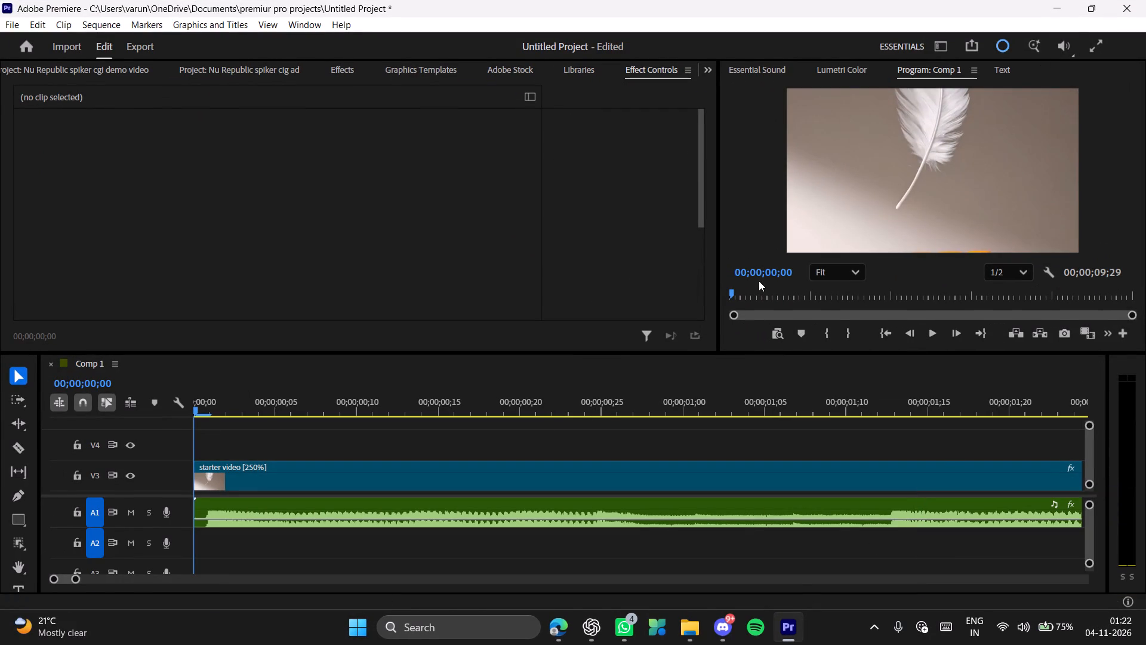
# Close Premiere, saving changes to "Nu Republic spiker cig ad" but discarding those to "Untitled Project" and "Nu Republic spiker cgi demo video".
pyautogui.click(1145, 0)
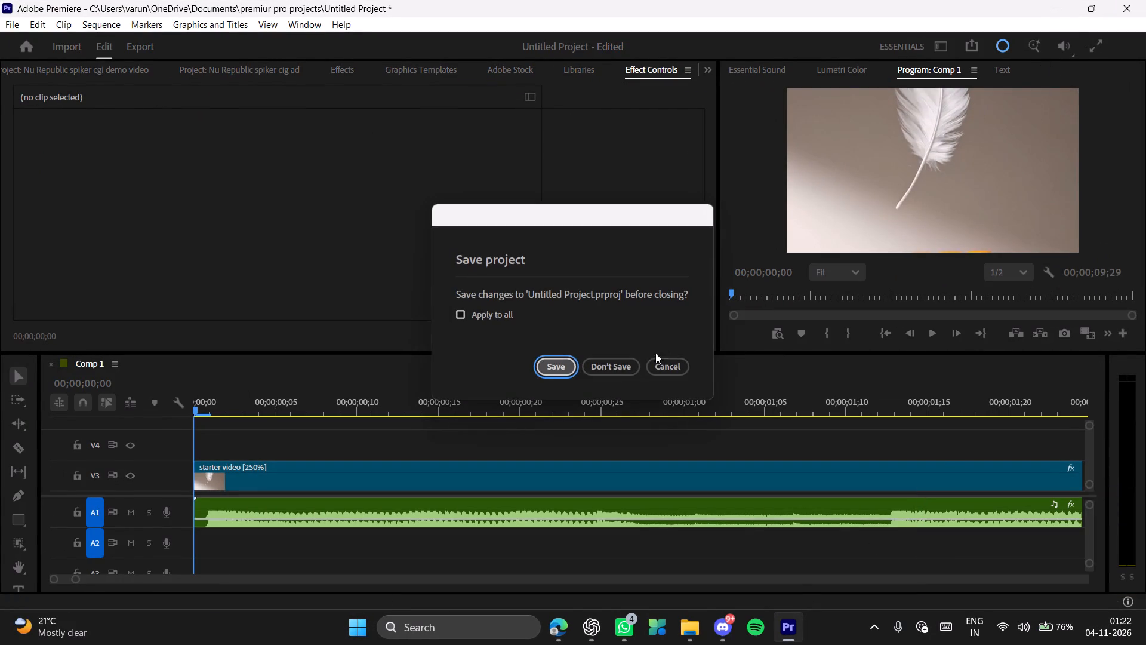
pyautogui.click(618, 366)
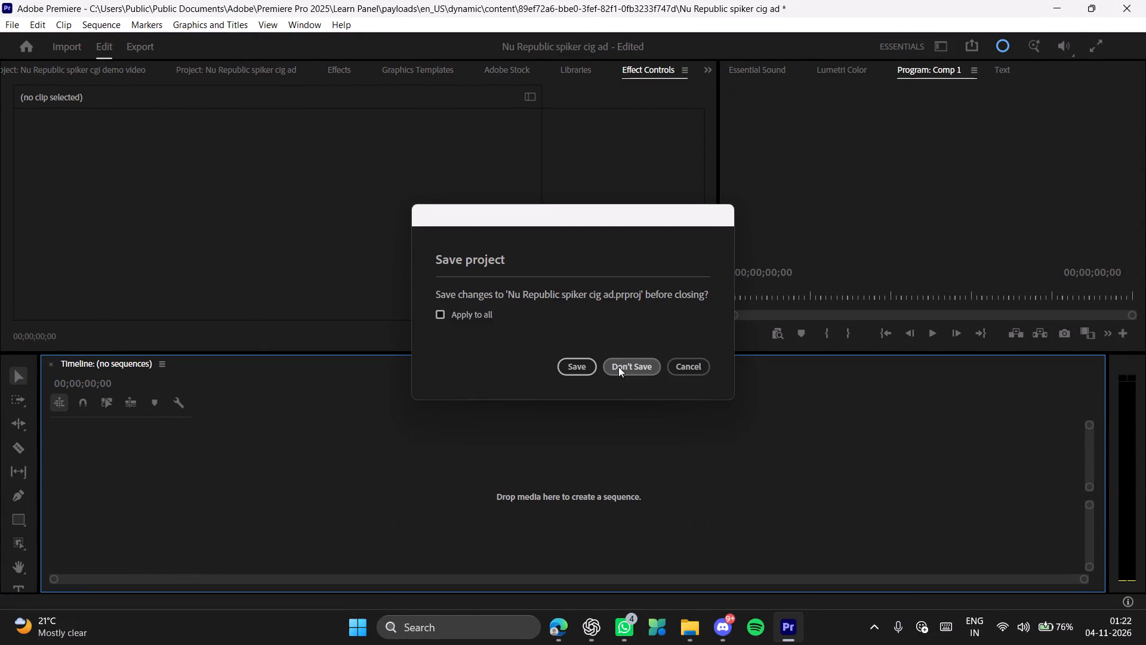
pyautogui.click(577, 367)
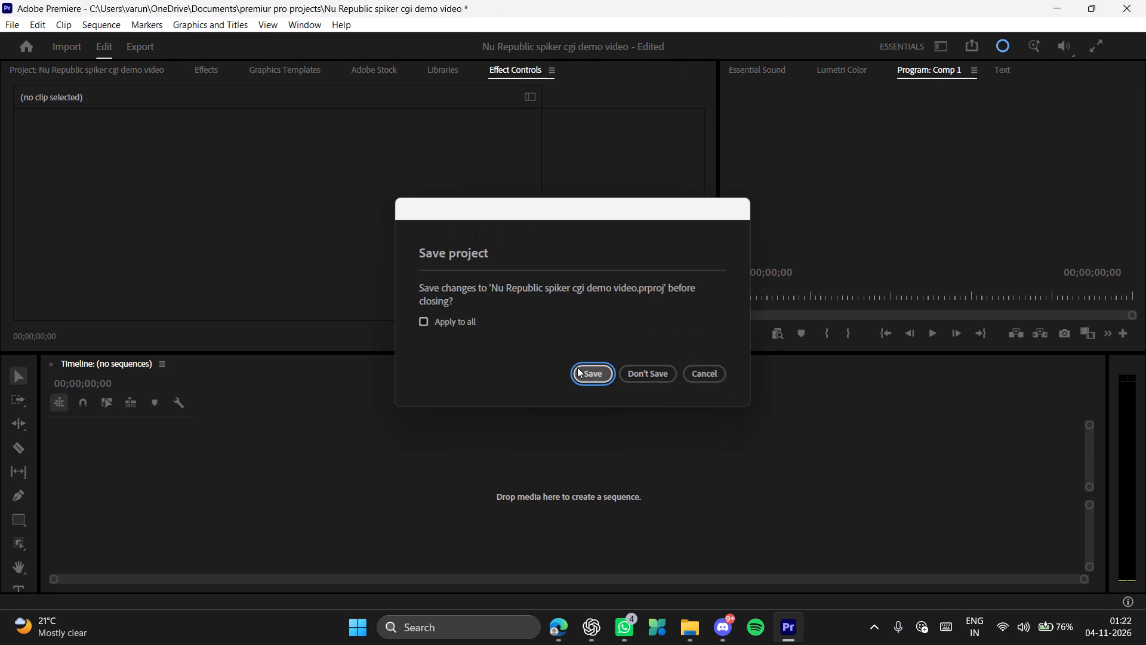
pyautogui.click(628, 370)
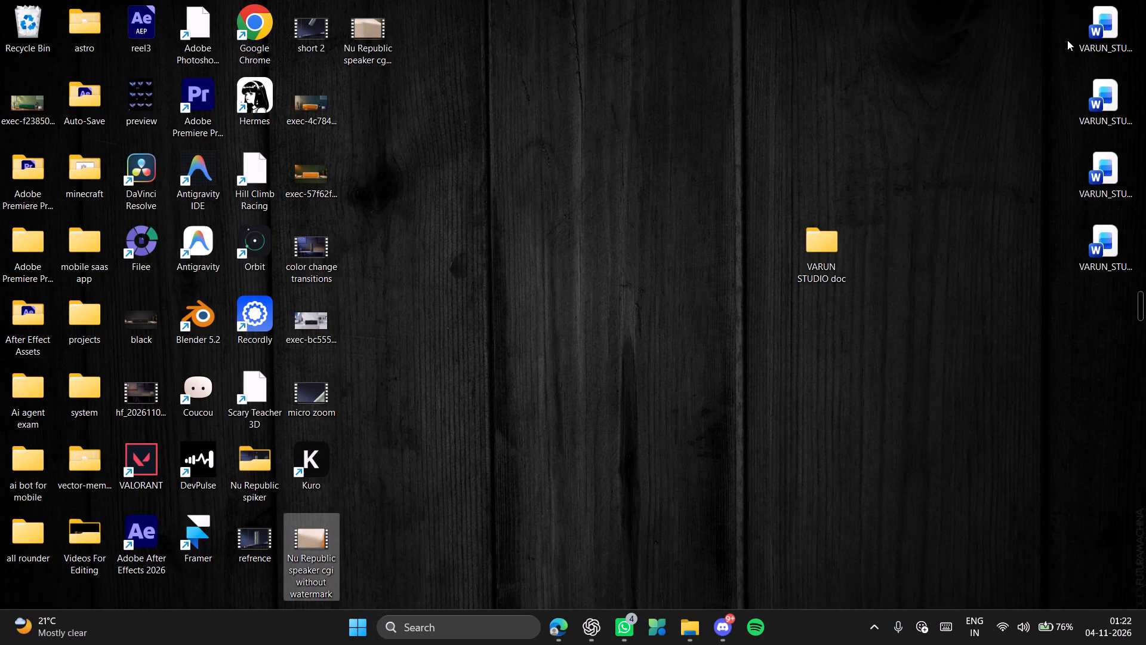
pyautogui.click(500, 478)
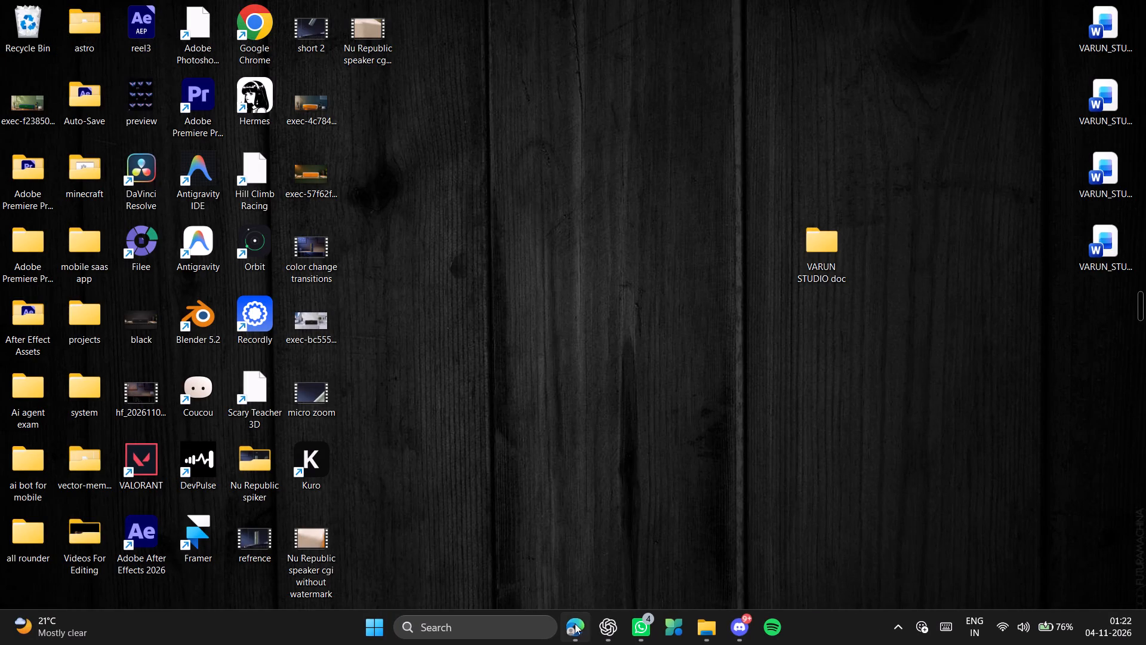
# Switch to Microsoft Edge, close the Pixabay wind sound effects tab, and minimize the browser window.
pyautogui.click(578, 627)
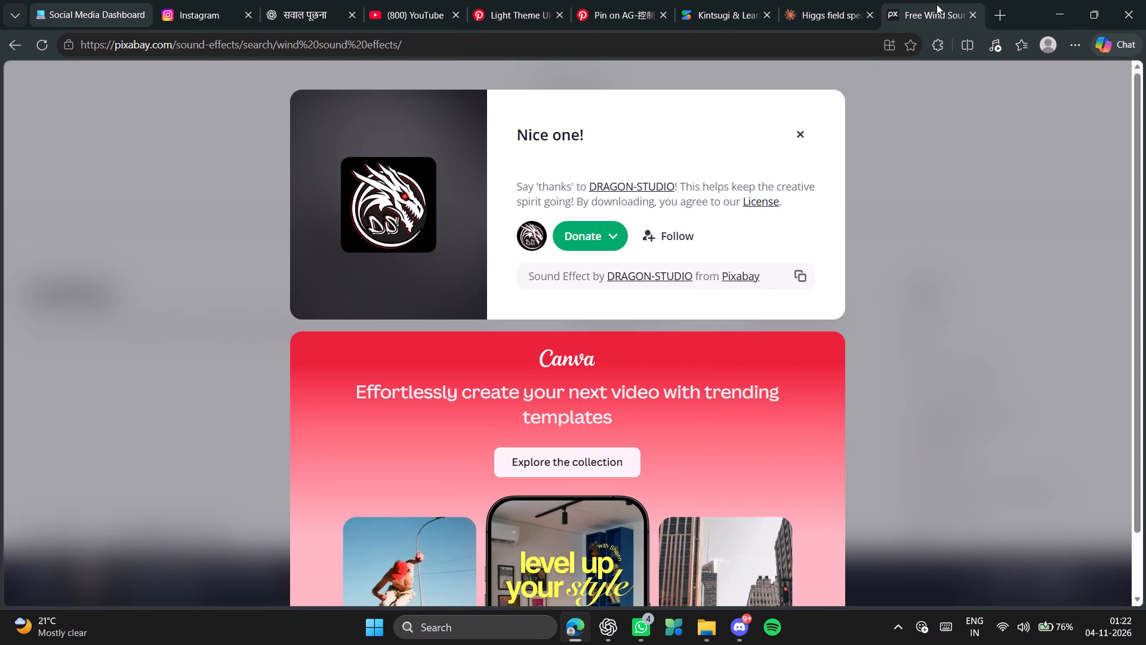
pyautogui.middleClick(934, 5)
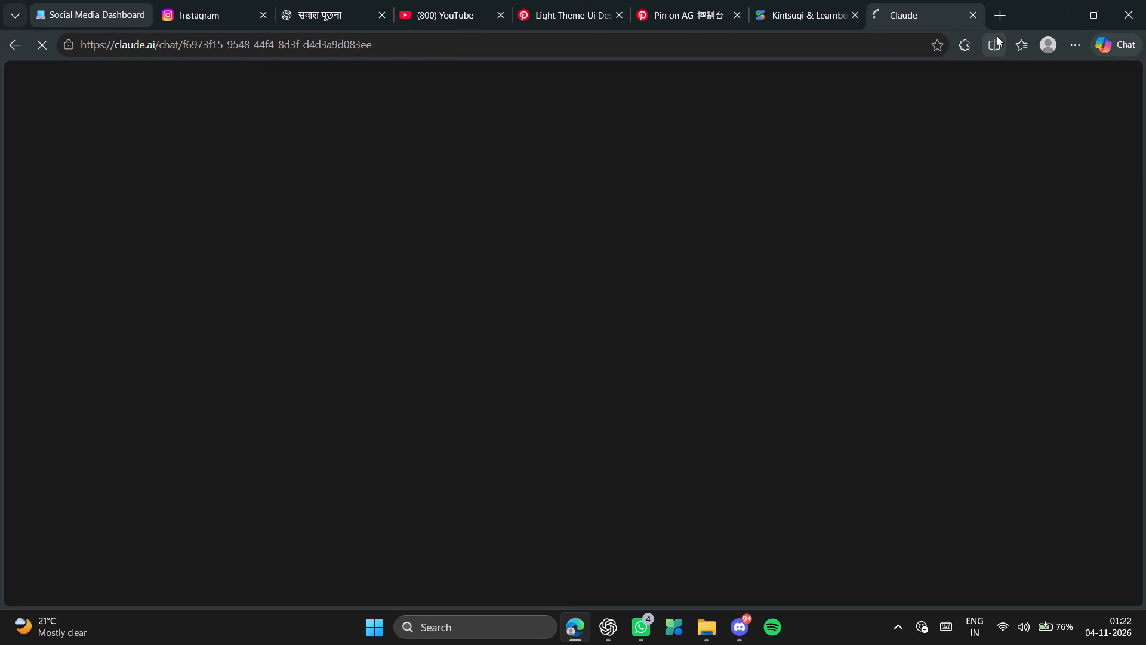
pyautogui.click(1061, 8)
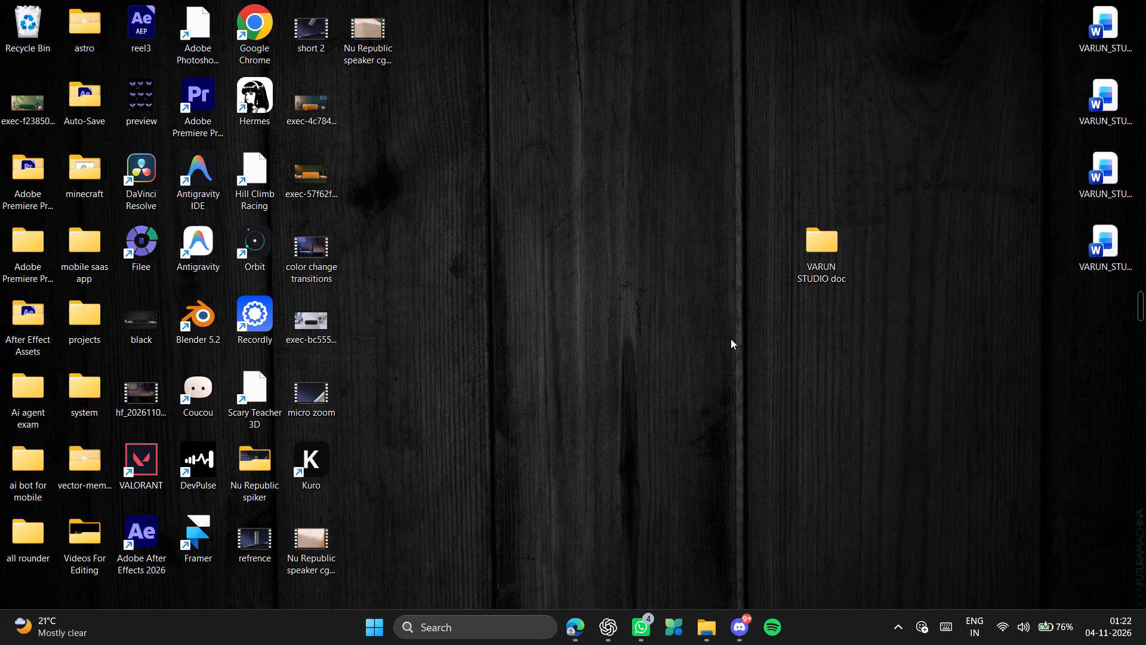
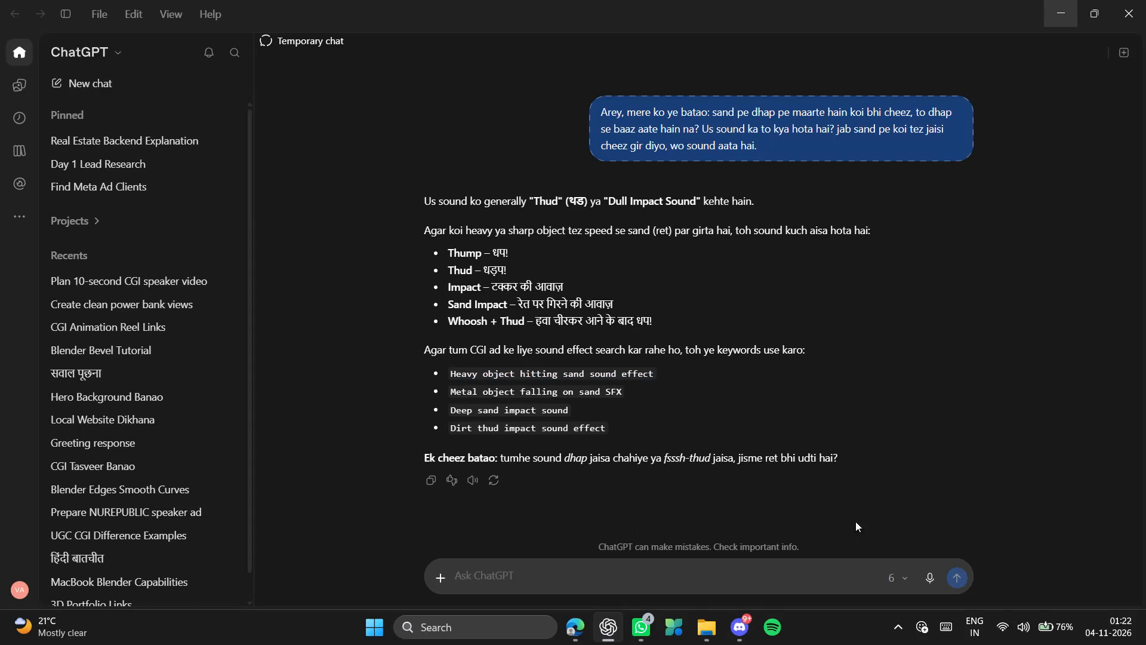
# Show the hidden background app icons in the Windows system tray.
pyautogui.click(901, 635)
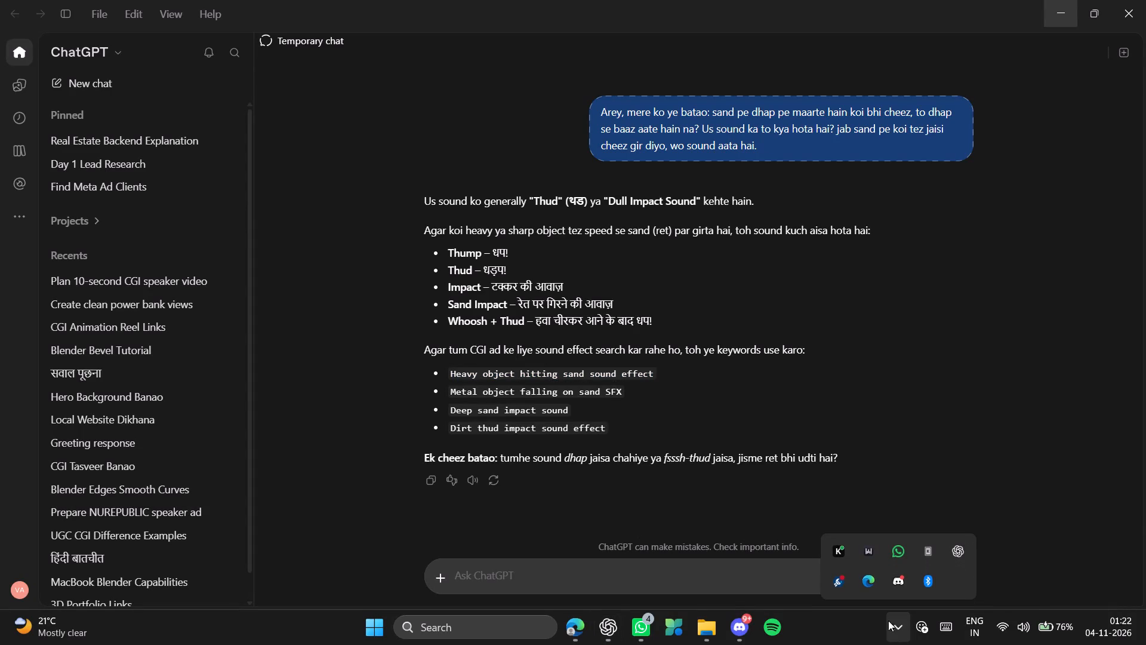